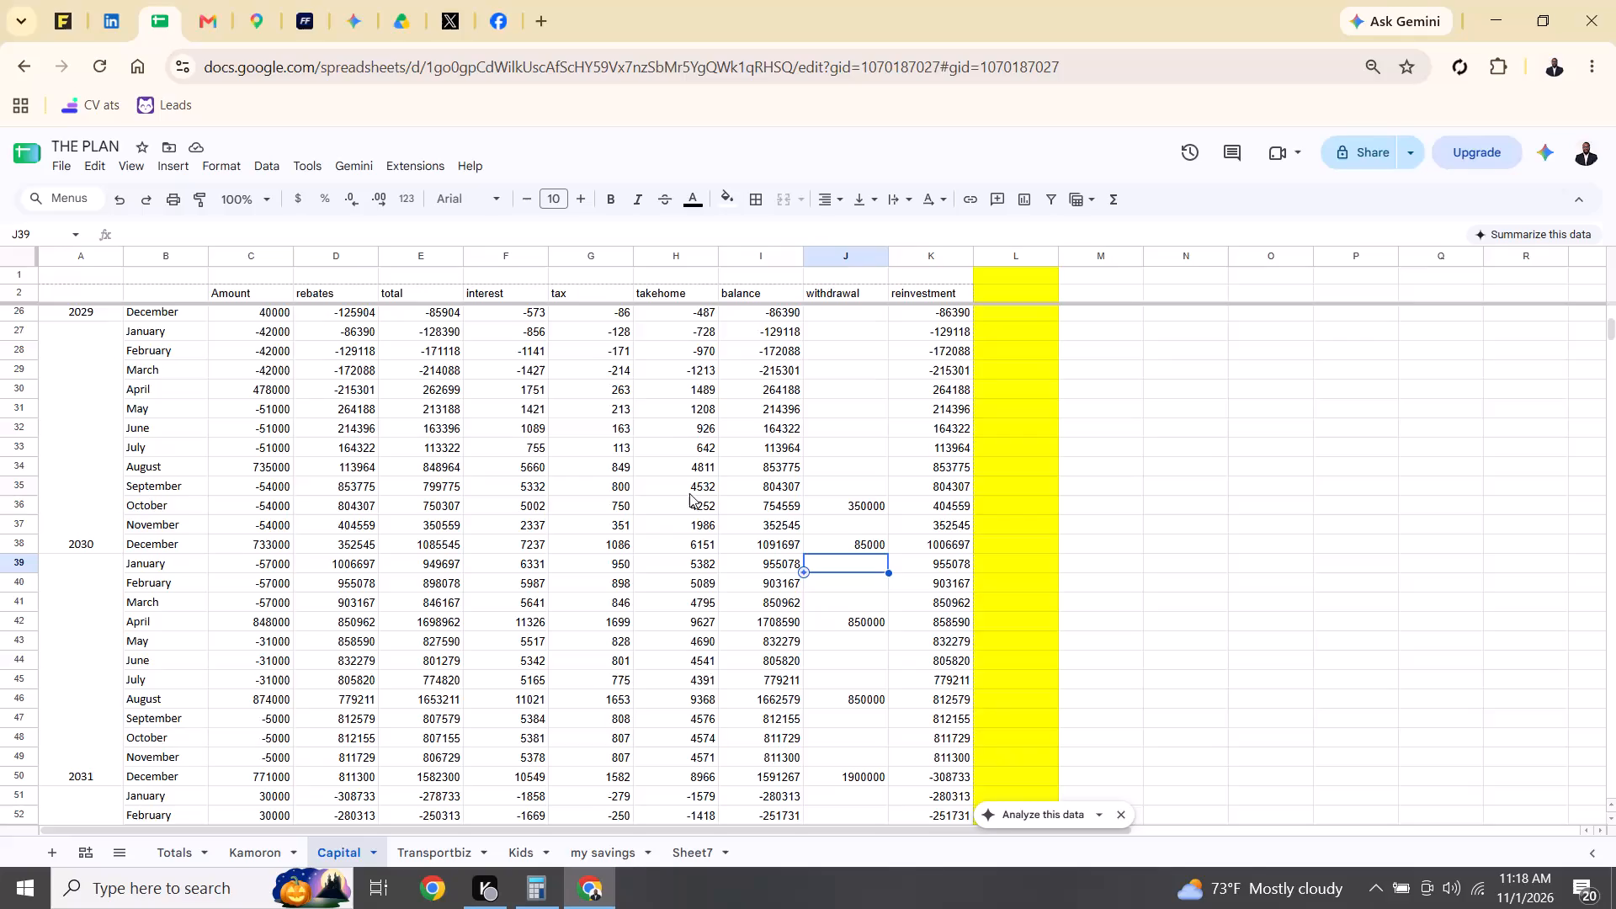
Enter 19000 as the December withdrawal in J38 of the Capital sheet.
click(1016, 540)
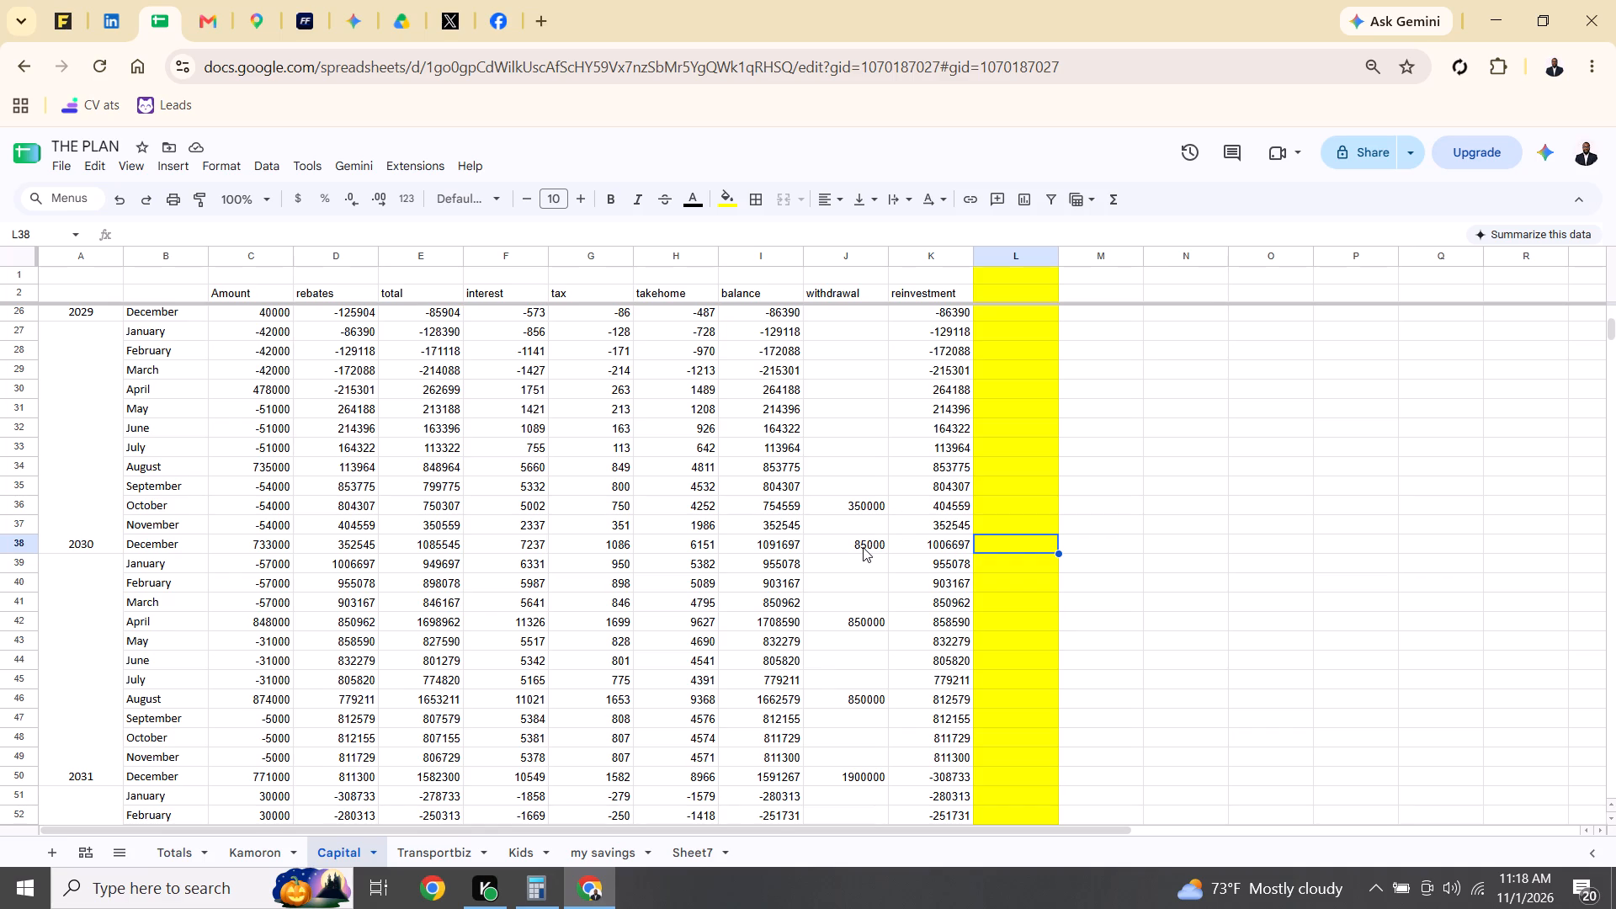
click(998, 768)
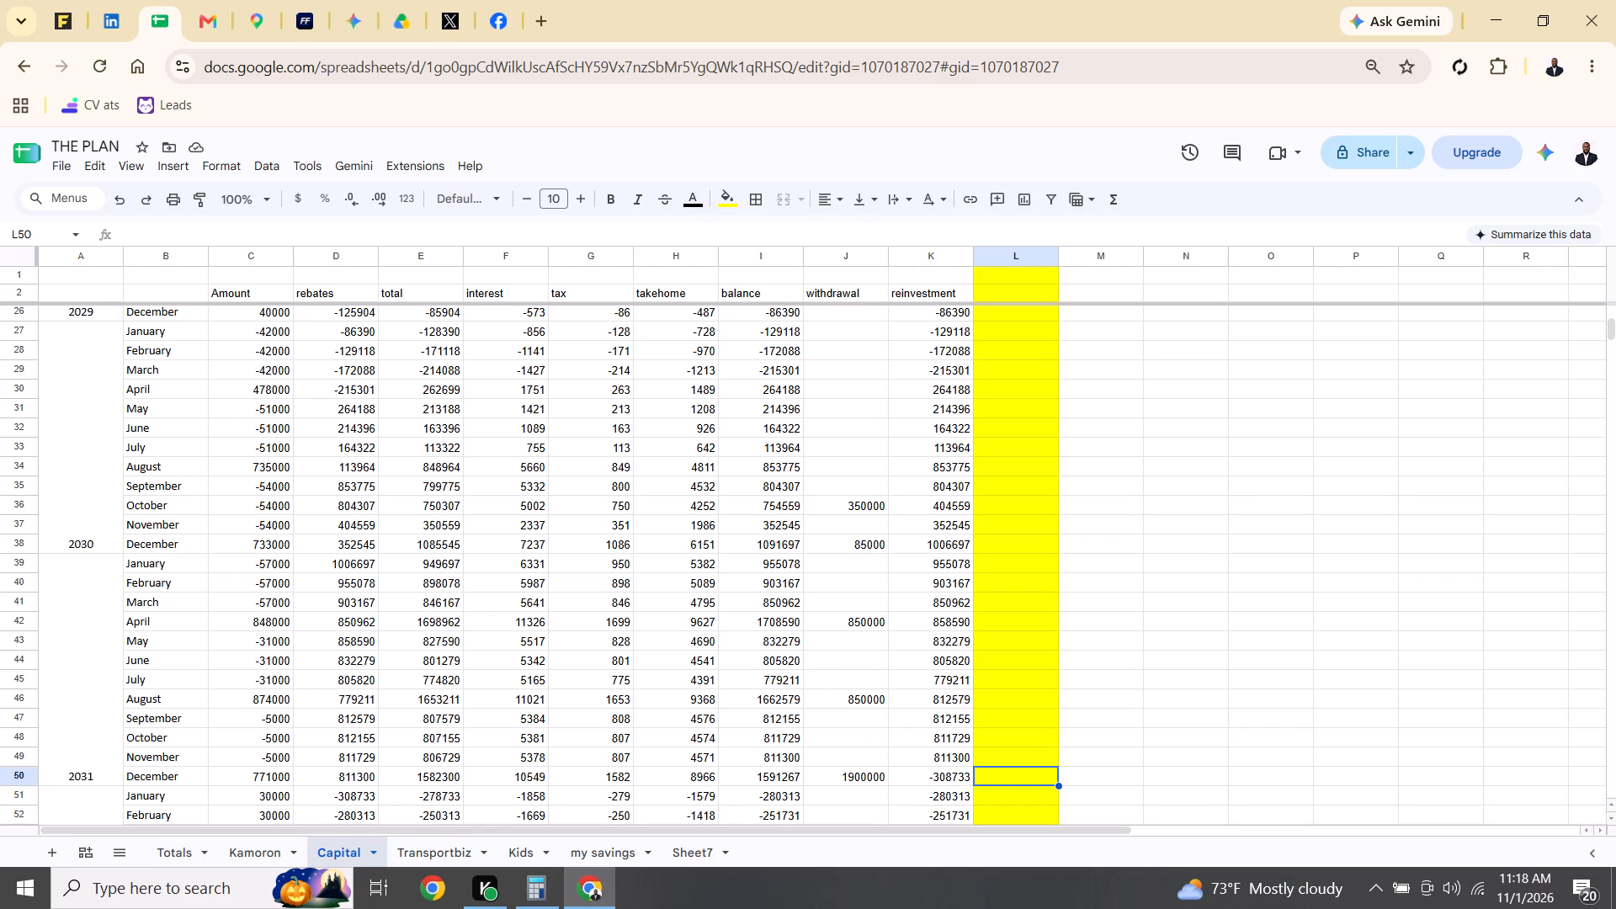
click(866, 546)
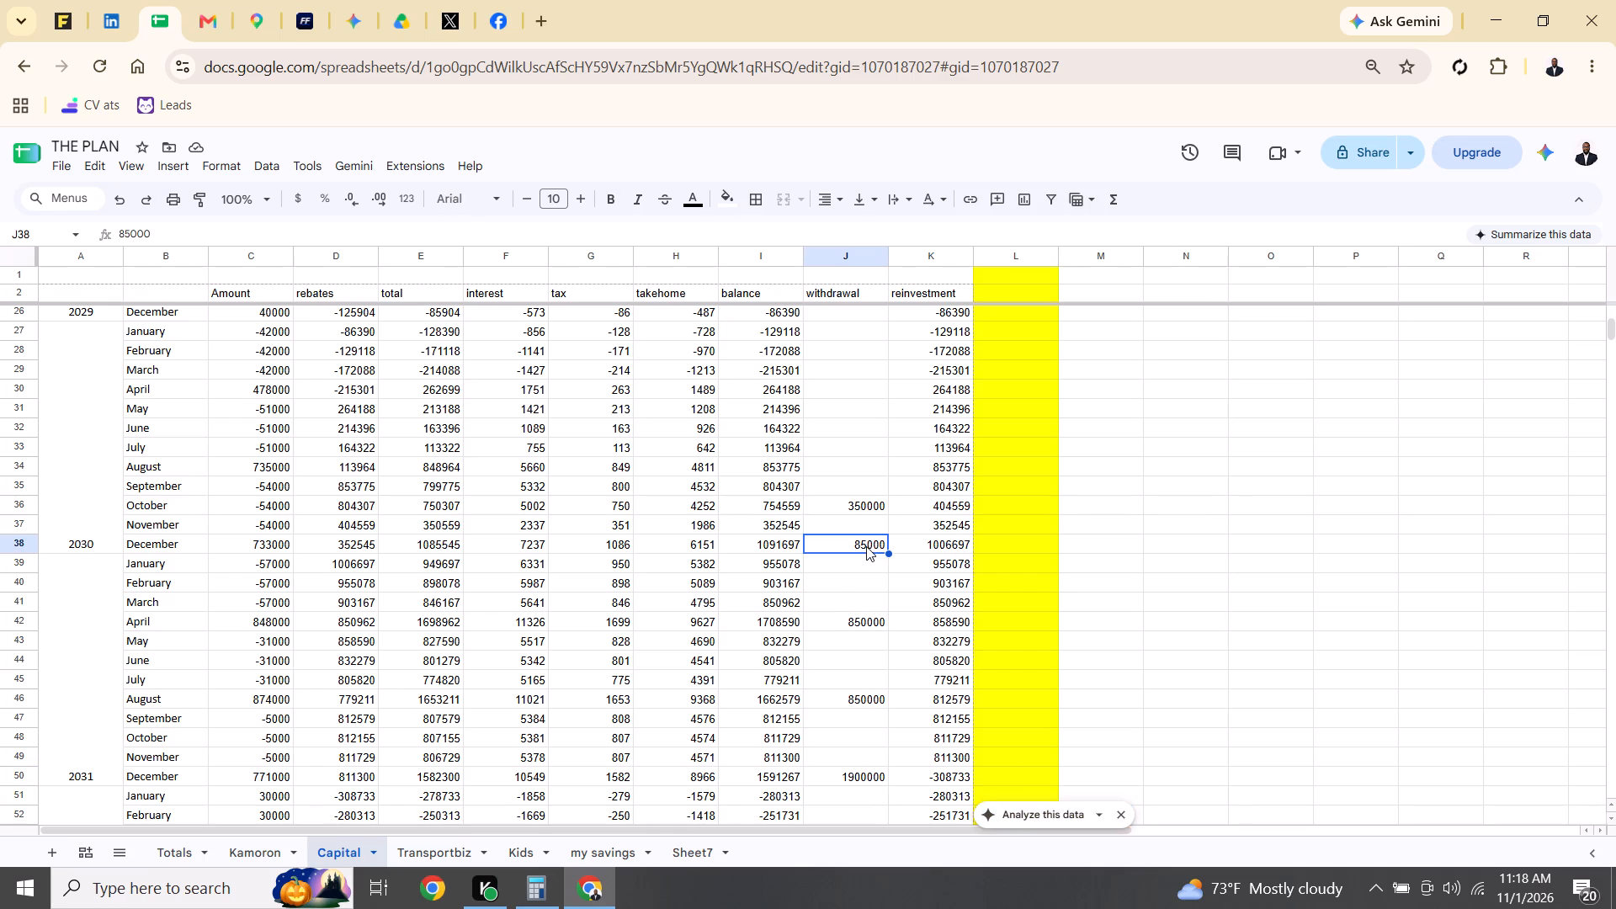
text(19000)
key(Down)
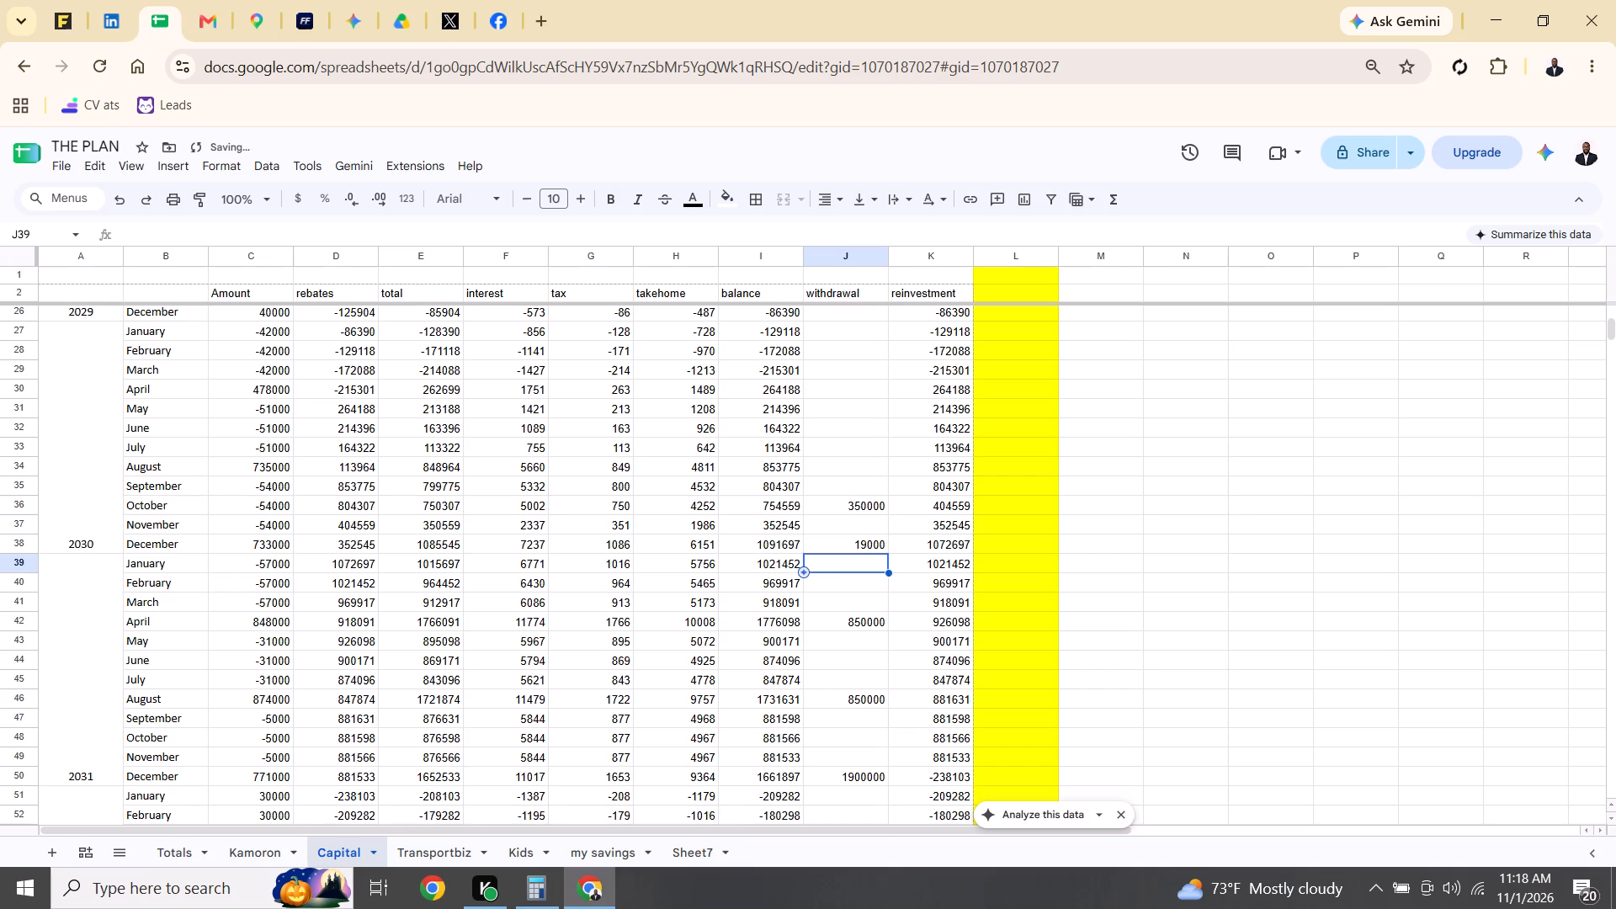
Set the April and August withdrawals in J42 and J46 to 1900000.
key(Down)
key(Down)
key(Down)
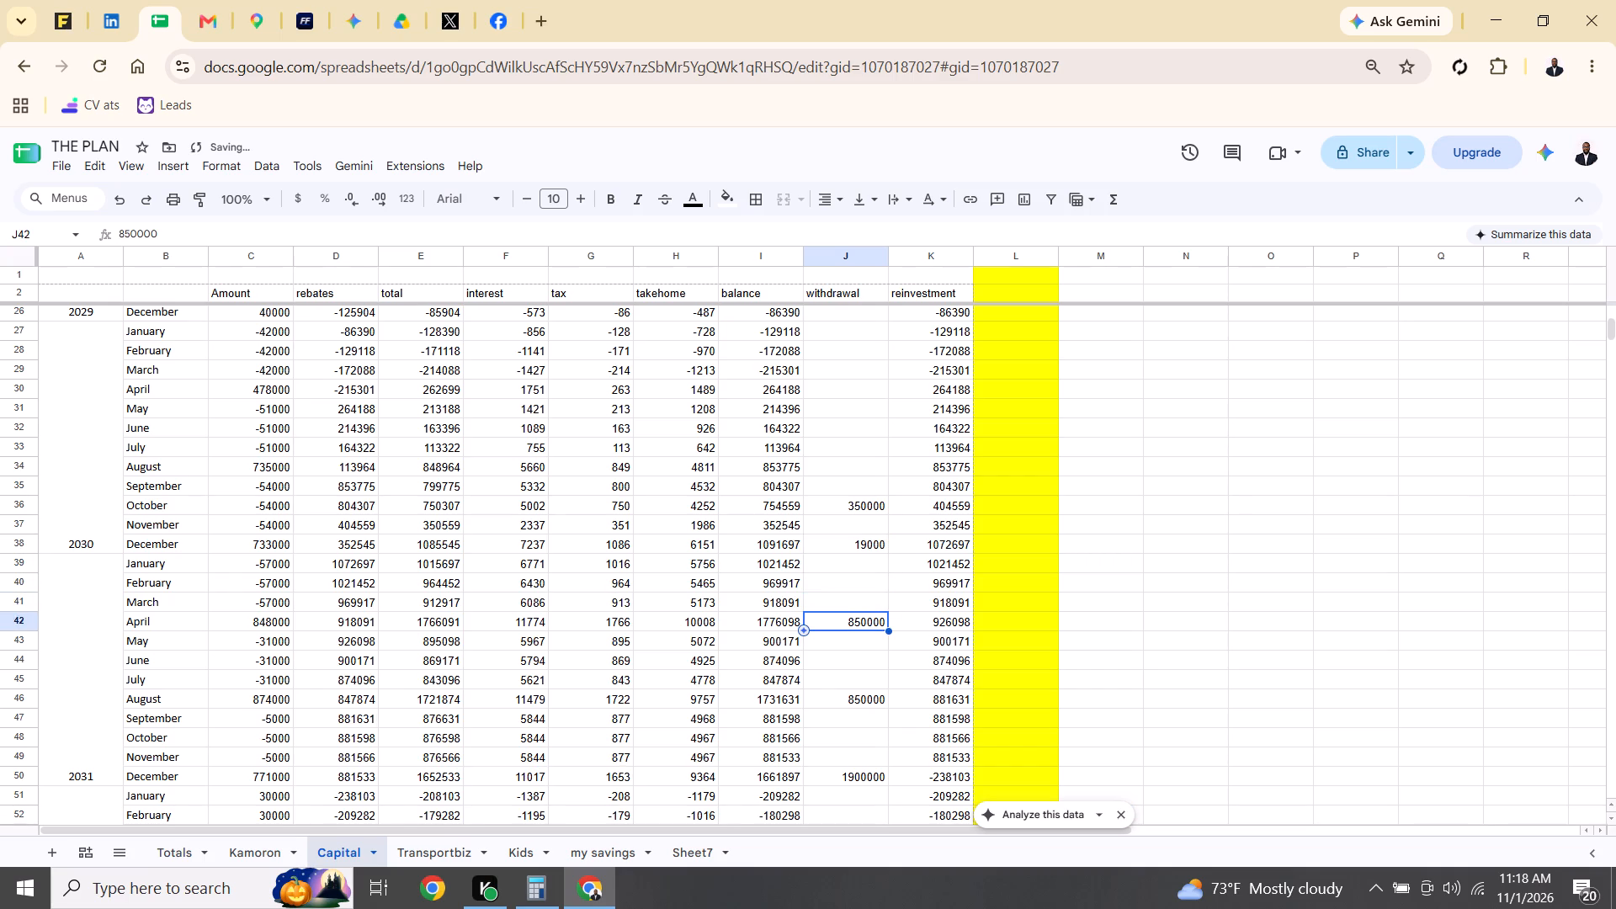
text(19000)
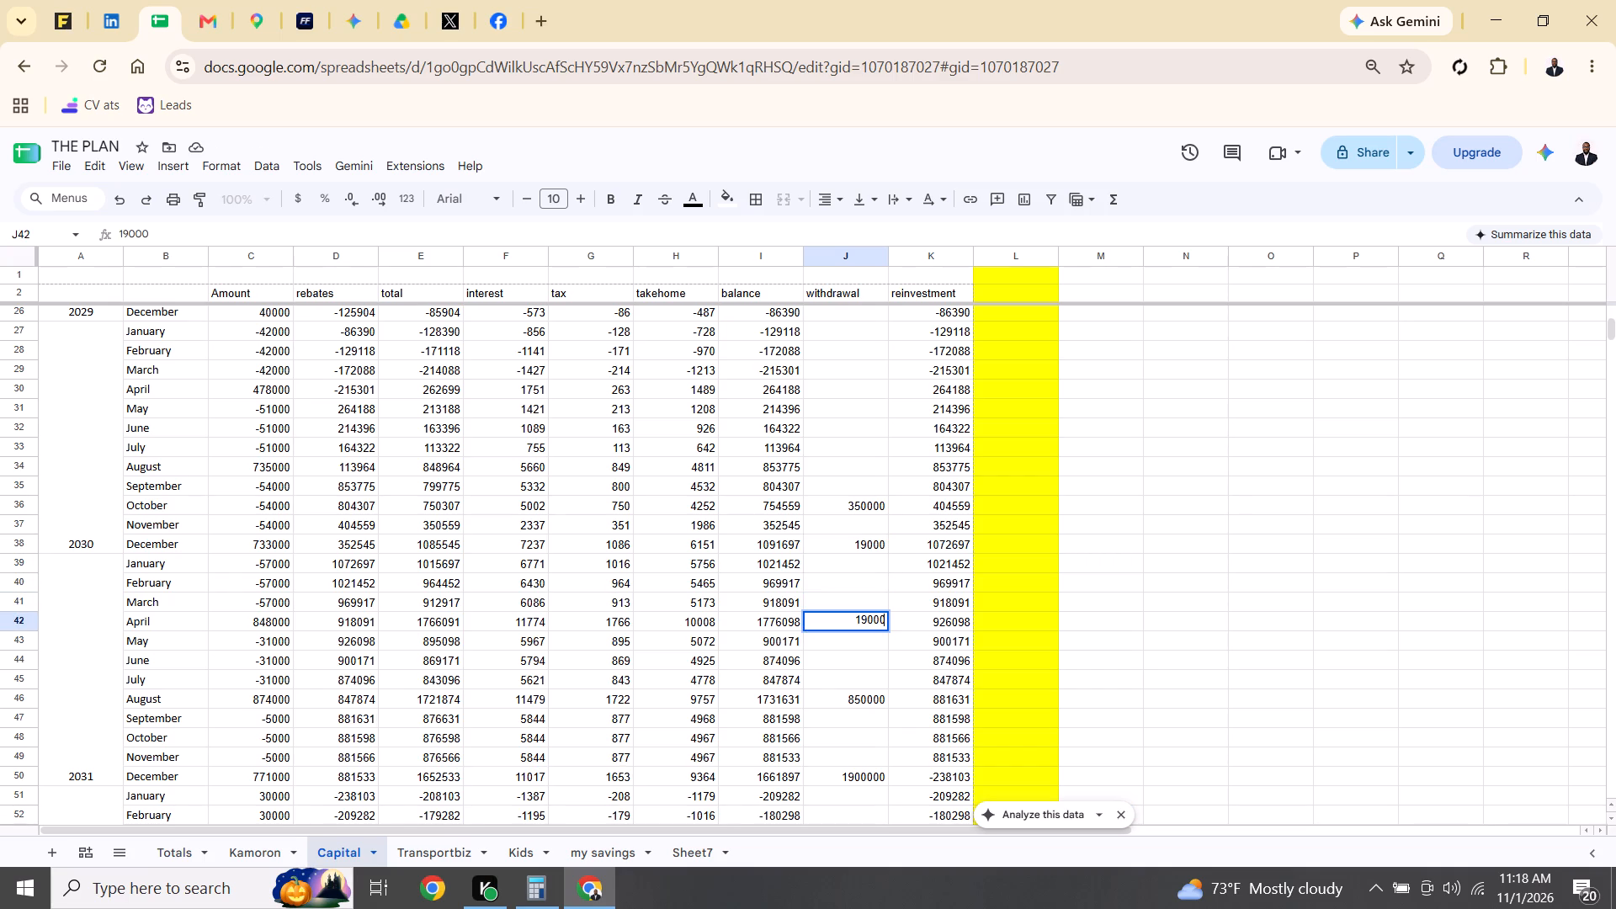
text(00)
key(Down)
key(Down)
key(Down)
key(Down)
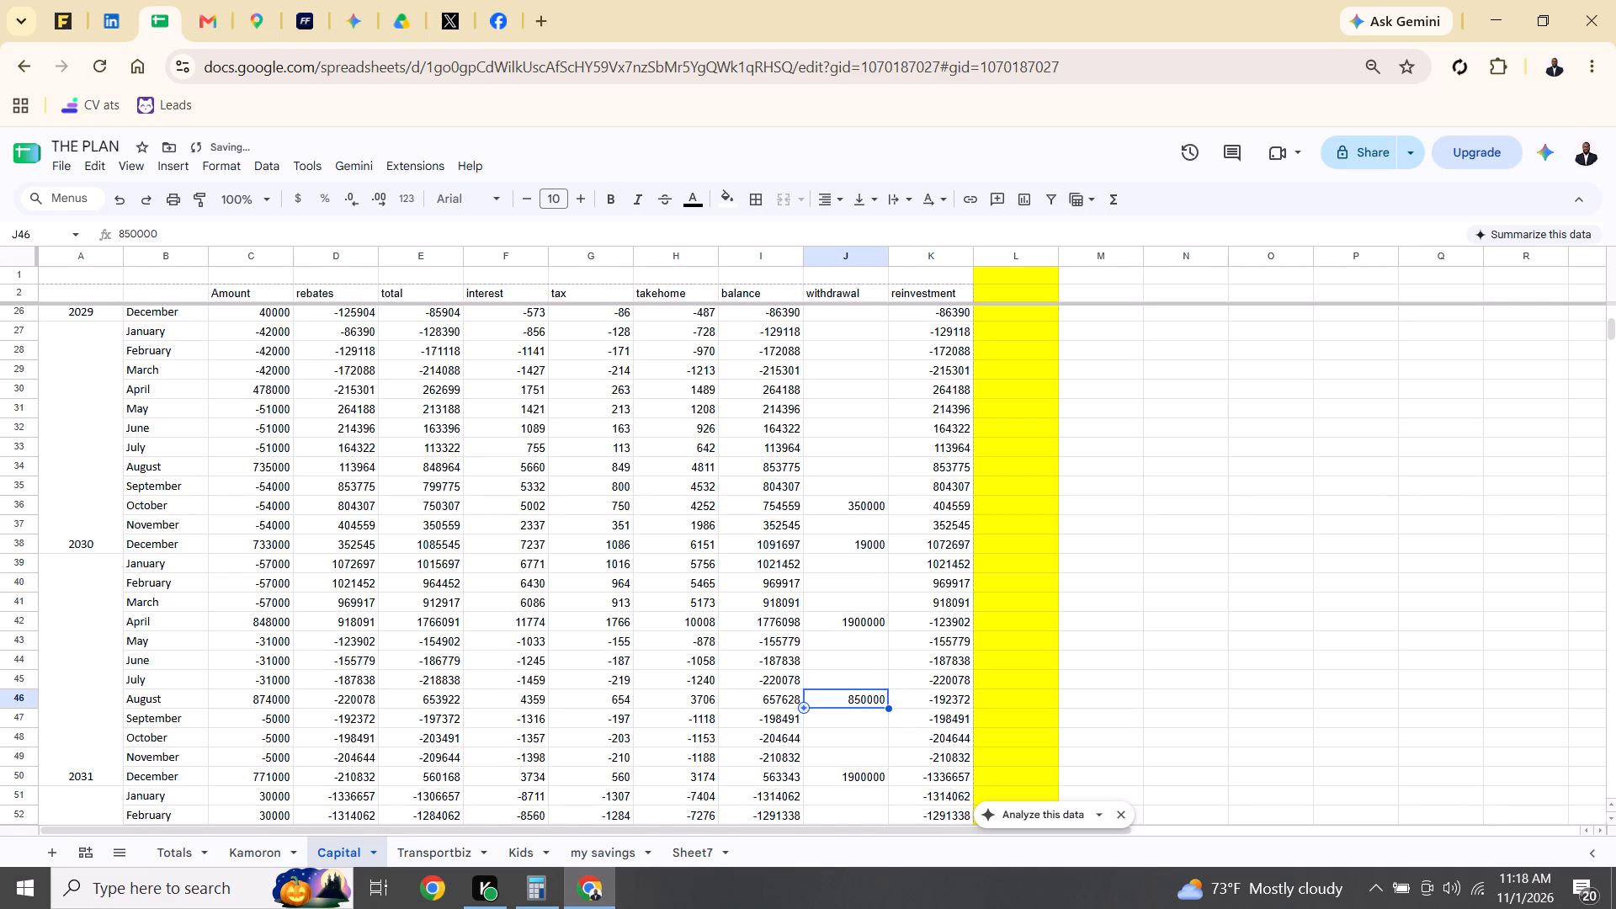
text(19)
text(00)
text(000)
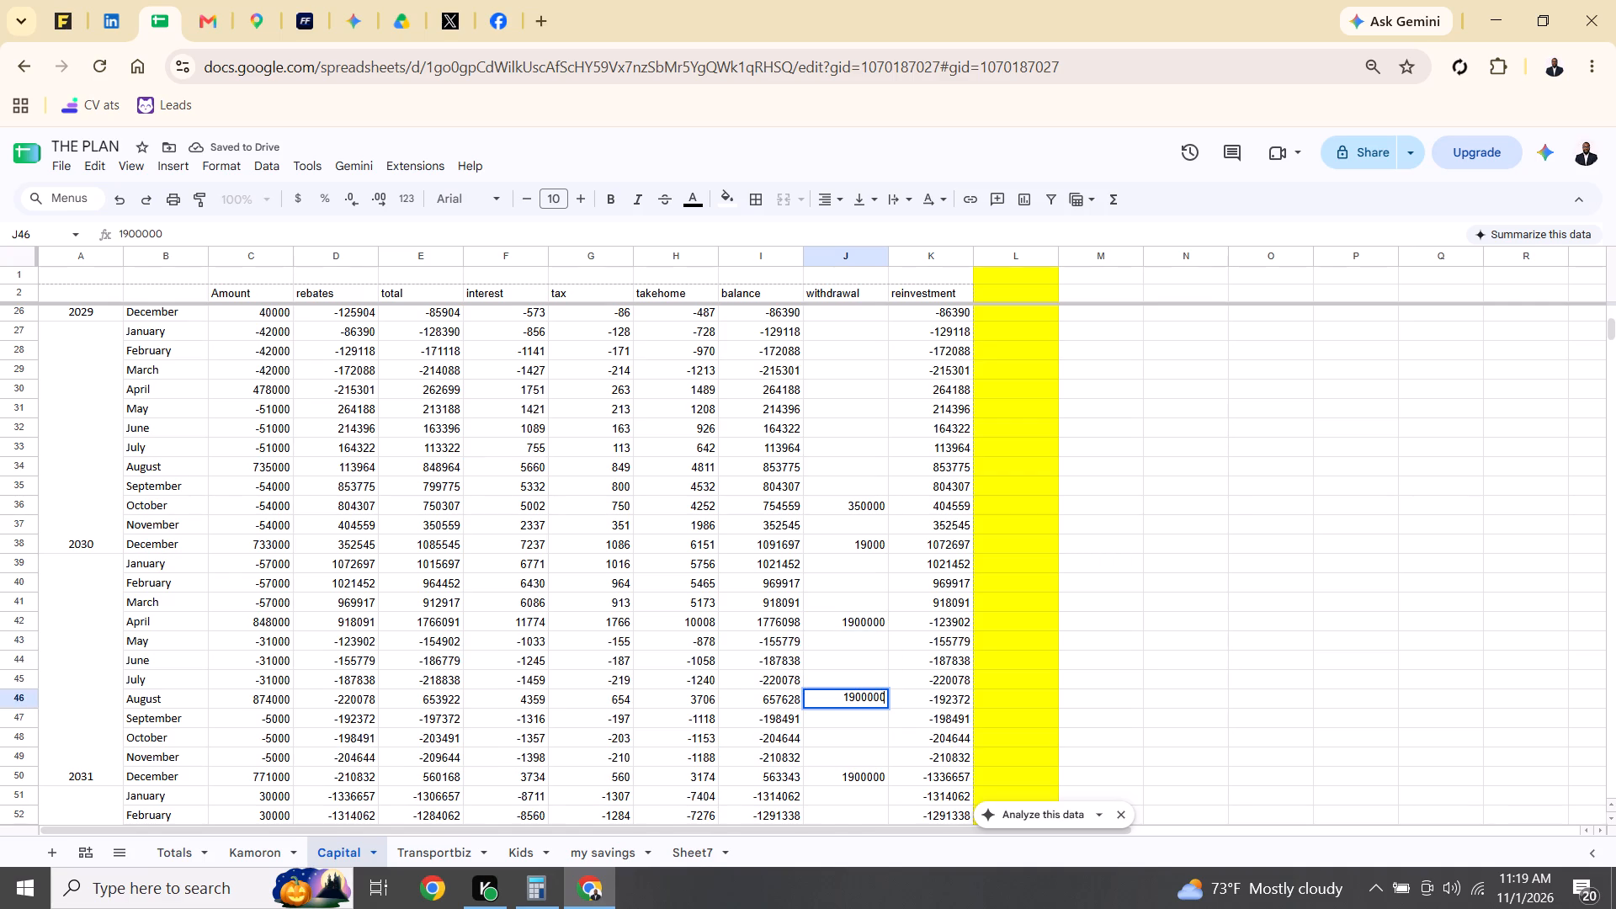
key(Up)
Set the December withdrawal in J38 to 1900000.
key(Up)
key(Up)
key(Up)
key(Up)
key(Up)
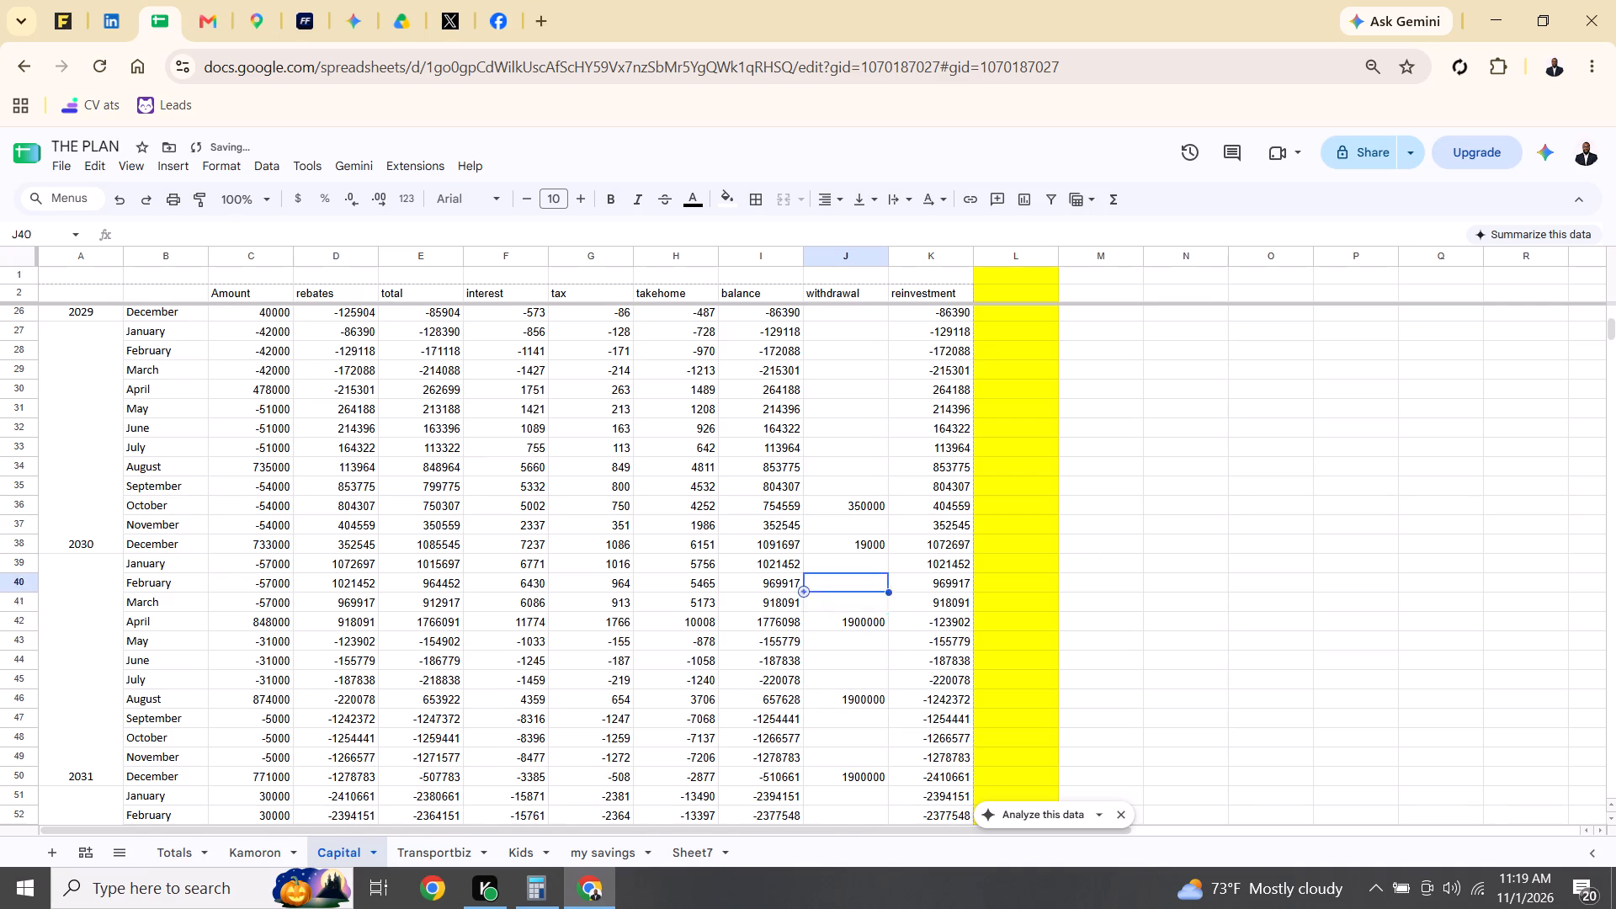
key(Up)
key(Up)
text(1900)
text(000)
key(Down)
Review the withdrawals and balances month by month down the withdrawal column to August in row 70.
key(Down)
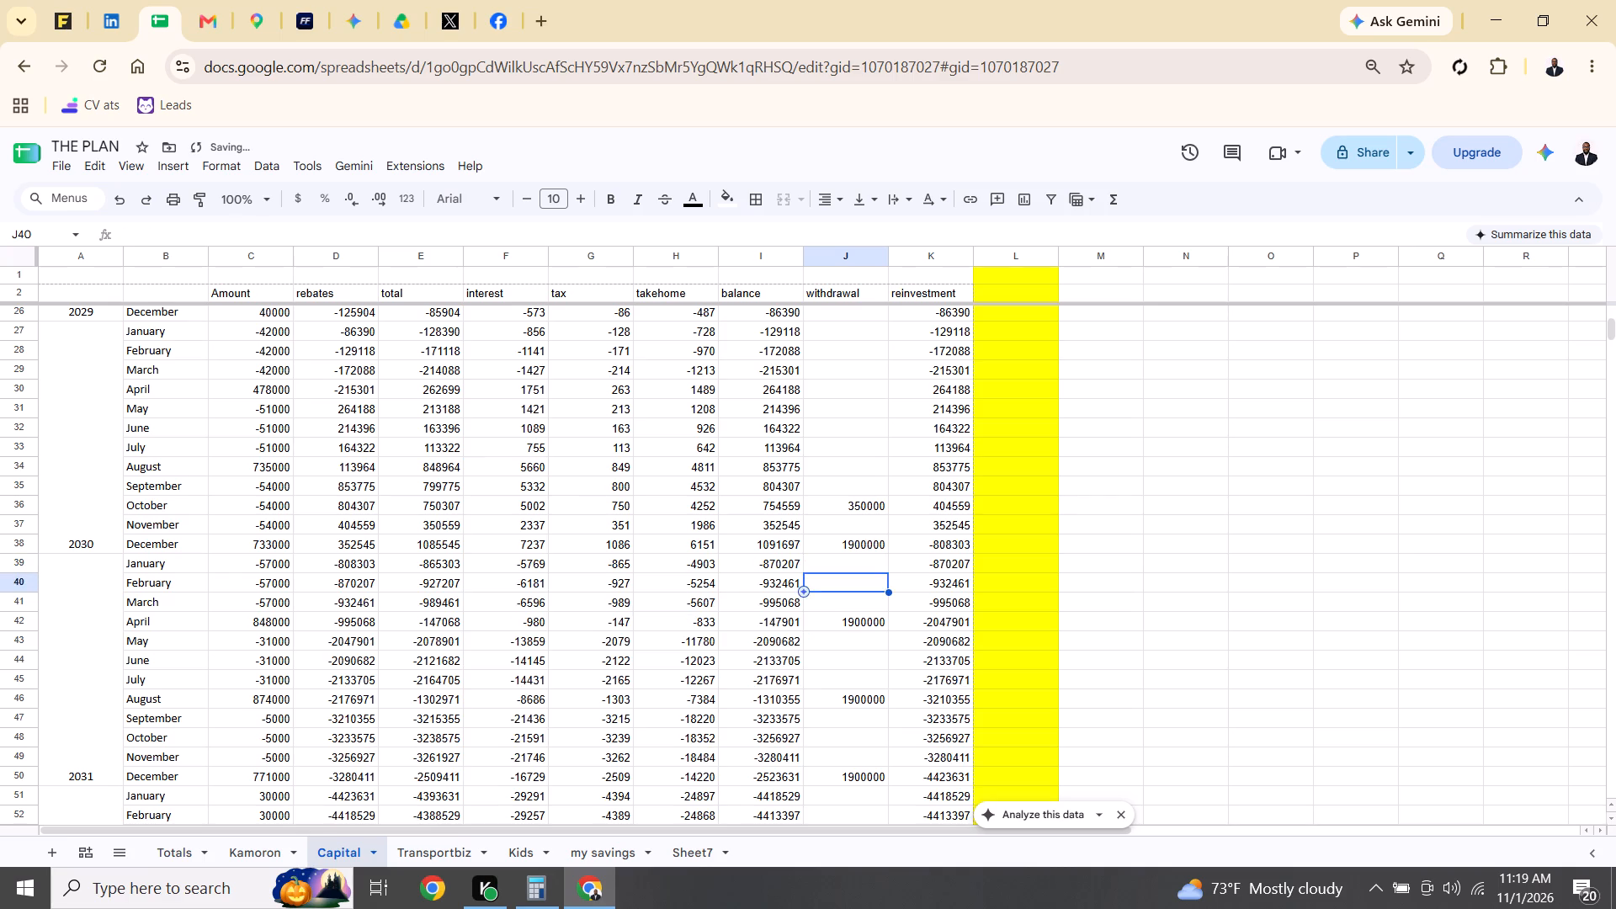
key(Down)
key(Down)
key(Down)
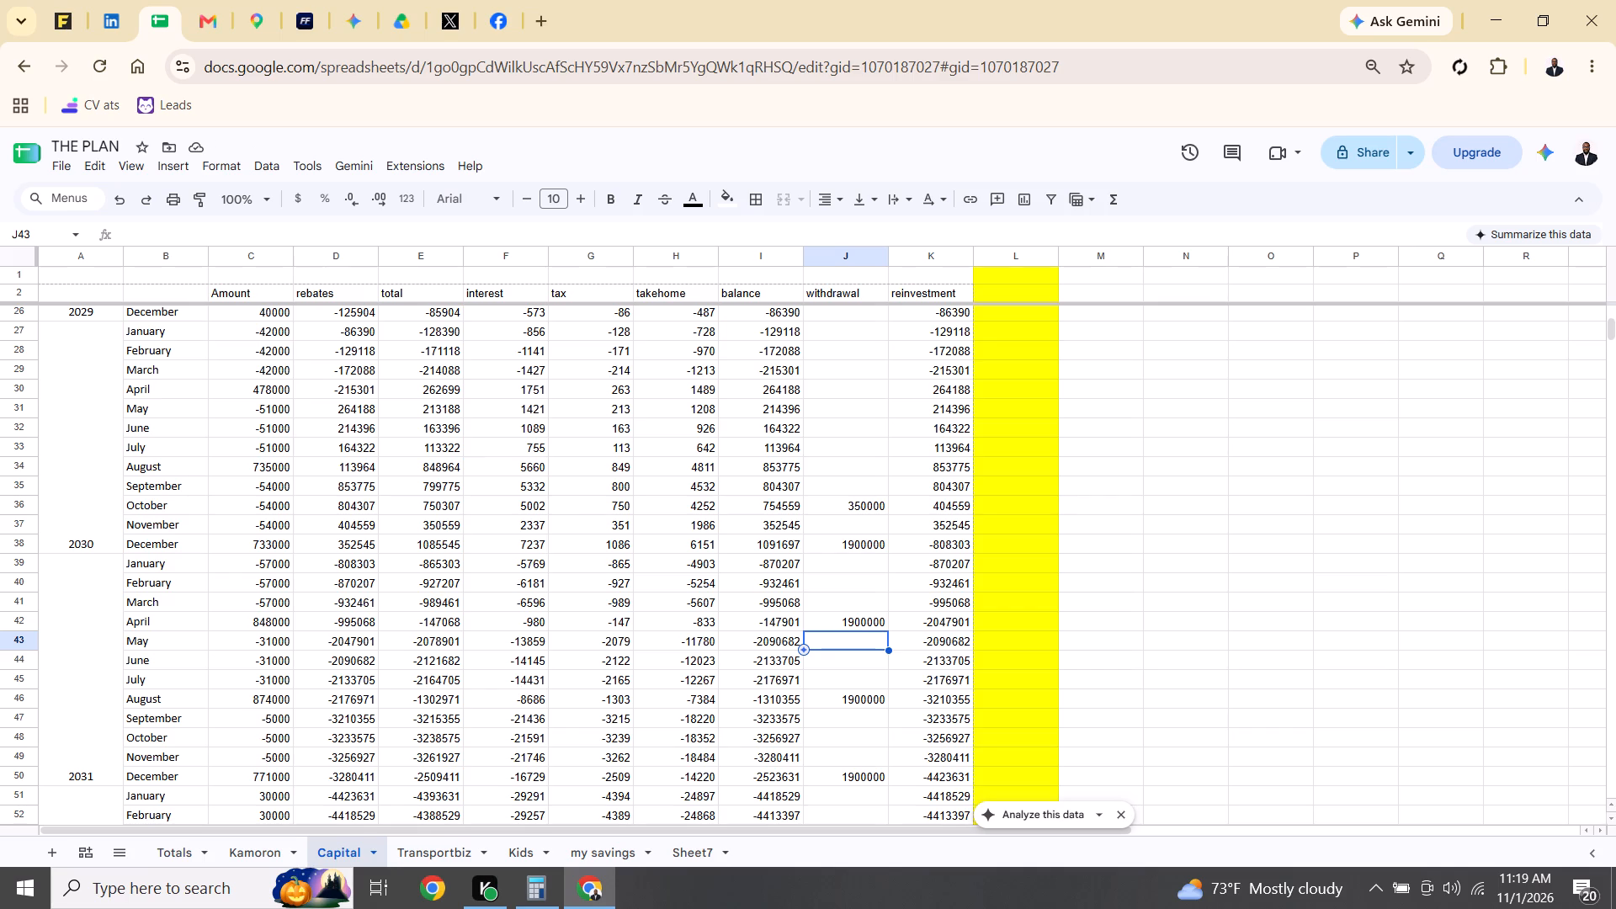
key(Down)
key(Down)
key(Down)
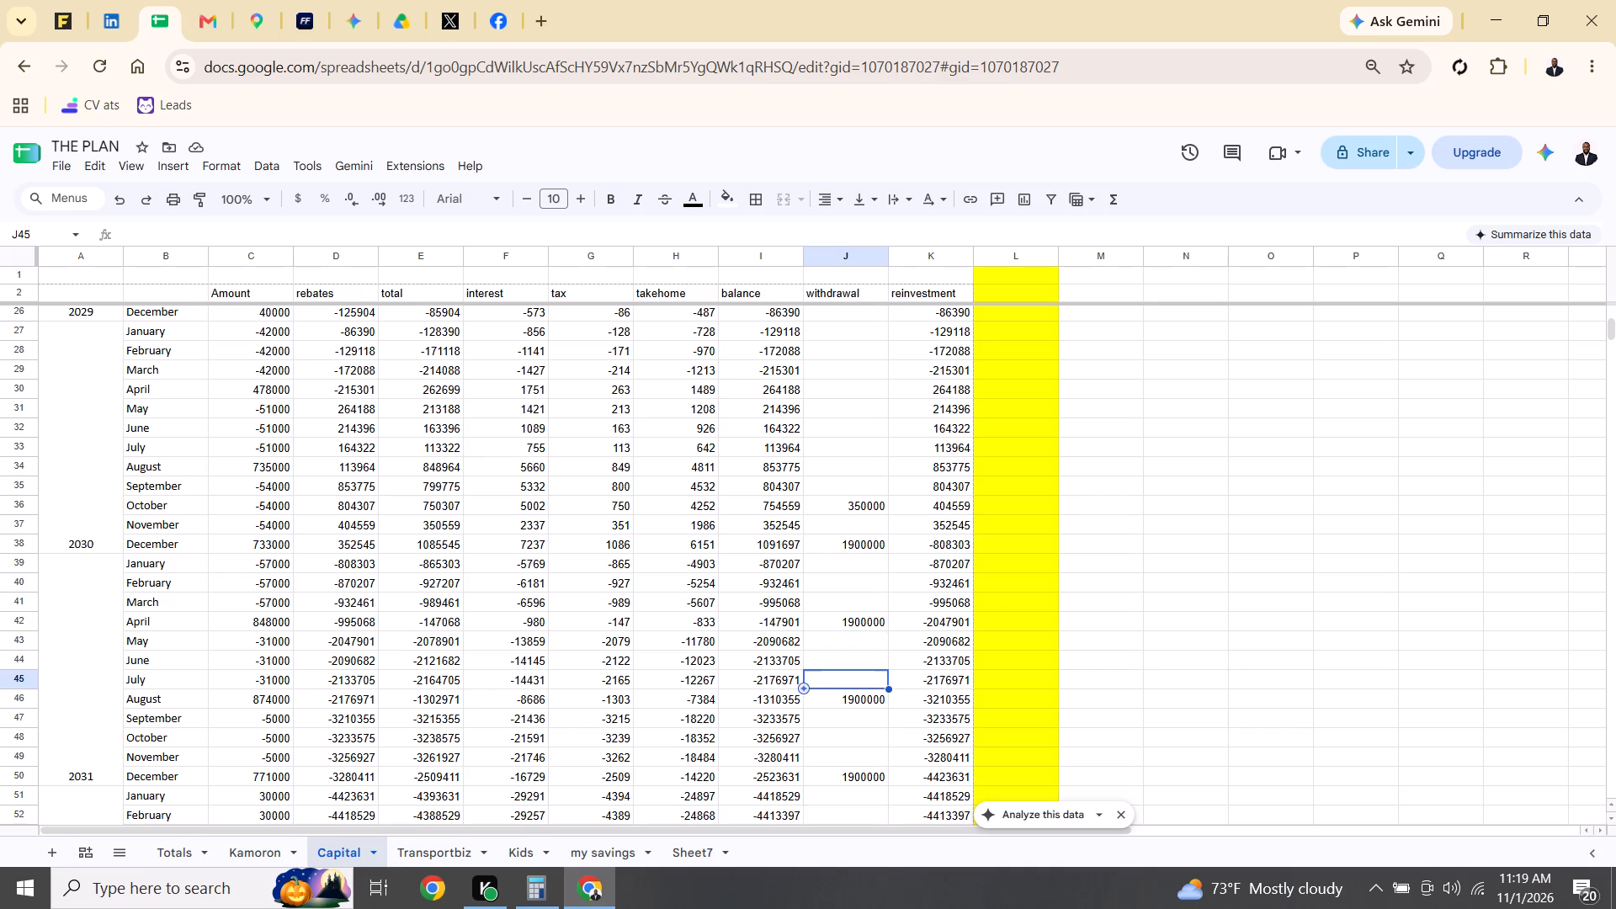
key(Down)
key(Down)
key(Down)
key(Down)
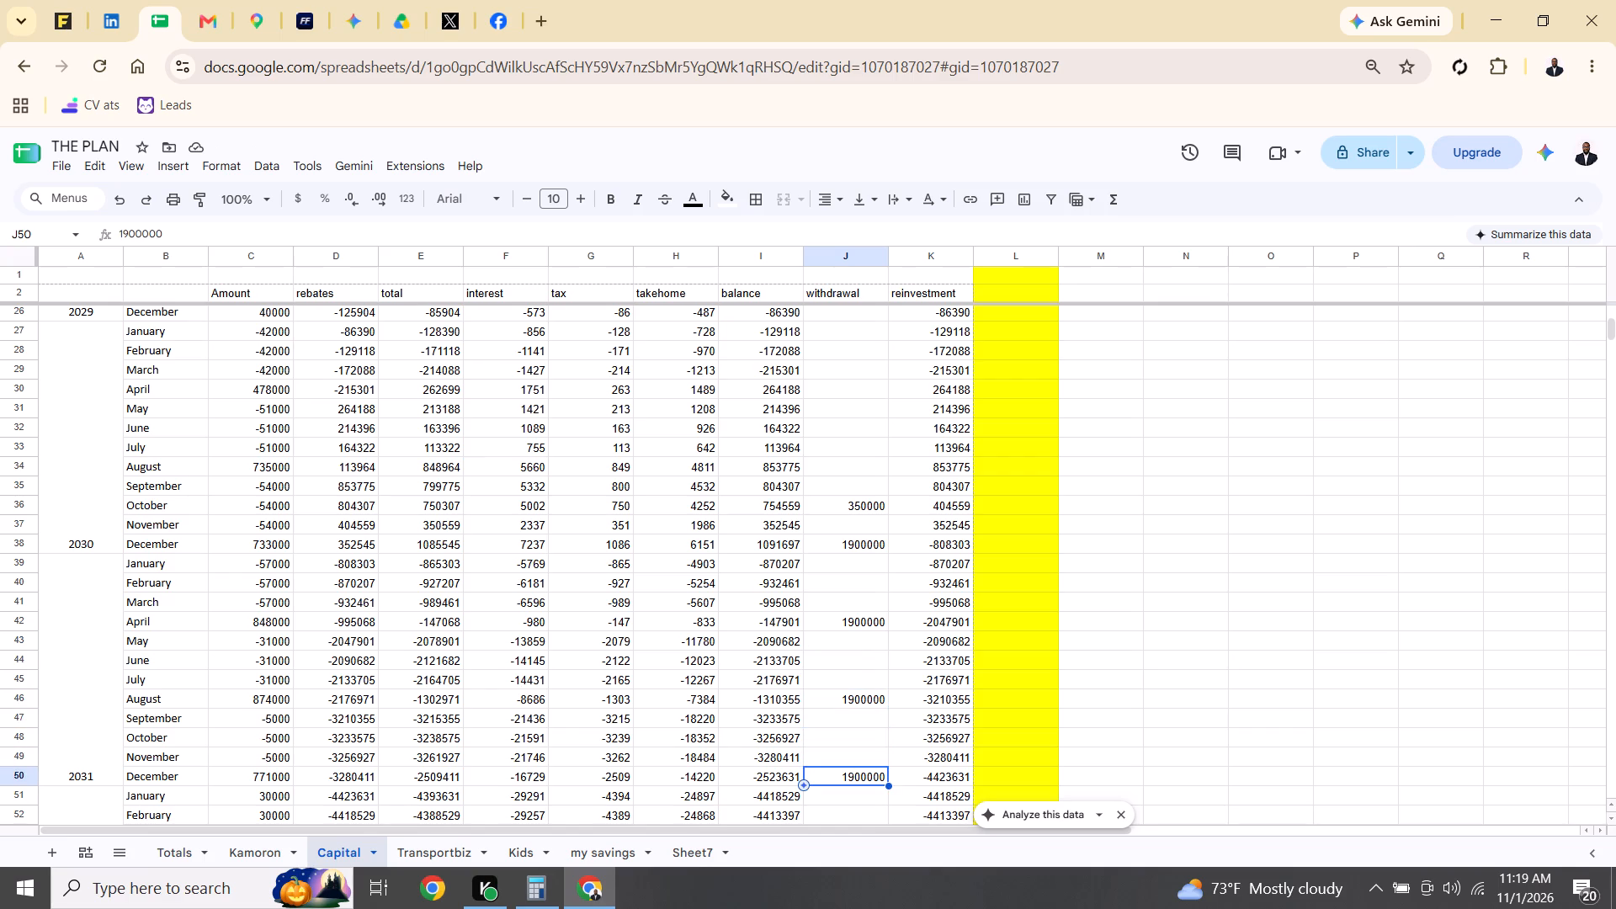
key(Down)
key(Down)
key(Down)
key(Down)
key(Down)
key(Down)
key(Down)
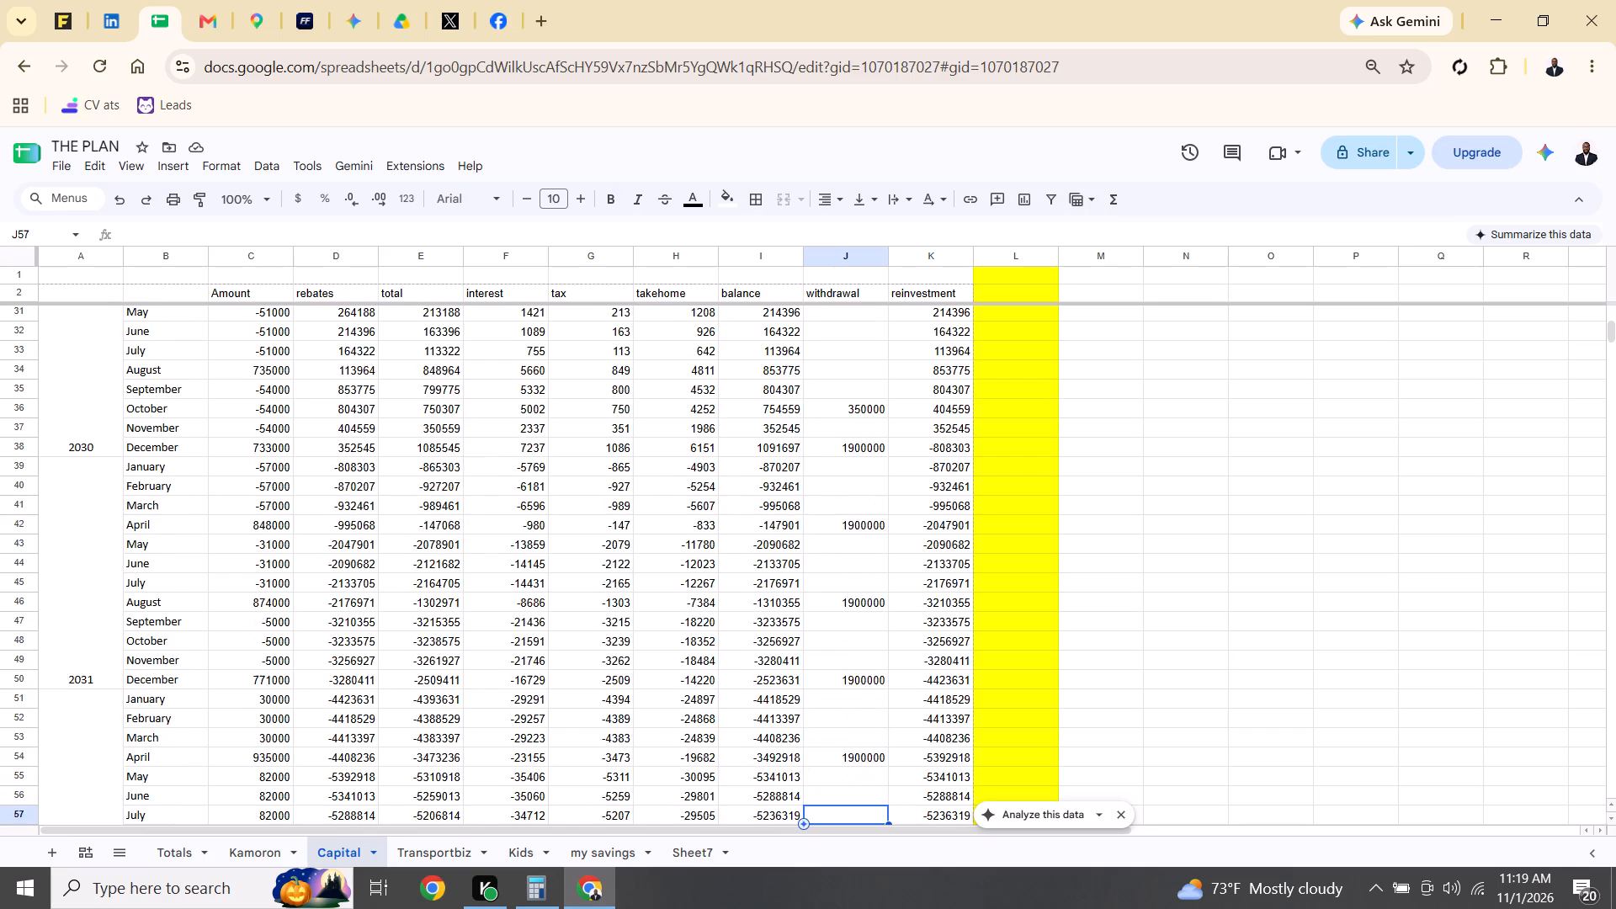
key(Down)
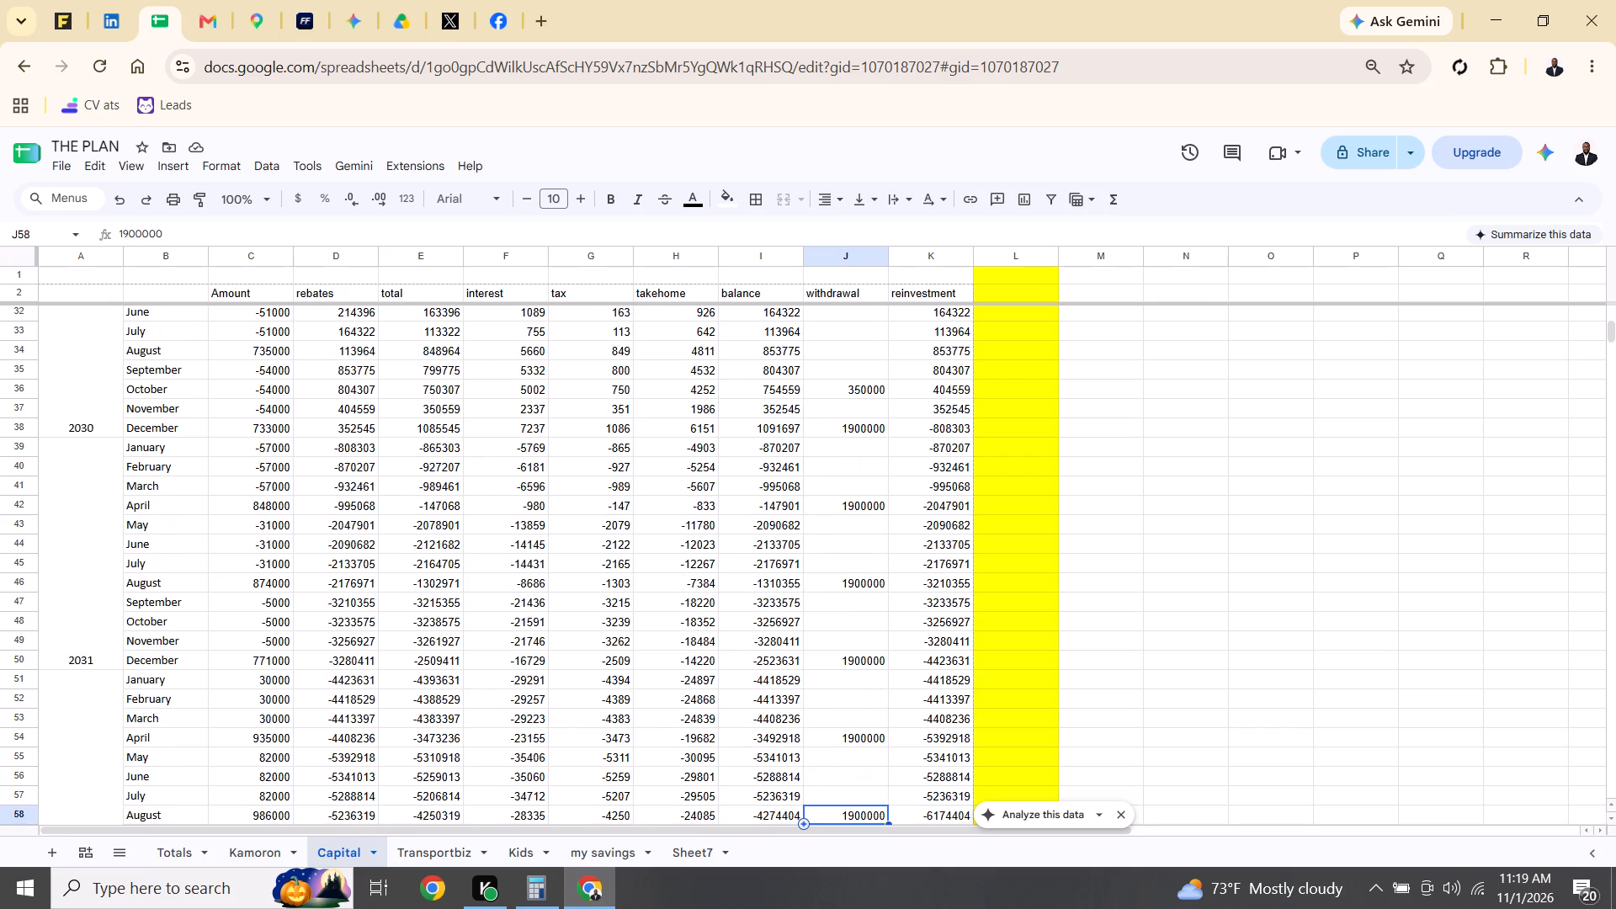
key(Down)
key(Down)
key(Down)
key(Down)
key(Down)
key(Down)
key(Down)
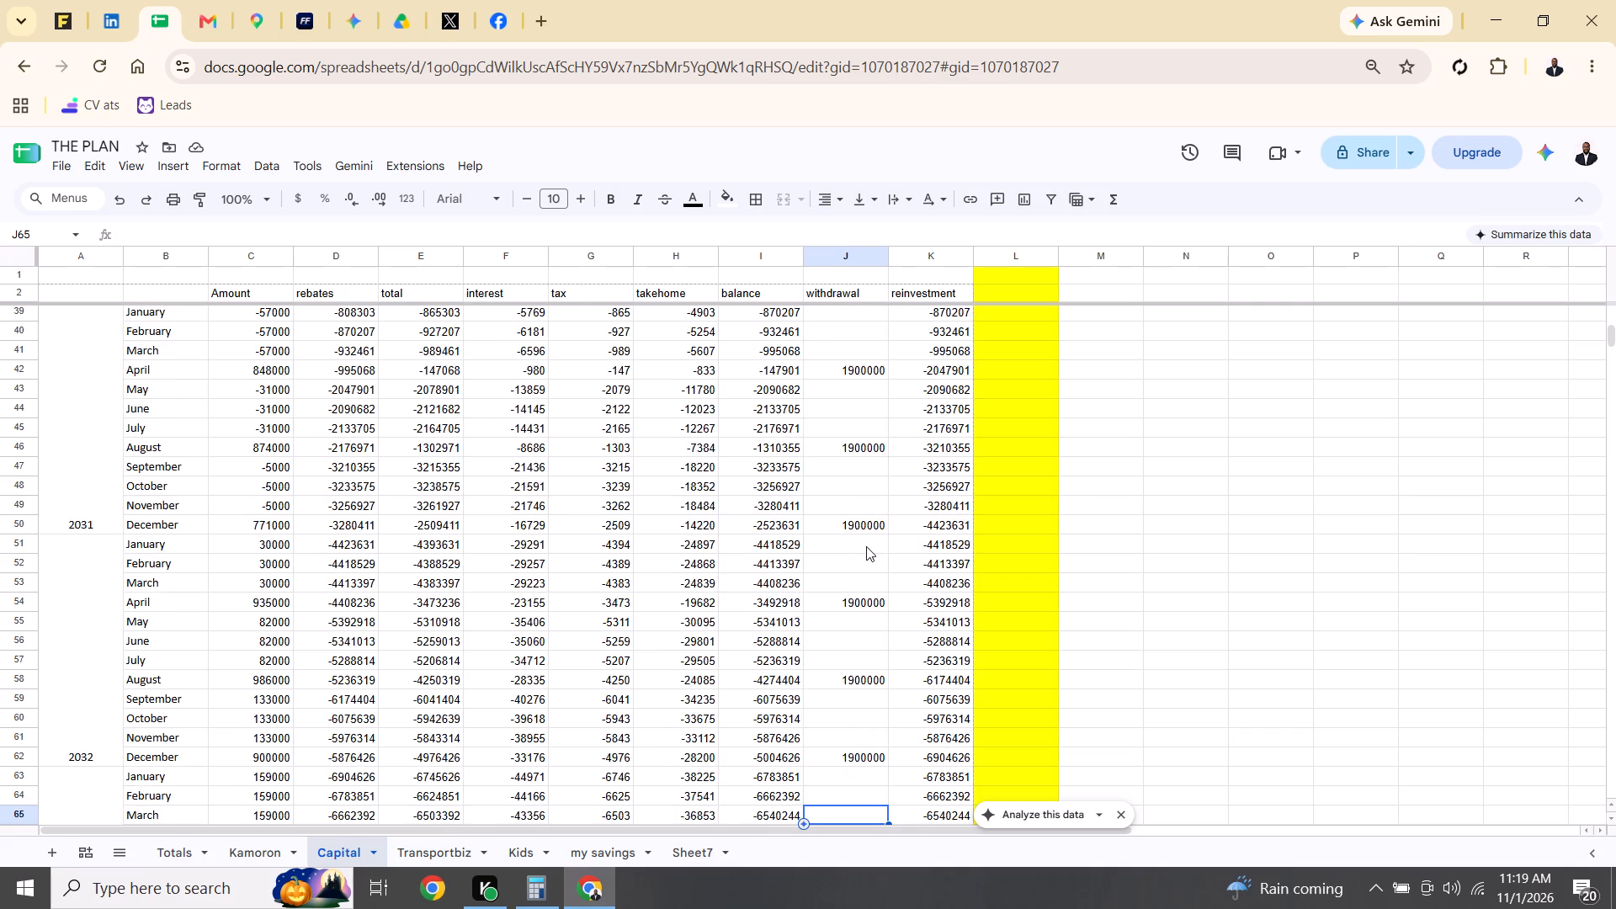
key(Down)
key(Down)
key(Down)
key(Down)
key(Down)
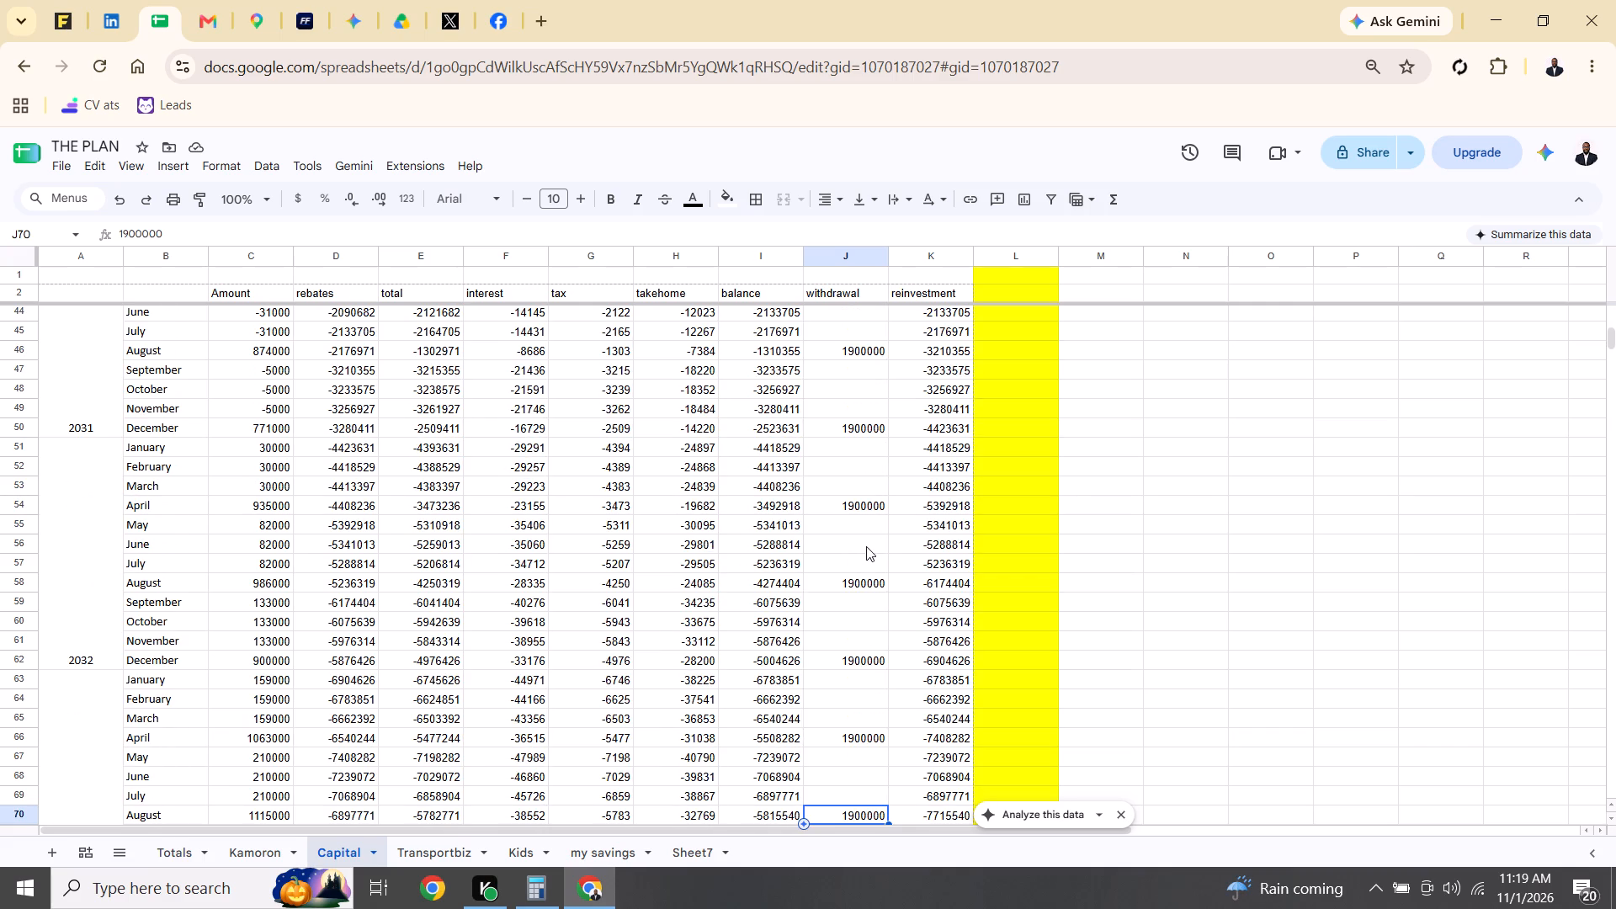
Clear the withdrawals after December in row 62 by filling blank cell J63 down to about row 80.
click(851, 655)
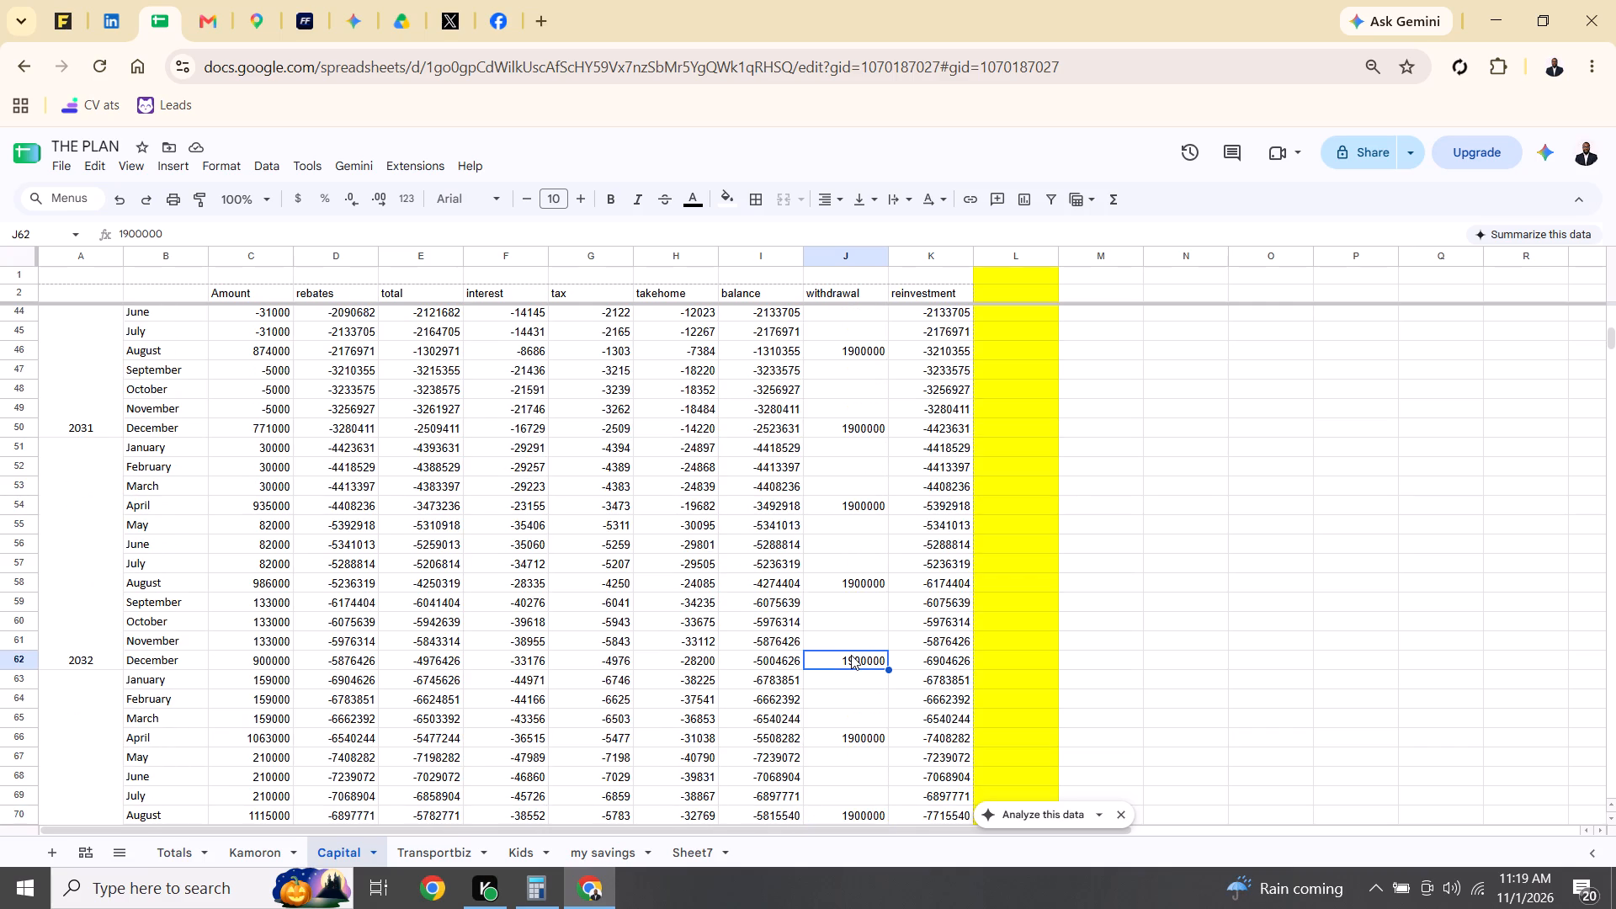
click(853, 694)
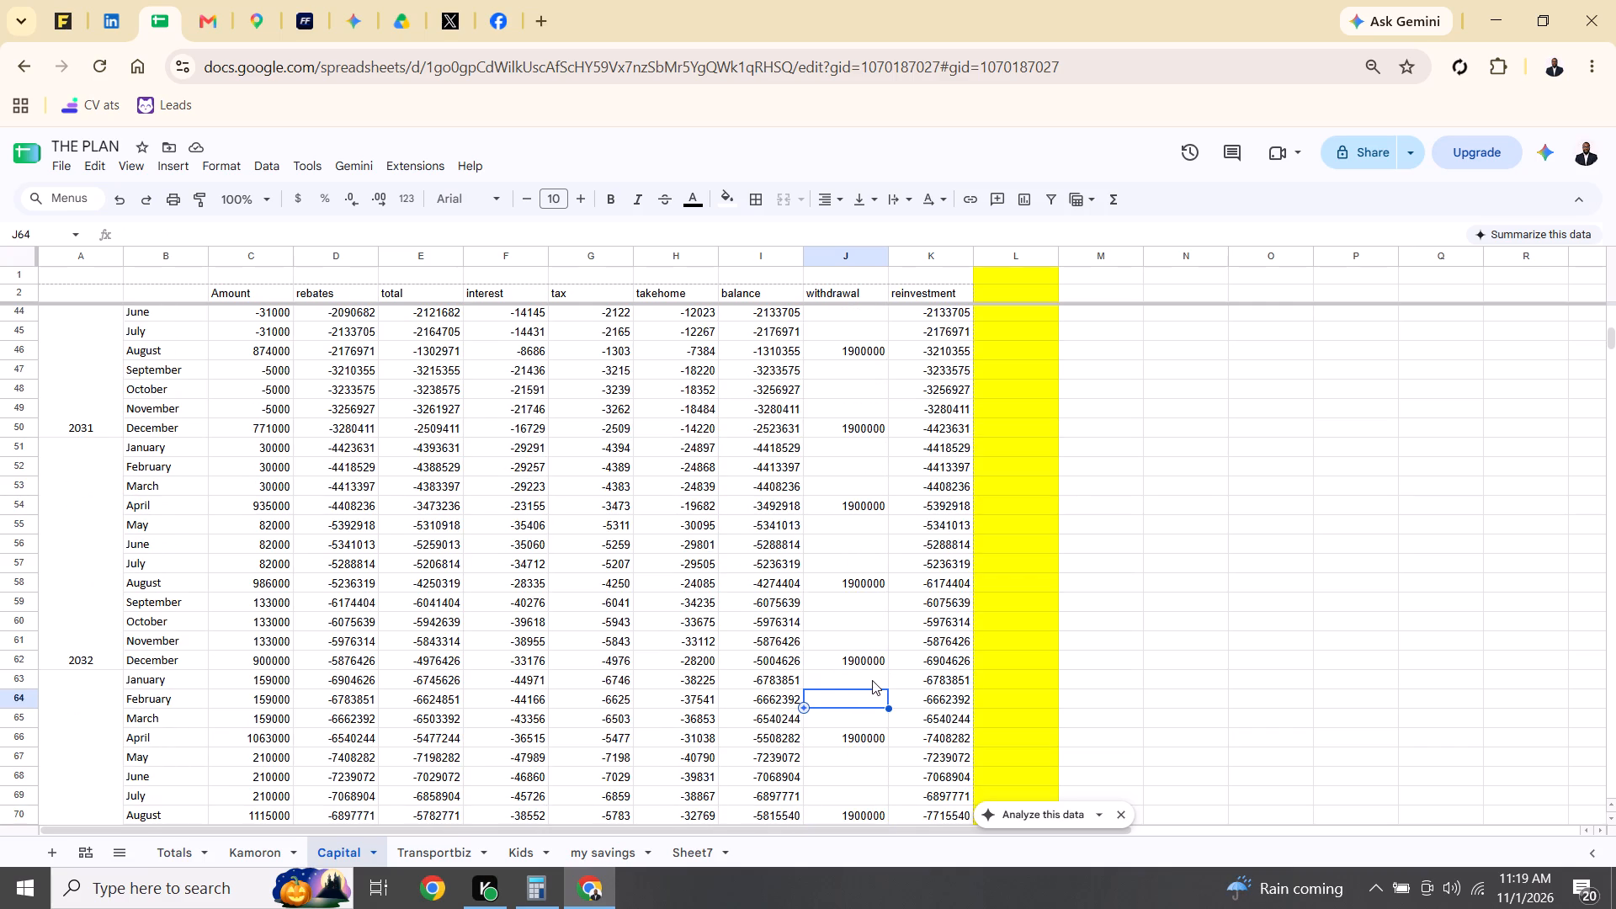
click(872, 678)
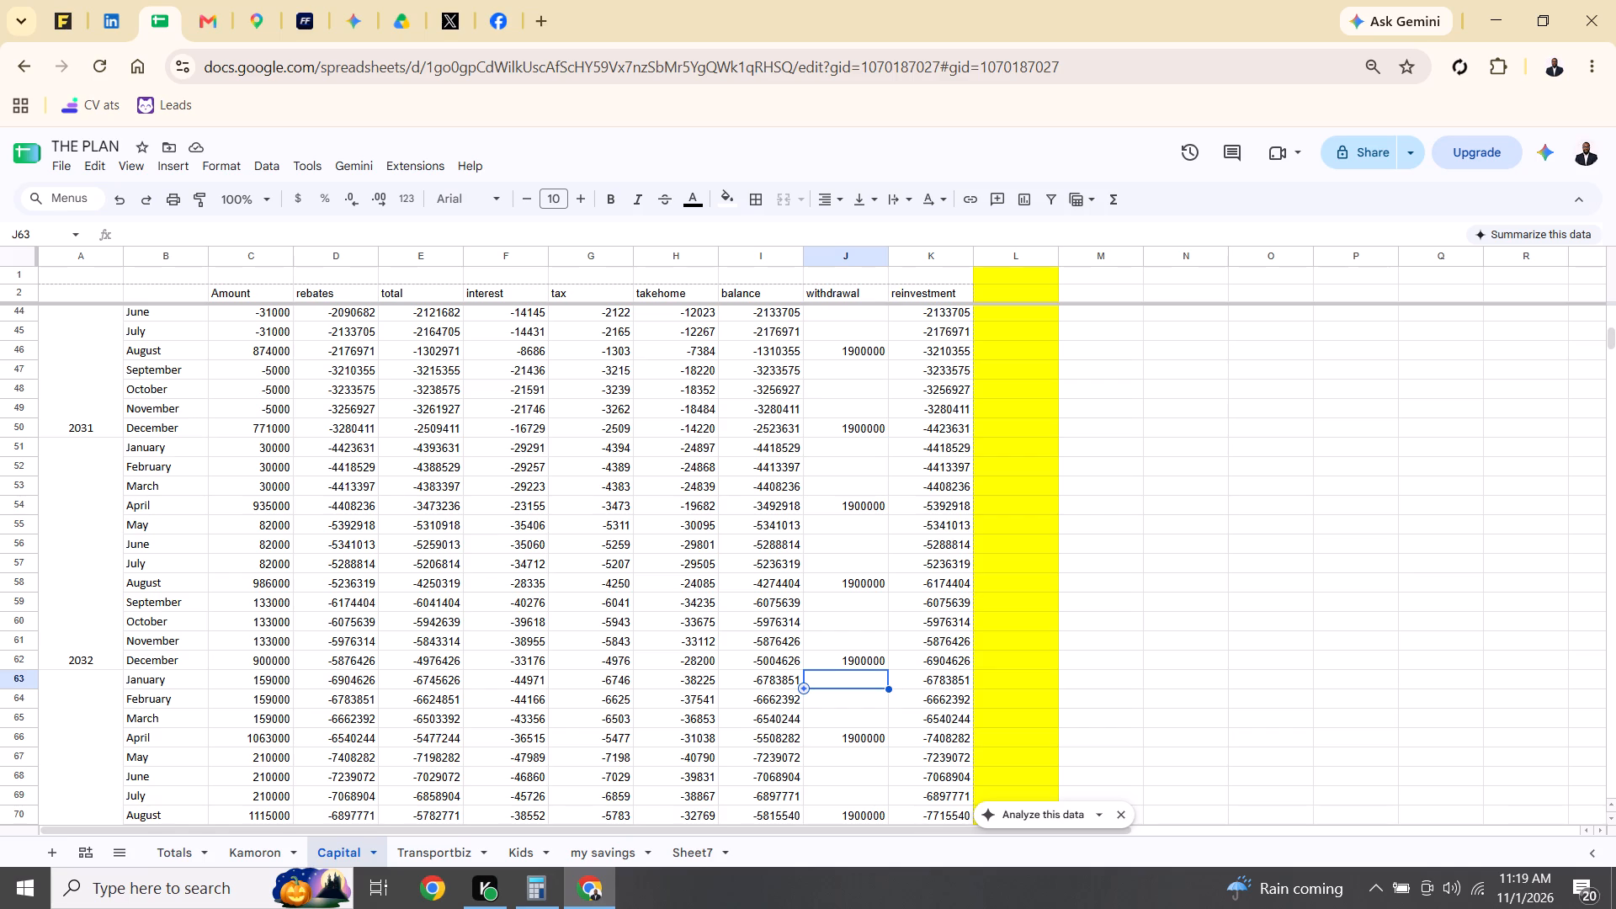
drag(889, 689, 886, 773)
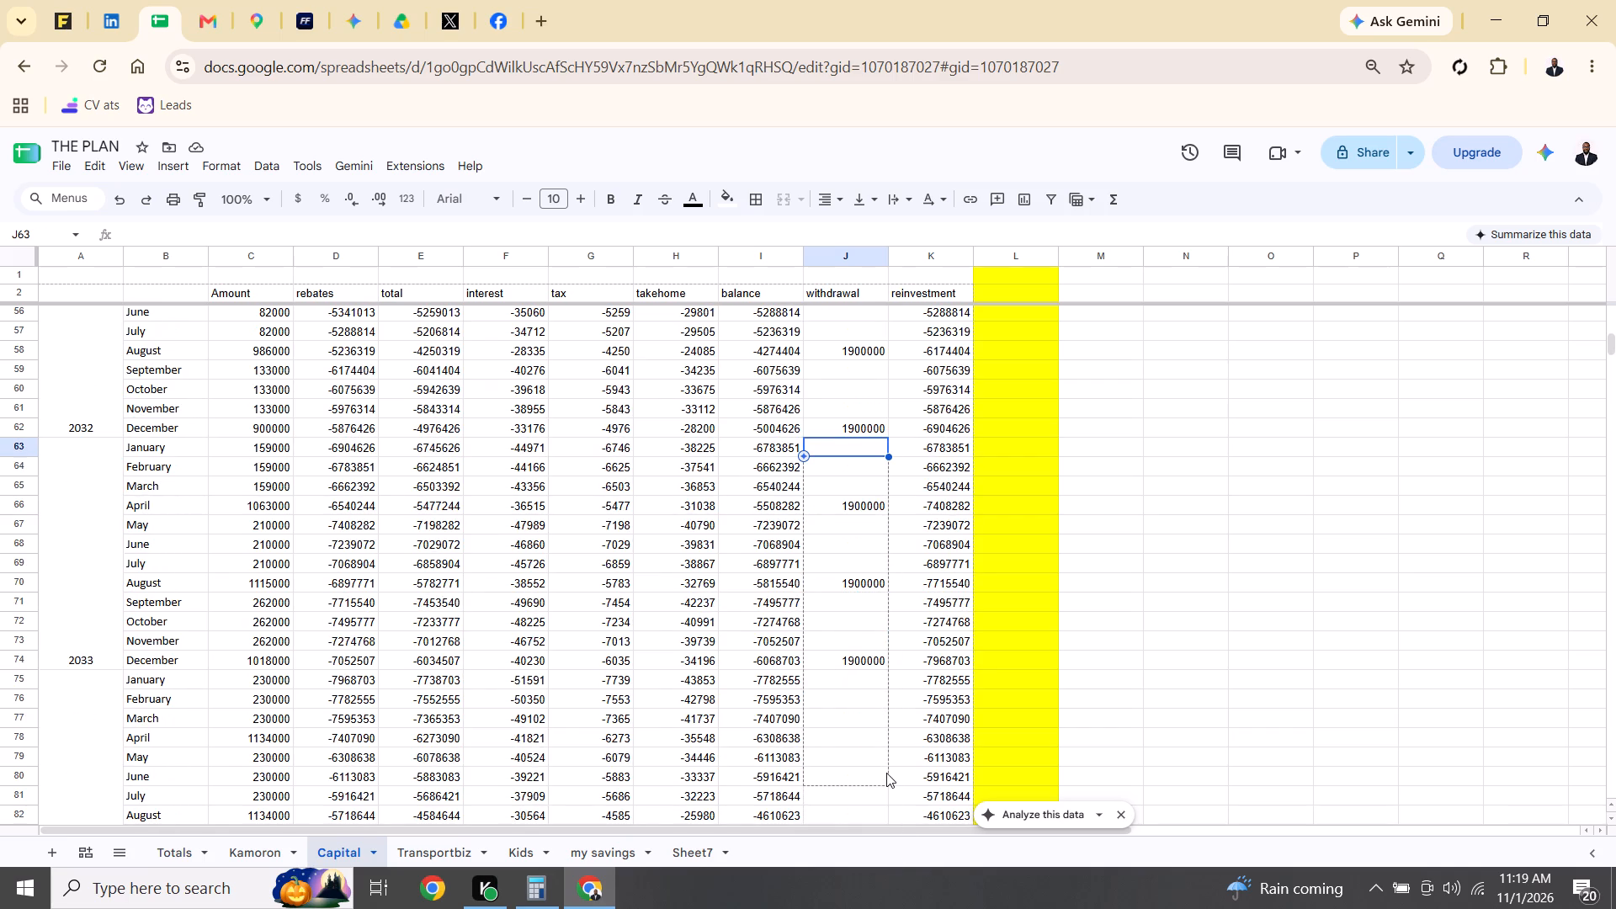
On the Transportbiz sheet, clear the UBER car numbers below row 62 by filling blank cell D64 down through D73.
click(428, 855)
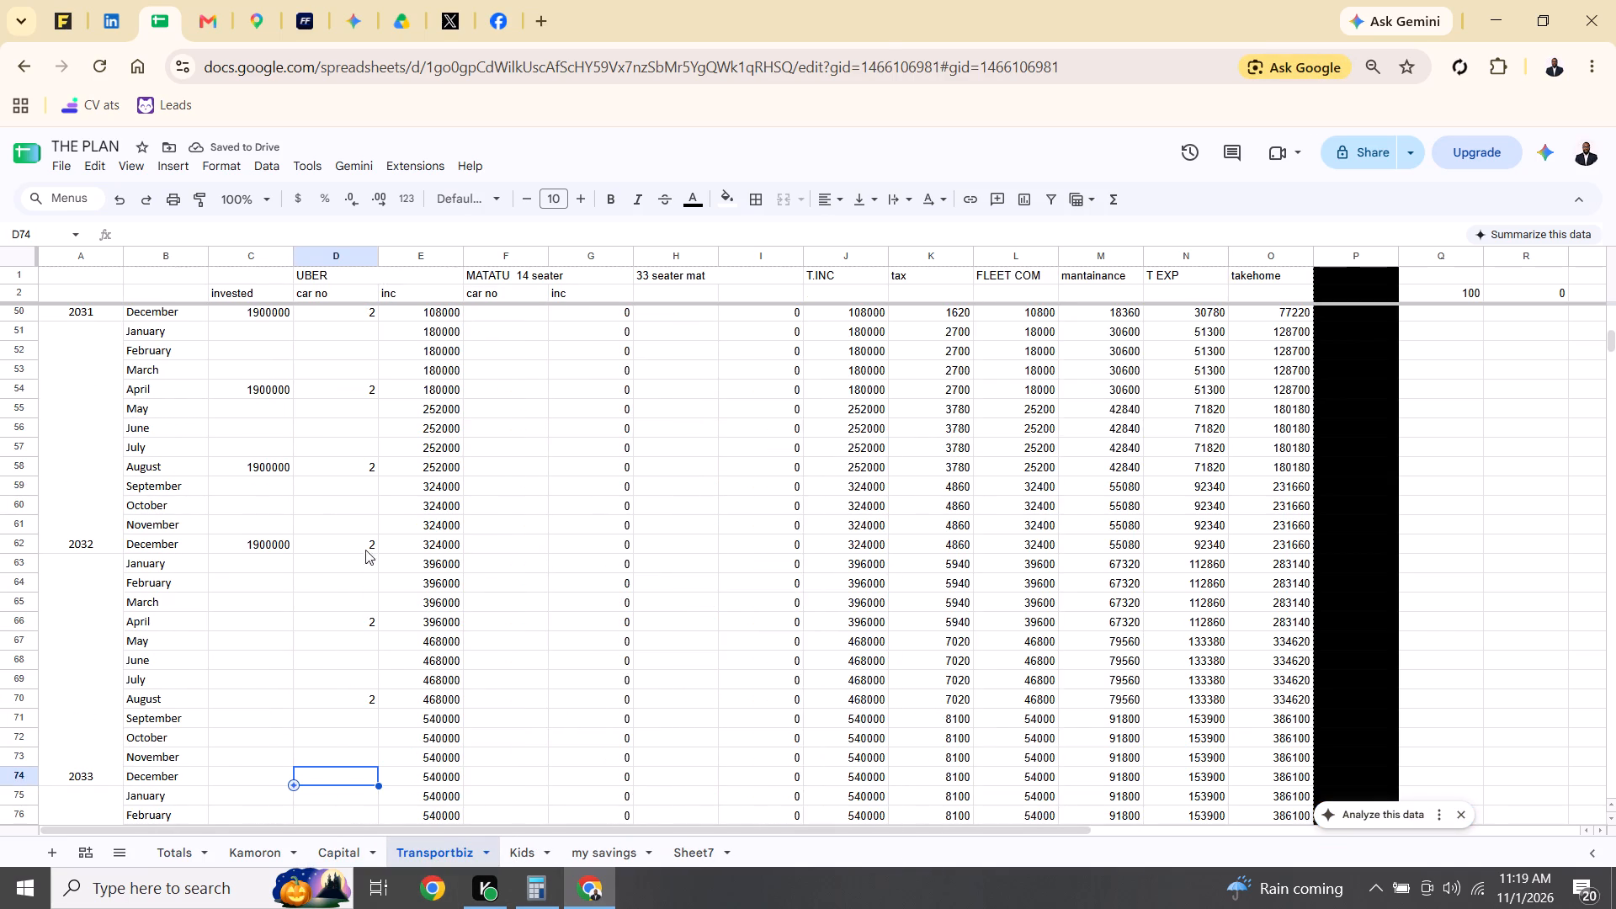
click(357, 587)
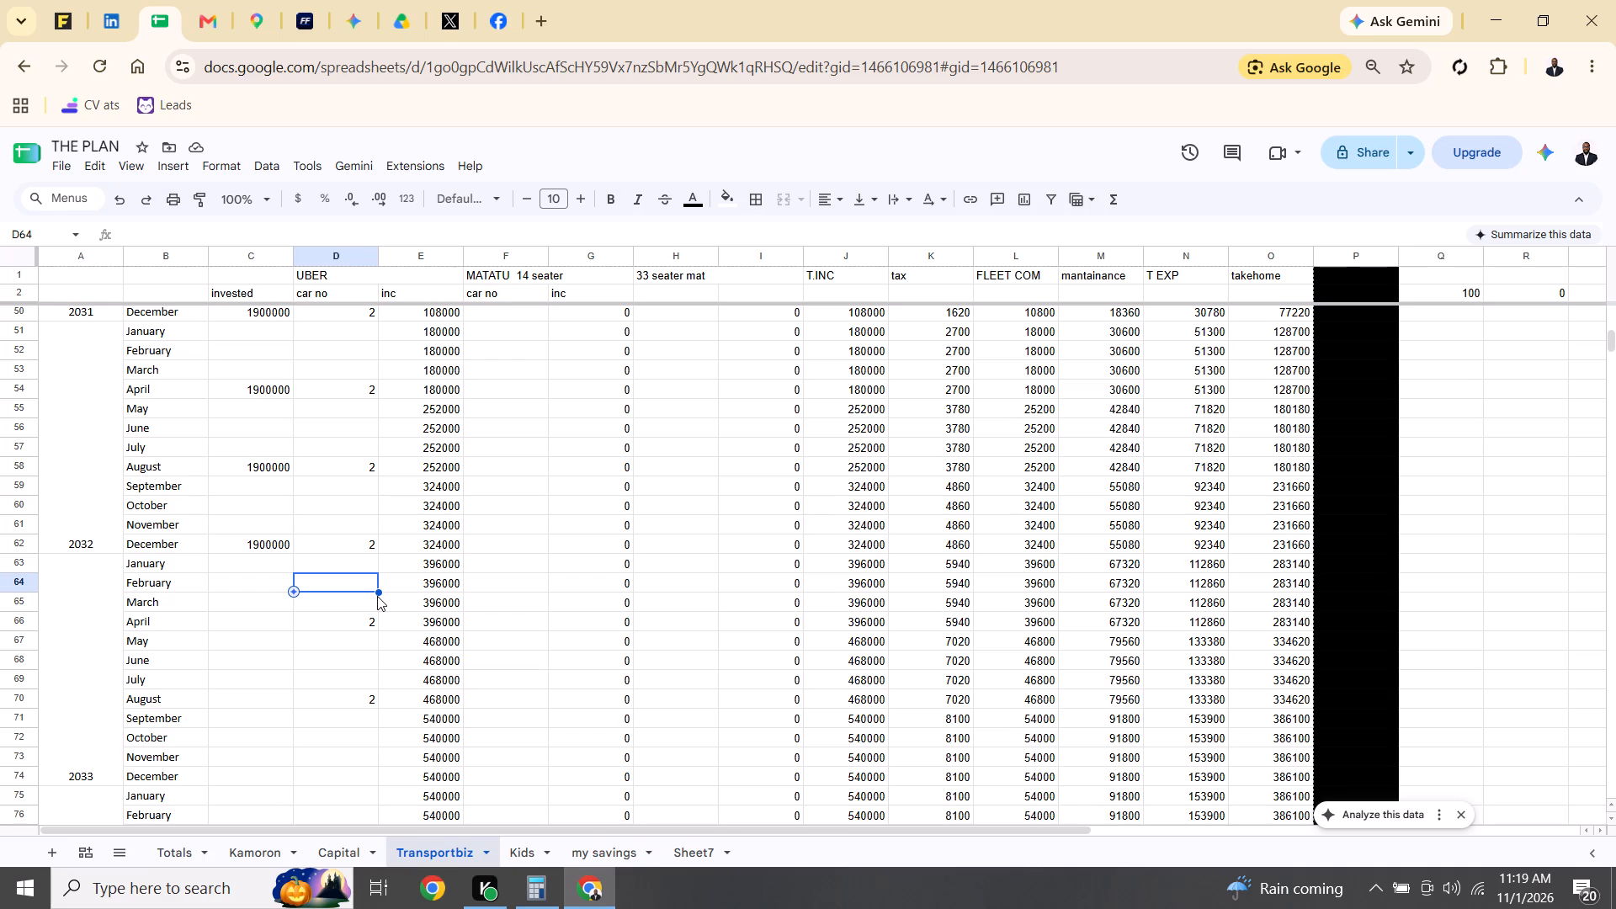
drag(377, 594, 386, 766)
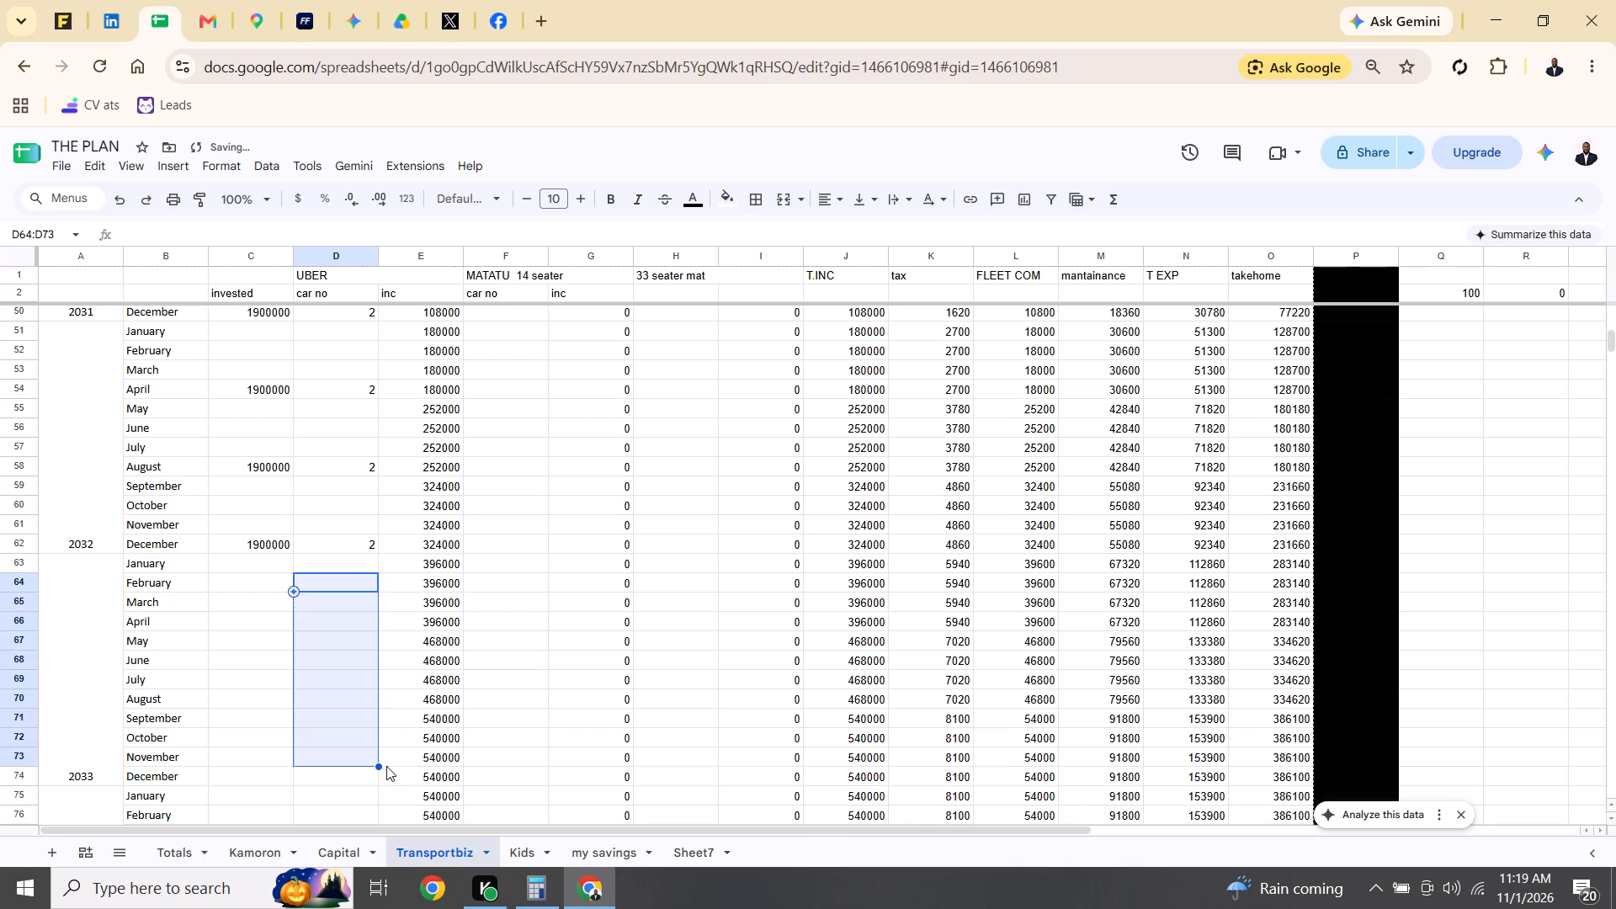
Set the UBER car numbers for August in D46 and April in D42 to 2.
click(574, 552)
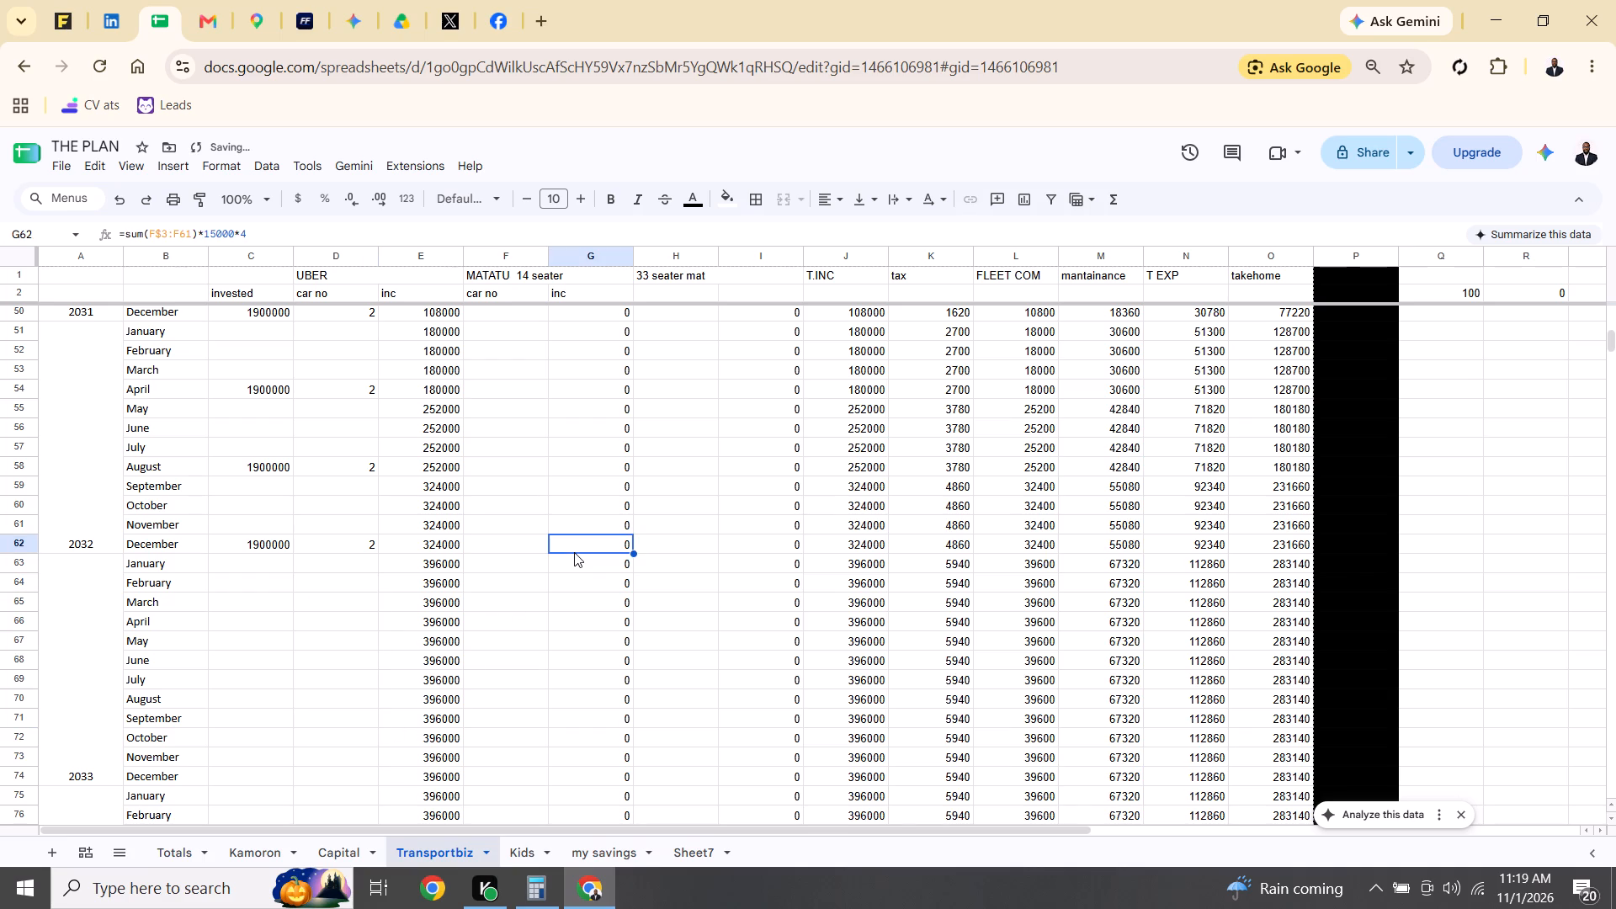
key(Up)
key(Up)
key(Up)
key(Up)
key(Up)
key(Up)
key(Up)
key(Up)
key(Up)
key(Up)
key(Up)
key(Up)
key(Up)
key(Up)
key(Up)
key(Up)
key(Up)
key(Up)
key(Up)
key(Up)
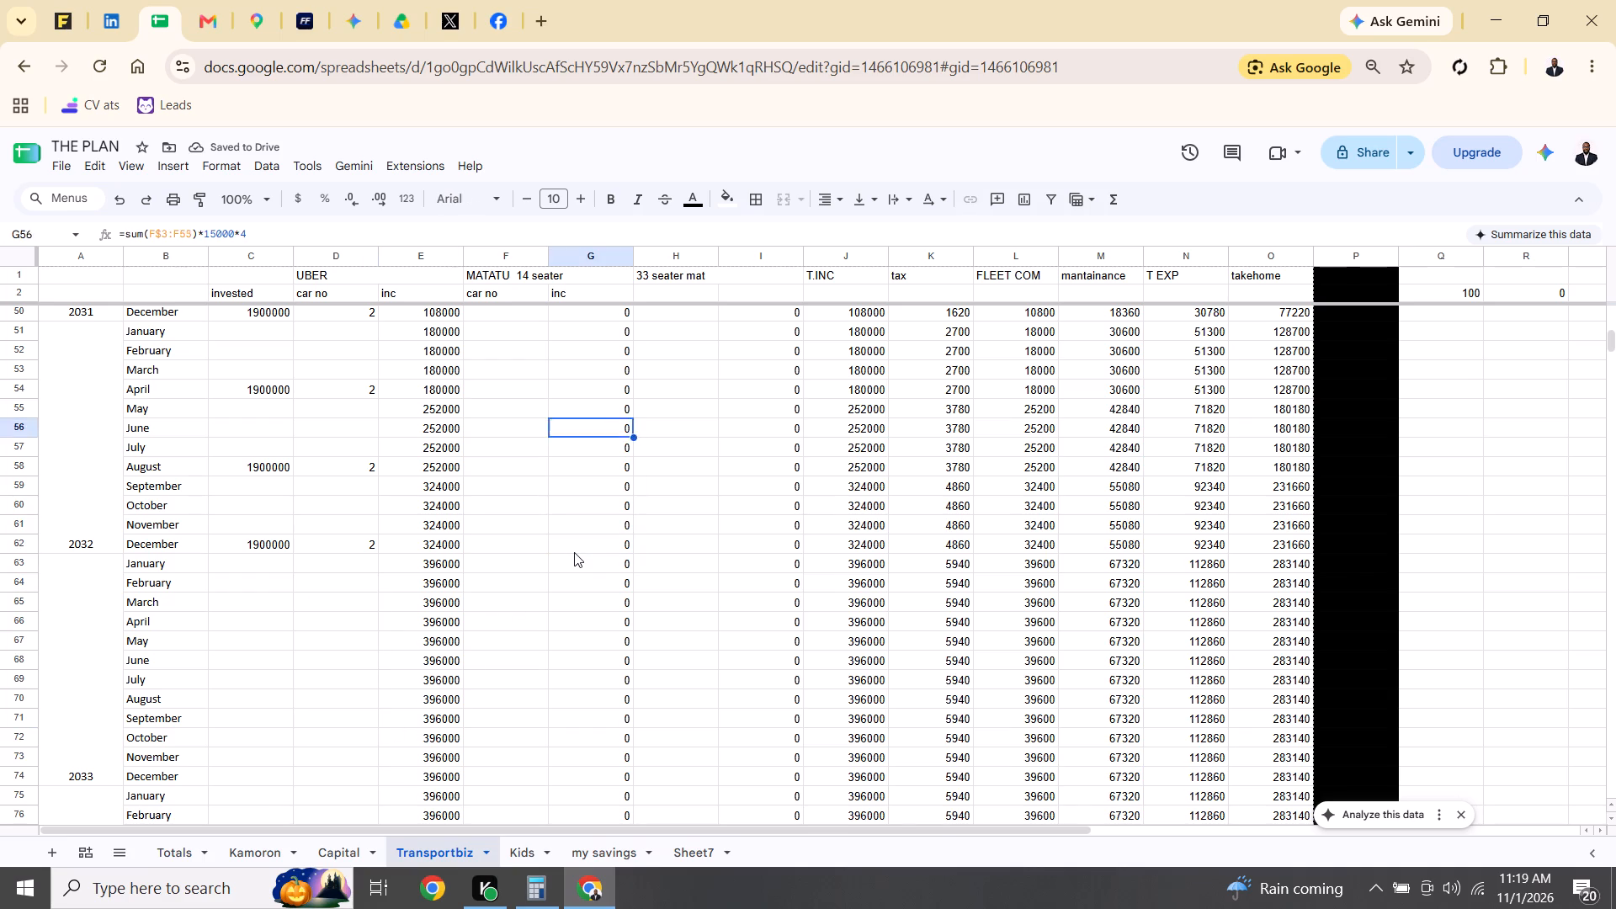
key(Up)
key(Up)
key(Up)
key(Up)
key(Up)
key(Up)
key(Up)
key(Up)
key(Up)
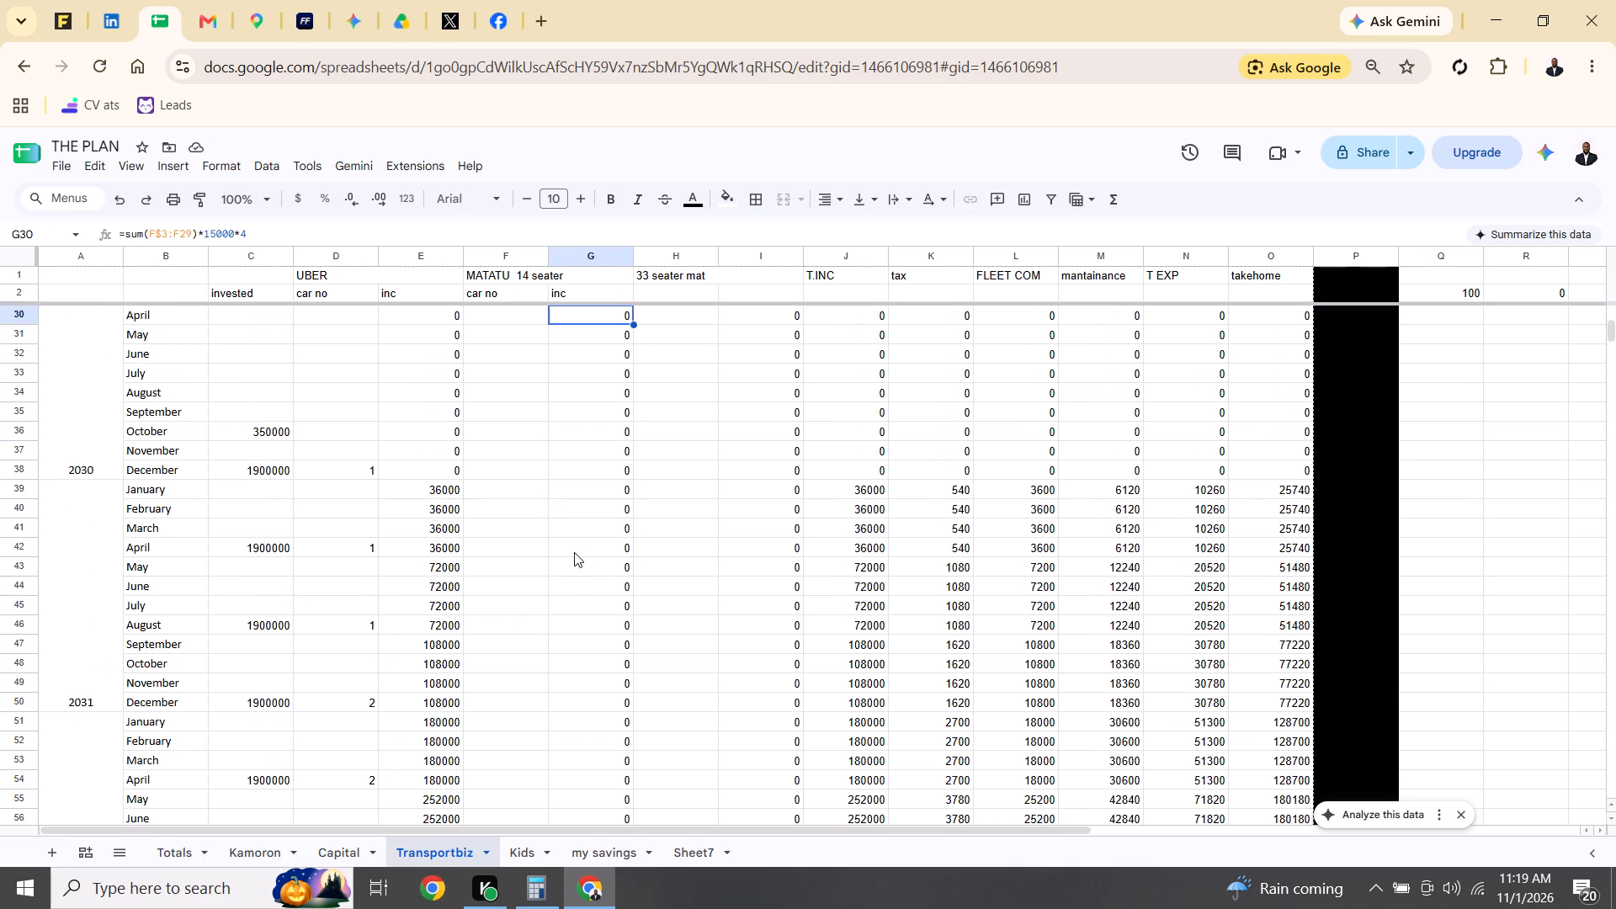
click(349, 622)
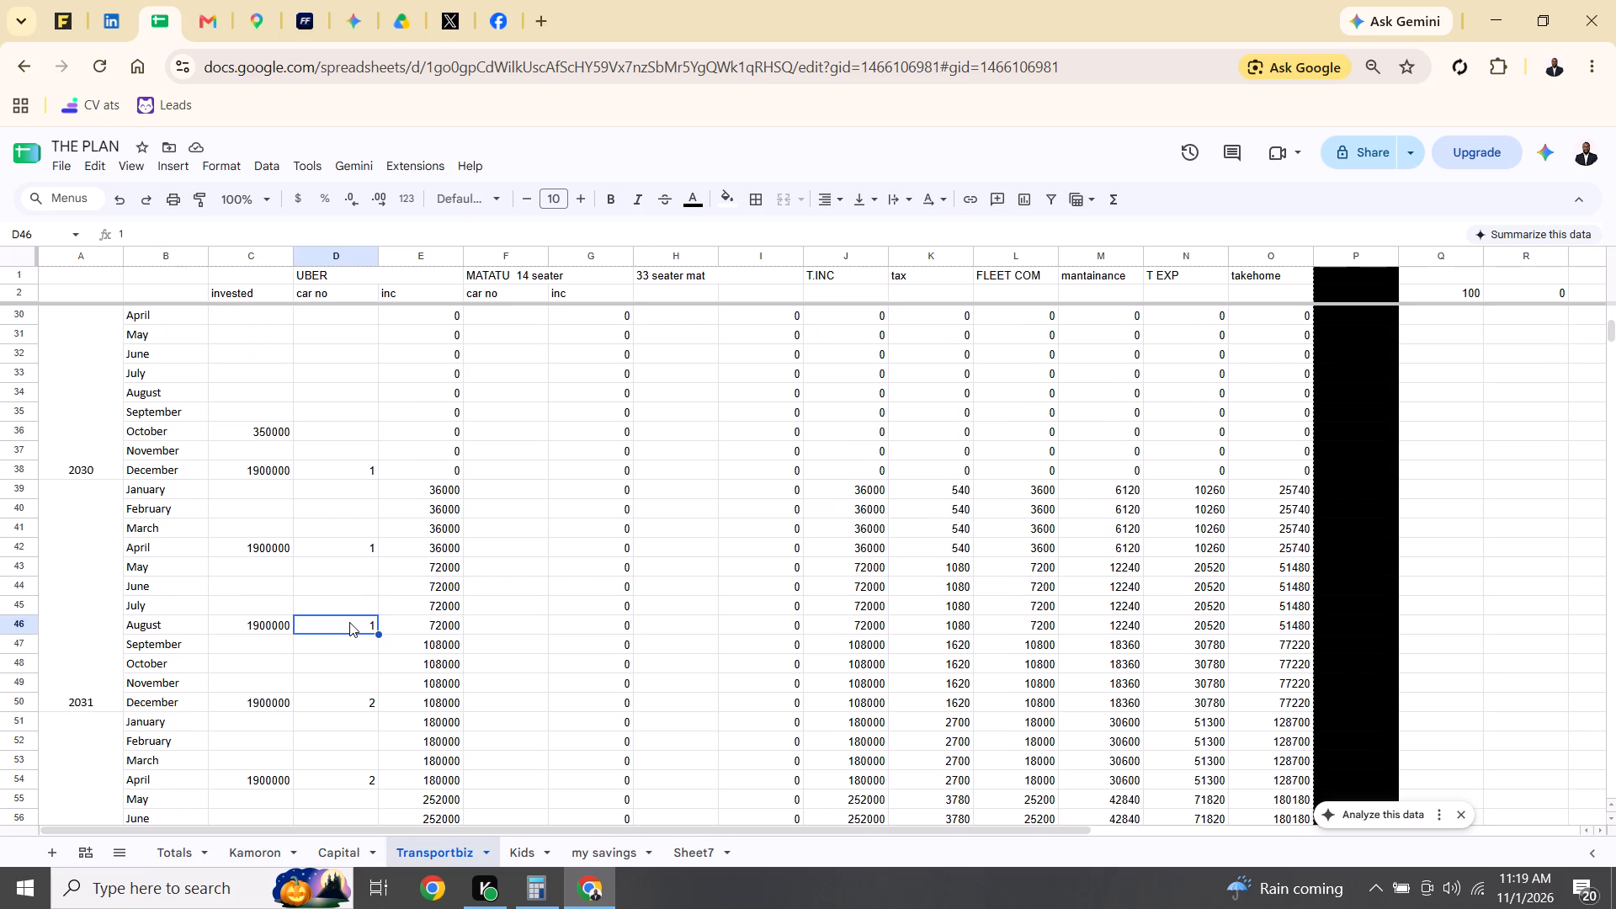
key(2)
key(Up)
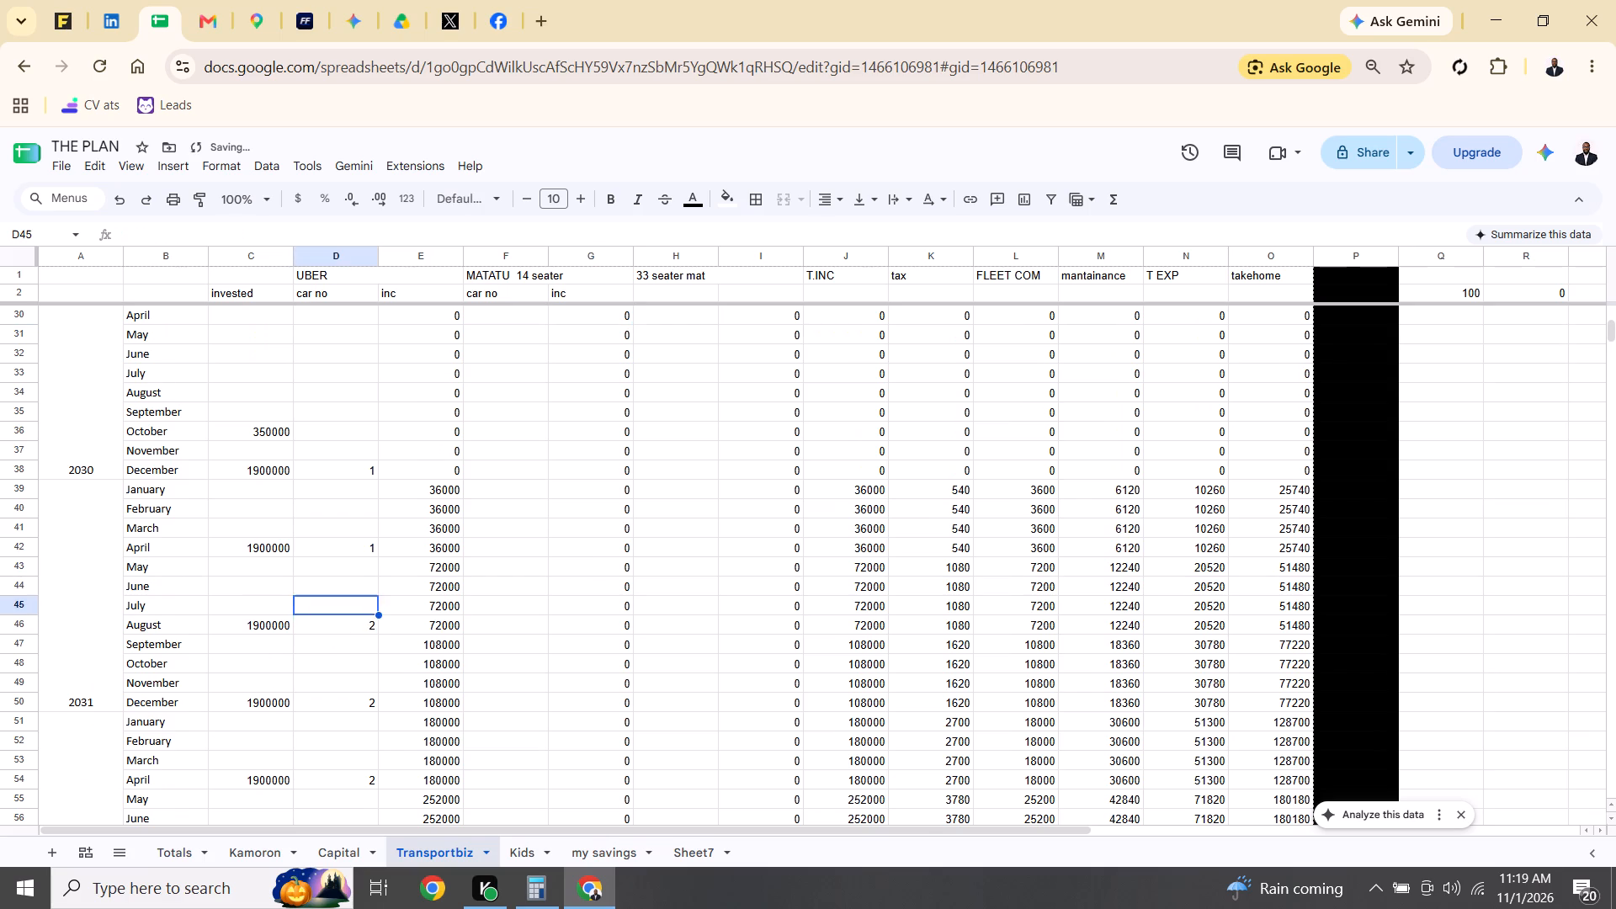
key(Up)
key(Up)
key(Up)
key(2)
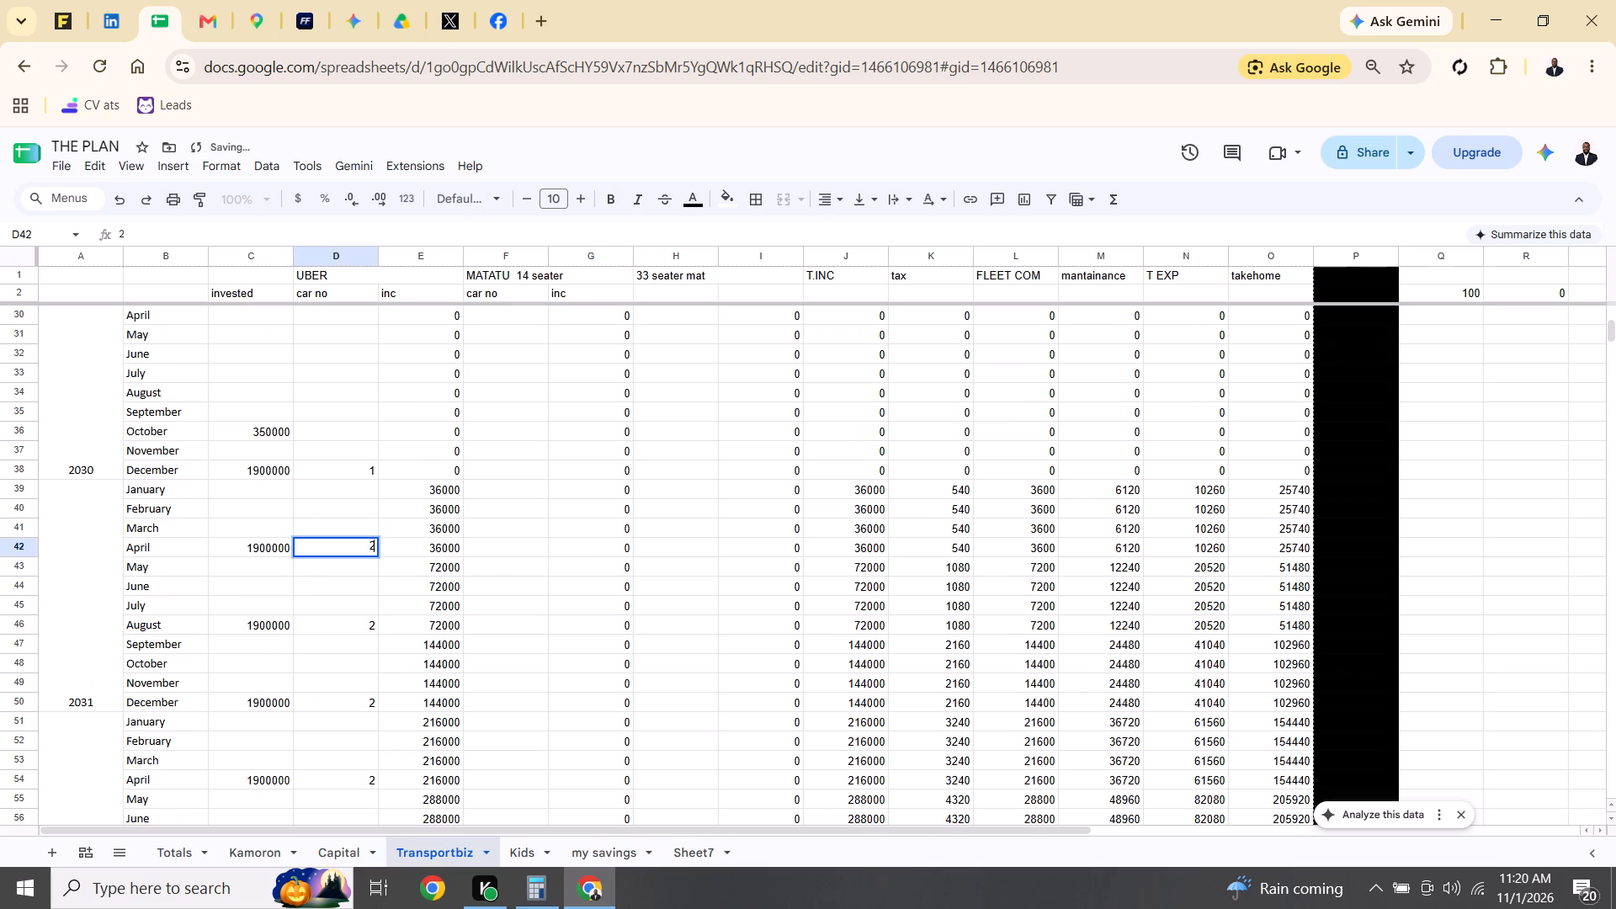
key(Up)
Select the UBER car numbers in D37:D63 to check their sum.
key(Up)
key(Up)
key(Up)
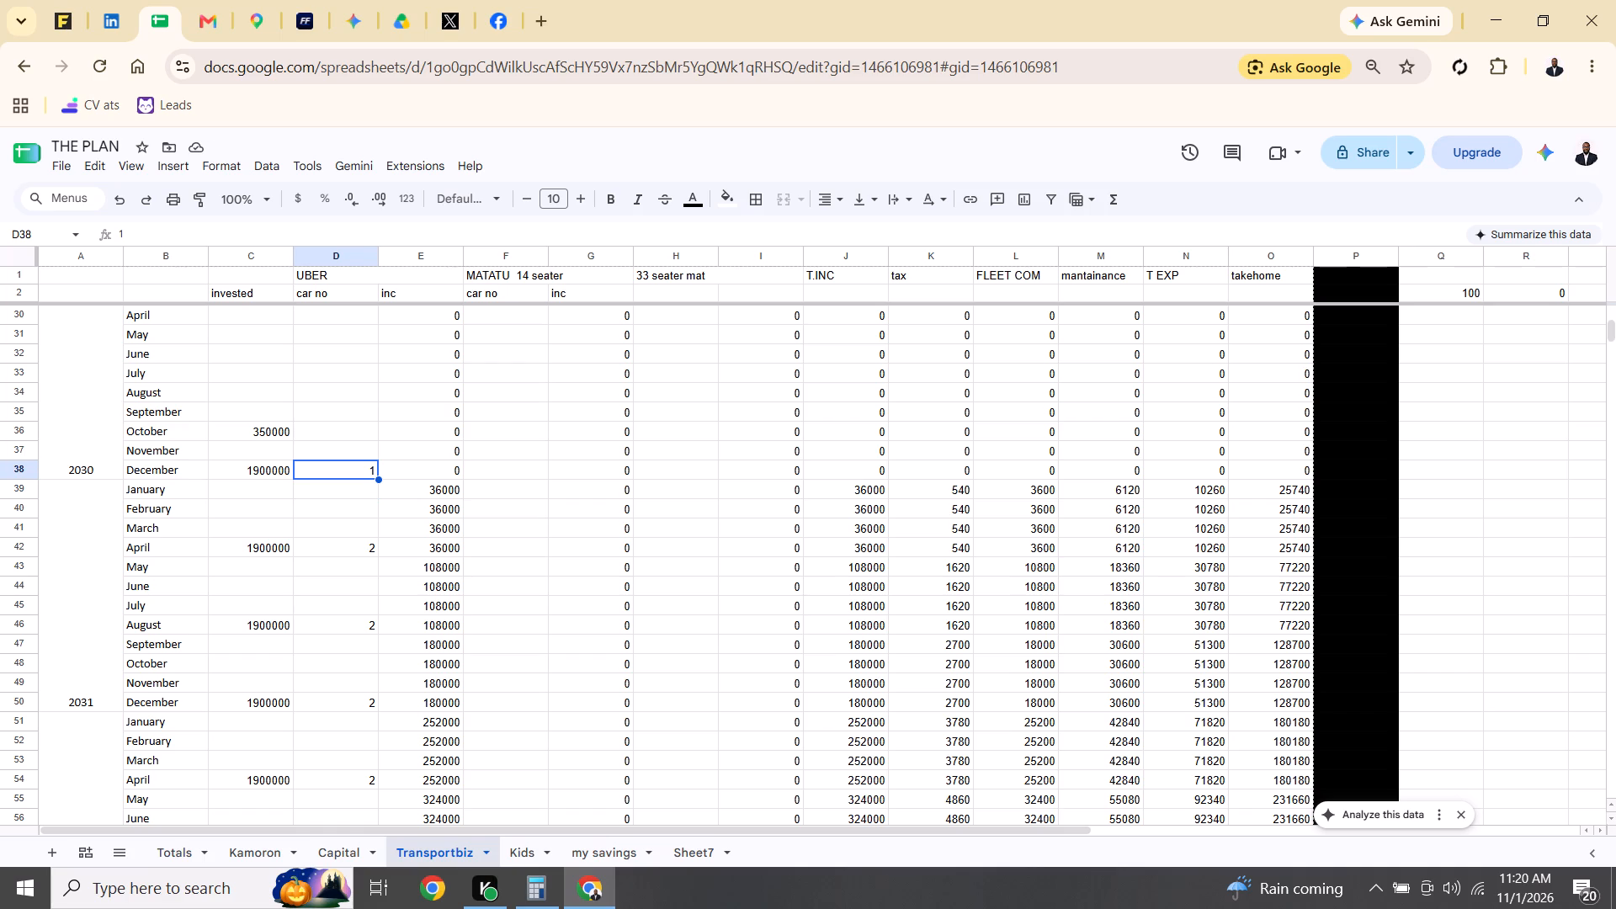
key(Down)
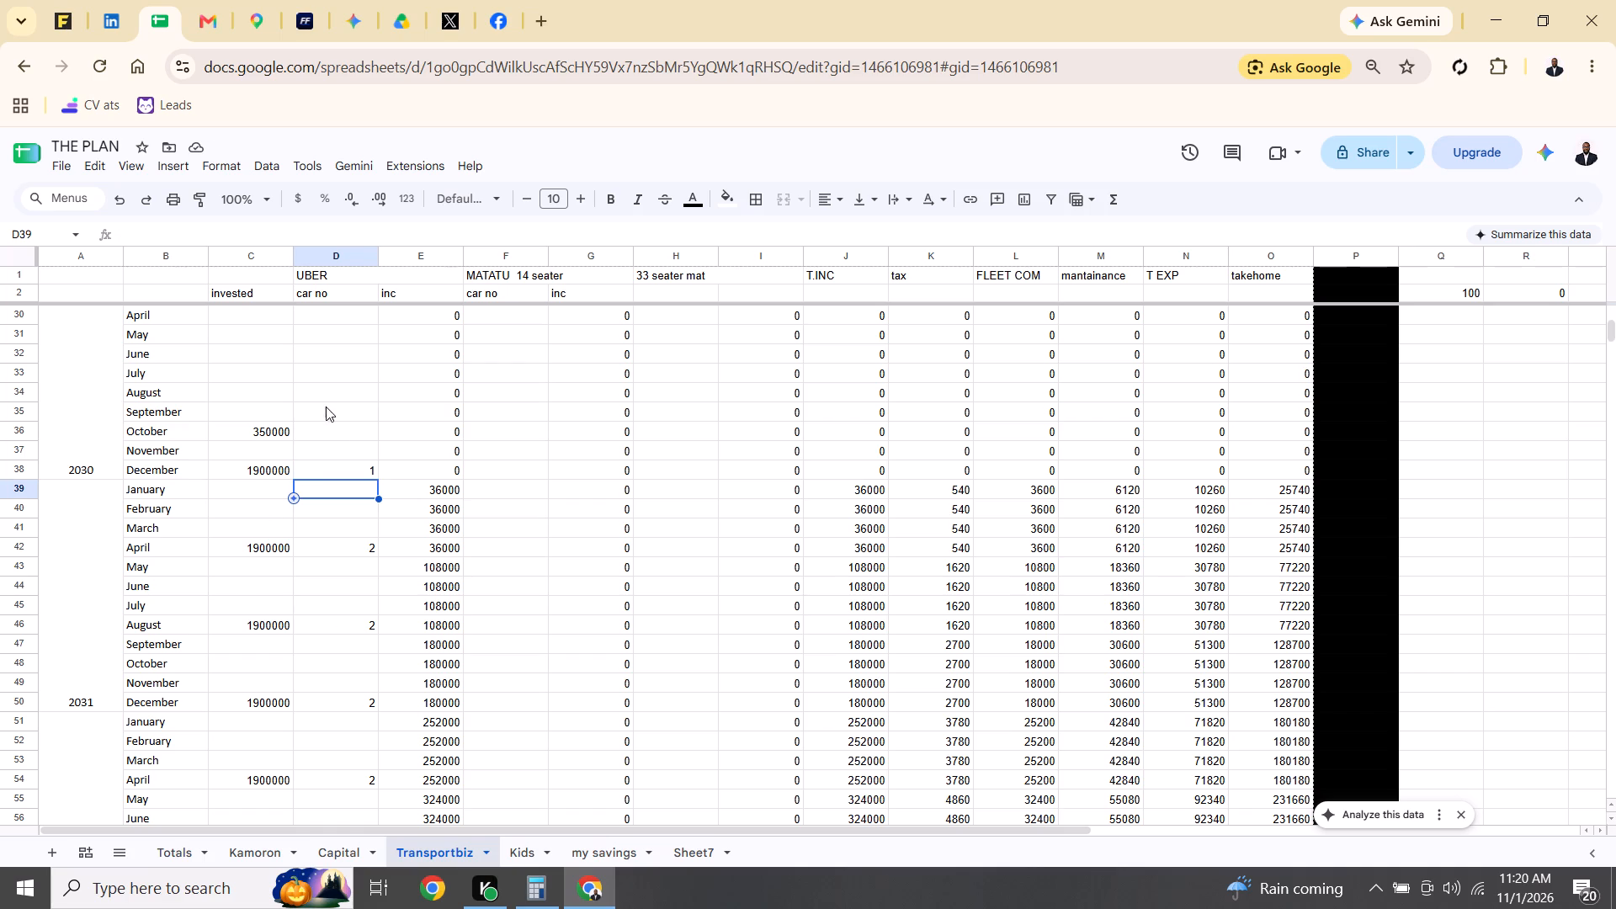
click(343, 433)
drag(359, 449, 333, 832)
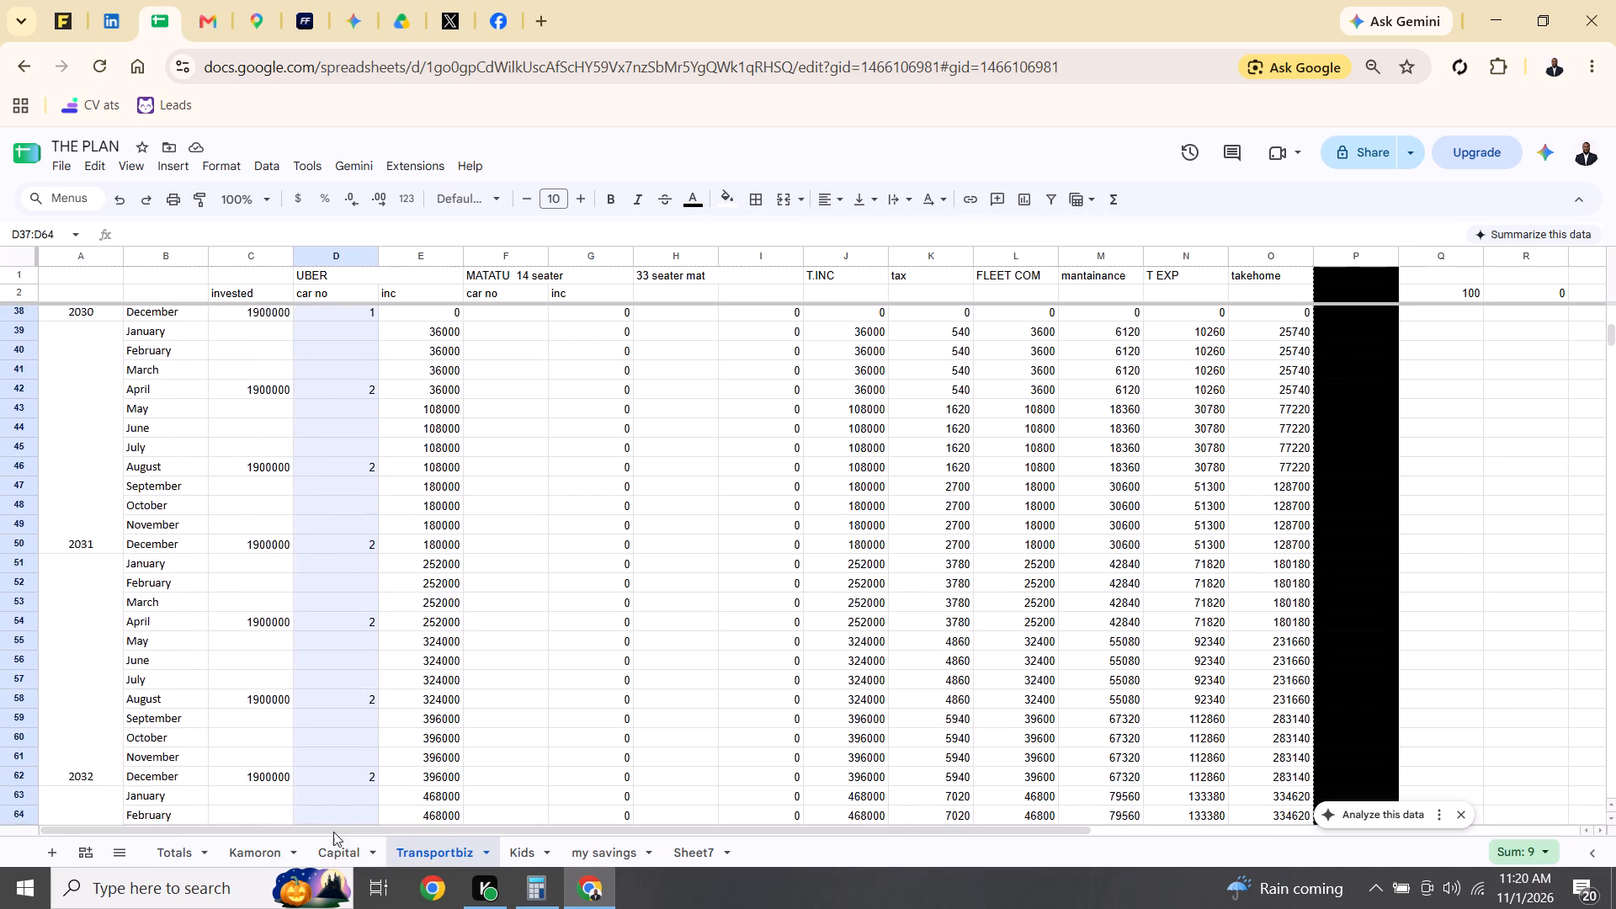
drag(333, 832, 343, 648)
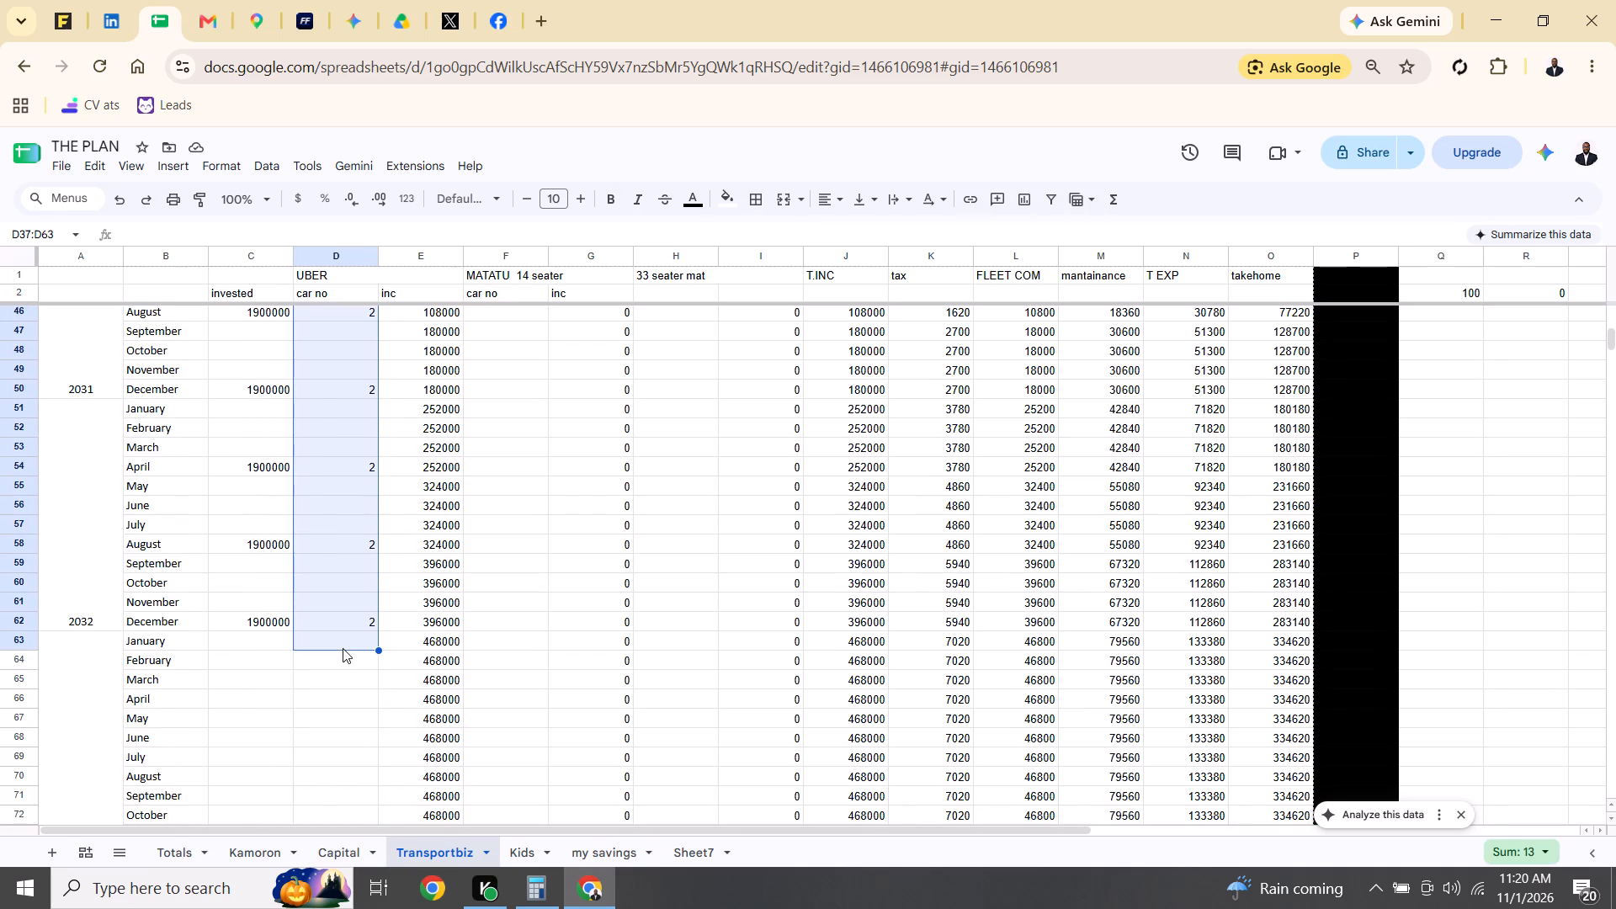
key(Up)
key(Up)
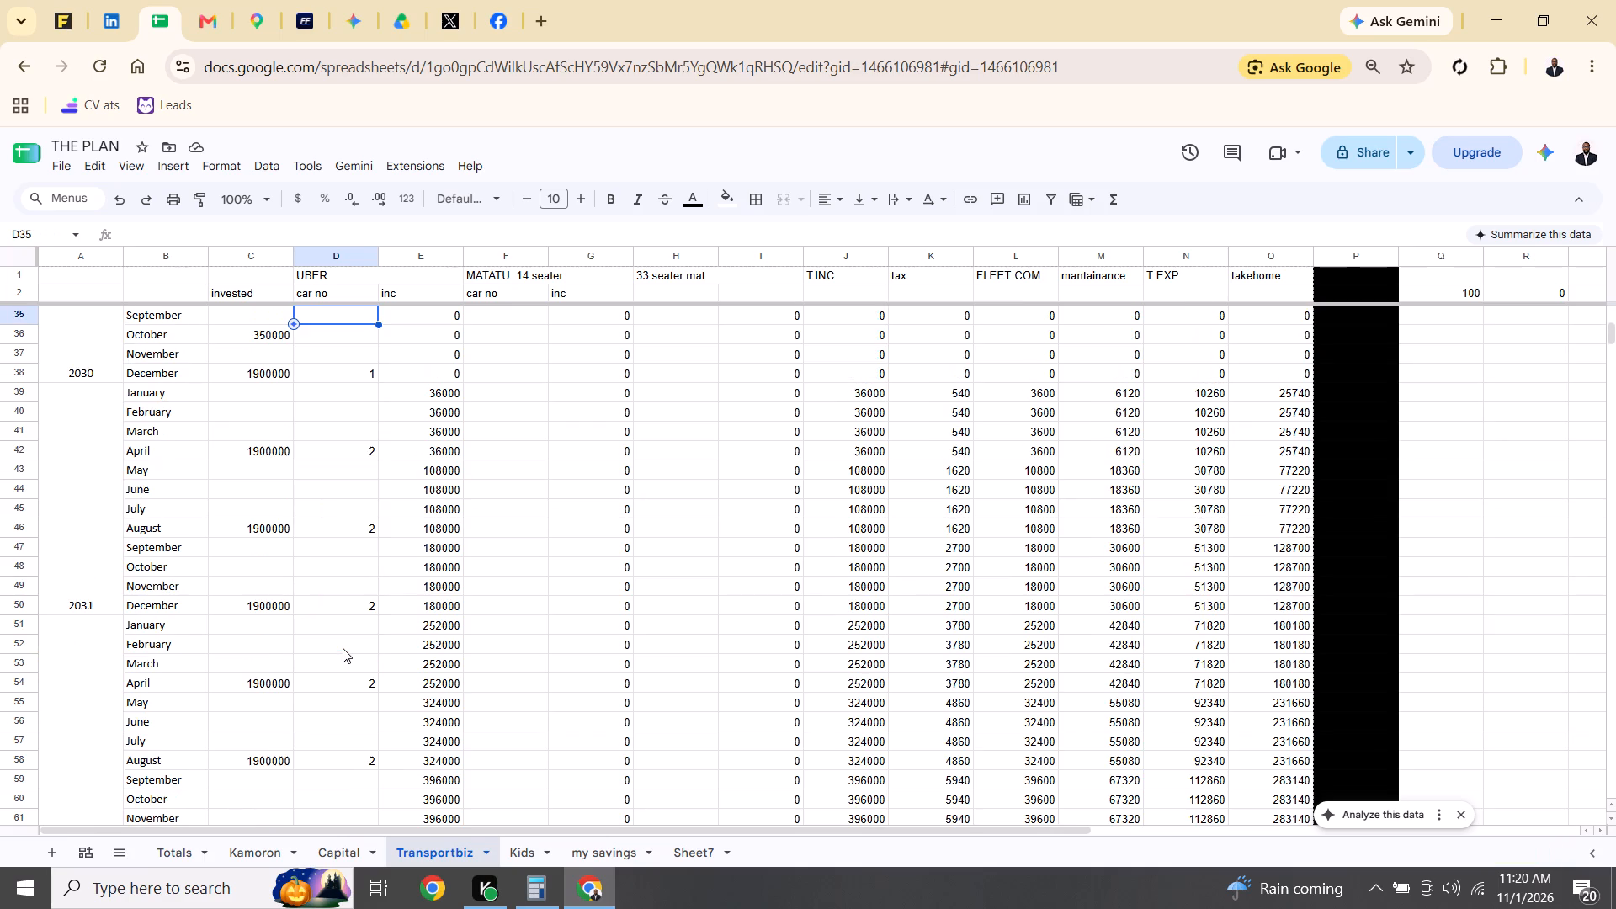
Set the UBER car number for December 2030 in D38 to 2.
key(Down)
key(Down)
key(Down)
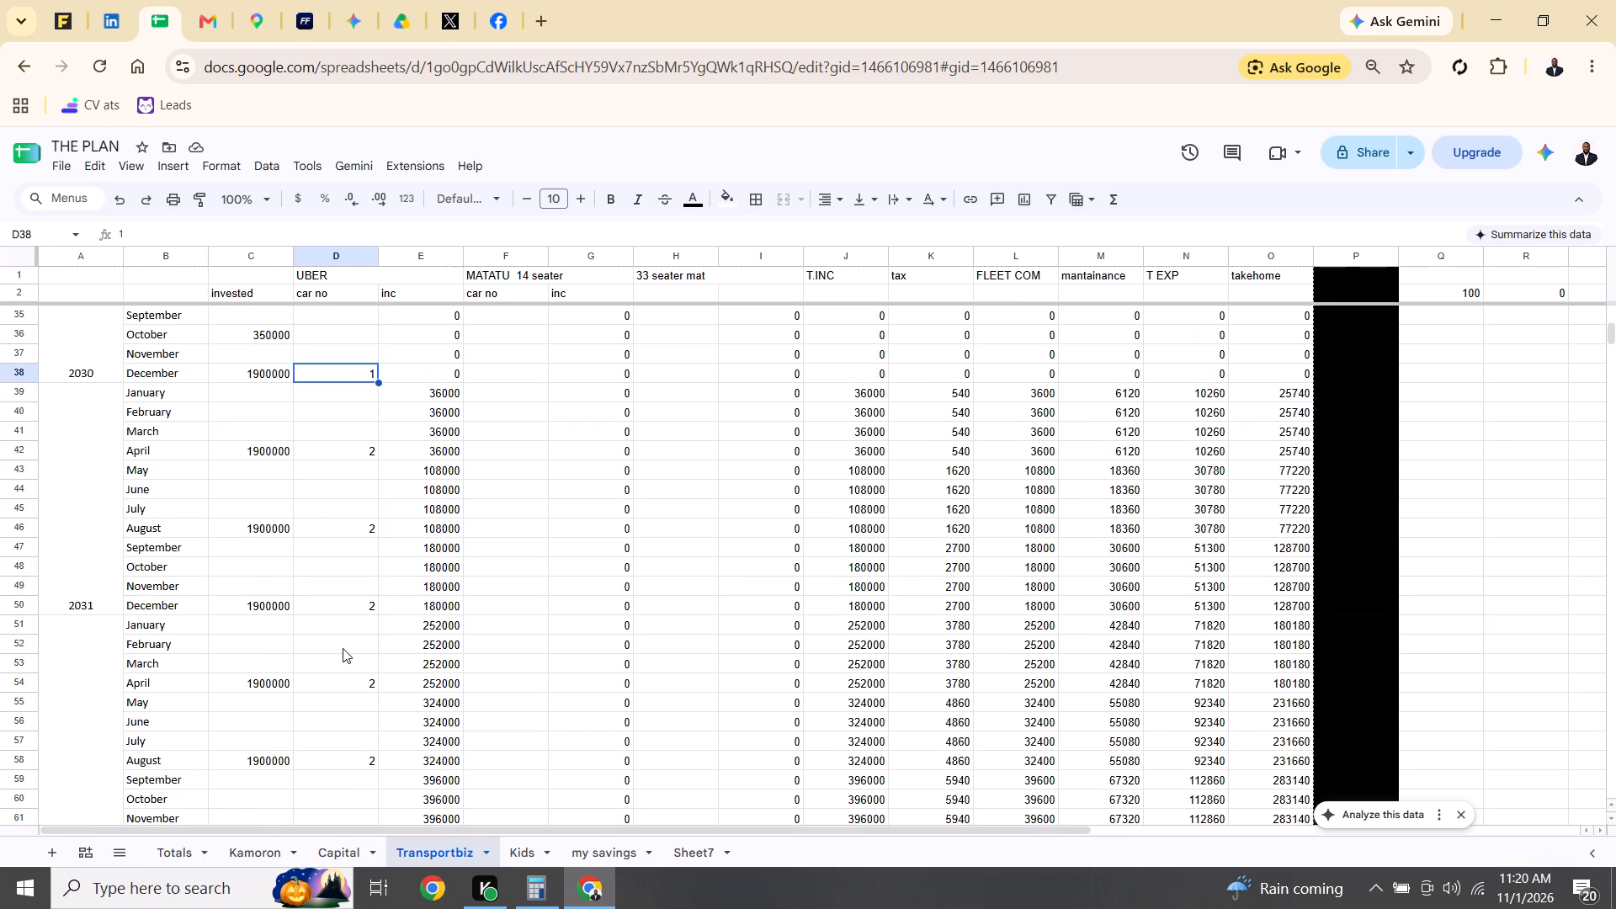
key(2)
key(Down)
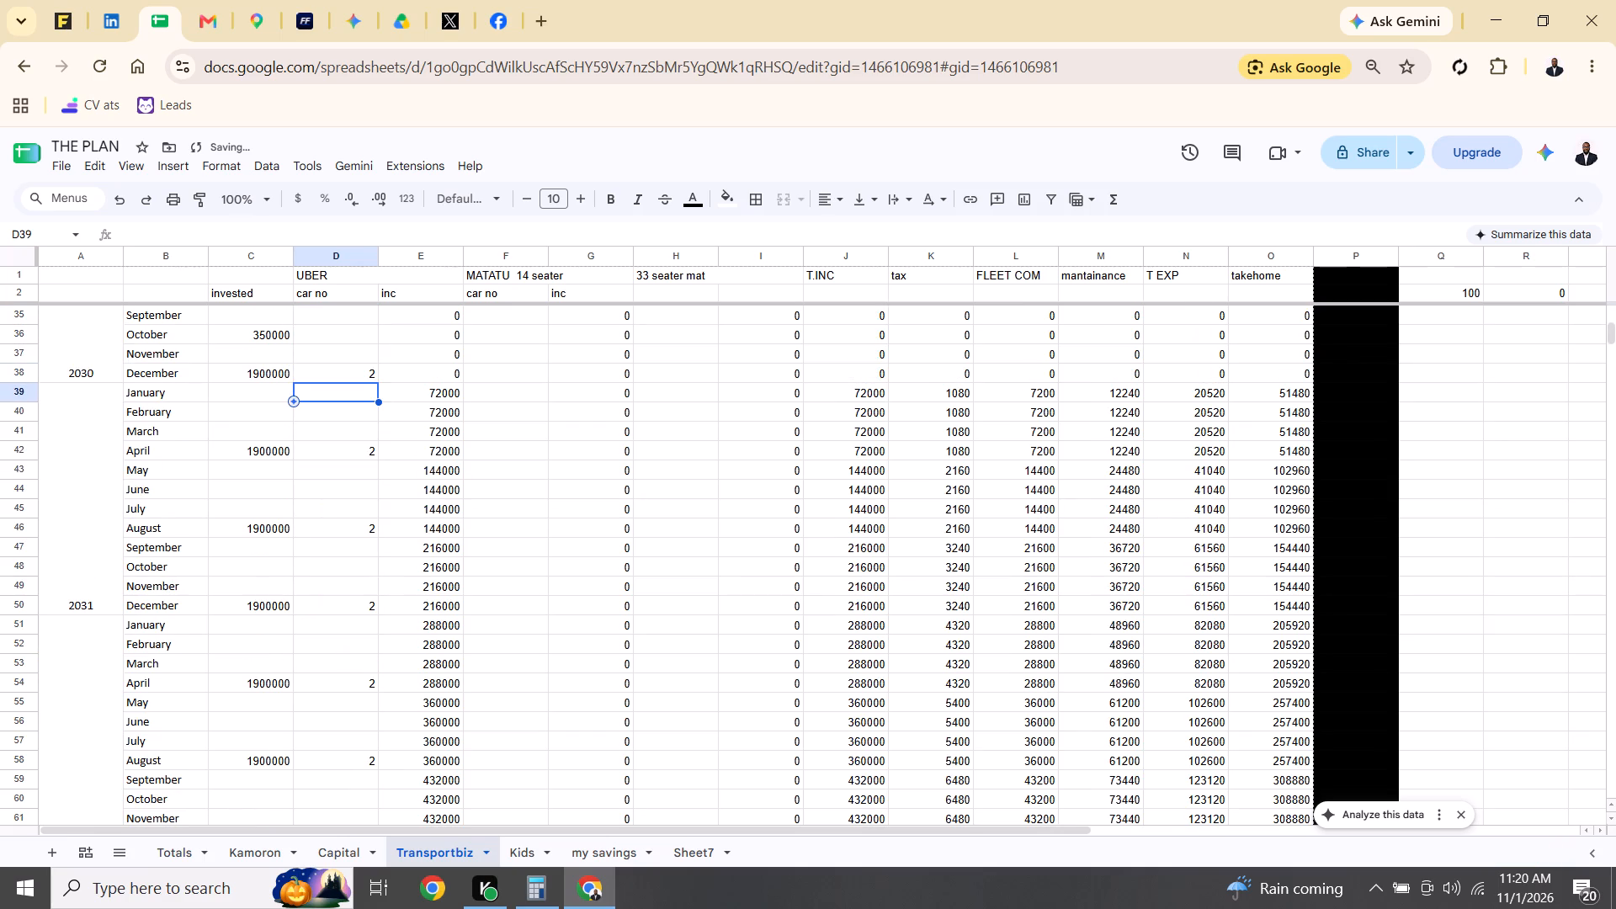
Review the UBER car numbers and resulting income on the Transportbiz sheet from row 39 down to row 71.
key(Down)
key(Down)
key(Down)
key(Down)
key(Down)
key(Down)
key(Down)
key(Down)
key(Down)
key(Down)
key(Down)
key(Down)
key(Down)
key(Down)
key(Down)
key(Down)
key(Down)
key(Down)
key(Down)
key(Down)
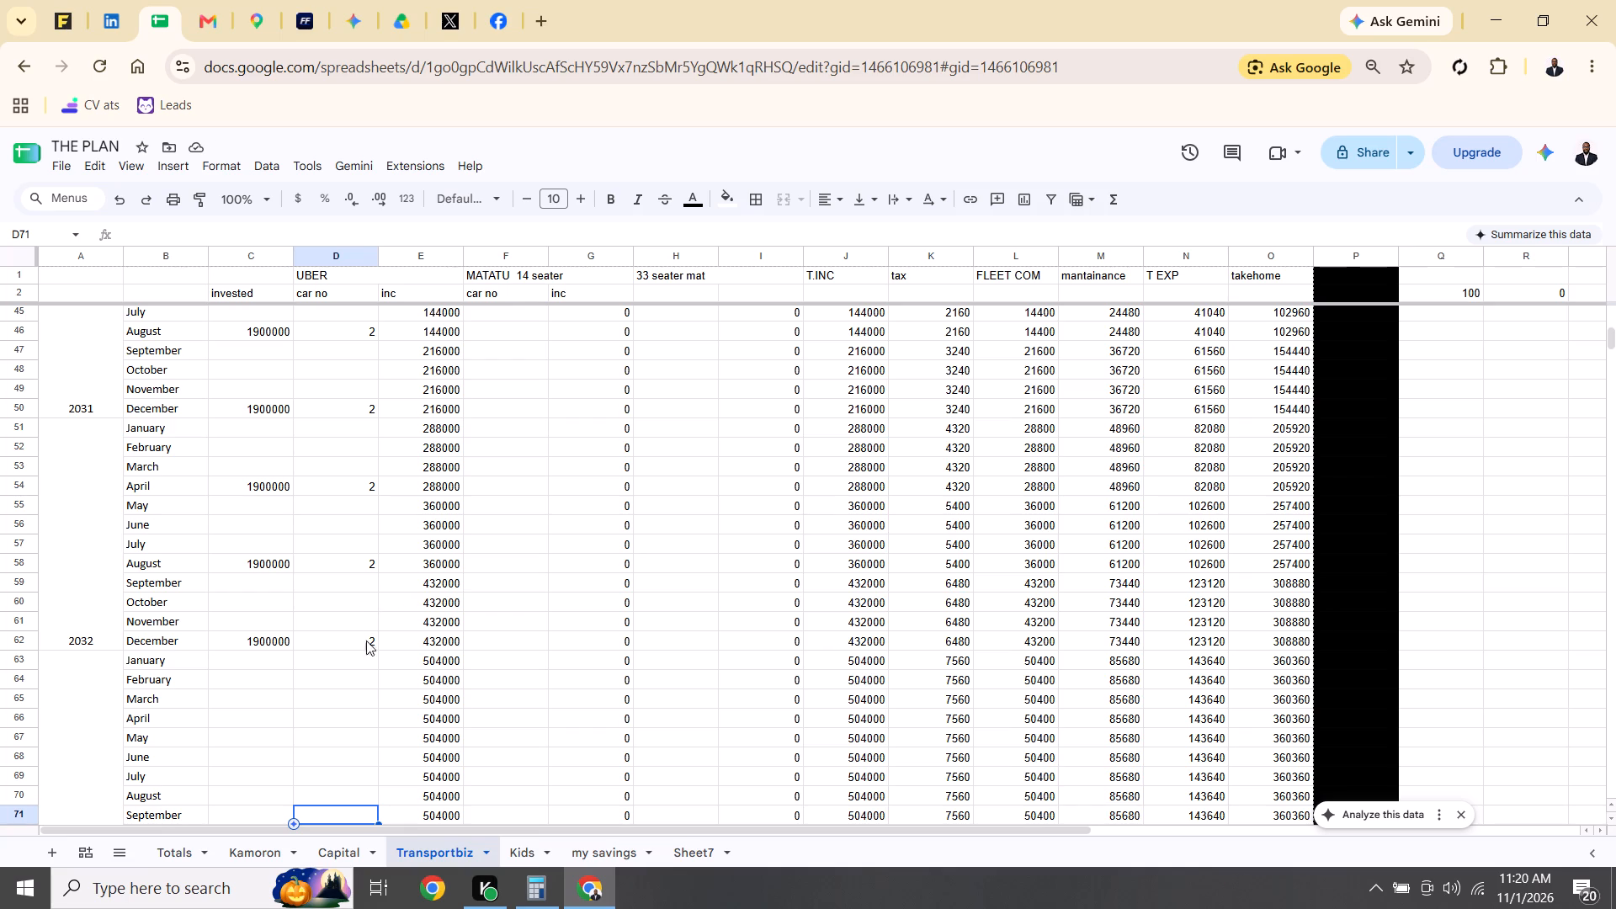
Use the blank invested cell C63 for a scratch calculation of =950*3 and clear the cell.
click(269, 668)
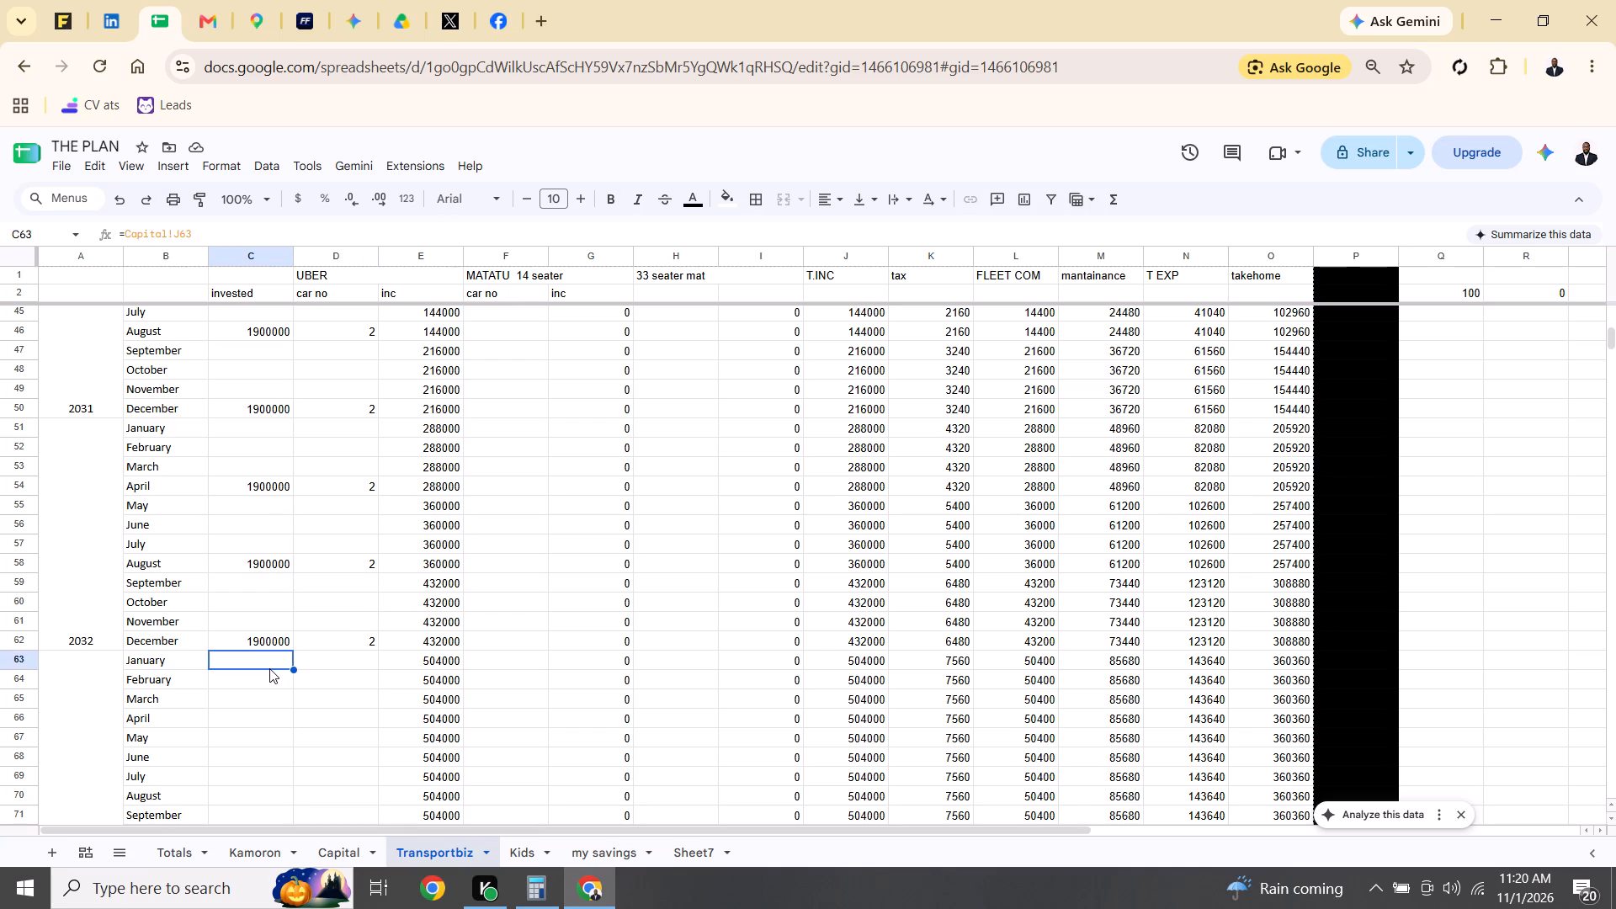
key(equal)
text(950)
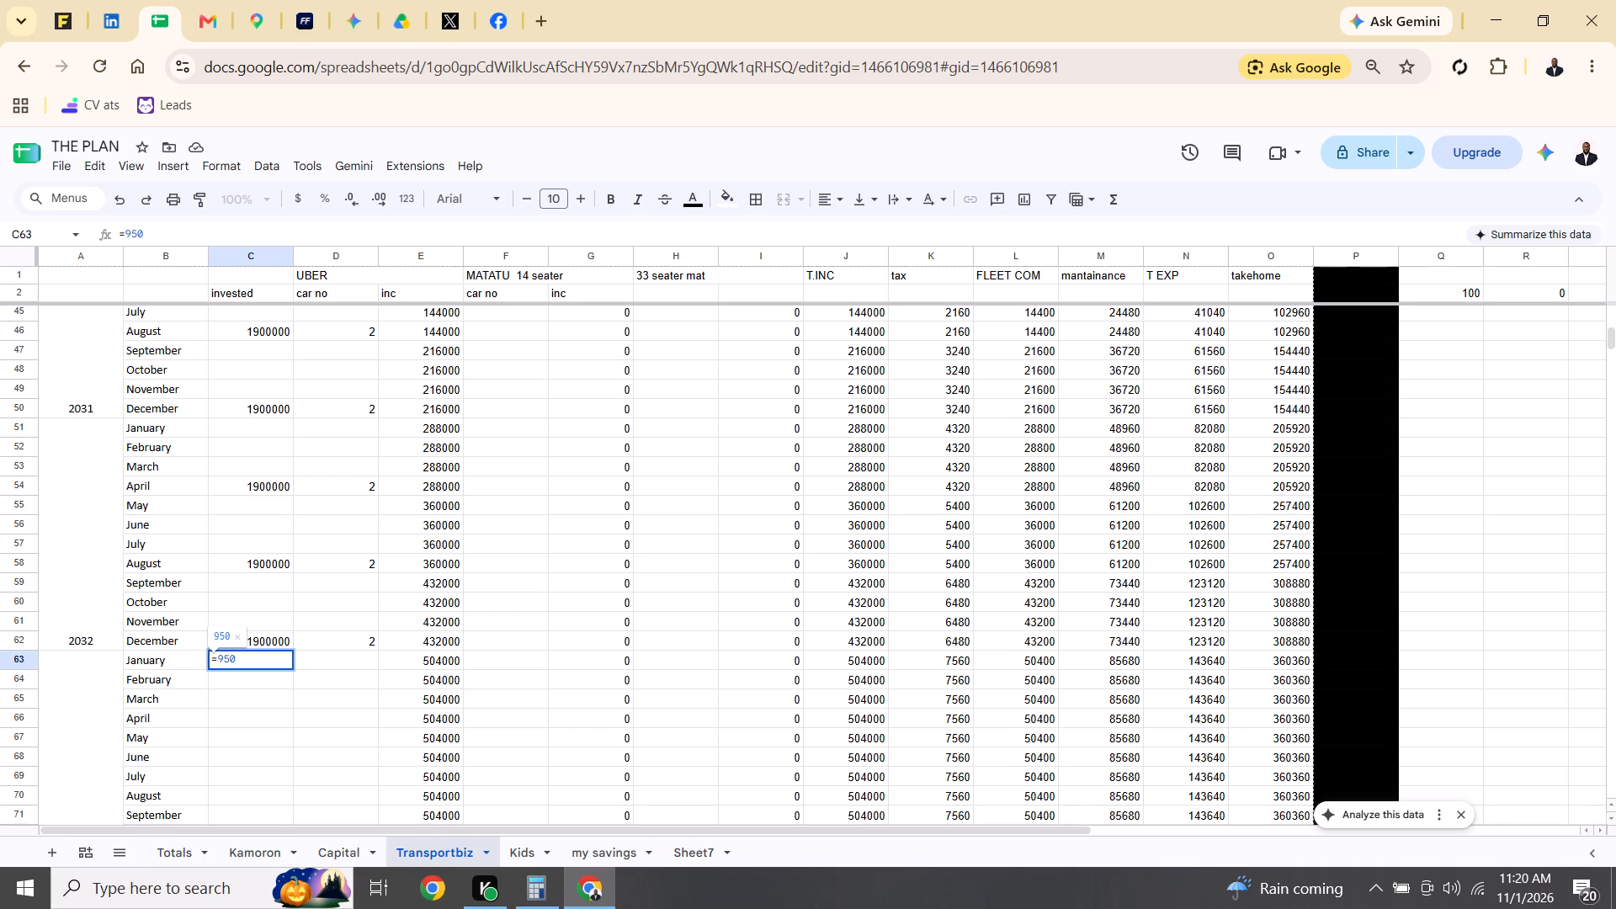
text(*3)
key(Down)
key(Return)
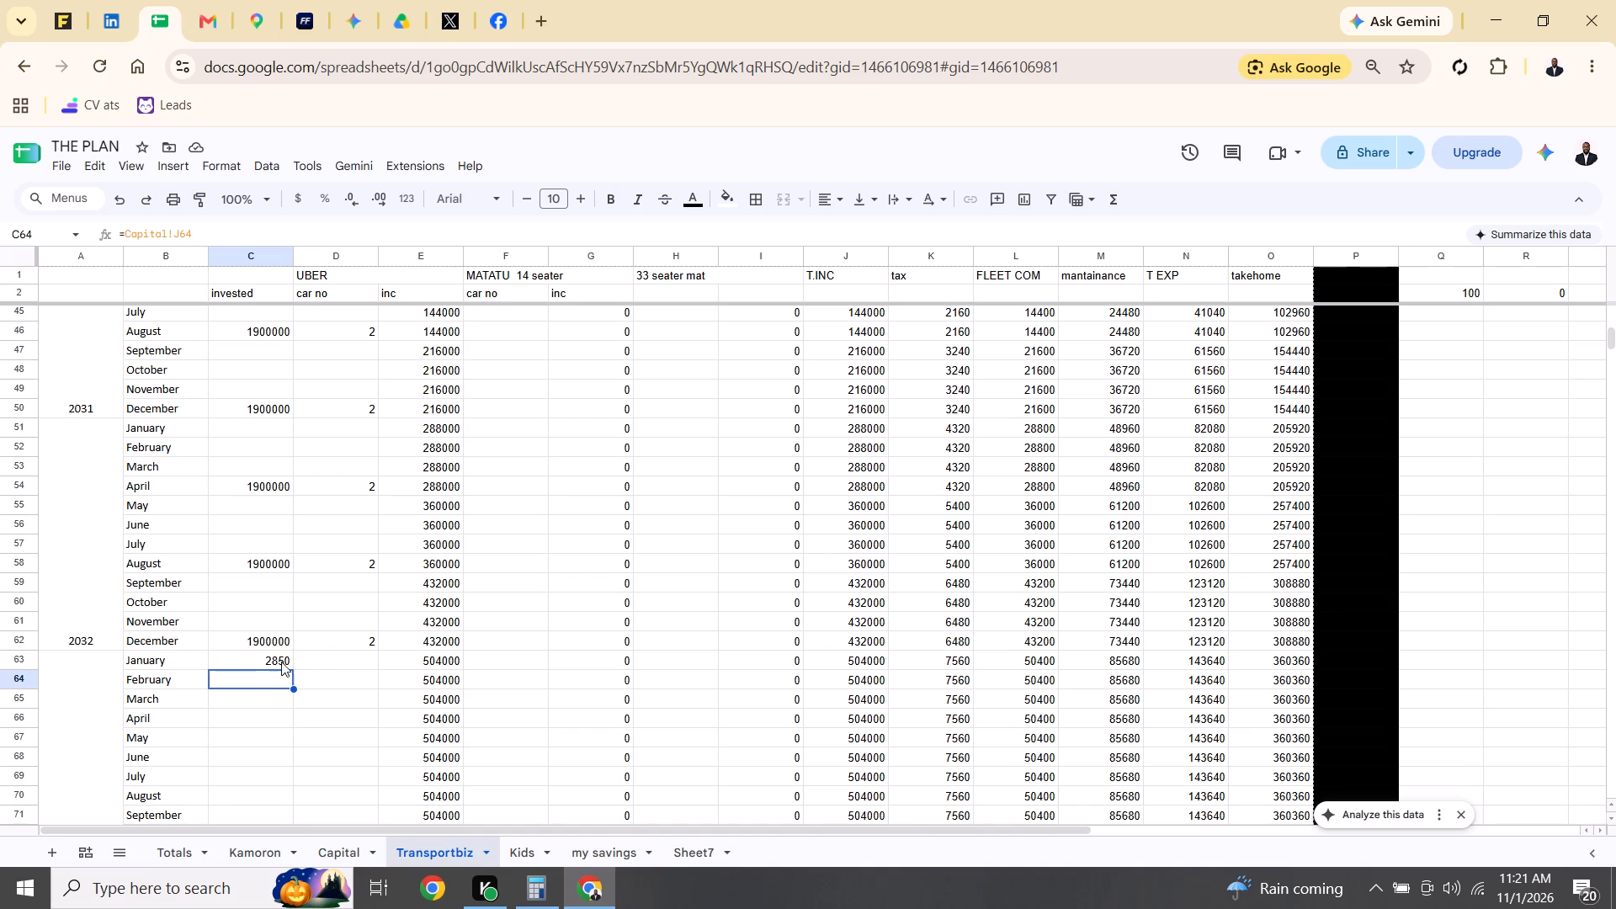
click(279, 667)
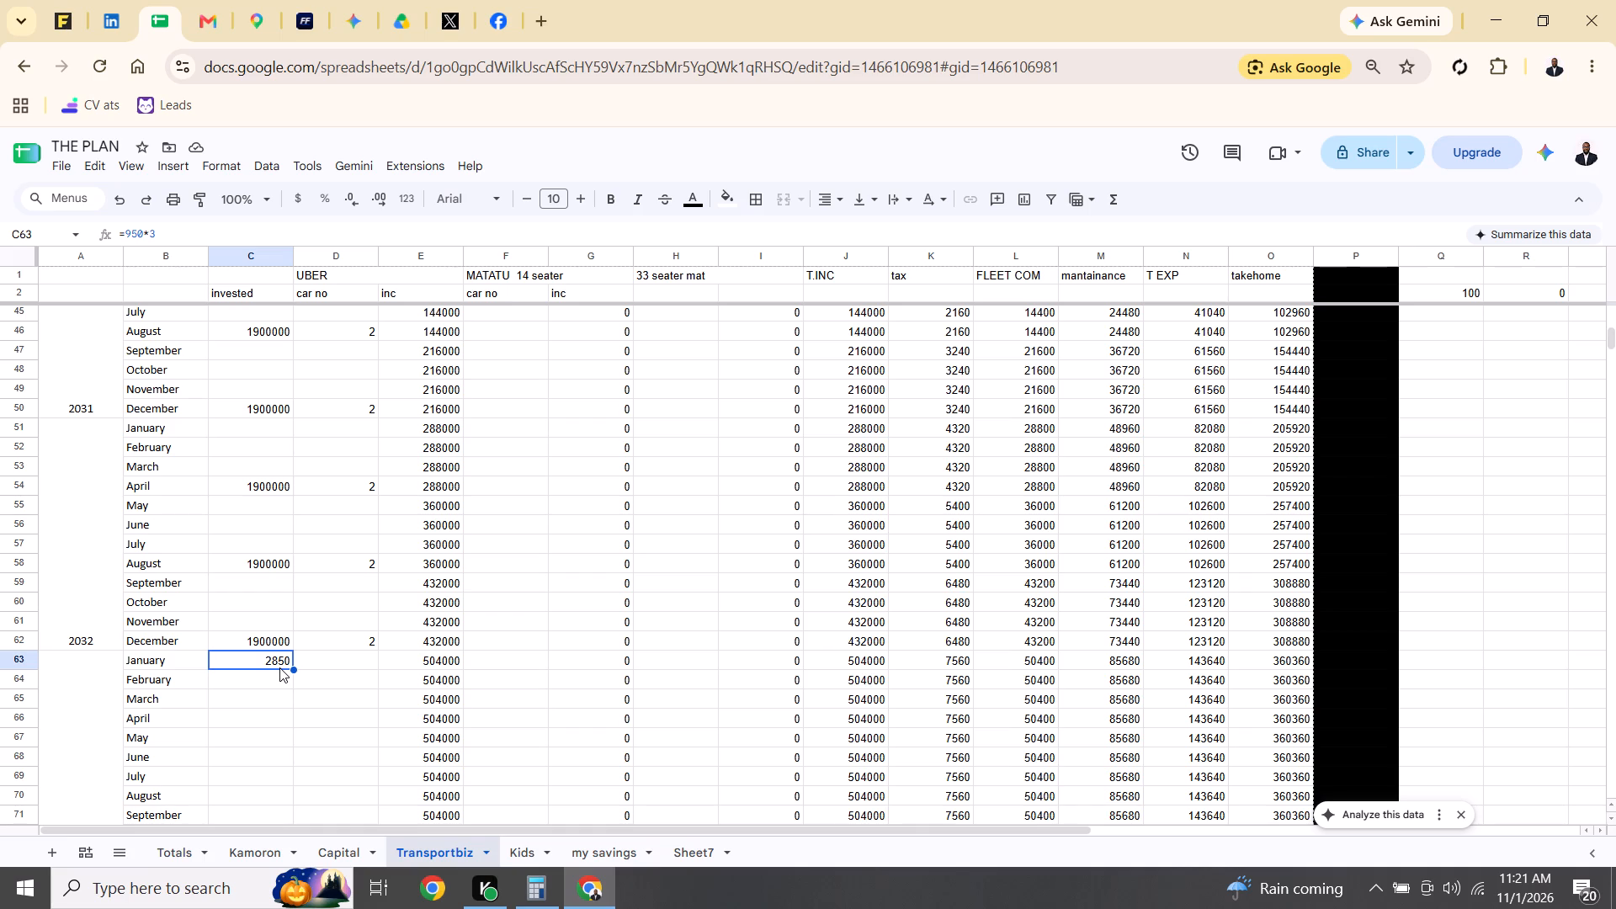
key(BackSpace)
Review the invested column on the Transportbiz sheet from row 63 down to row 73.
key(Down)
key(Down)
key(Down)
key(Down)
key(Down)
key(Down)
key(Down)
key(Down)
key(Down)
key(Down)
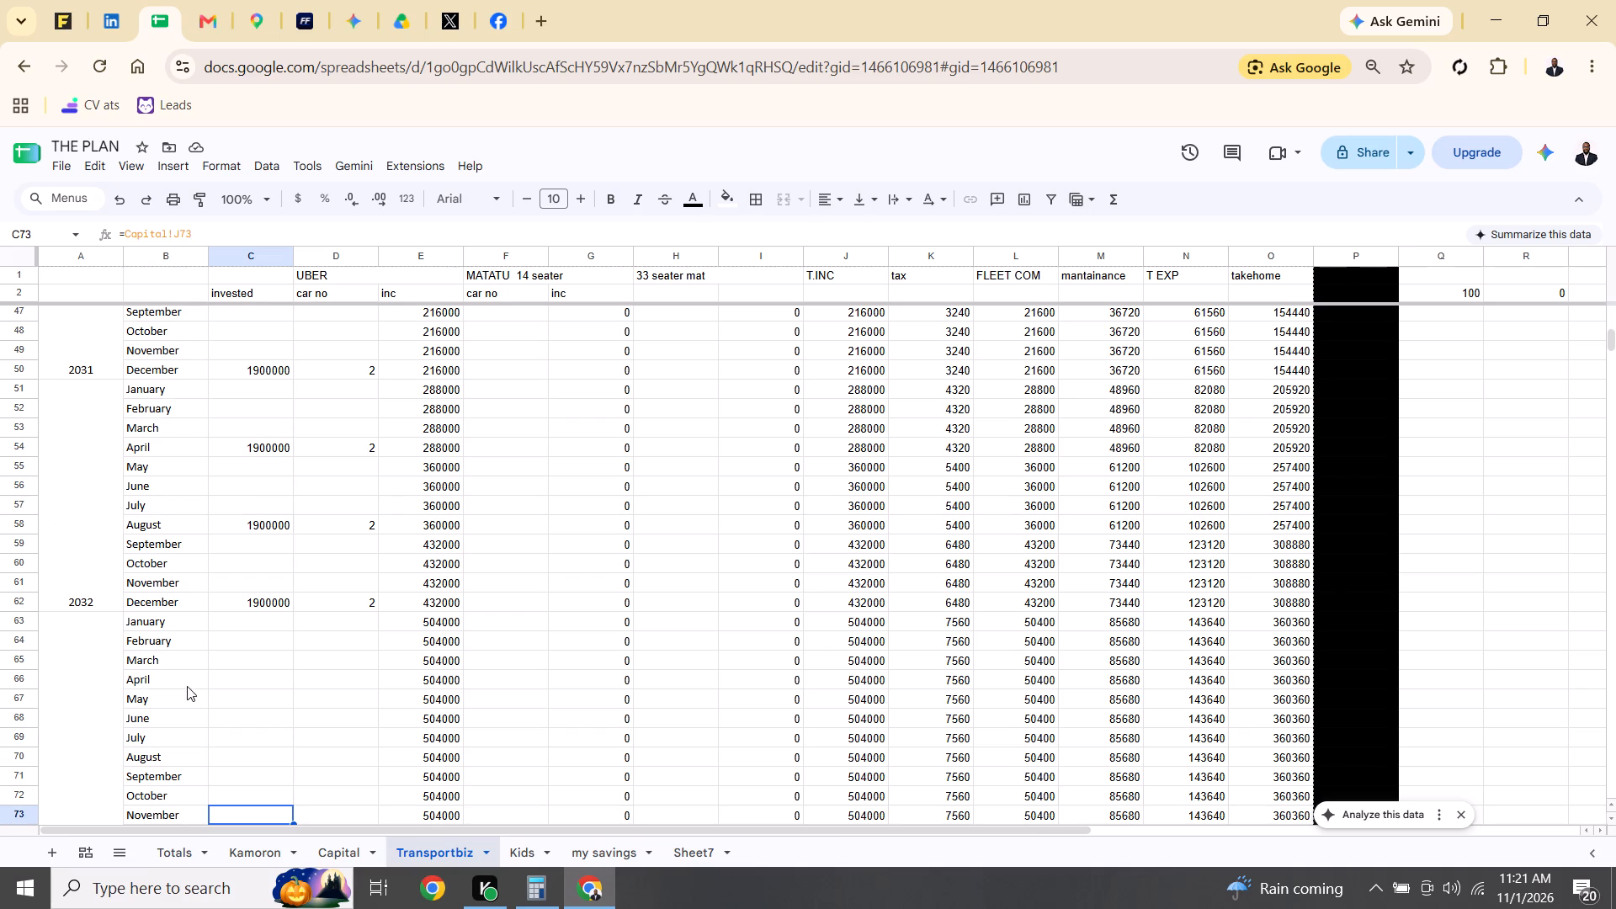
On the Totals sheet, clear the Purchases values in O39:O87.
click(250, 844)
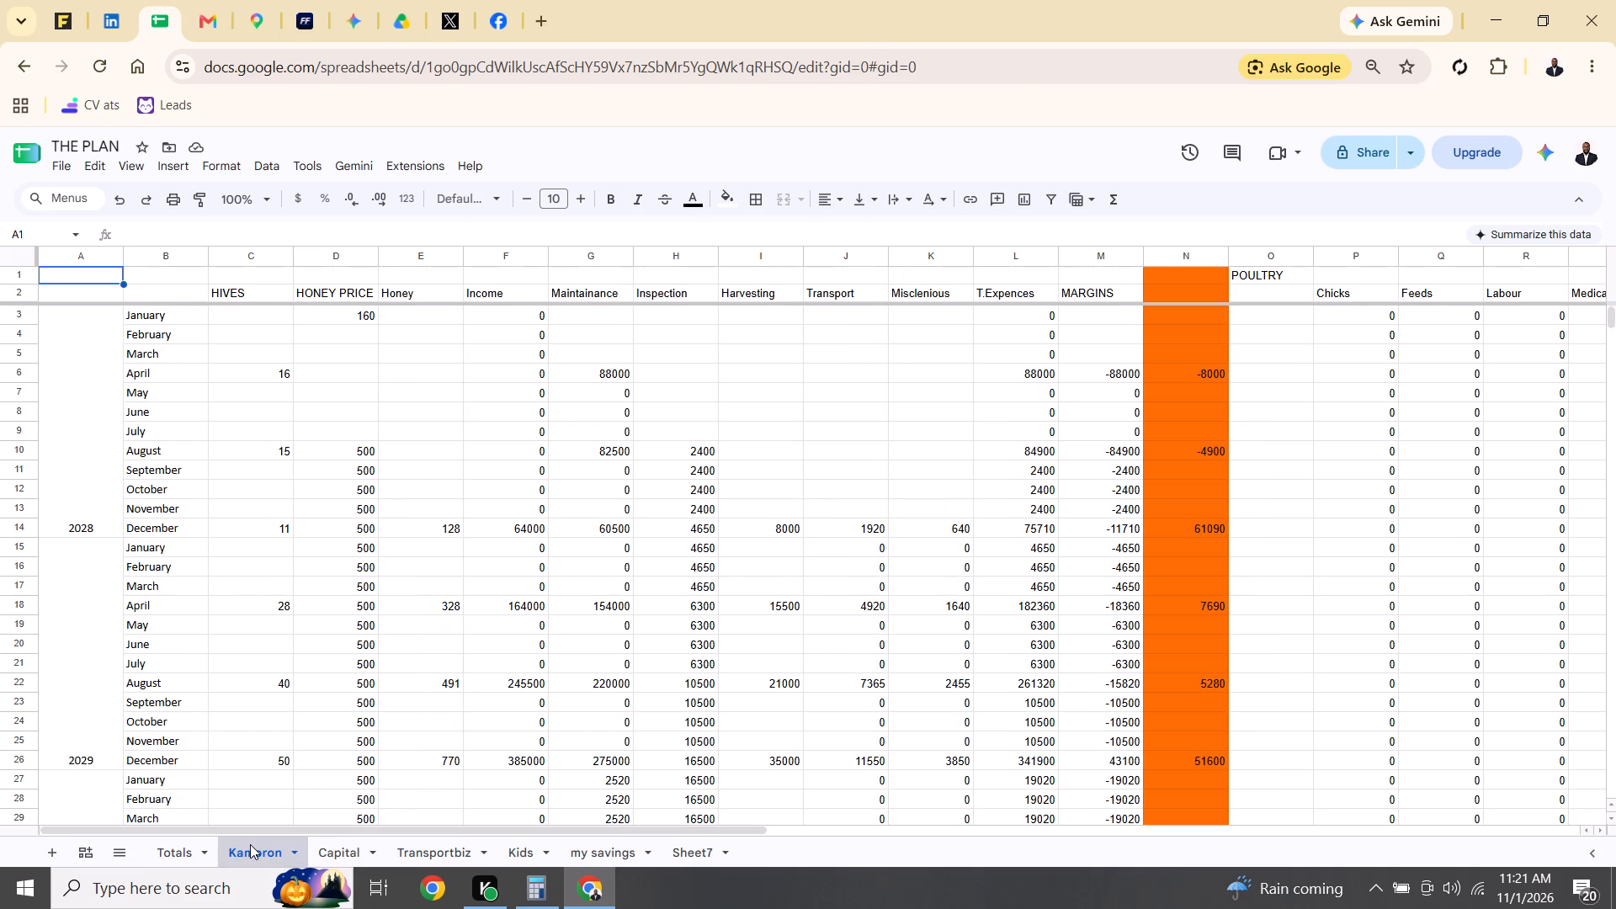
click(185, 845)
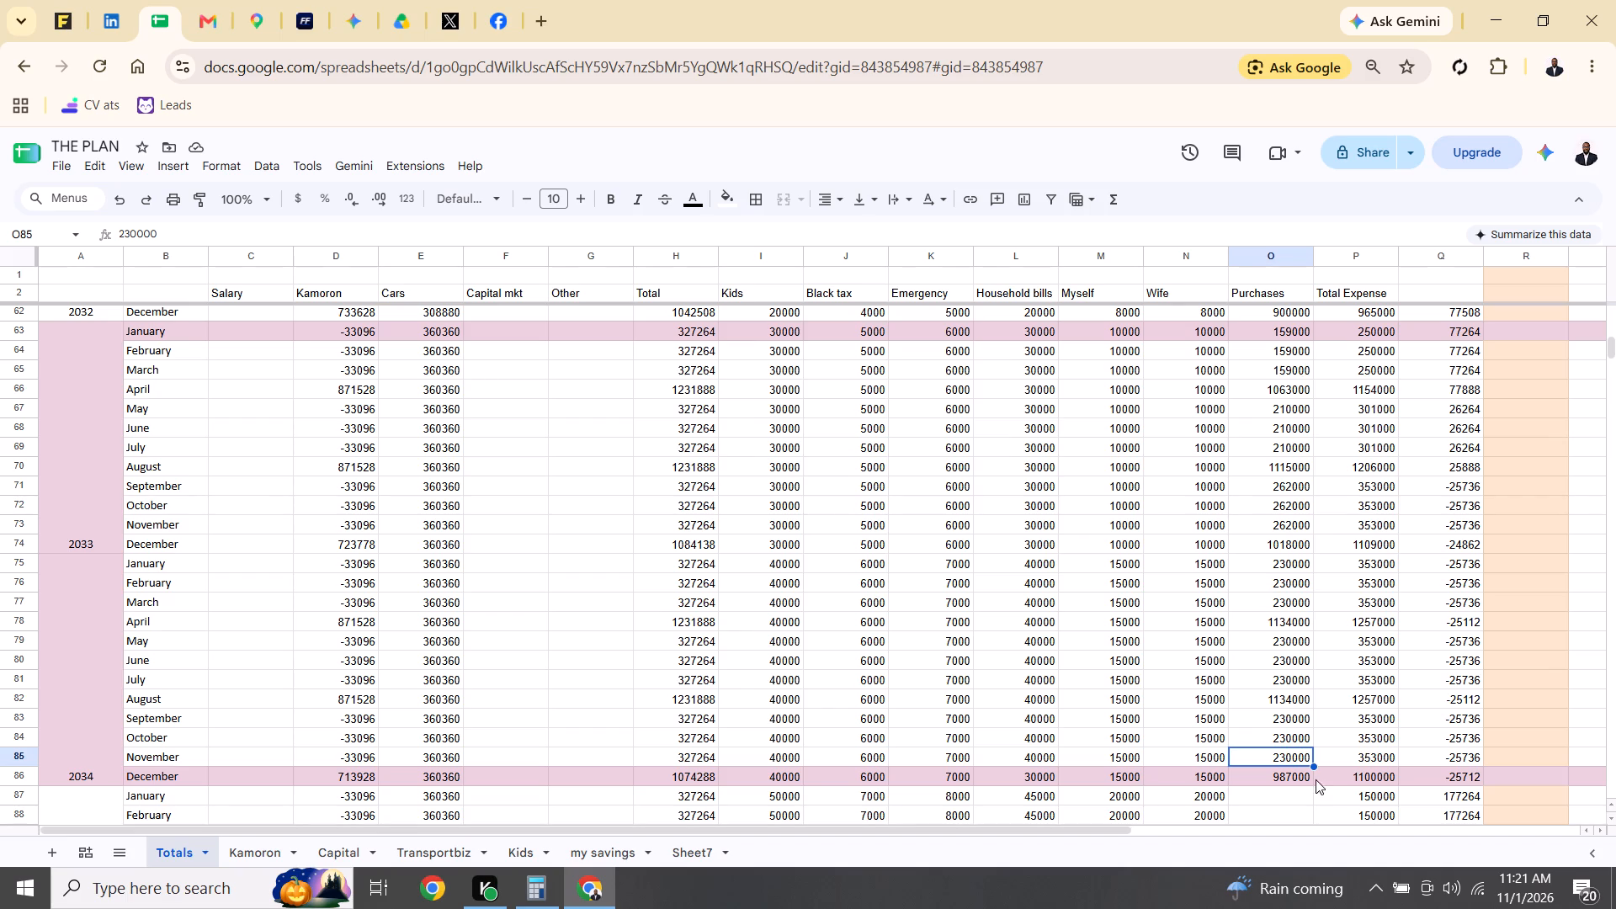
drag(1282, 797, 1292, 563)
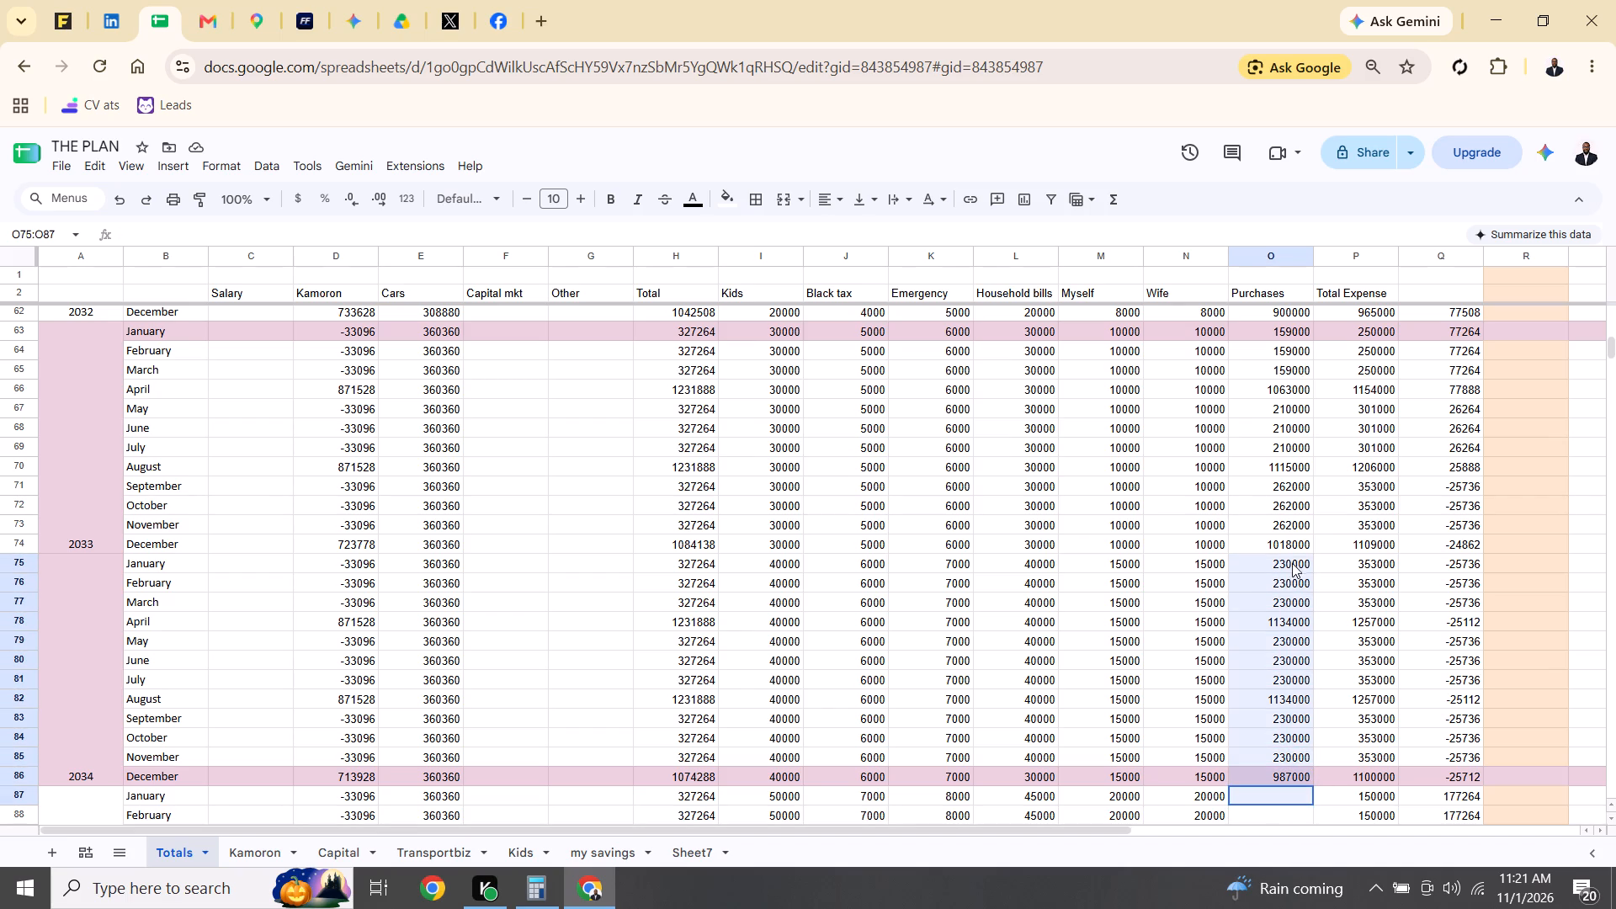
drag(1292, 563, 1258, 299)
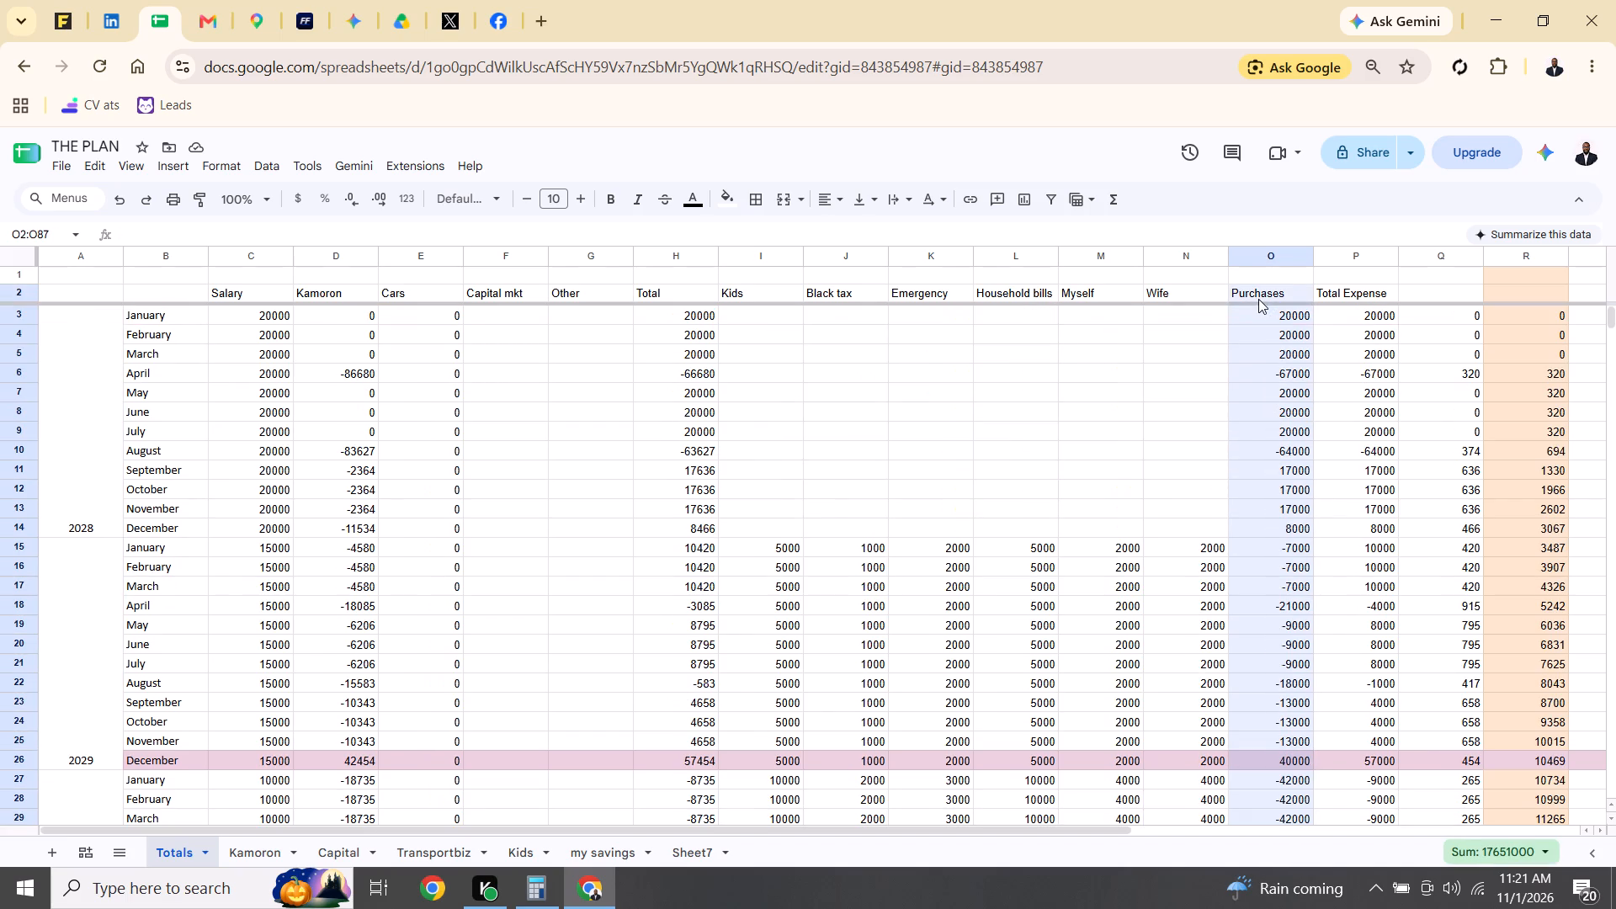
drag(1258, 299, 1272, 506)
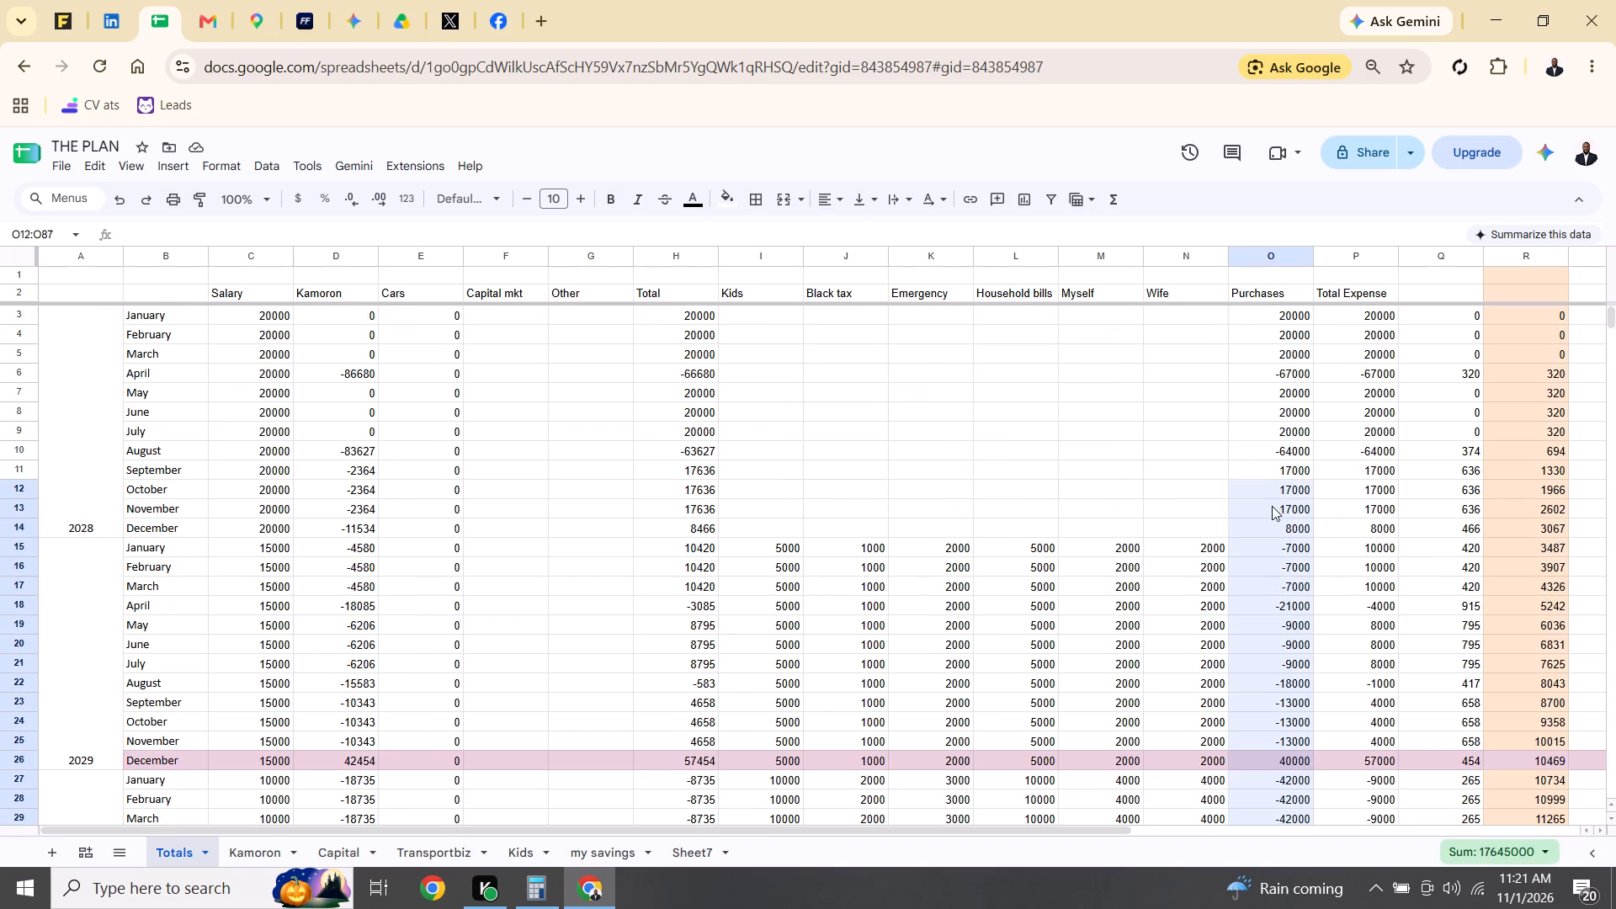
drag(1272, 506, 1286, 794)
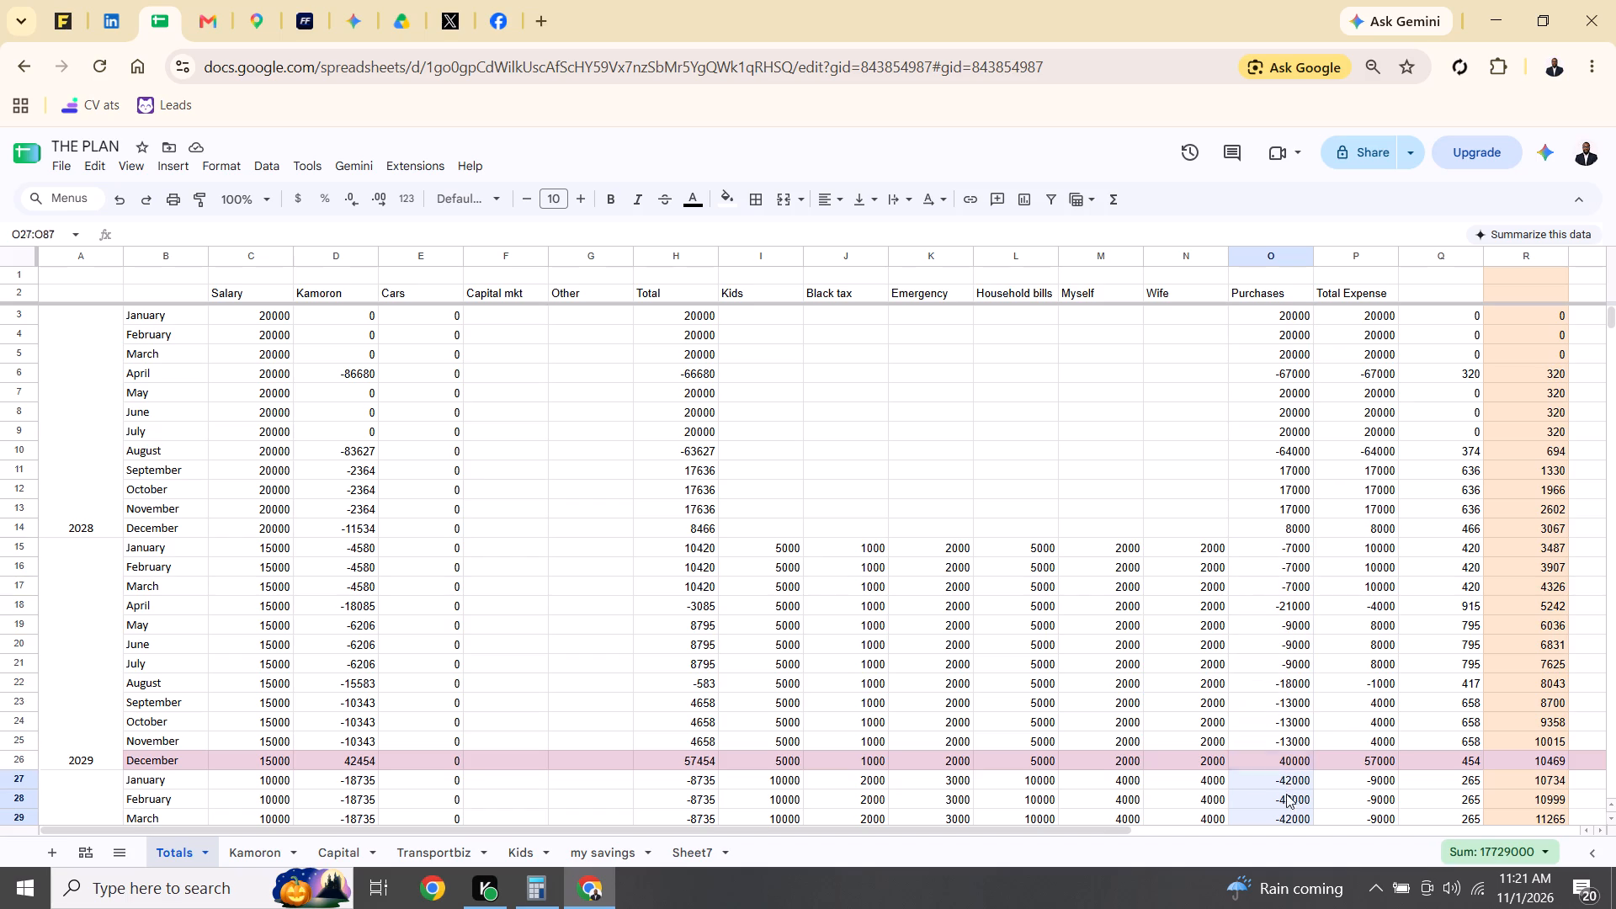
drag(1286, 794, 1284, 843)
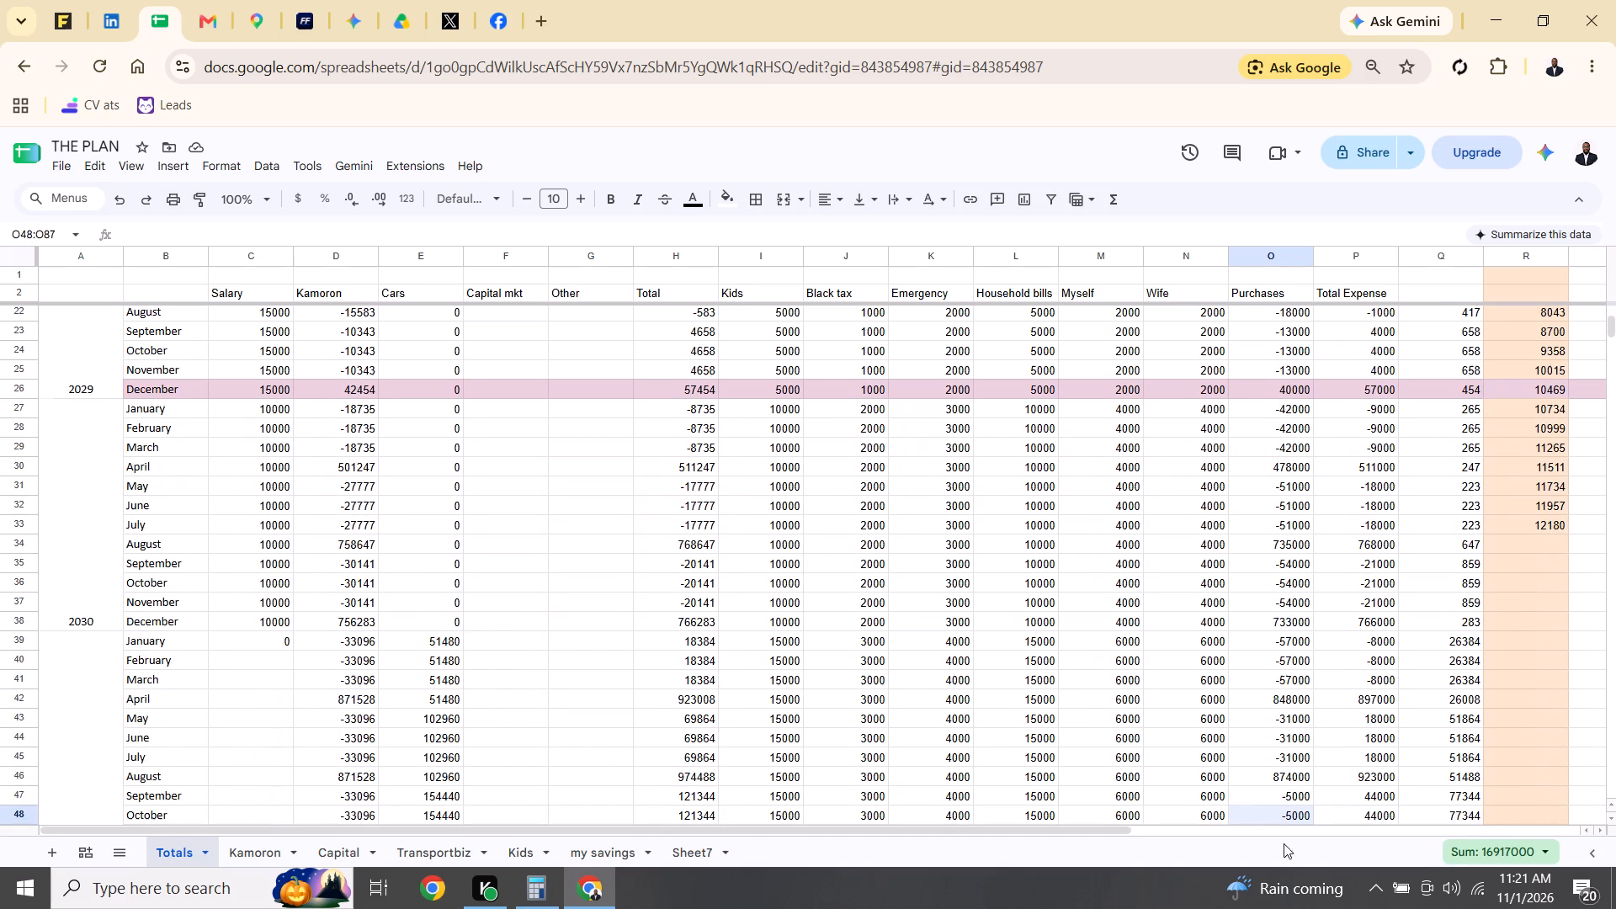
drag(1284, 843, 1300, 641)
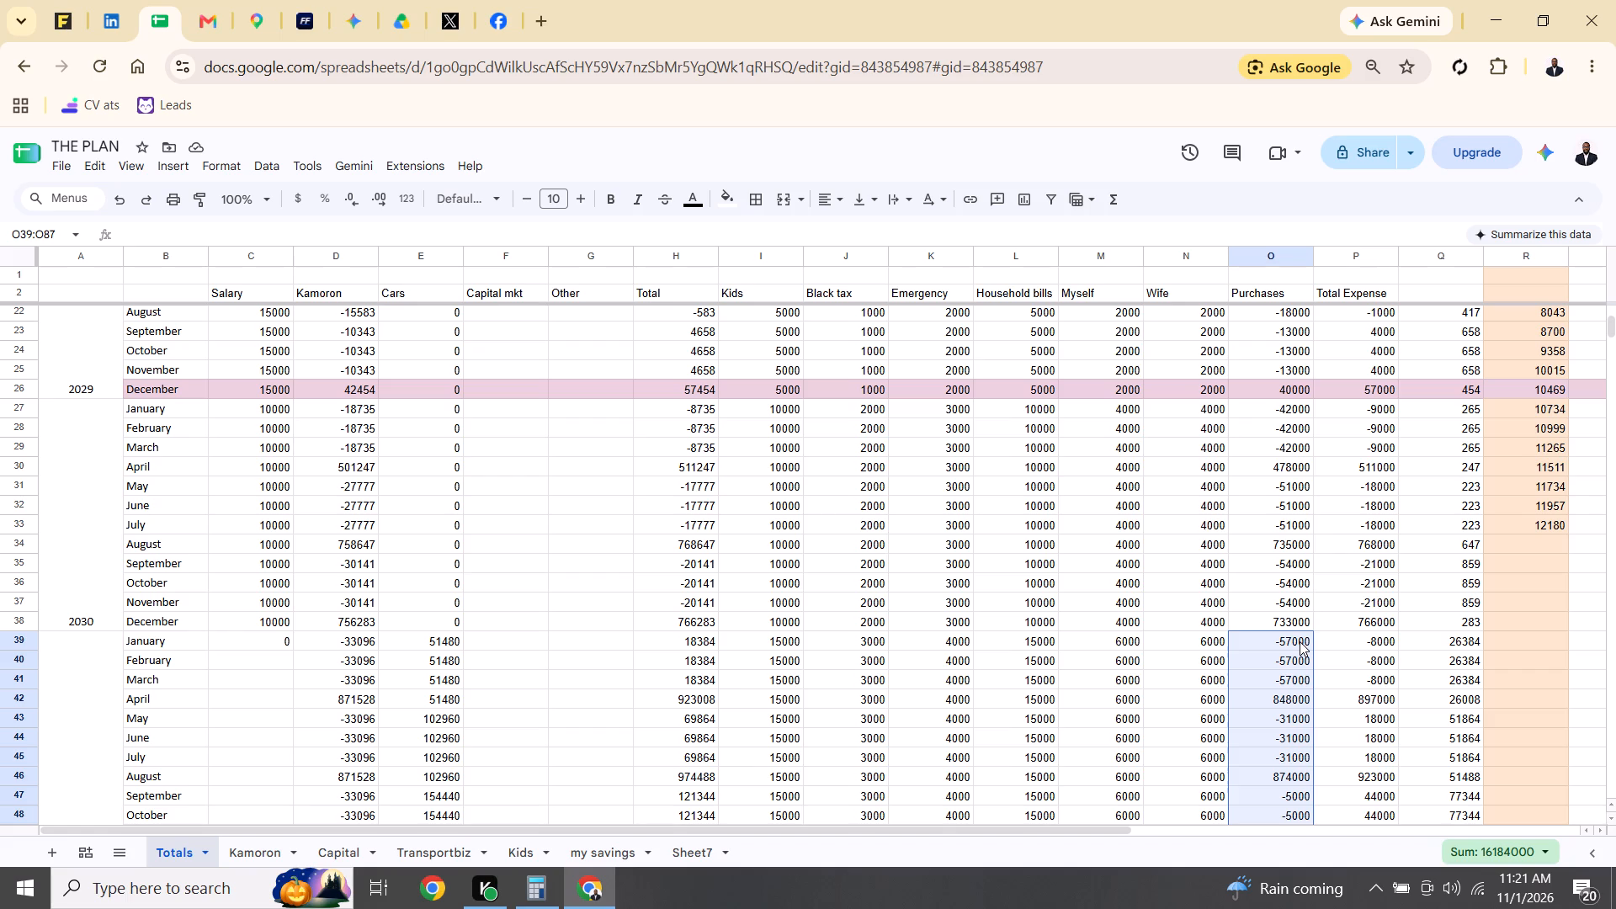
key(Delete)
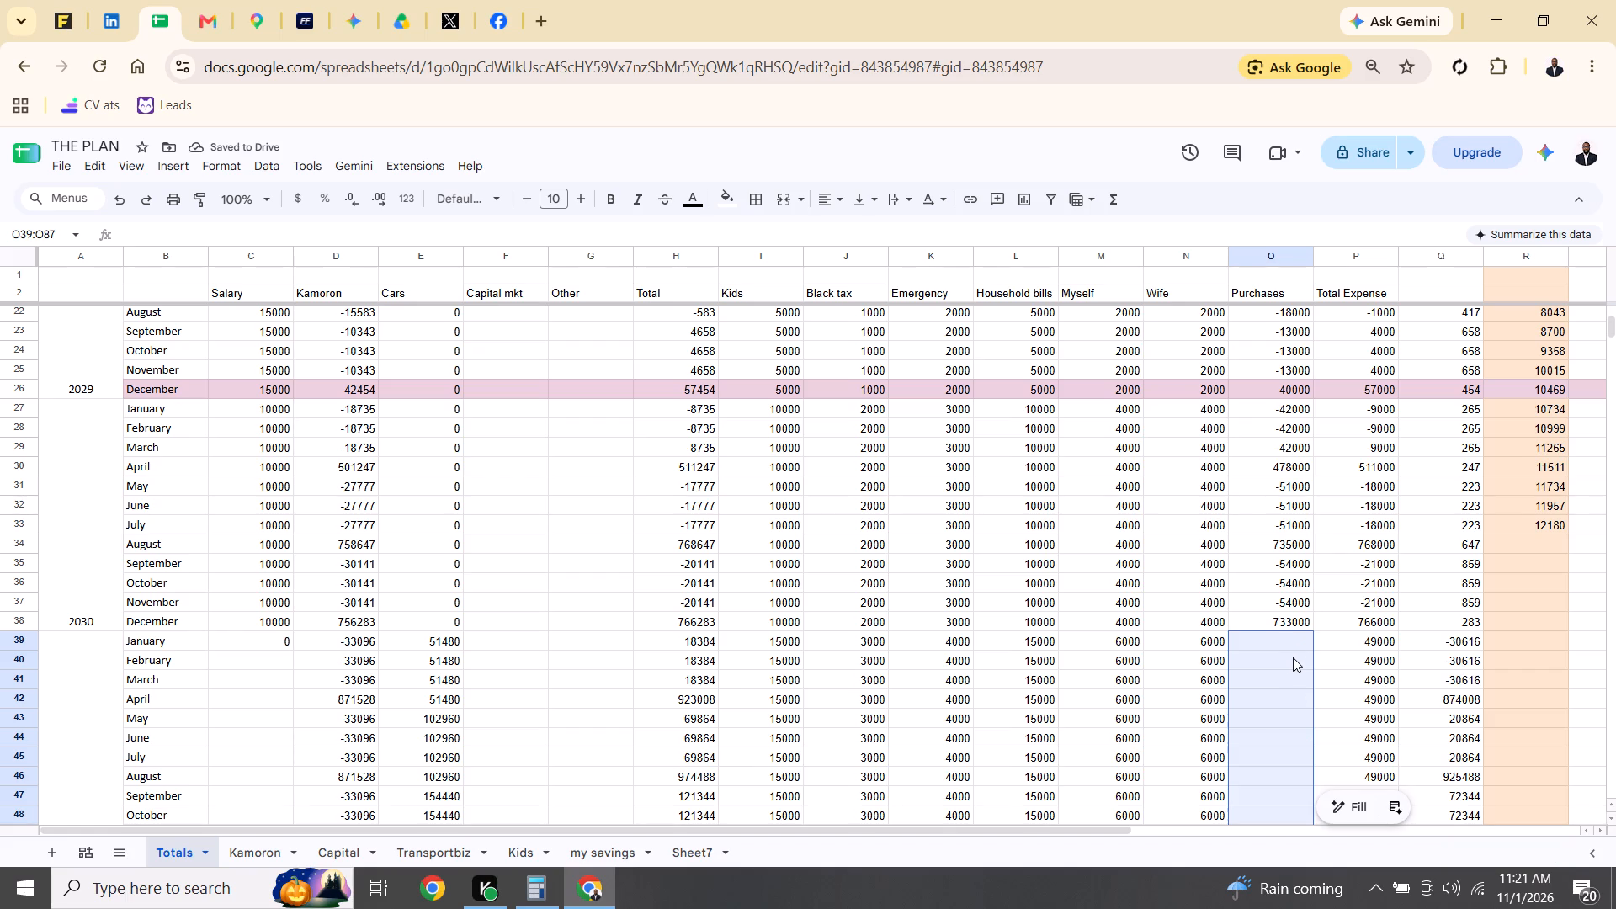
Enter Purchases of -31000 for January to March in O39:O41 and 874000 for April in O42.
click(1429, 650)
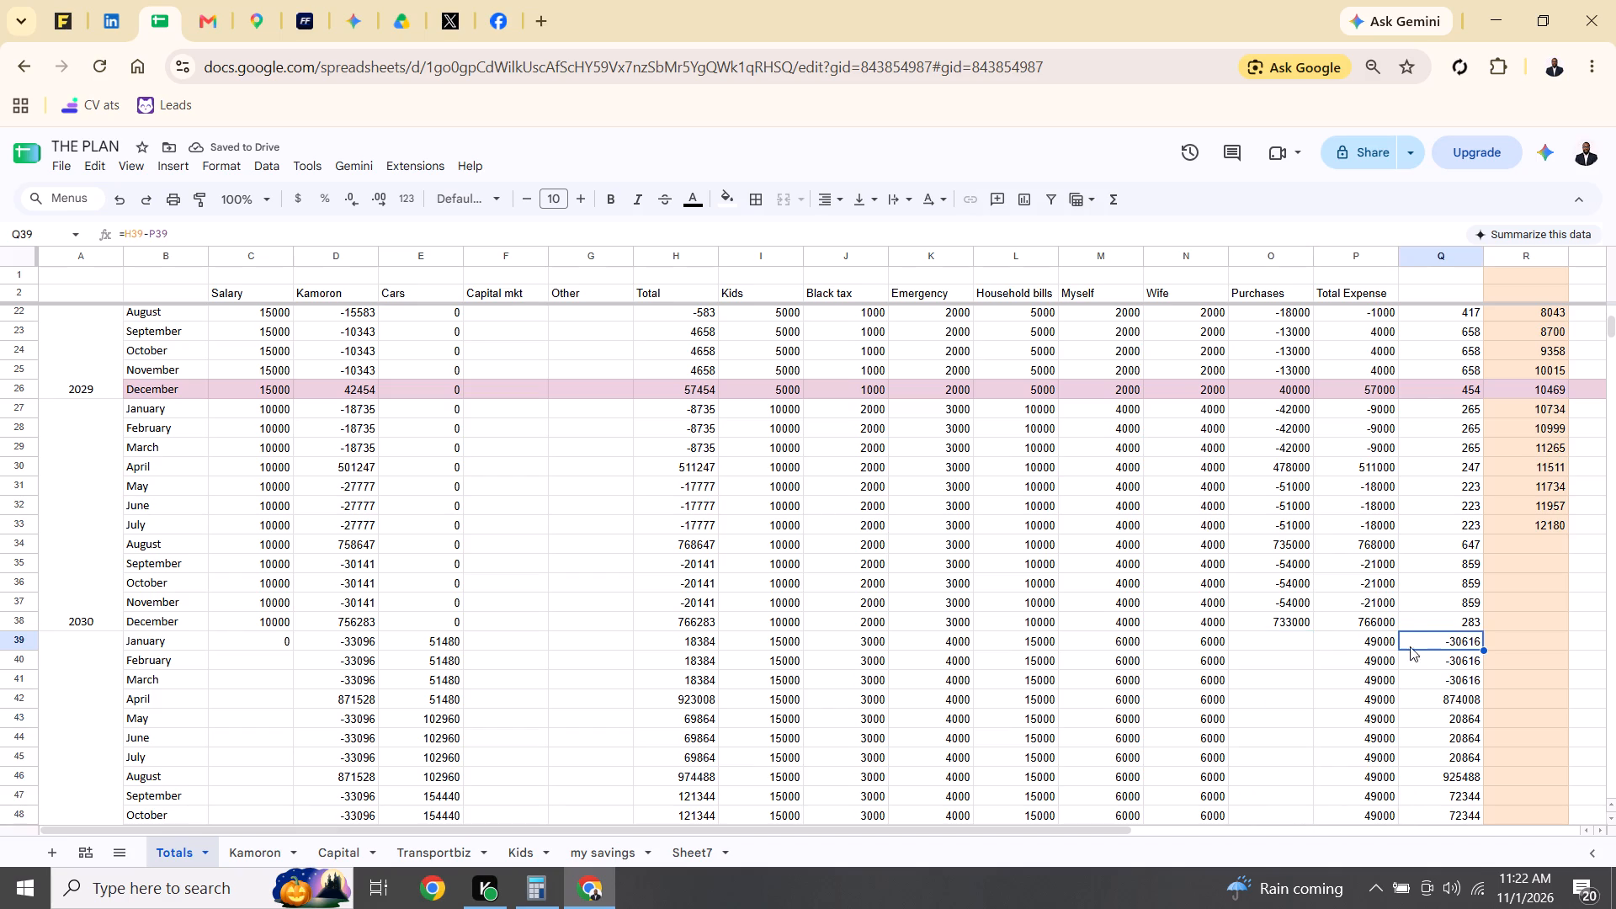
click(1300, 640)
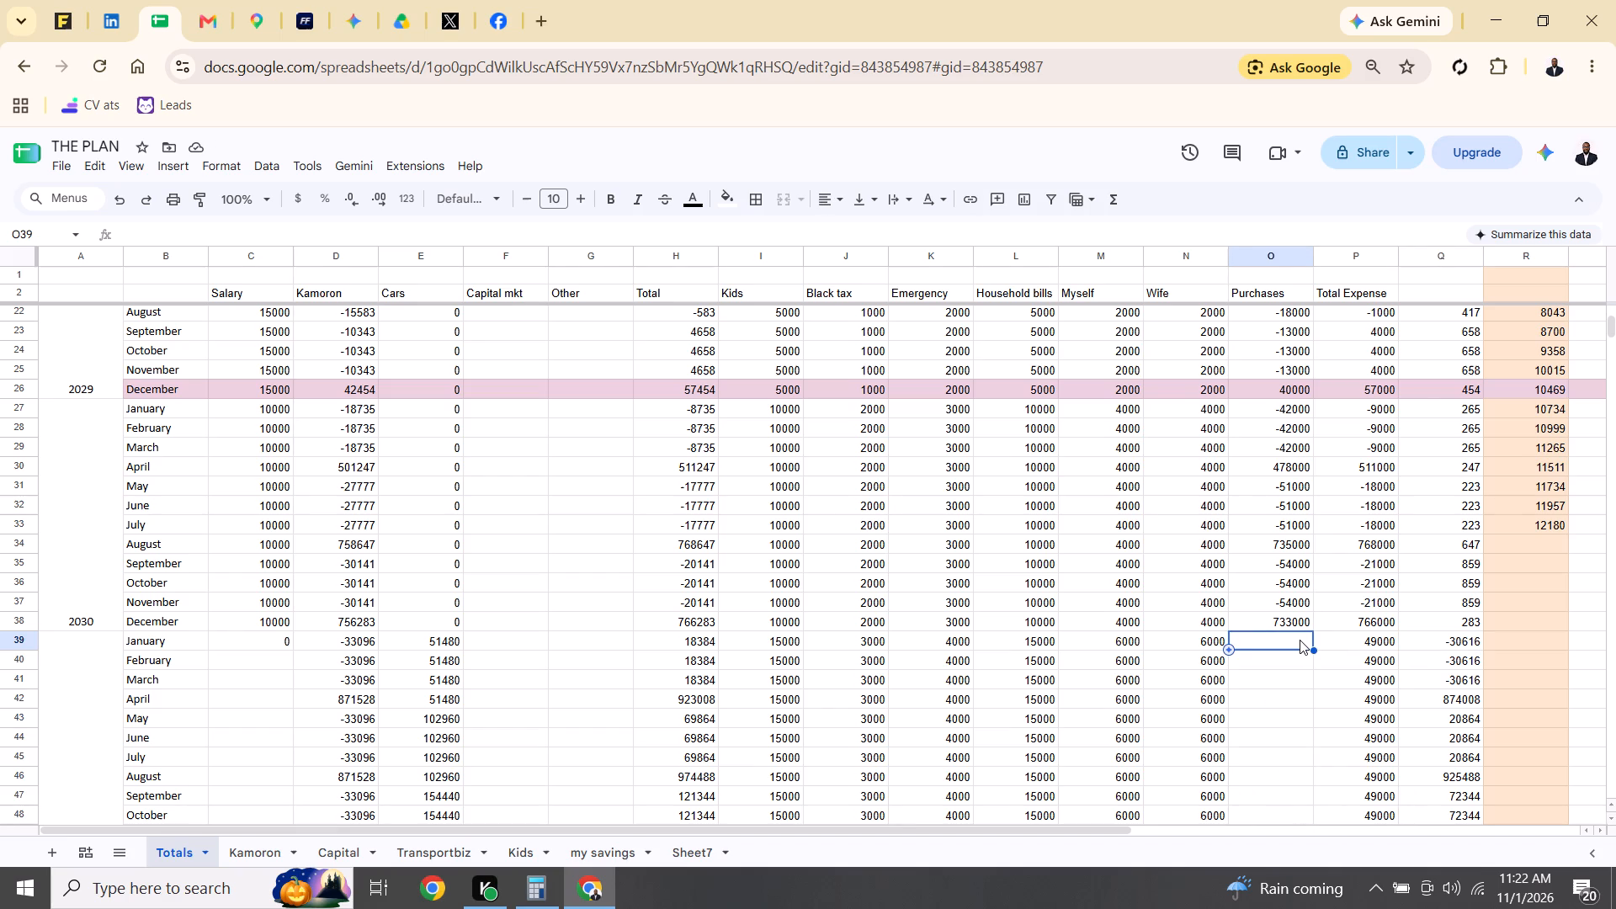
key(minus)
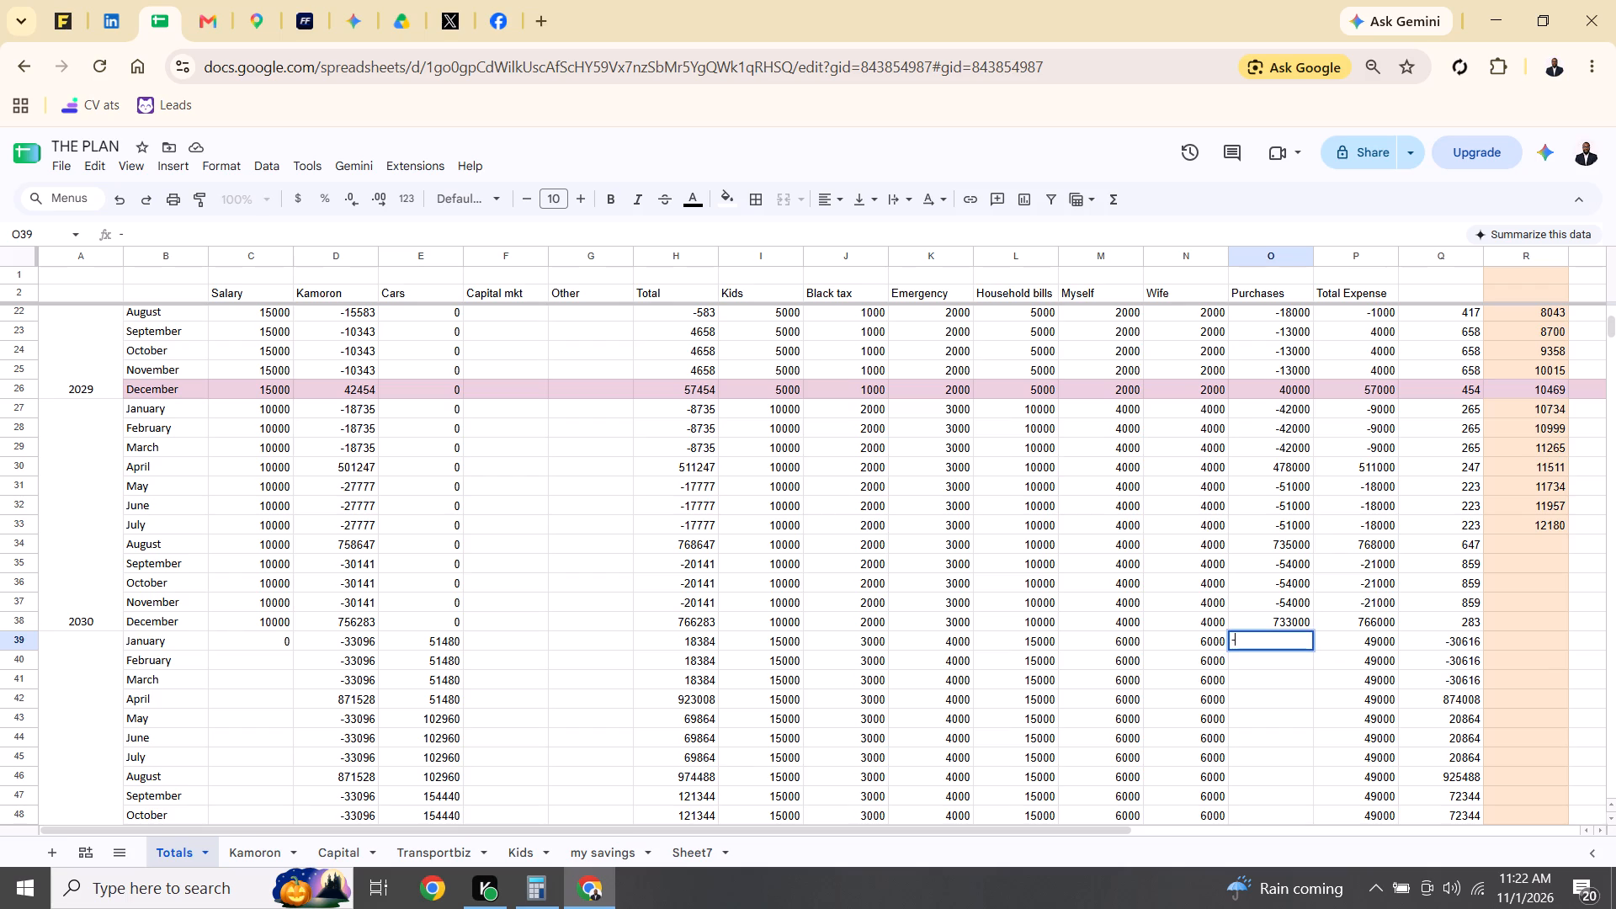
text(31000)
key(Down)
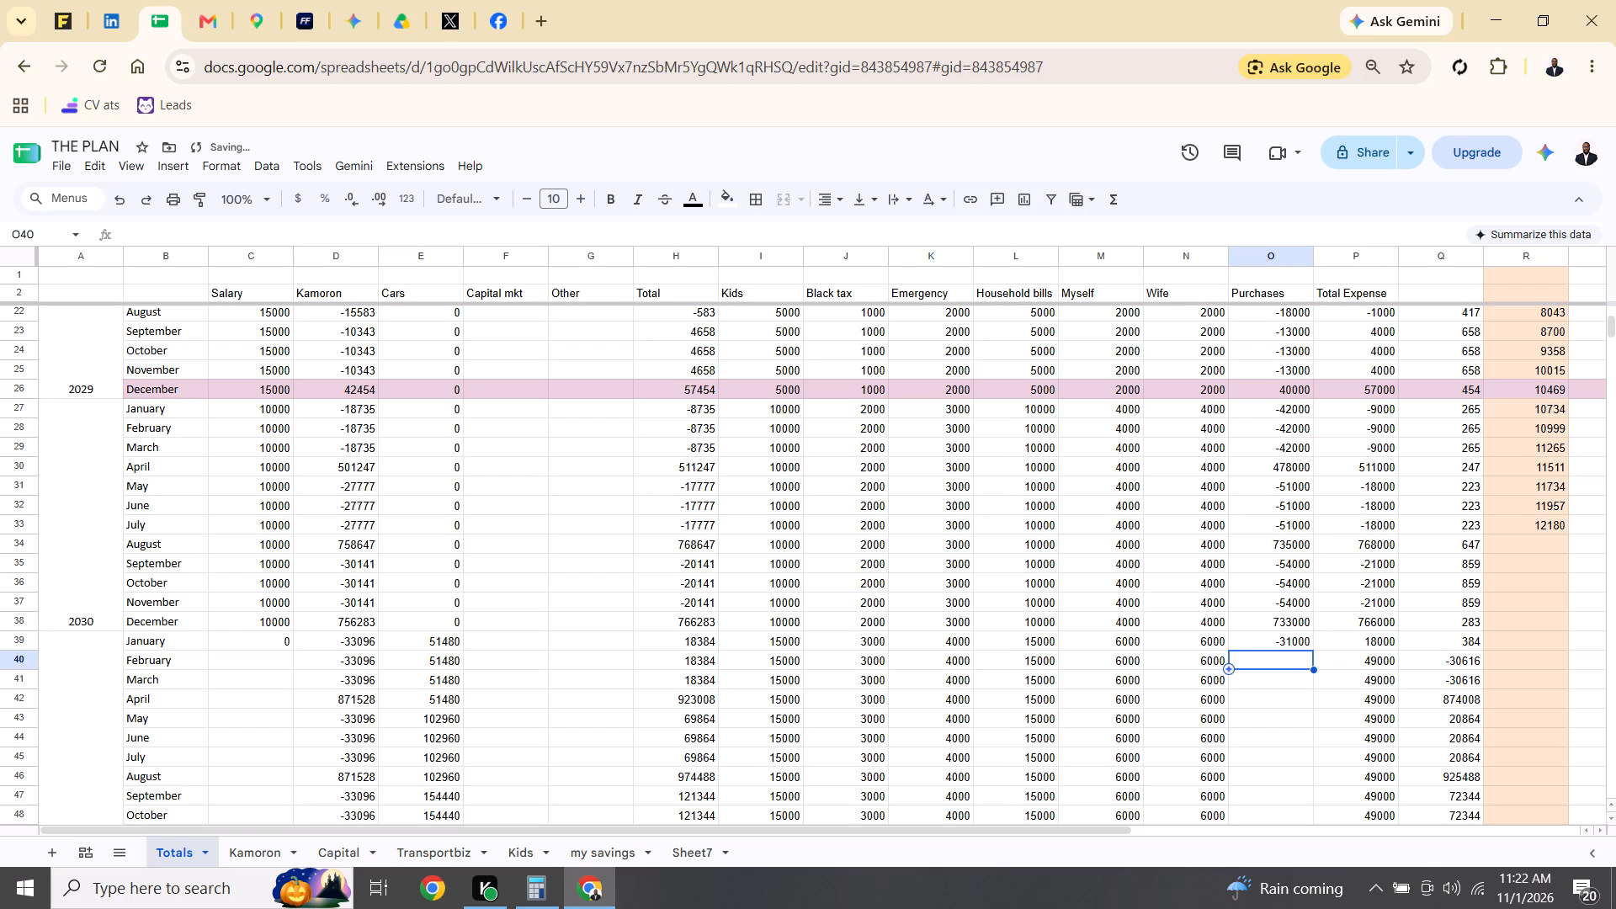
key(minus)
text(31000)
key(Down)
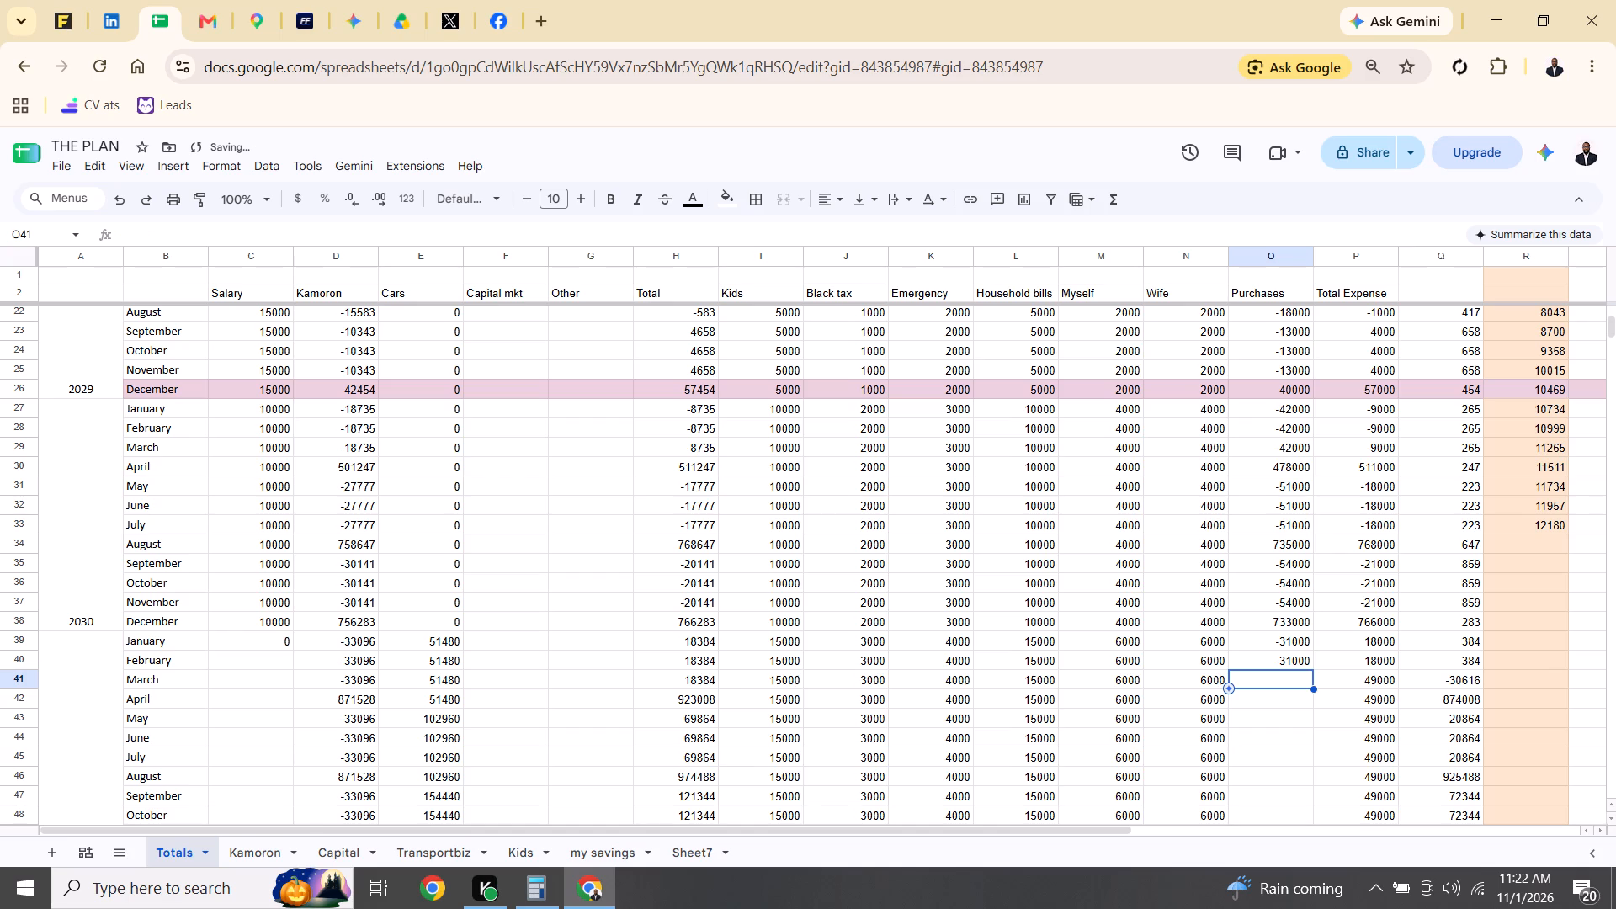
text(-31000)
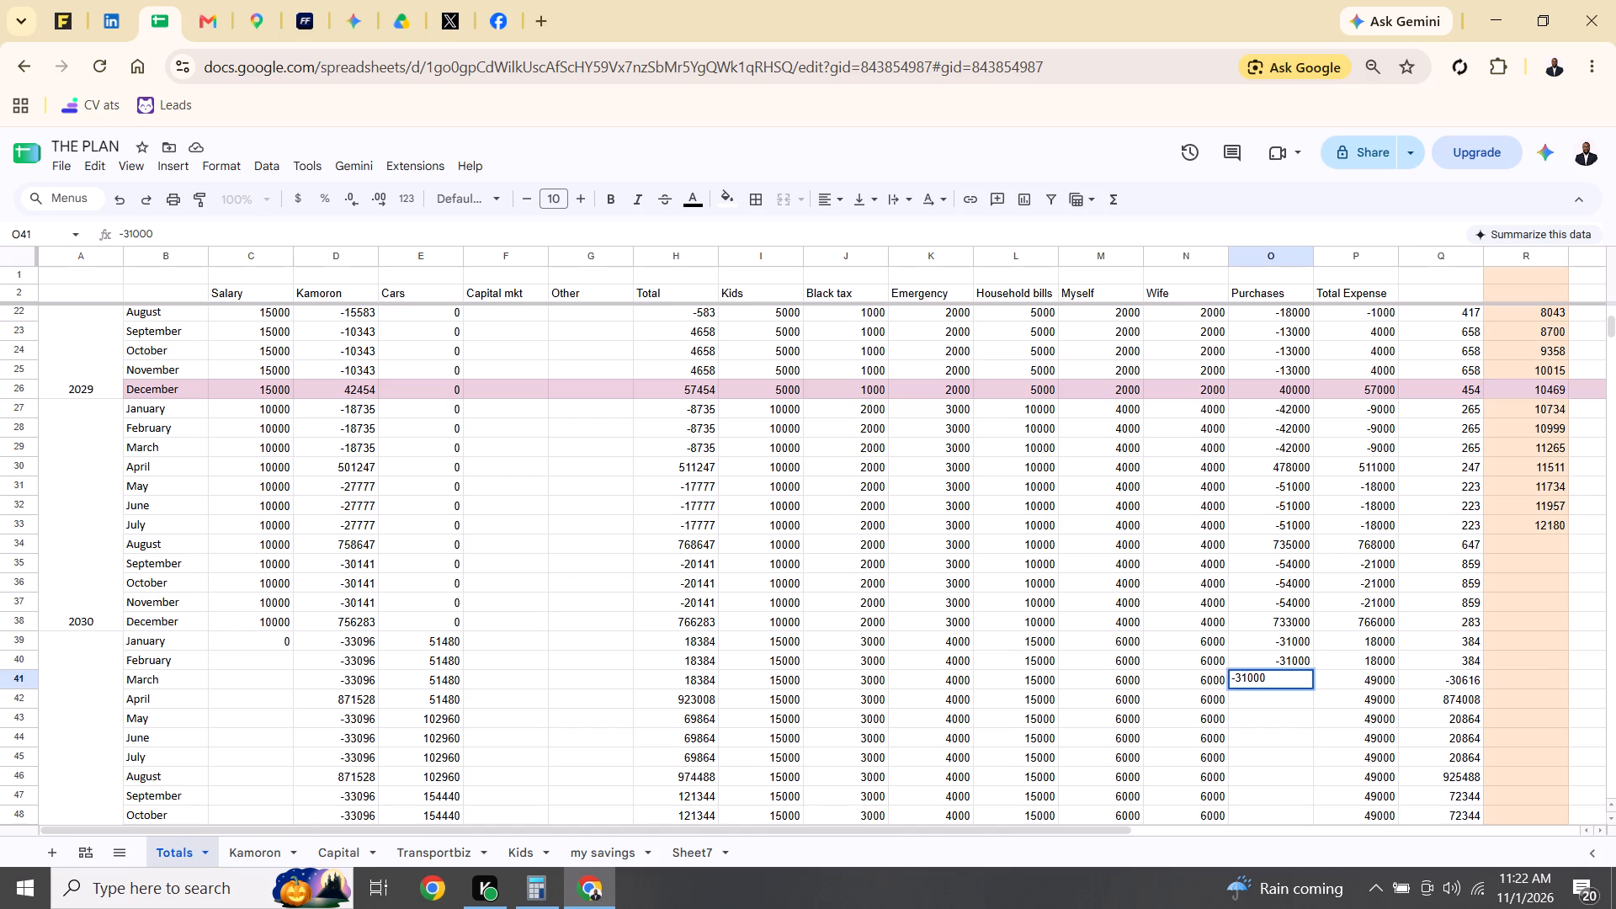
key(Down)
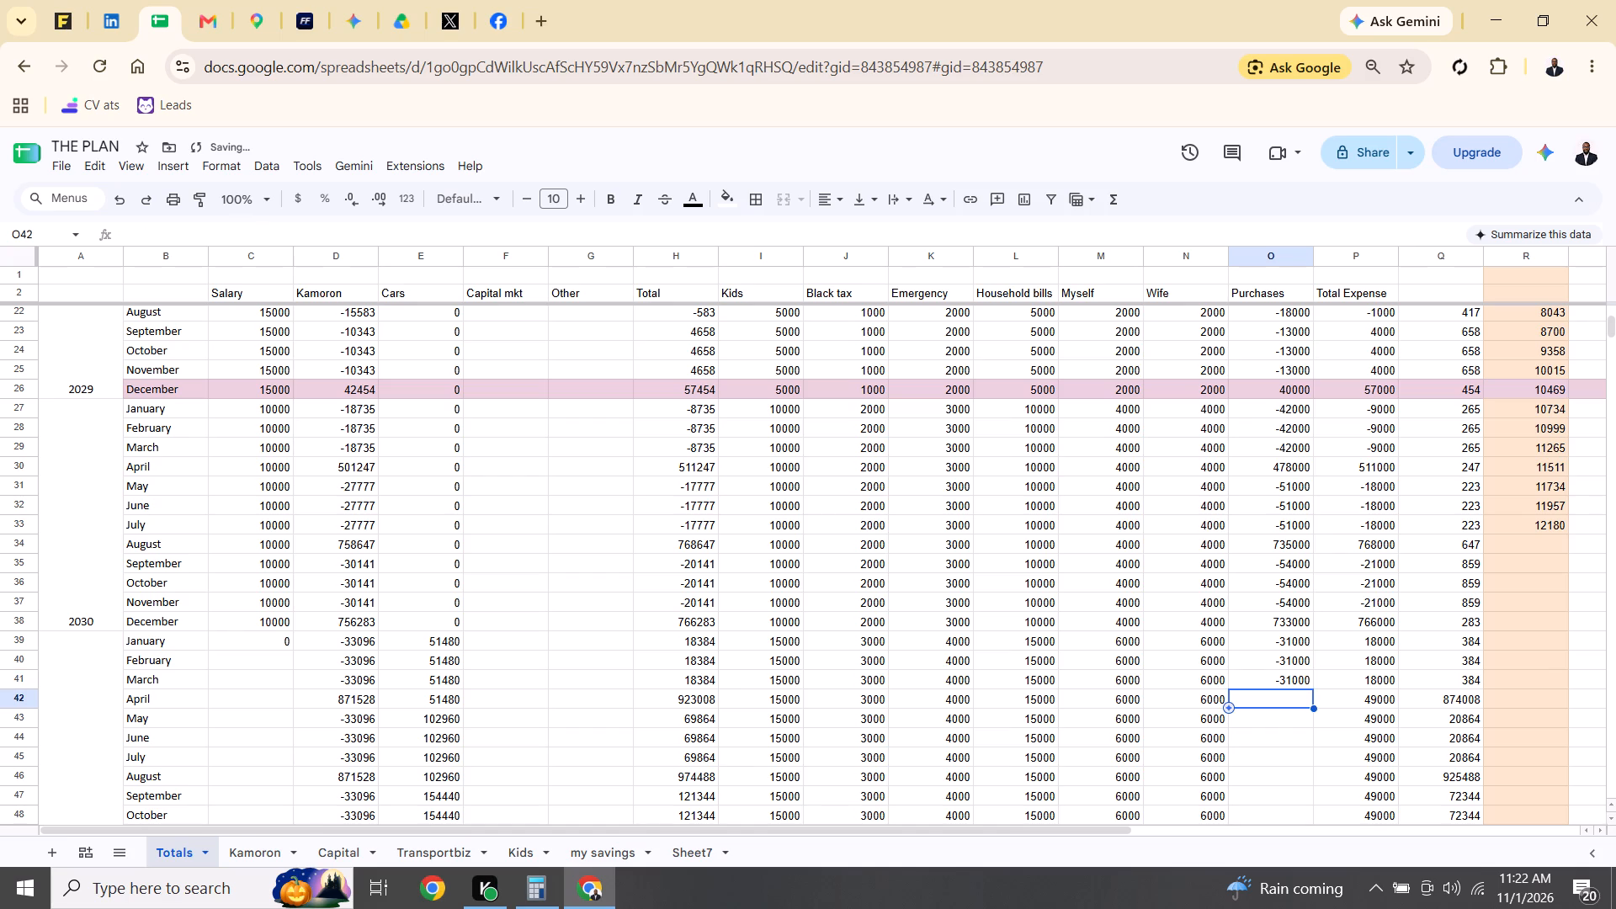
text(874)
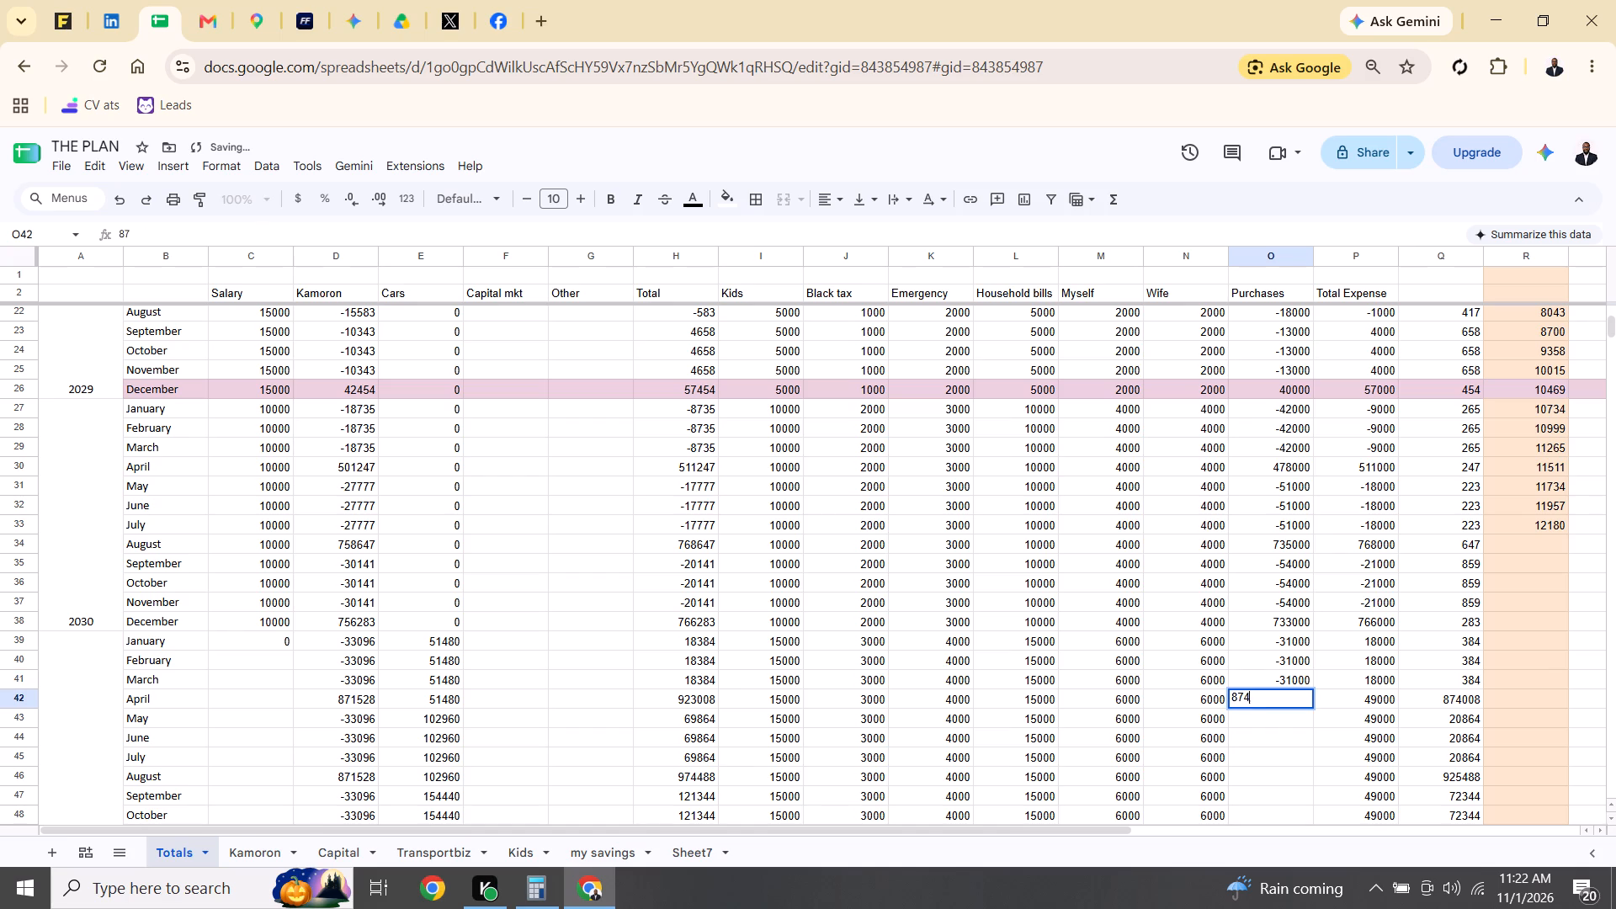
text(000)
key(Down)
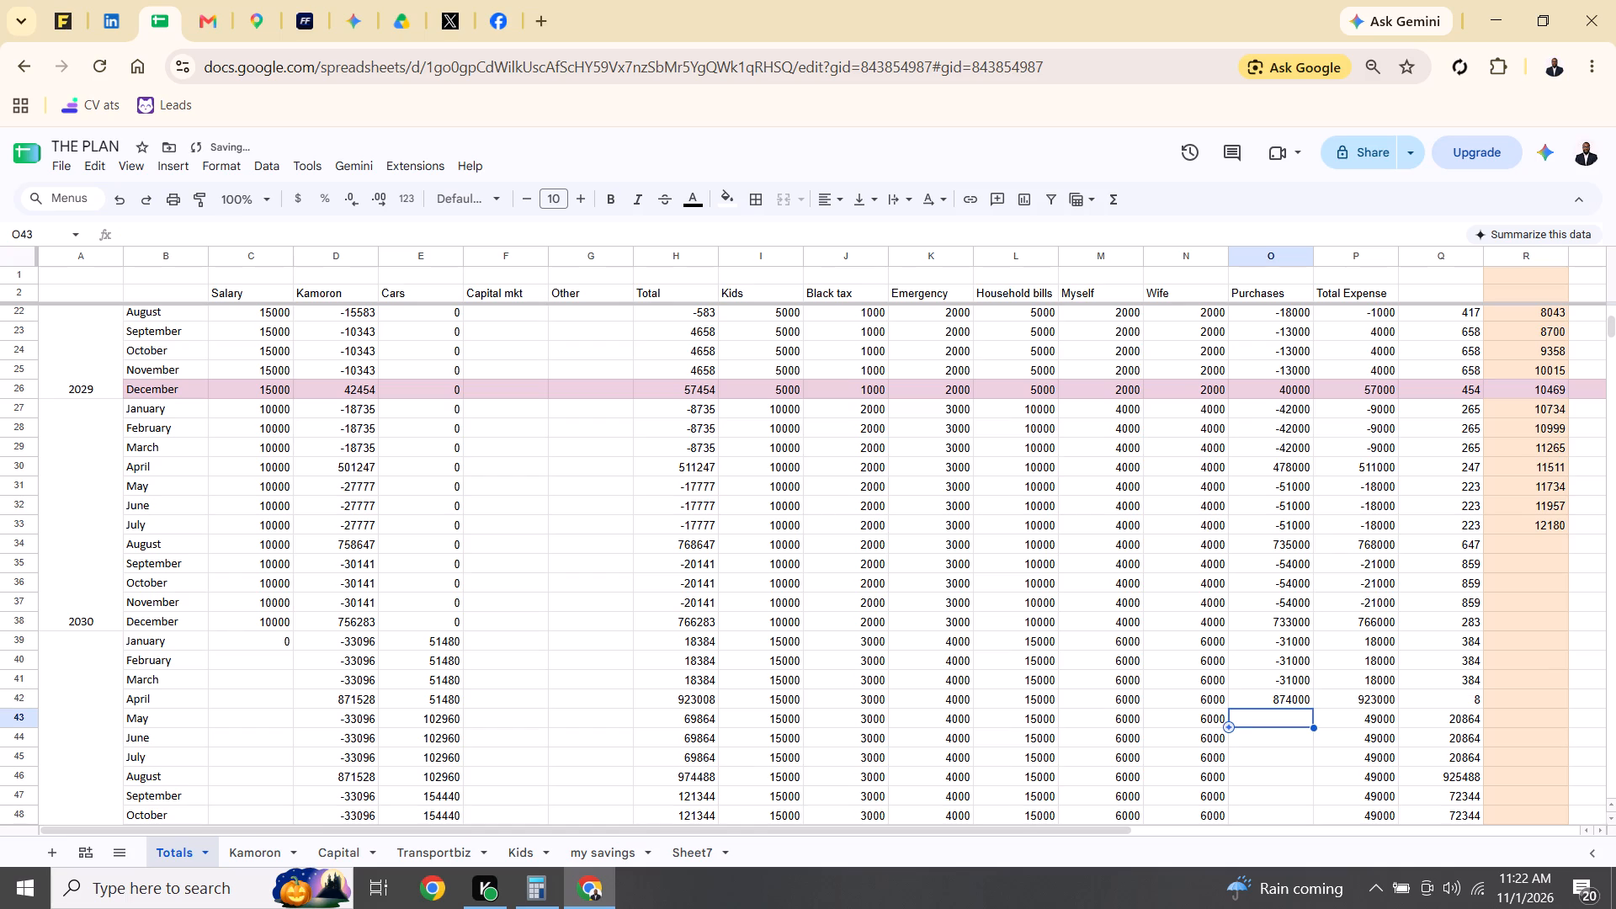
Enter Purchases of 20000 for May to July in O43:O45 and 925000 for August in O46.
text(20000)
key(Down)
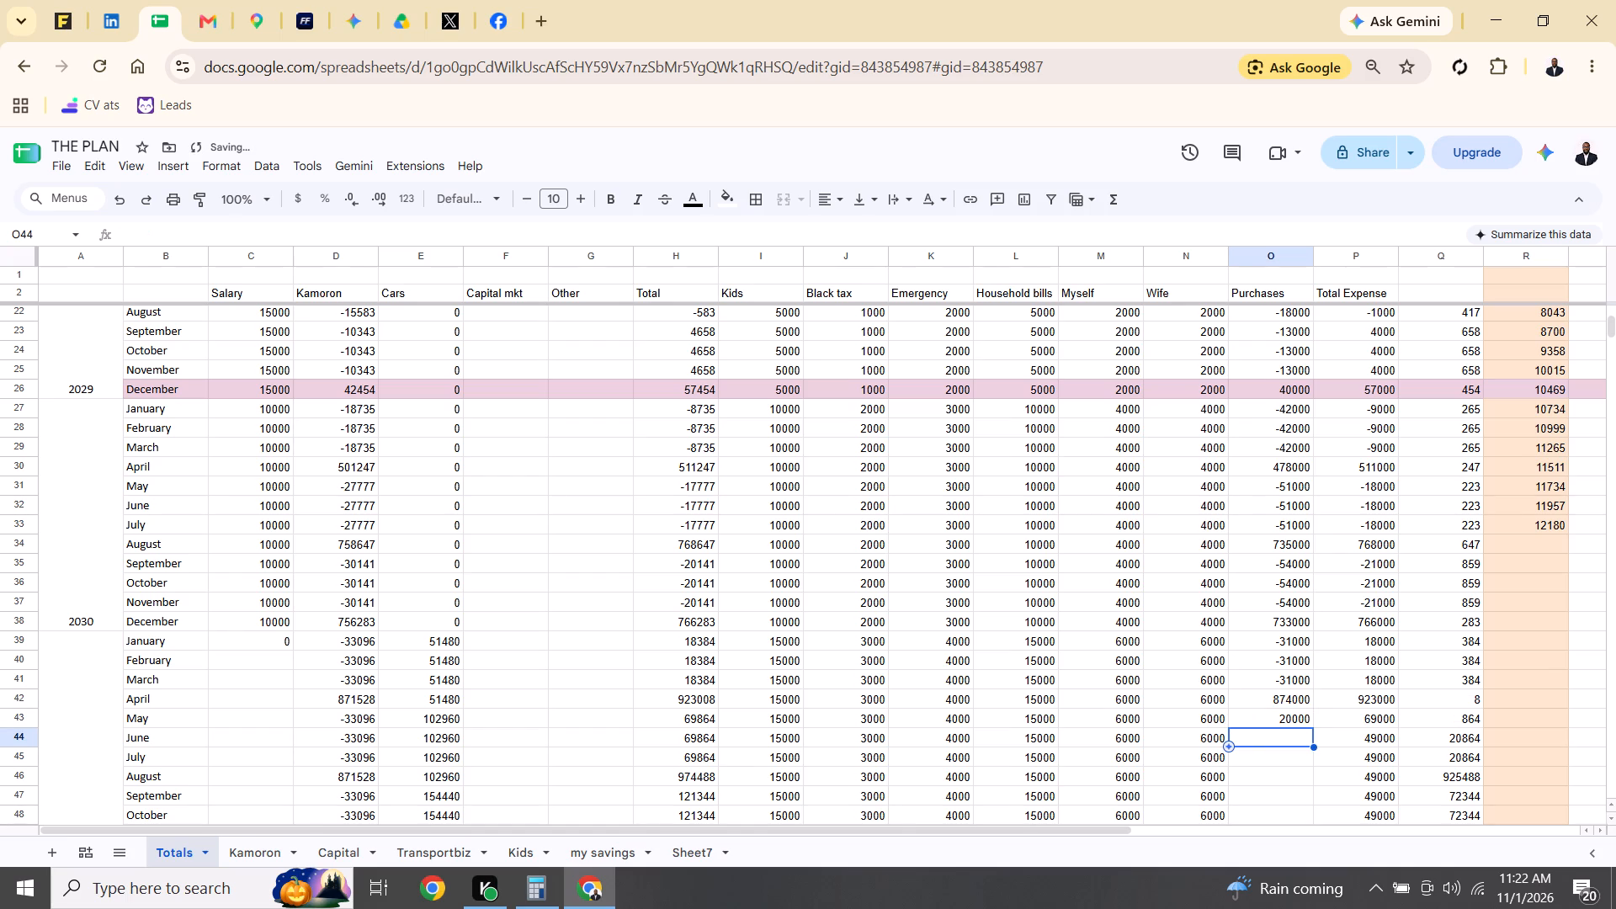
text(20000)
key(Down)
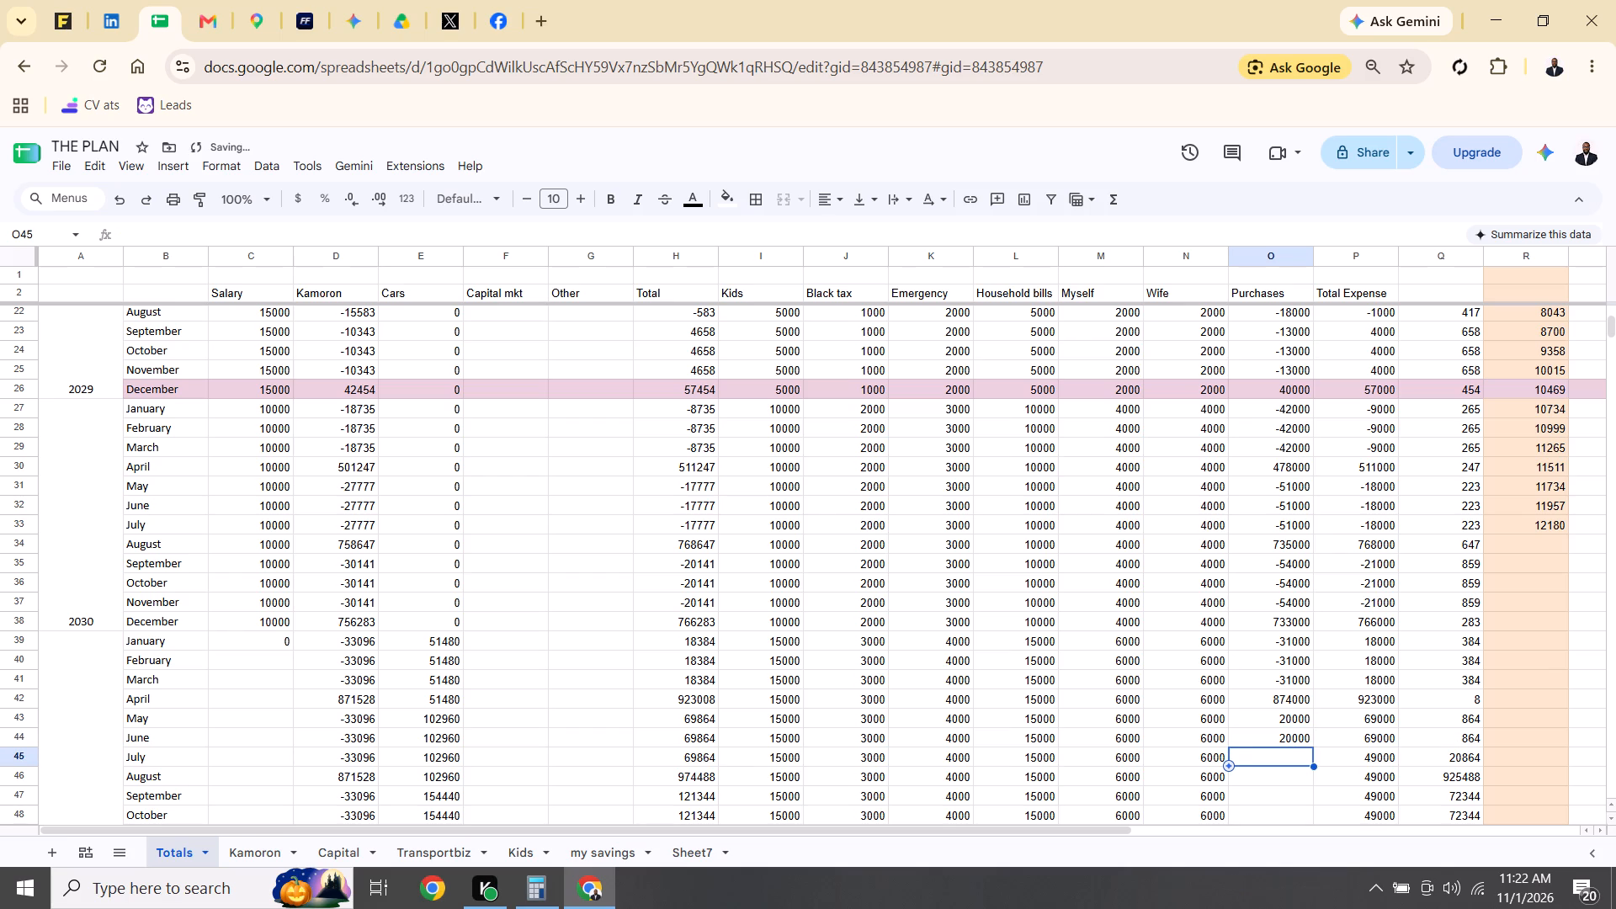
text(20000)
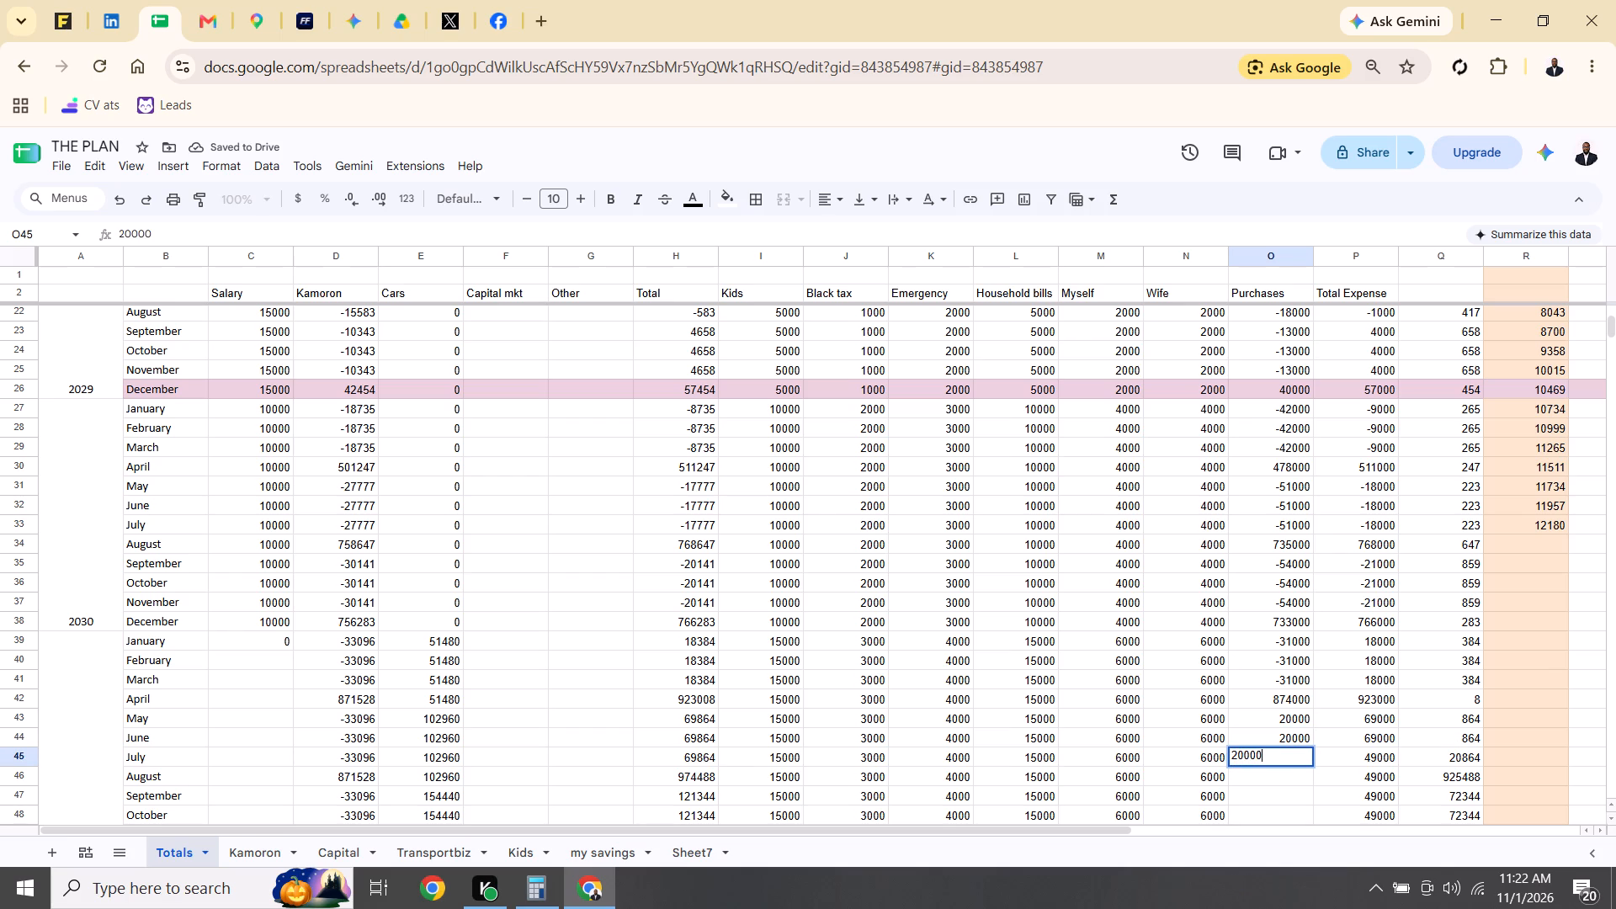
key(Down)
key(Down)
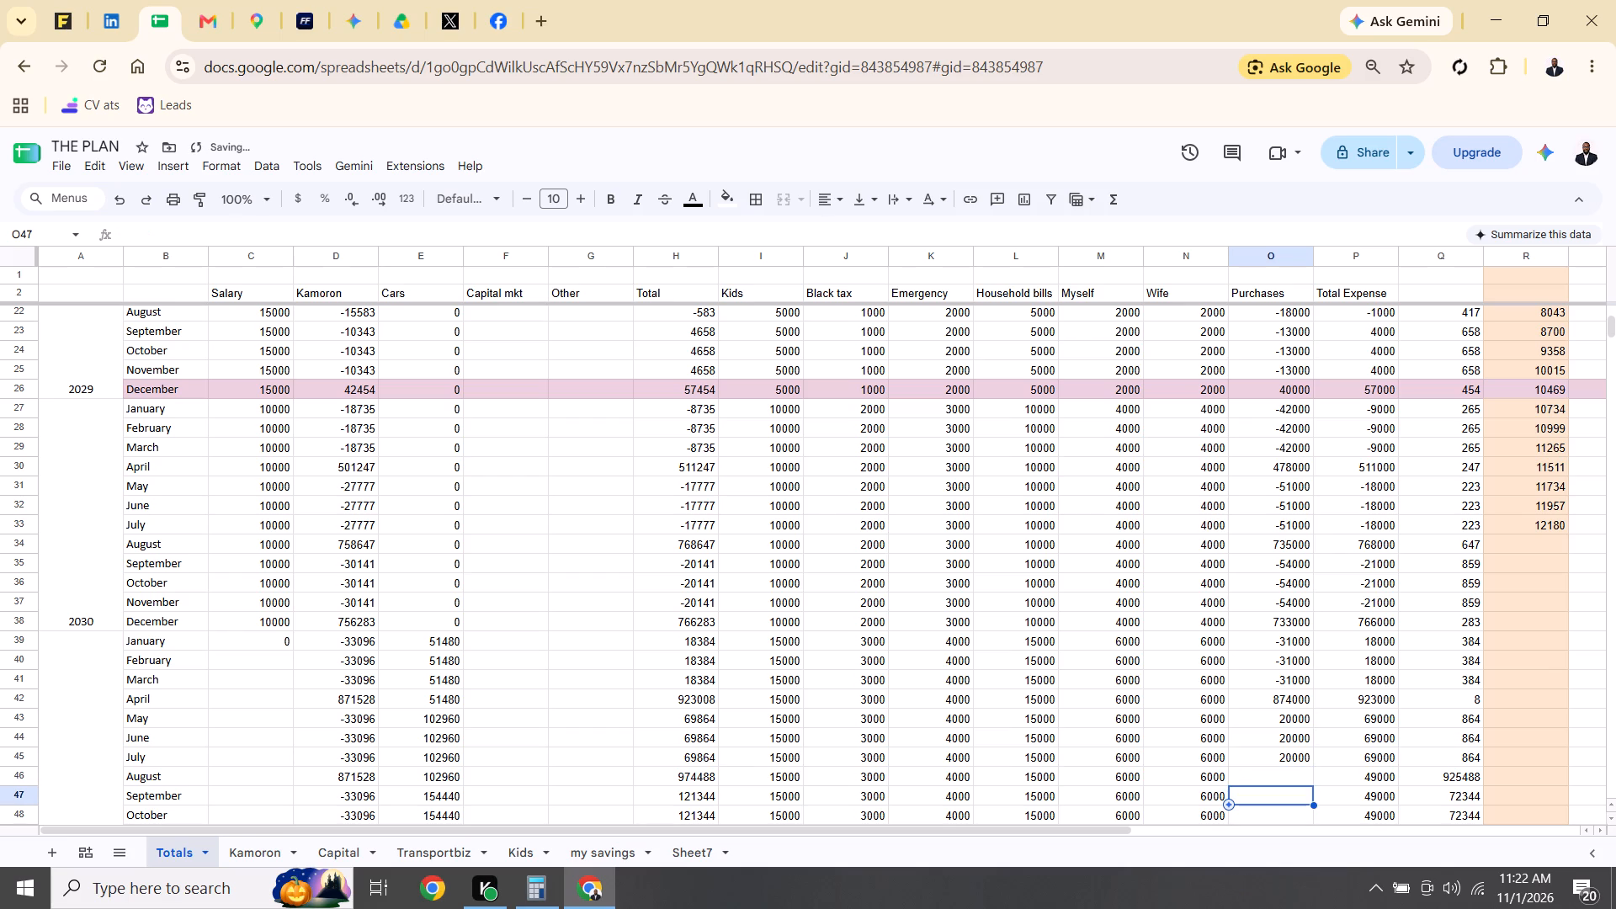
click(1309, 781)
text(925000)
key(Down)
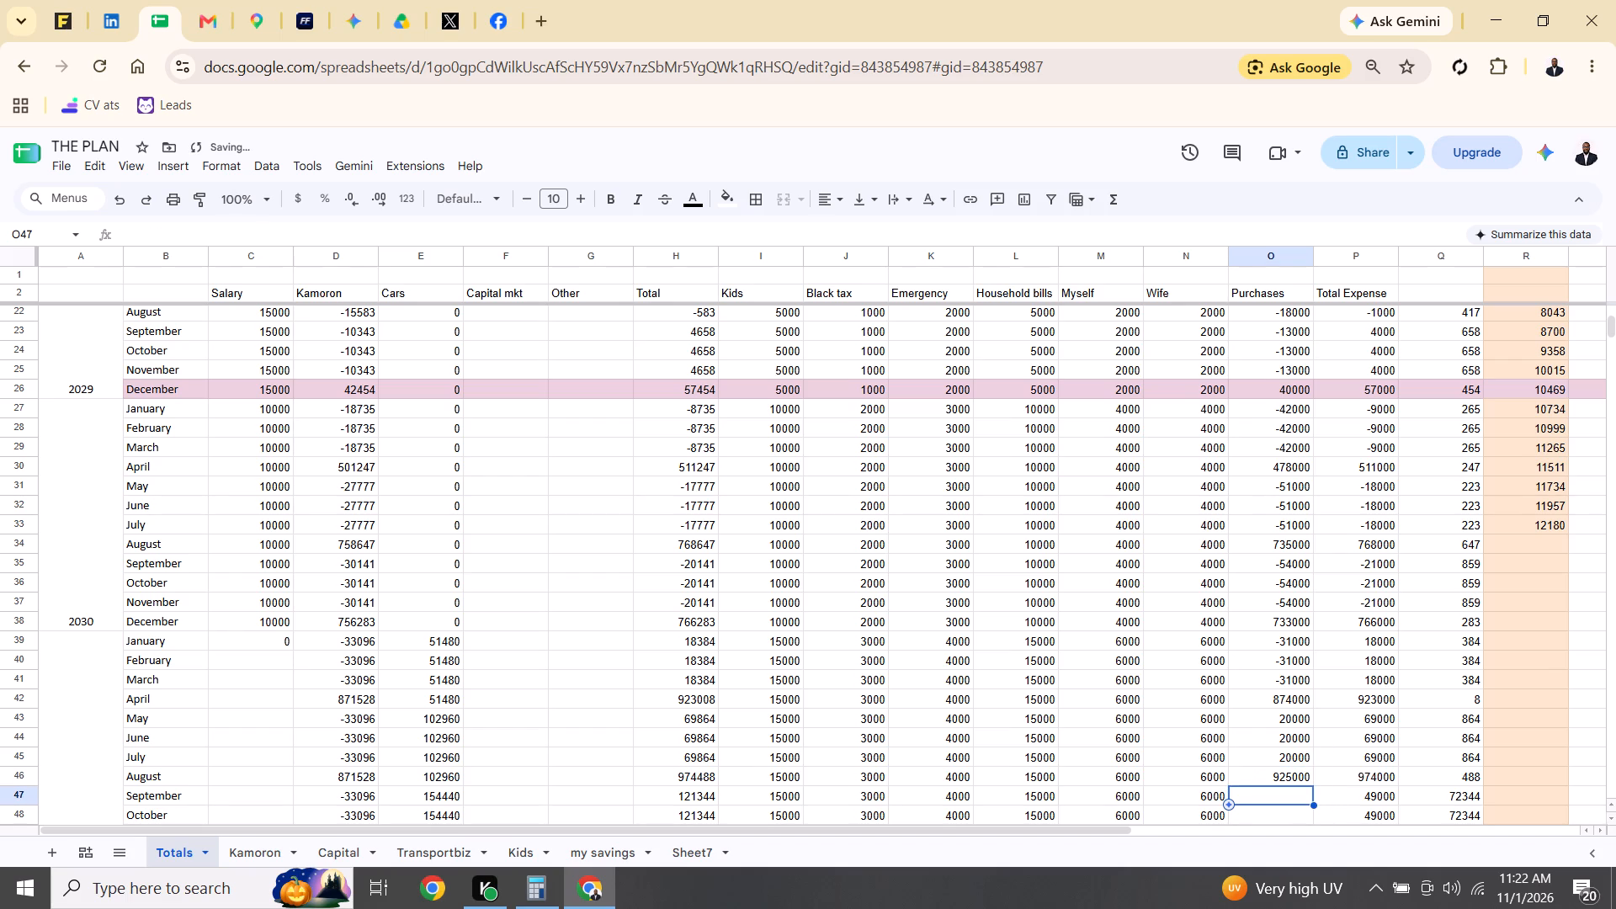
Enter Purchases of 72000 for September to November 2031 in O47:O49 and 848000 for December in O50.
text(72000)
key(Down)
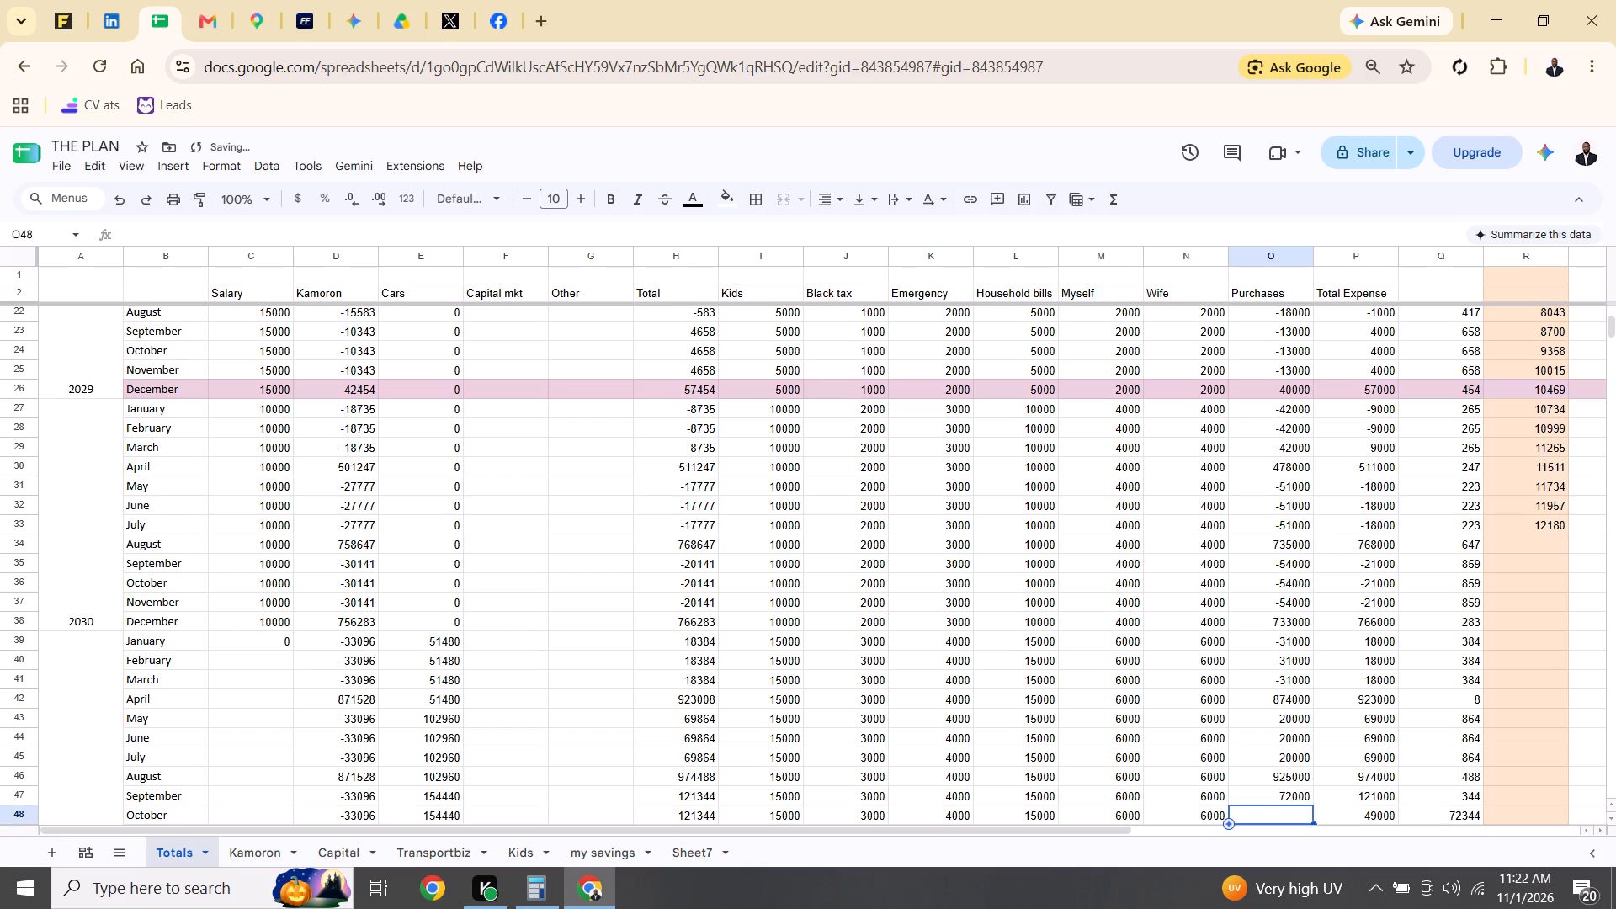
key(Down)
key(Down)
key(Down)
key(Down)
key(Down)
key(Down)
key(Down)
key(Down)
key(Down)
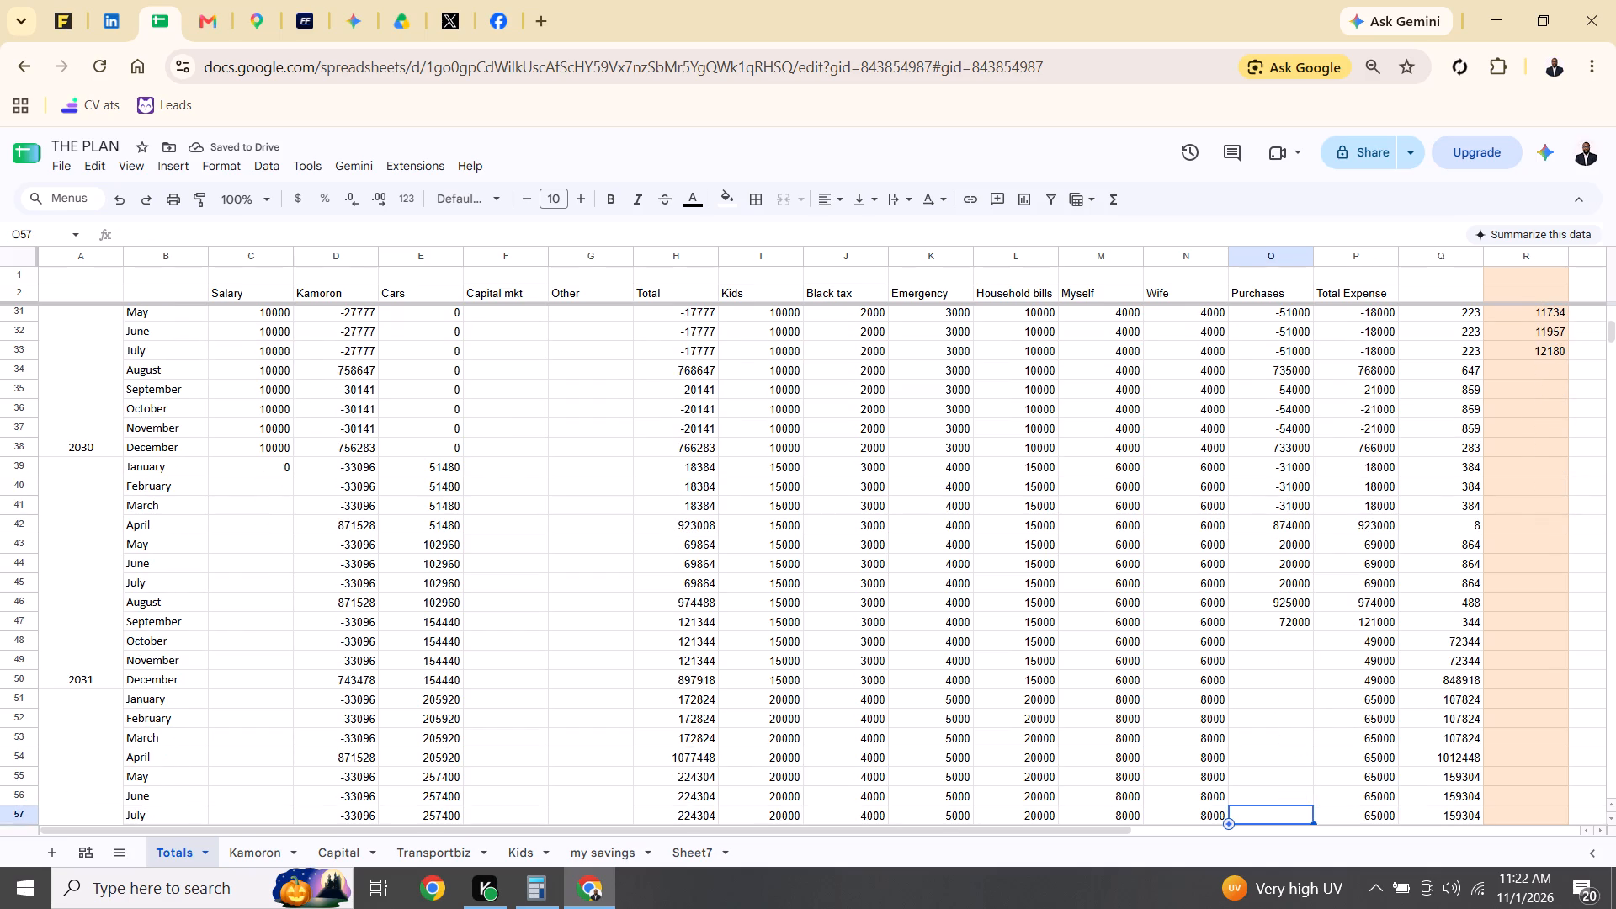
click(1302, 641)
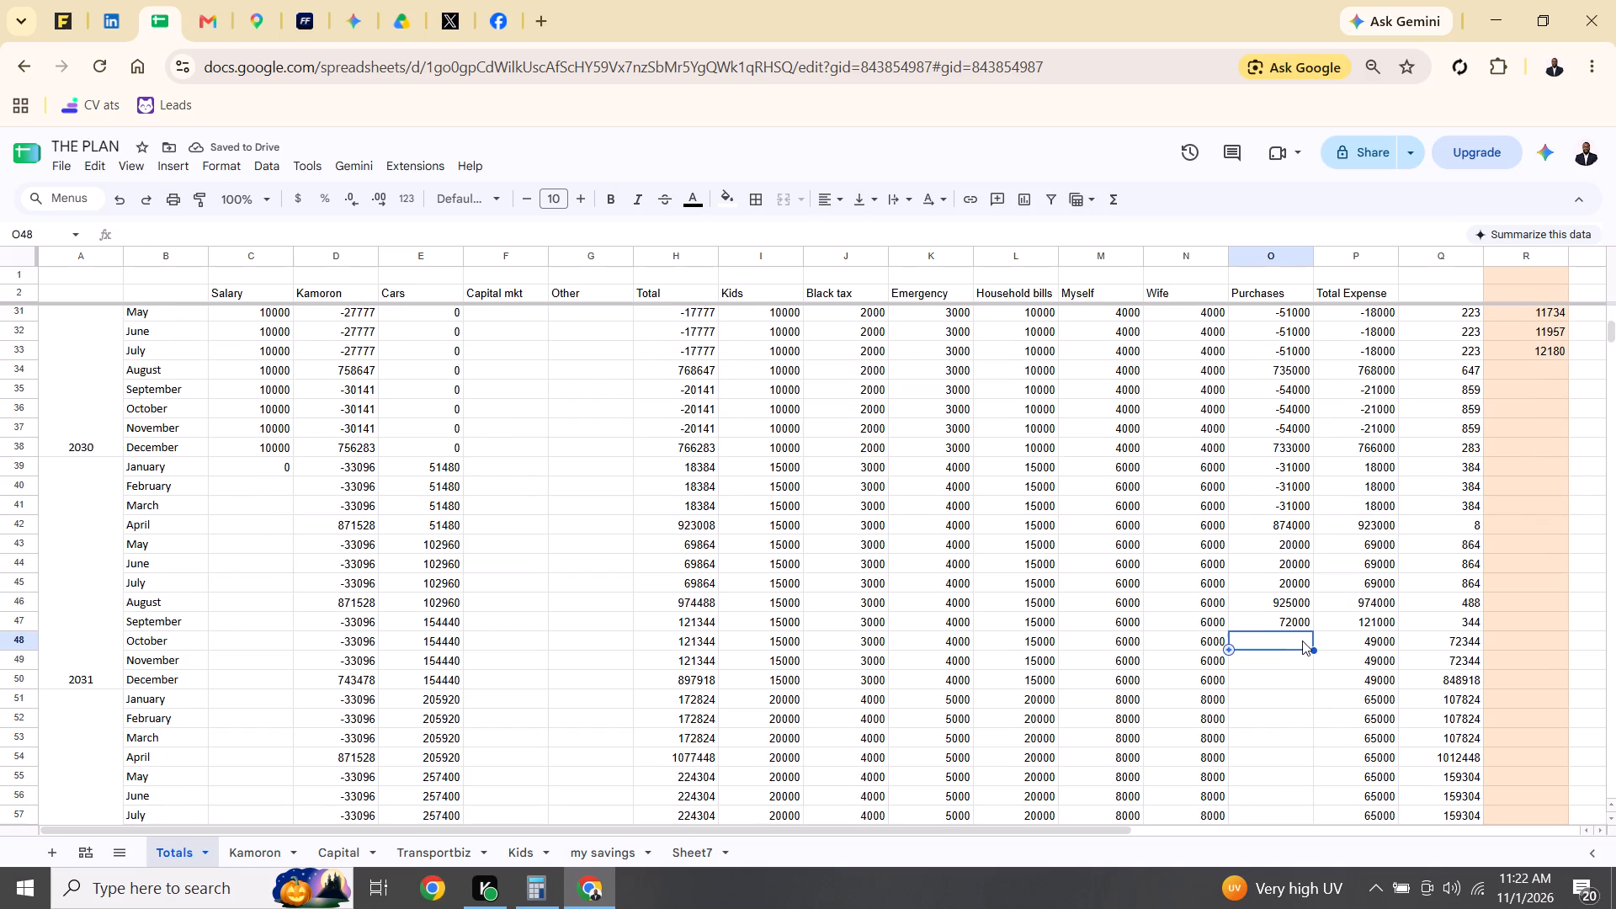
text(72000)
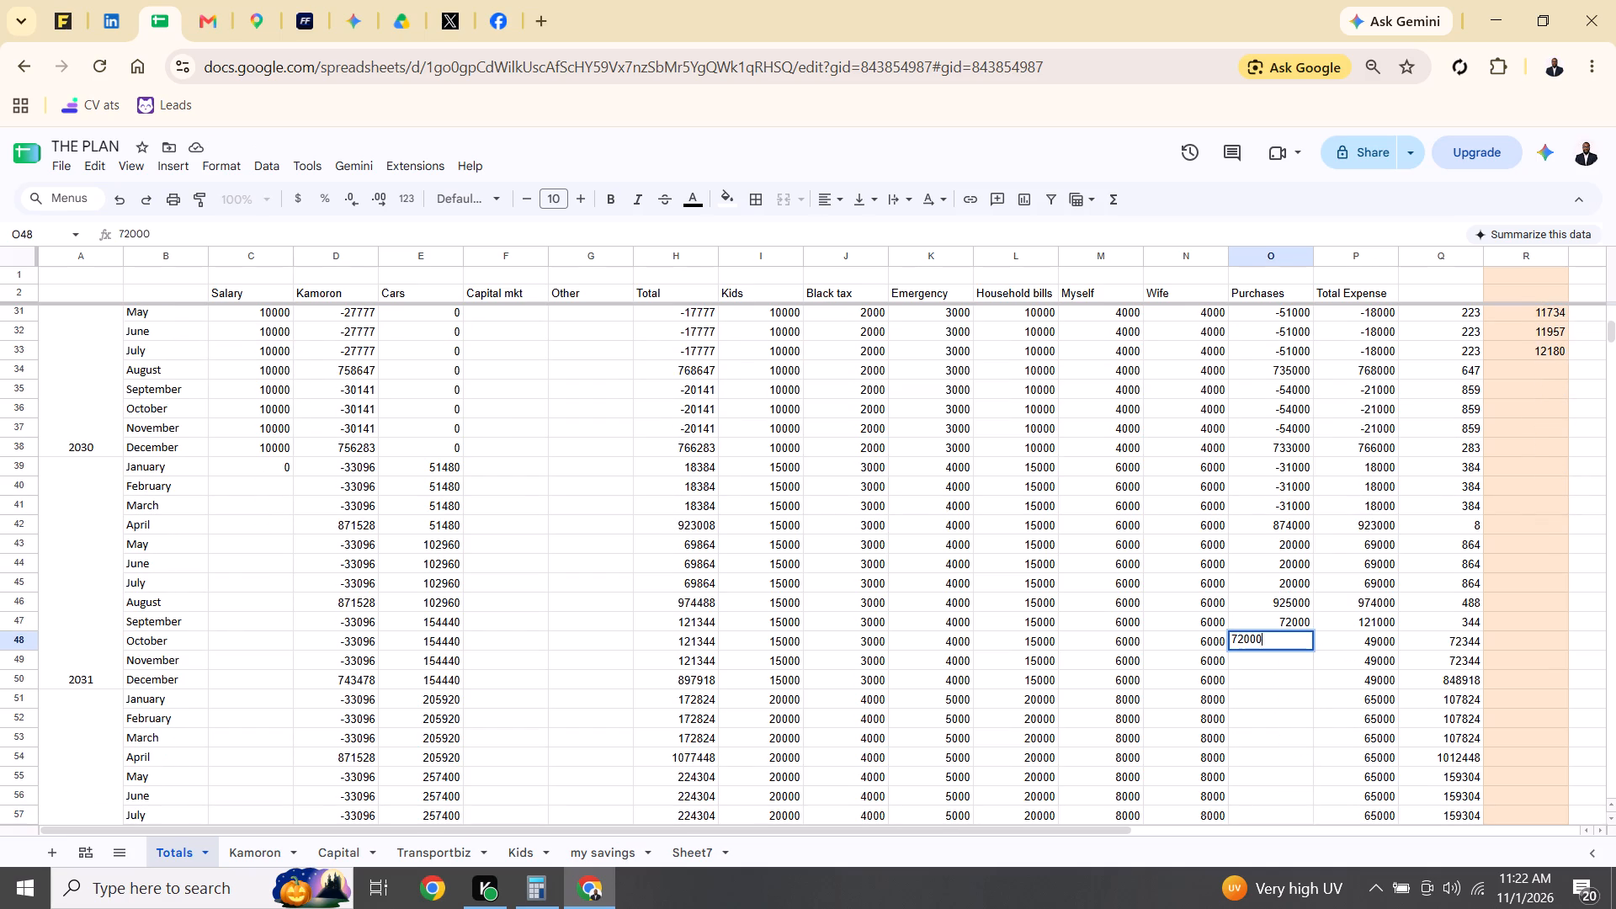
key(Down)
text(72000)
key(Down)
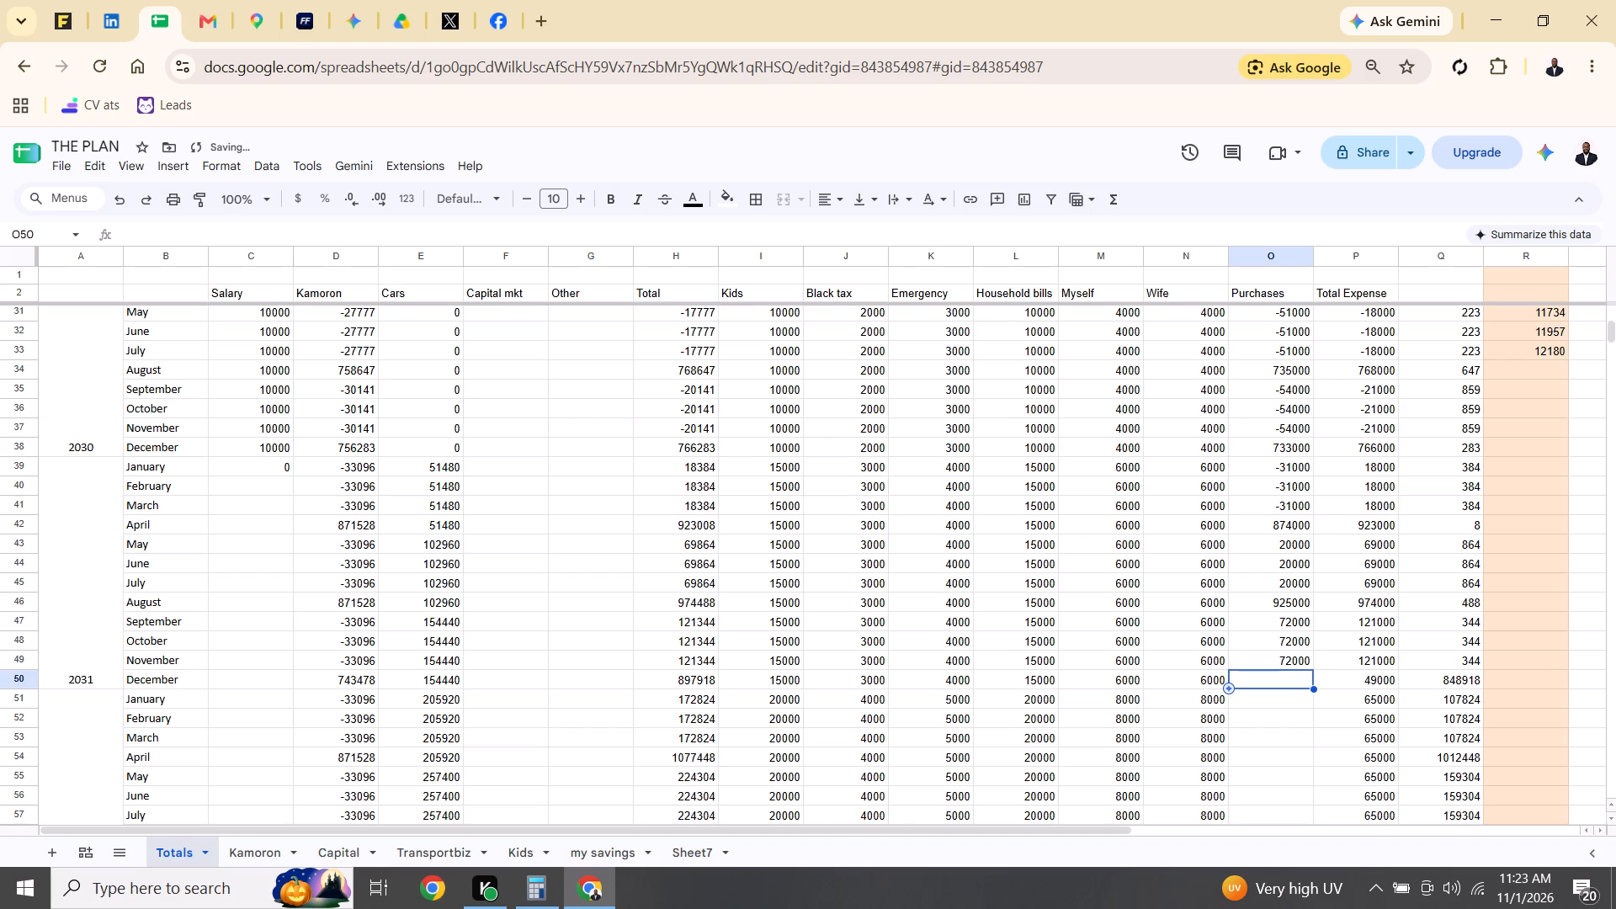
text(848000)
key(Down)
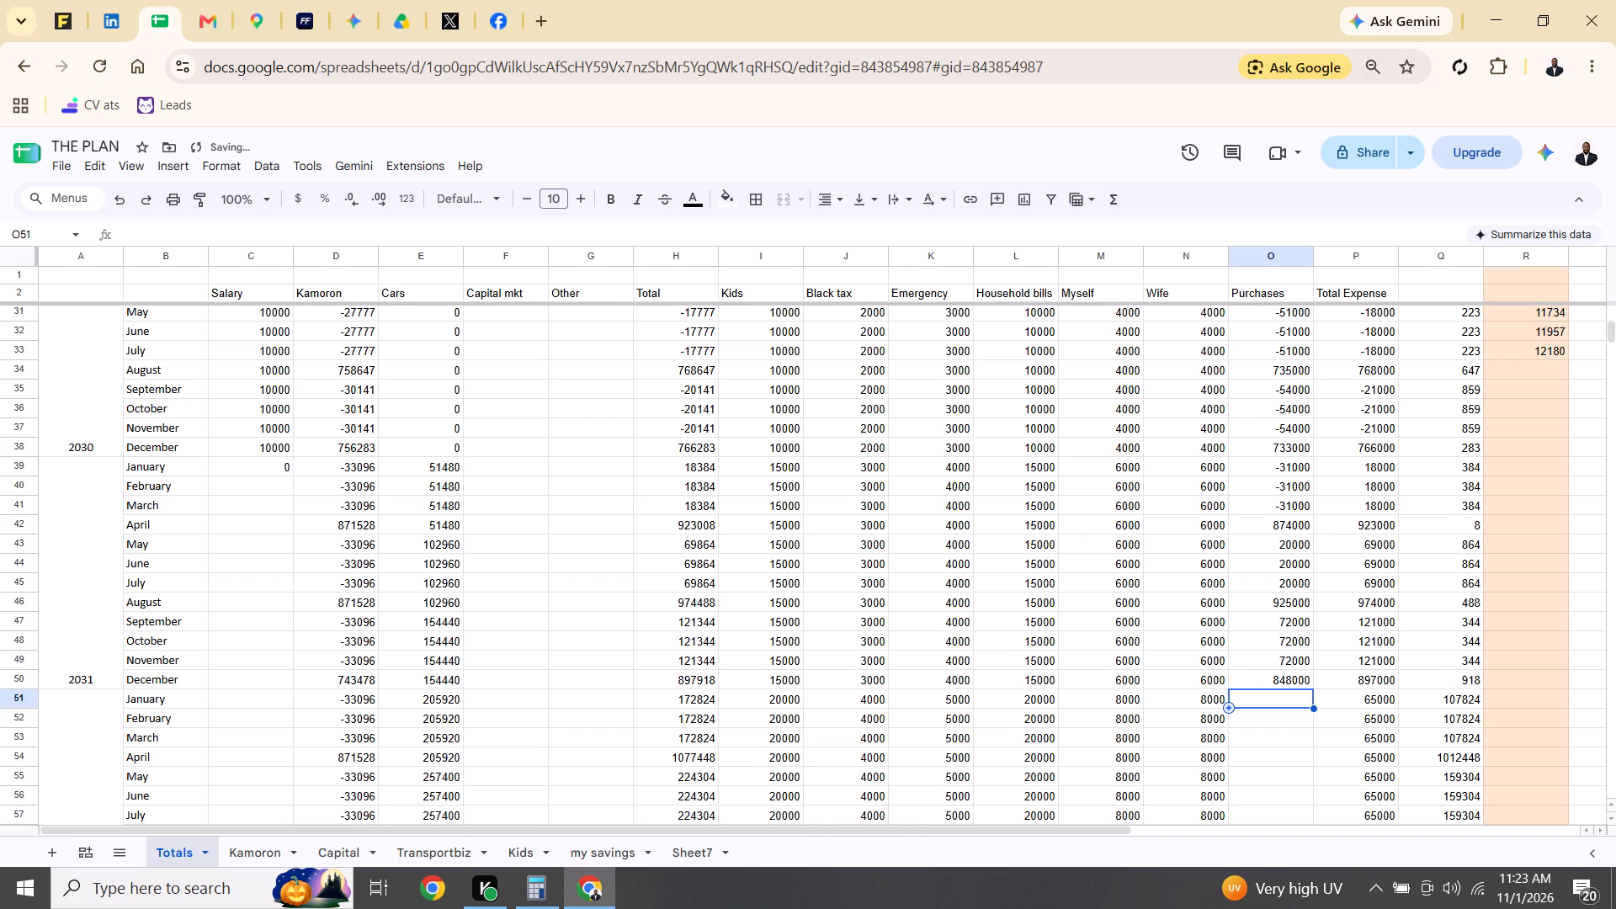
Enter Purchases of 107000 for January to March 2032 in O51:O53 and 1012000 for April in O54.
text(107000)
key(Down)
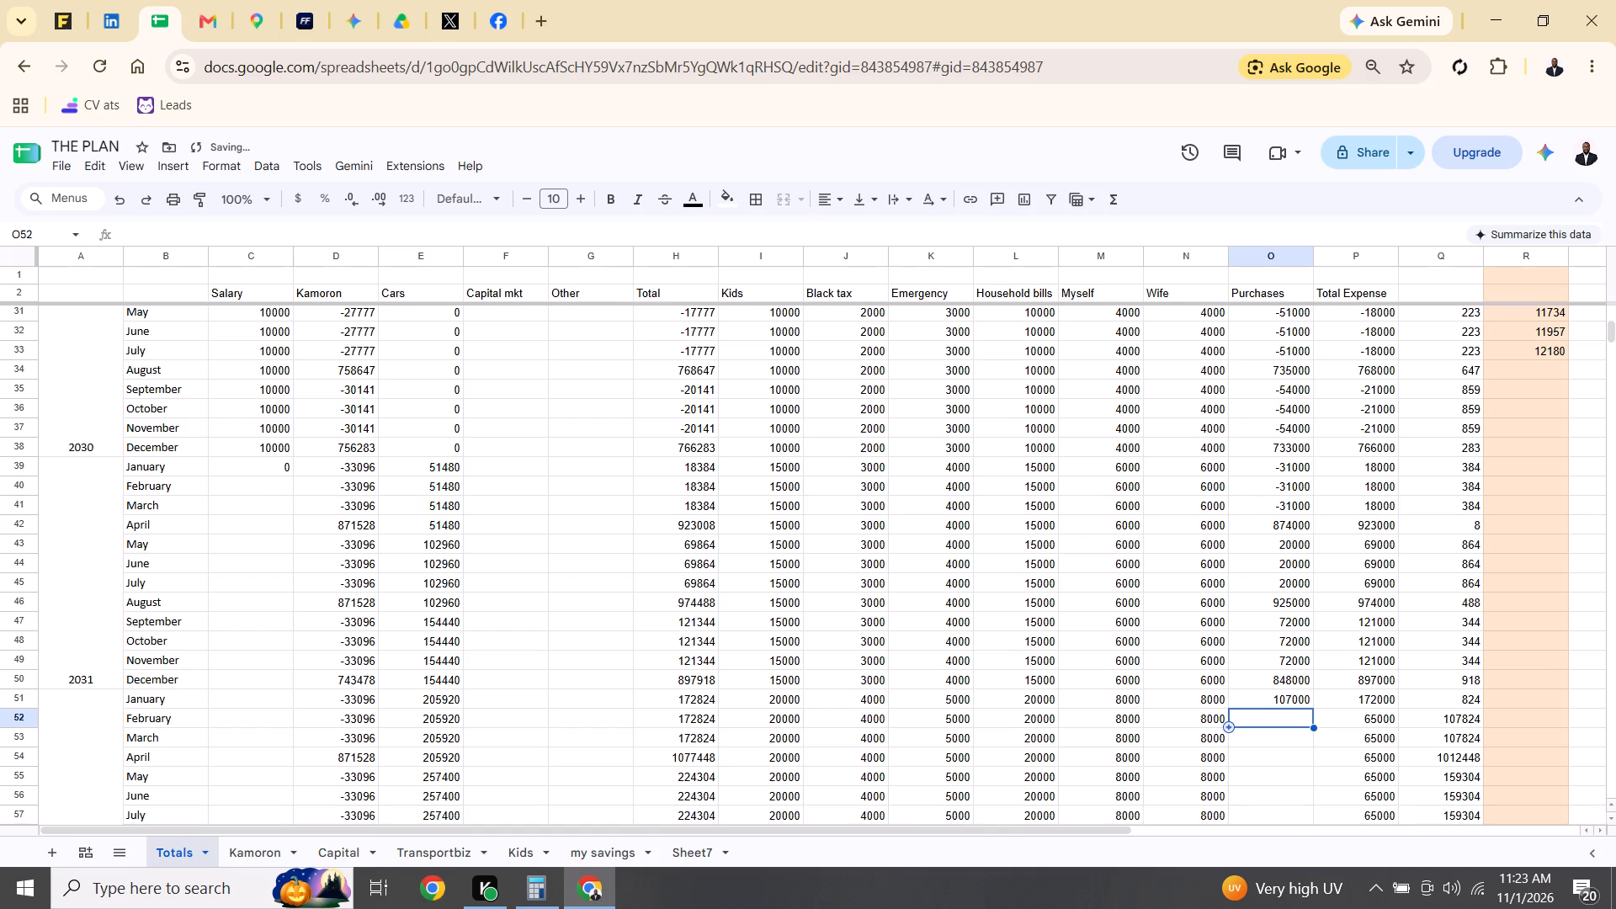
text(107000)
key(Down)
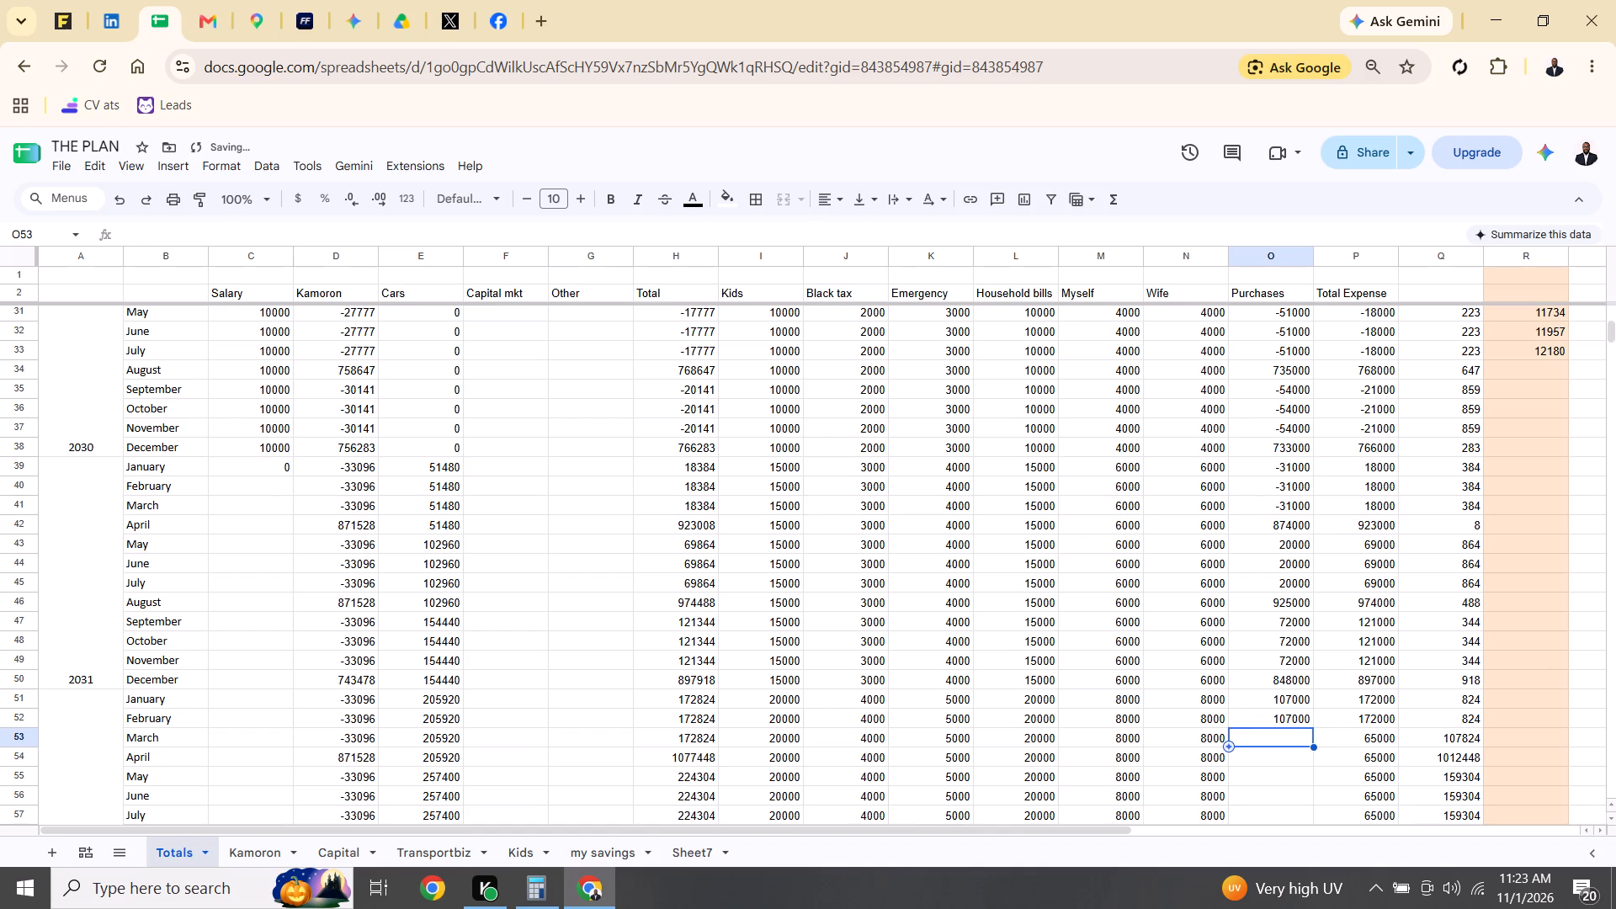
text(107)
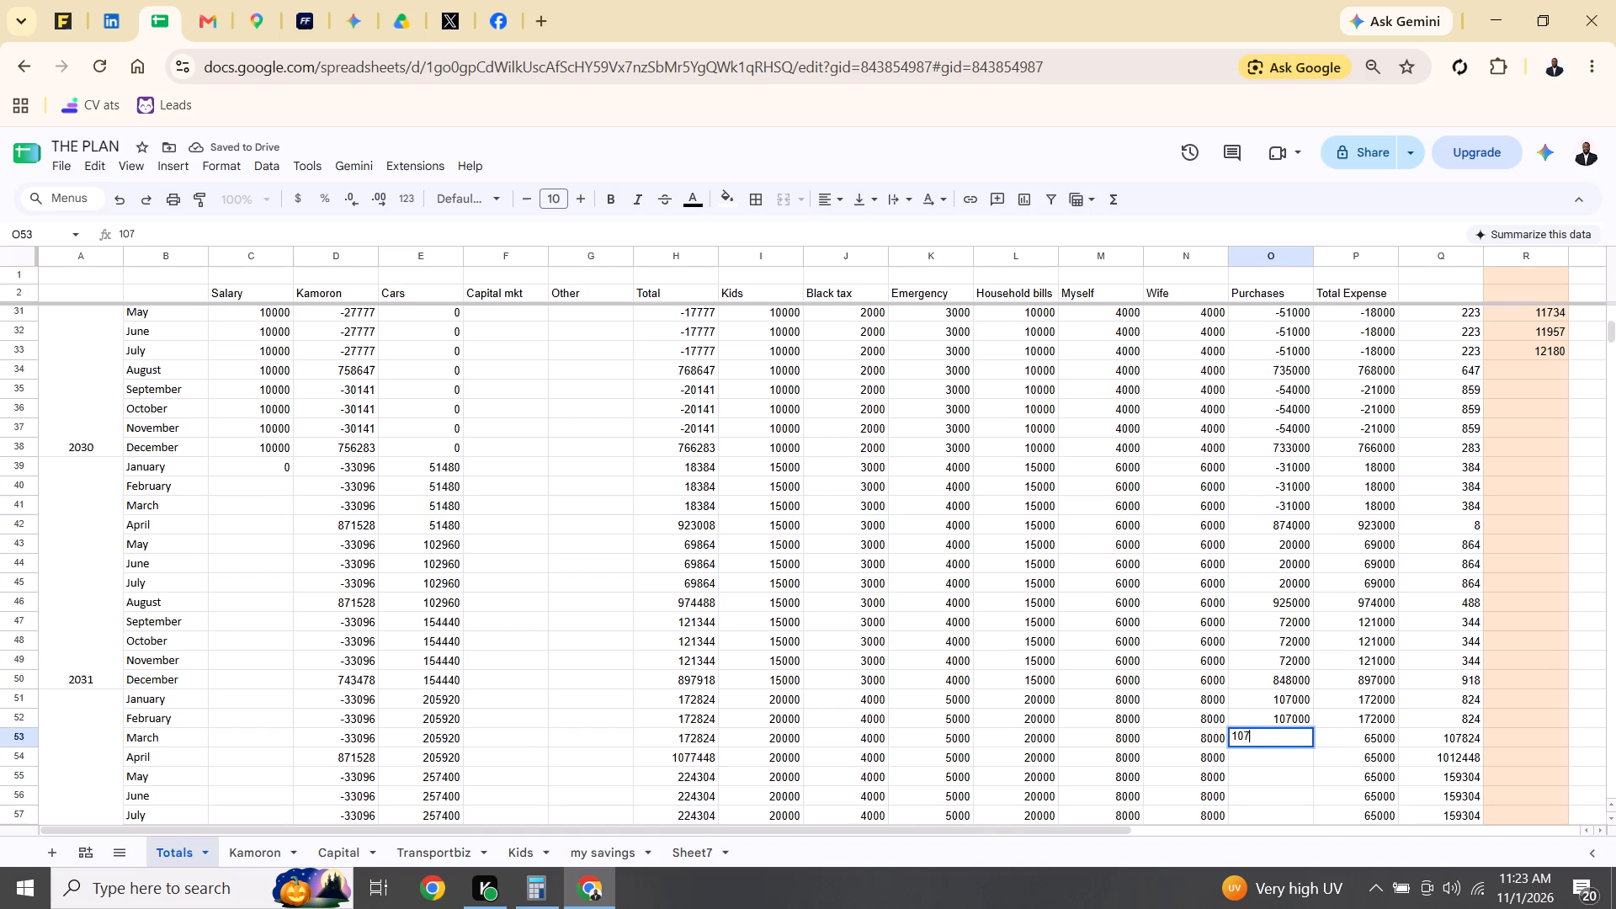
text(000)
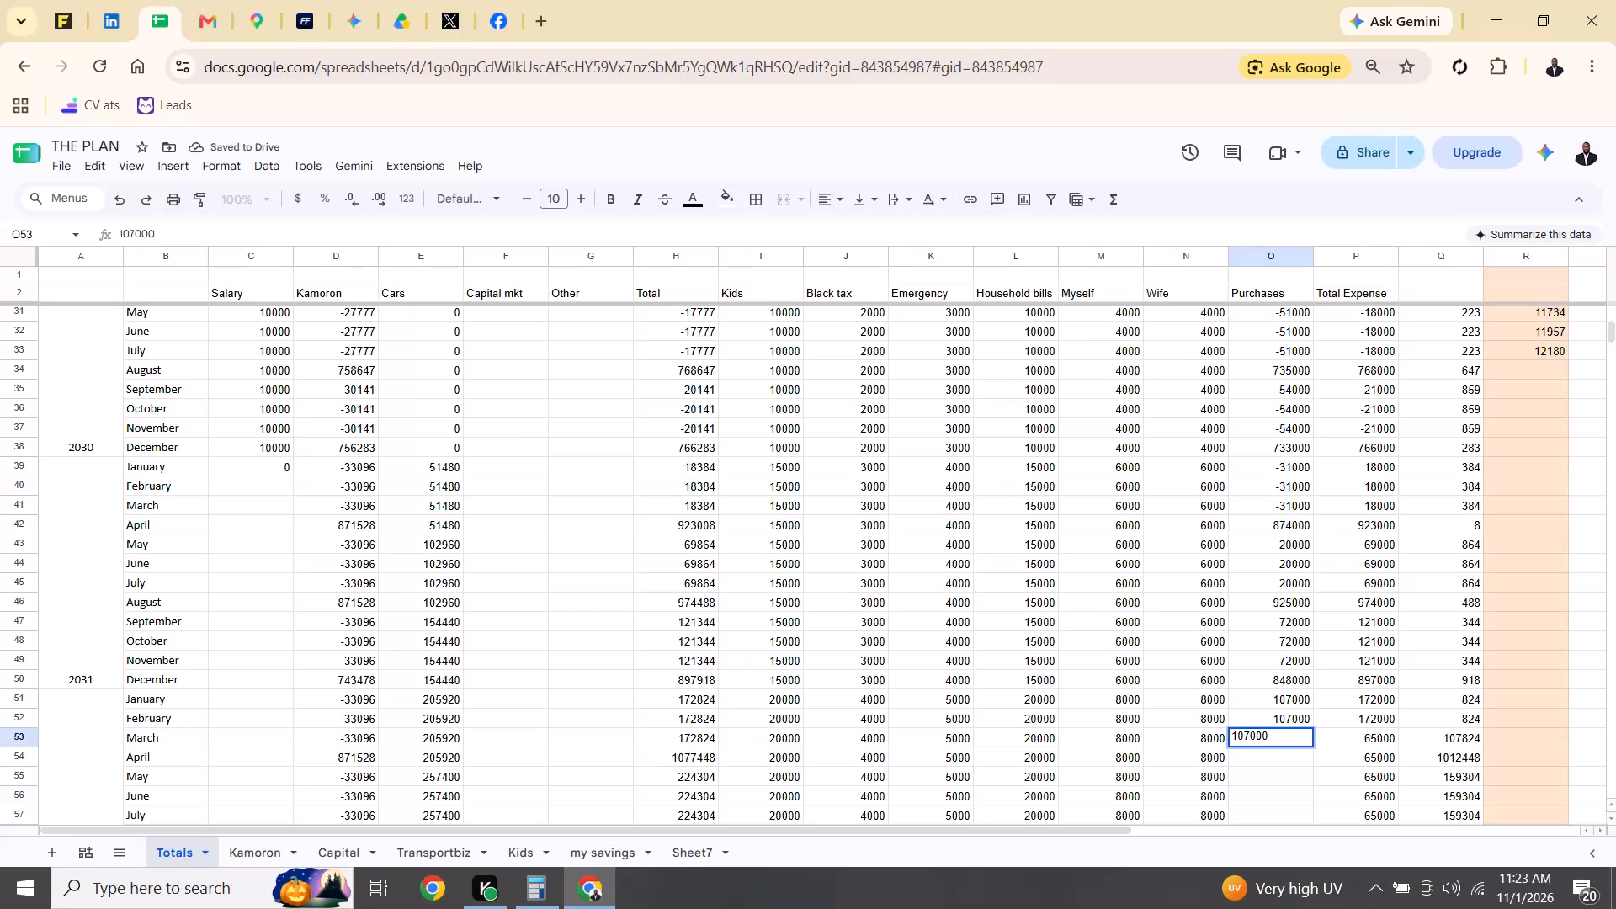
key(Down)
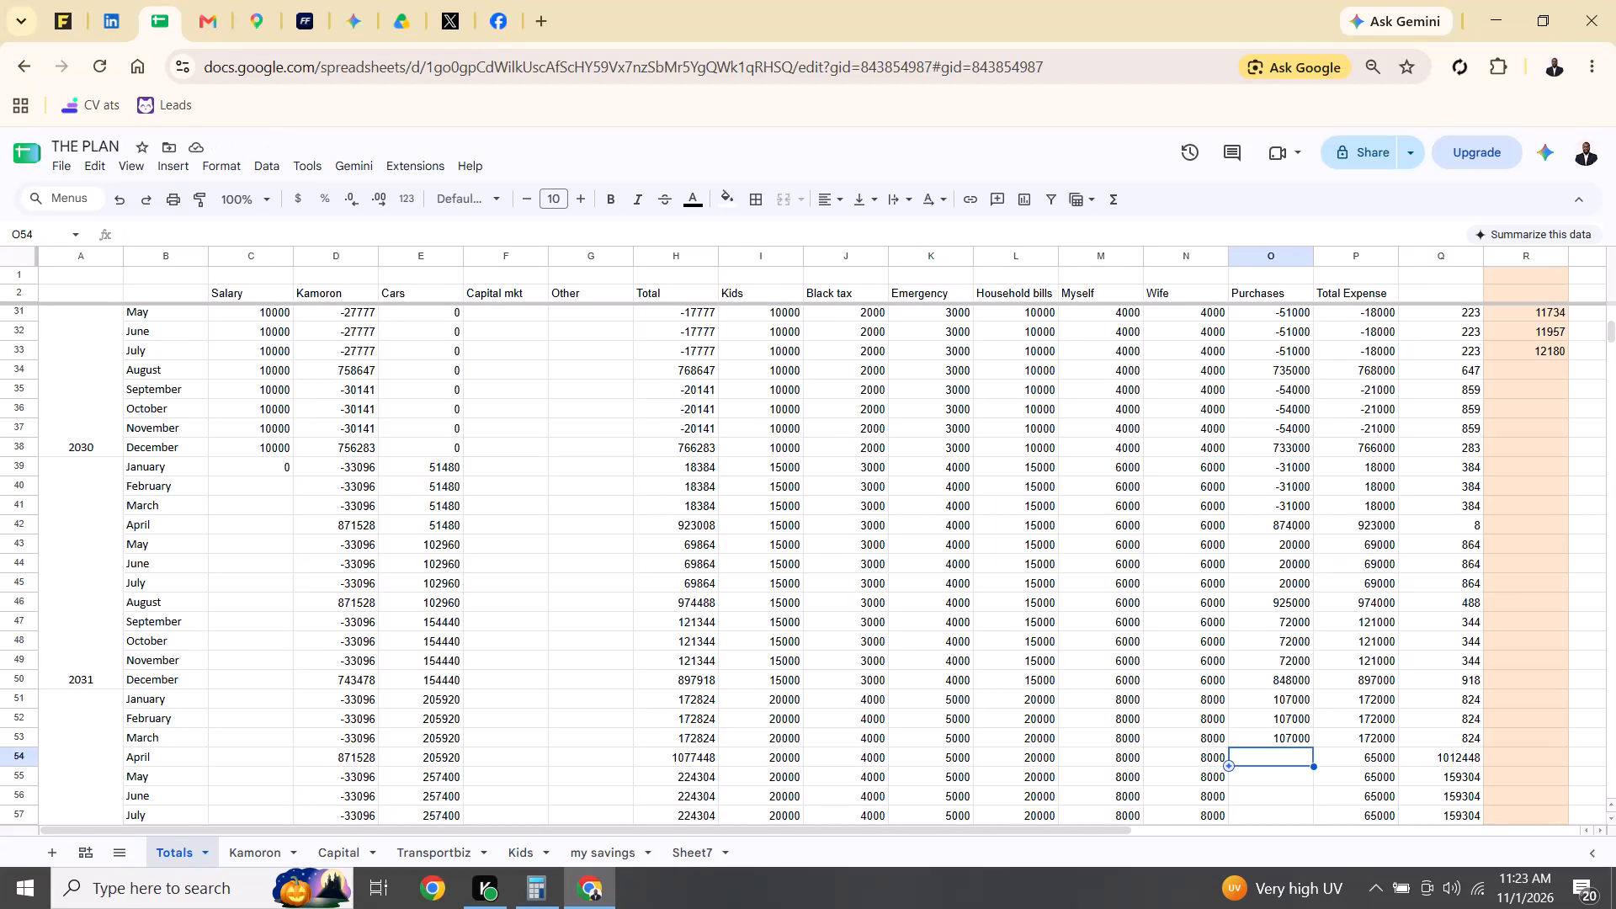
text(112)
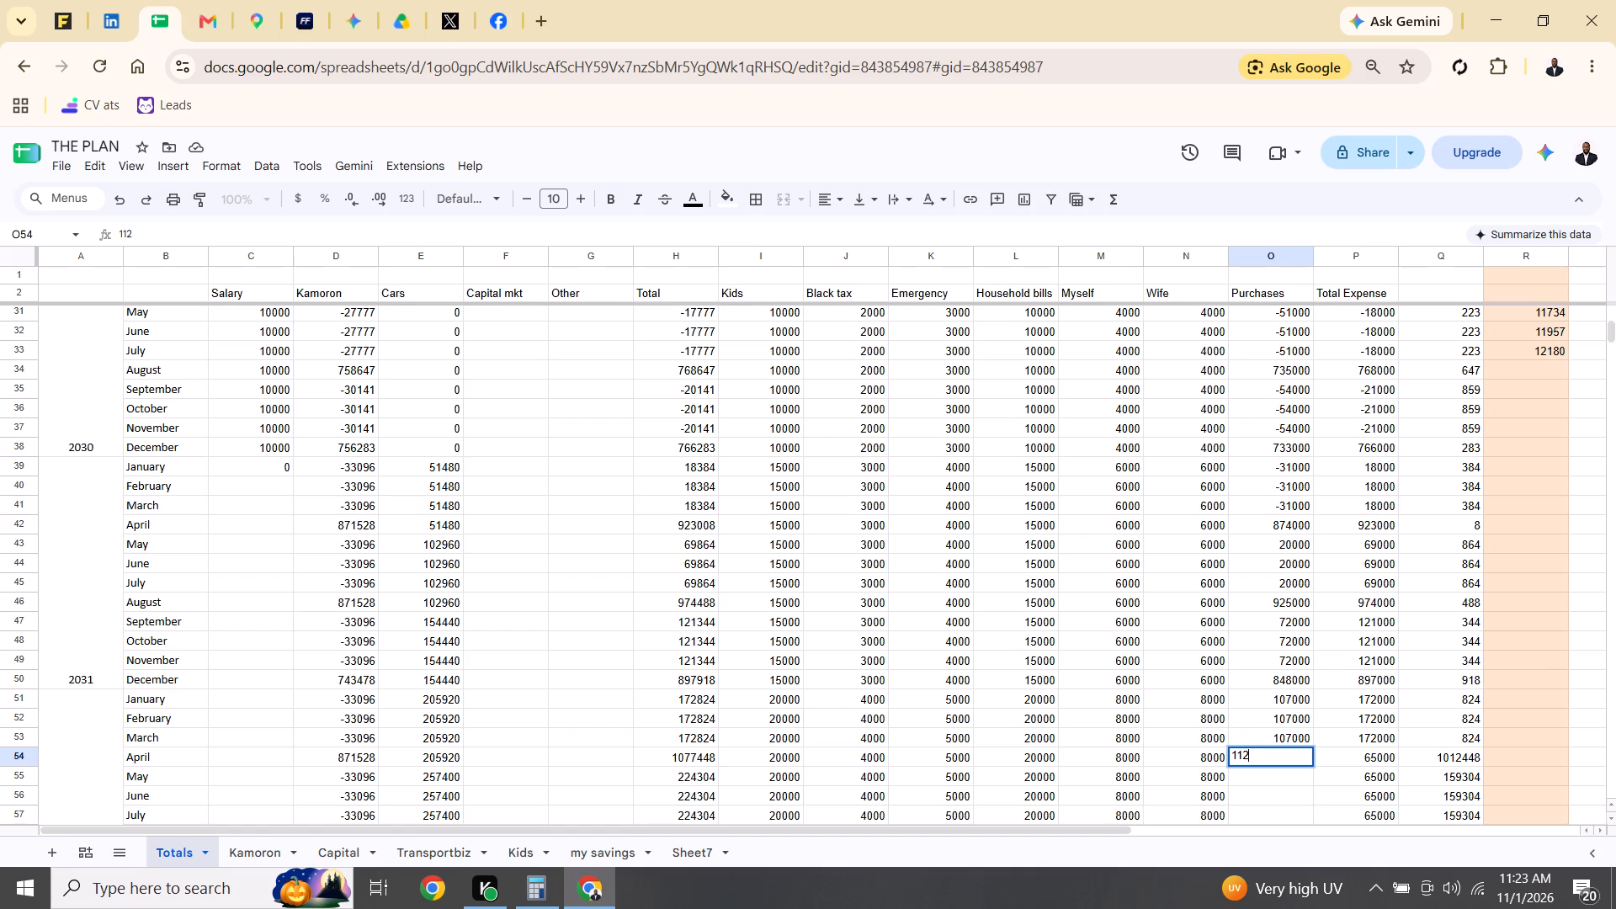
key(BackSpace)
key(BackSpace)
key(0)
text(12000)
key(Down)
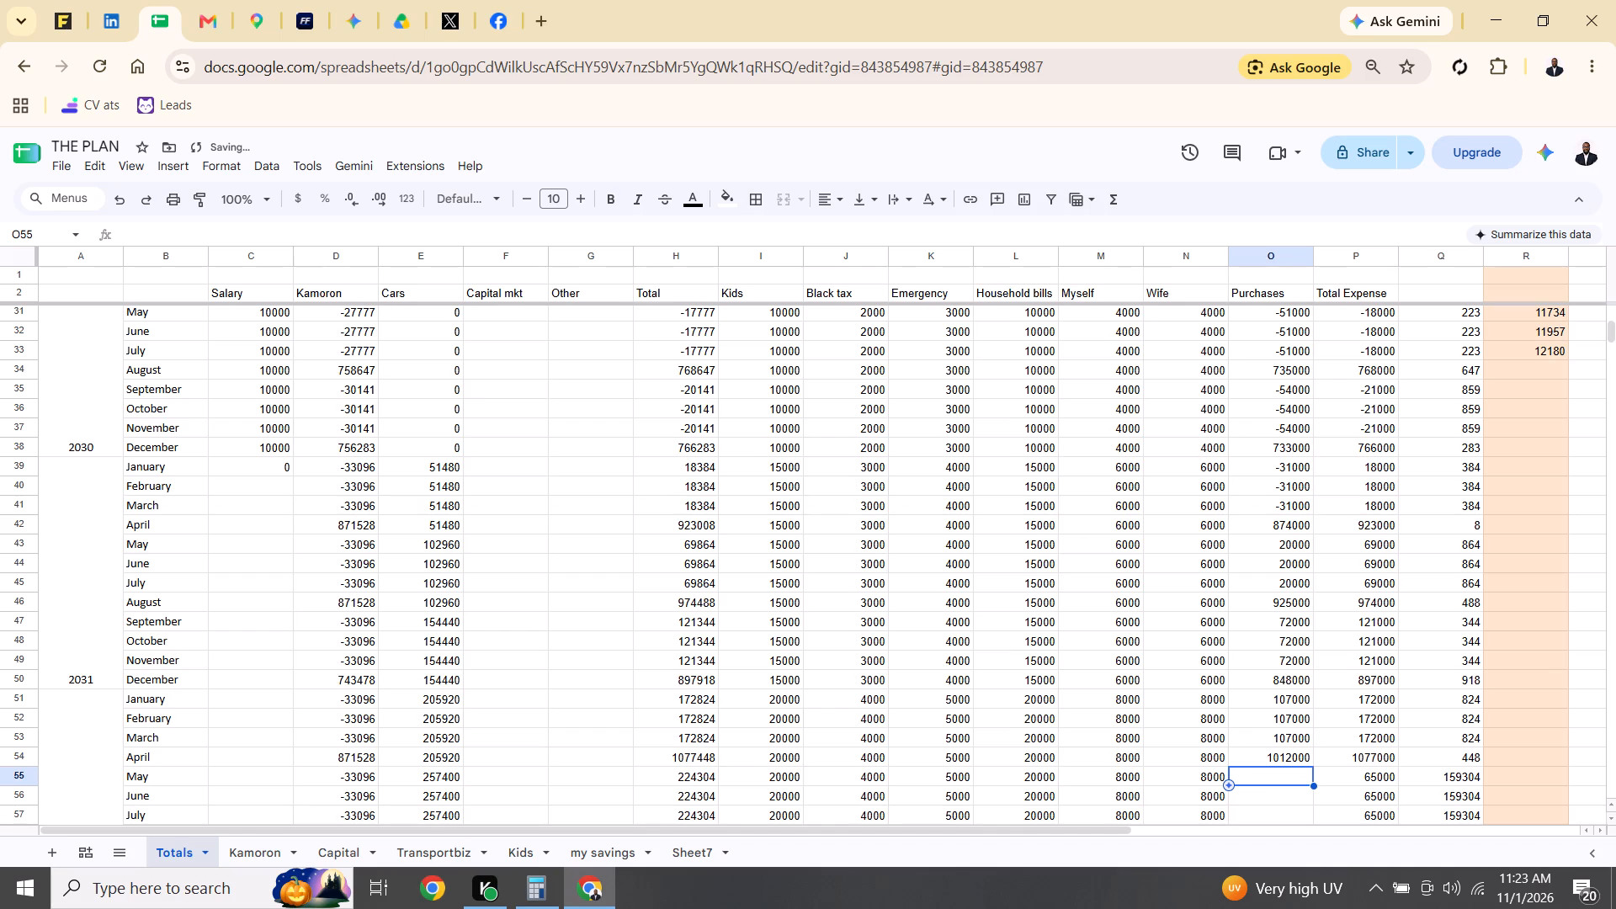
Enter Purchases of 159000 for May to July 2032 in O55:O57 and 1063000 for August in O58.
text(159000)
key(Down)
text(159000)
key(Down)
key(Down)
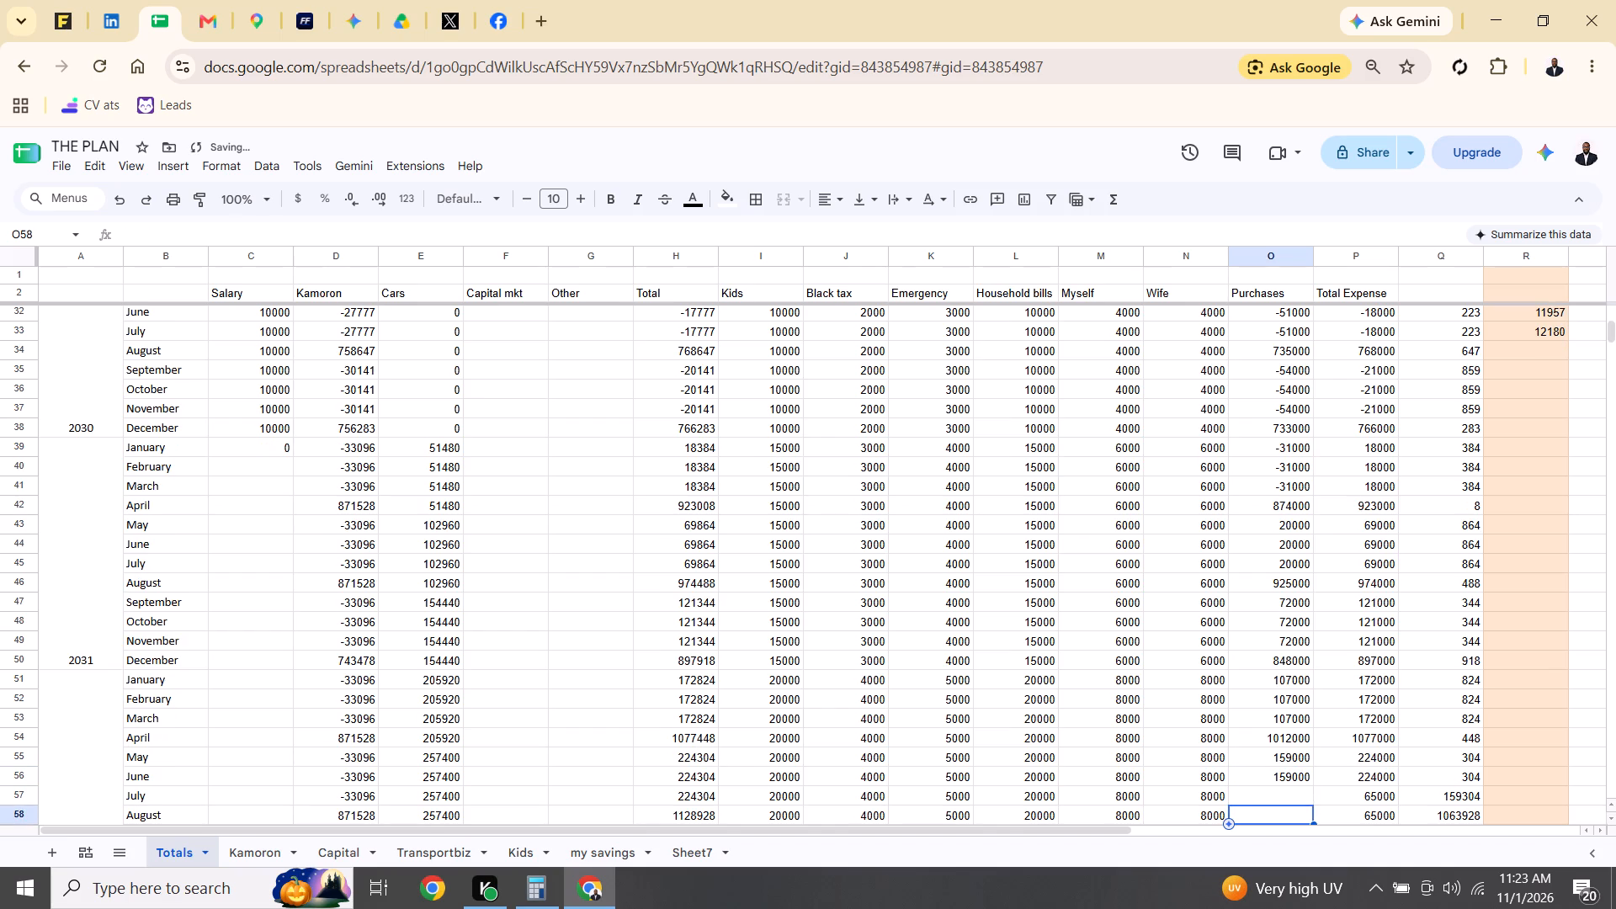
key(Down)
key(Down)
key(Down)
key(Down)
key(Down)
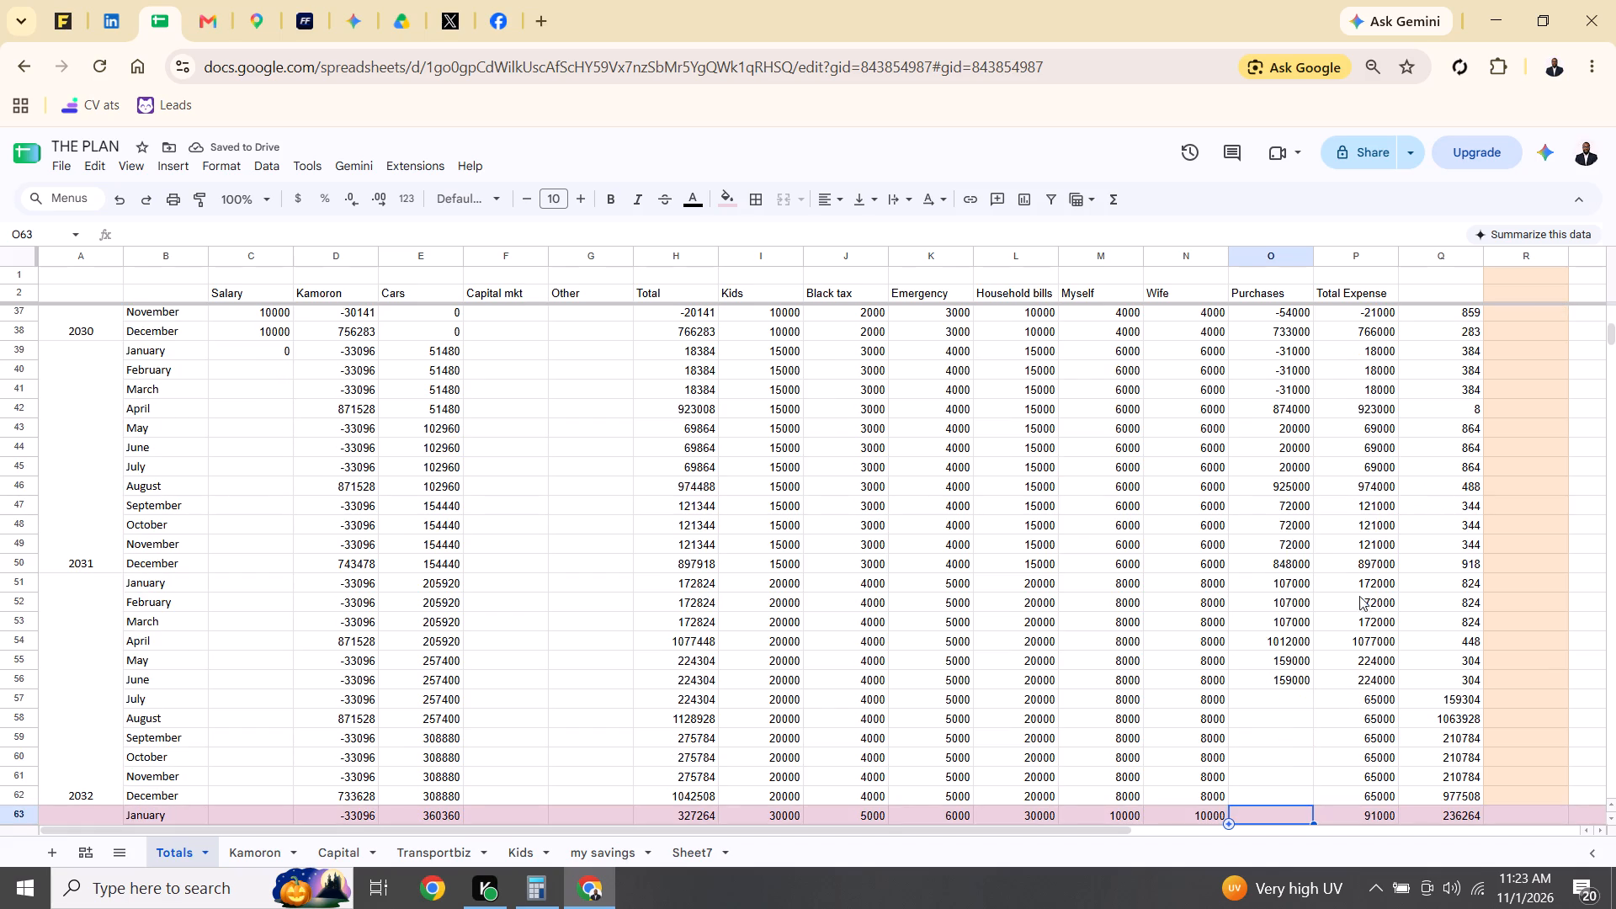
click(1283, 689)
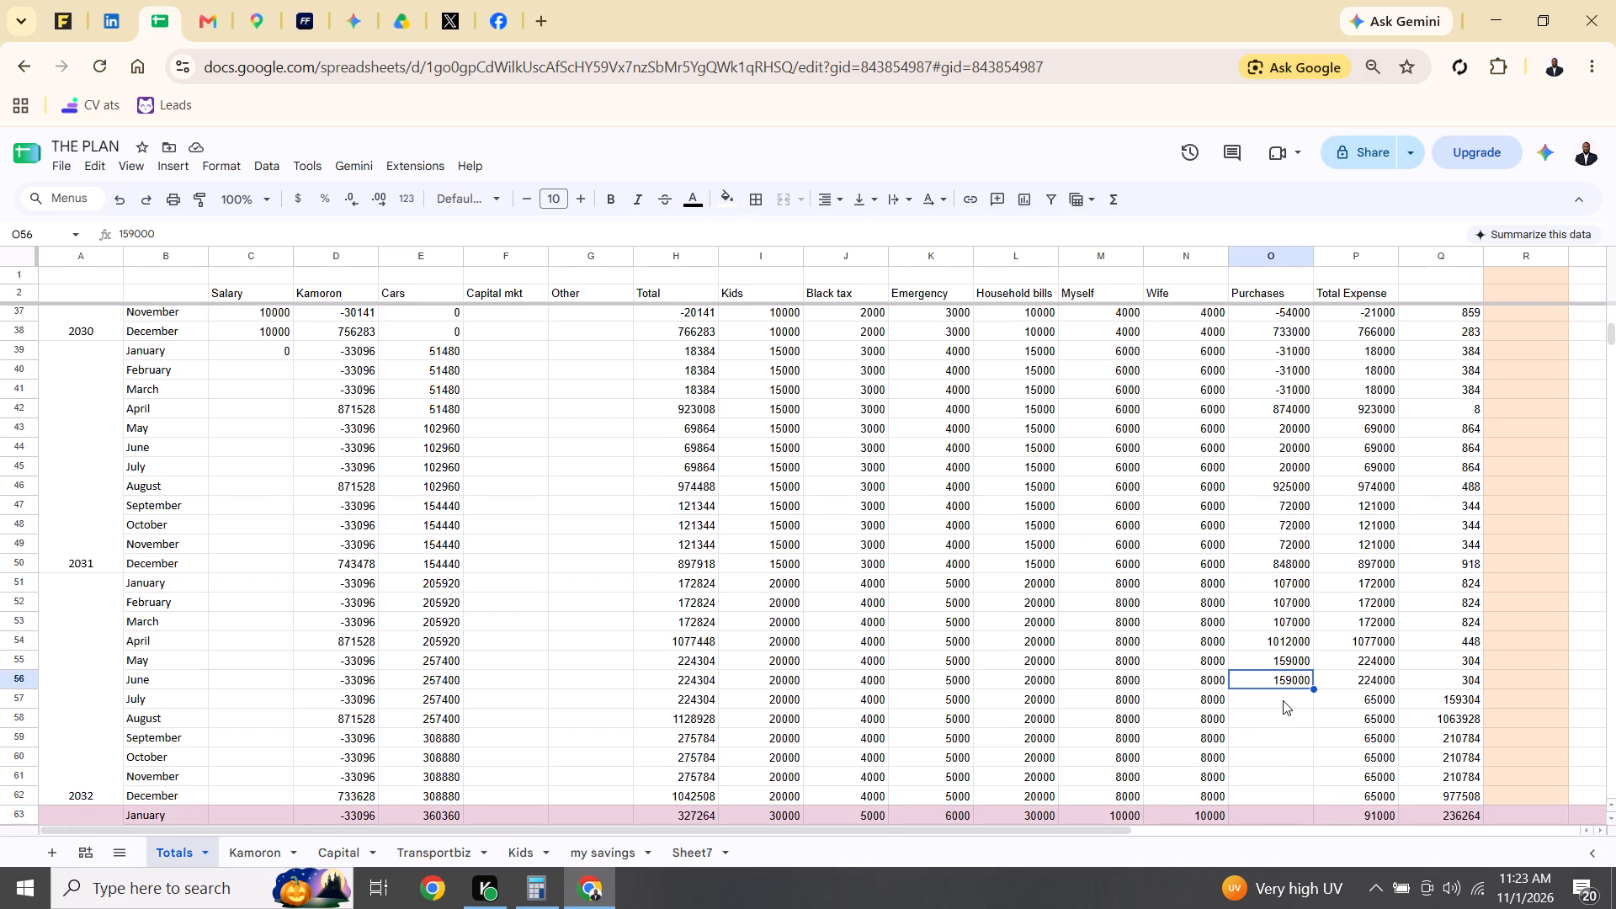
click(1283, 700)
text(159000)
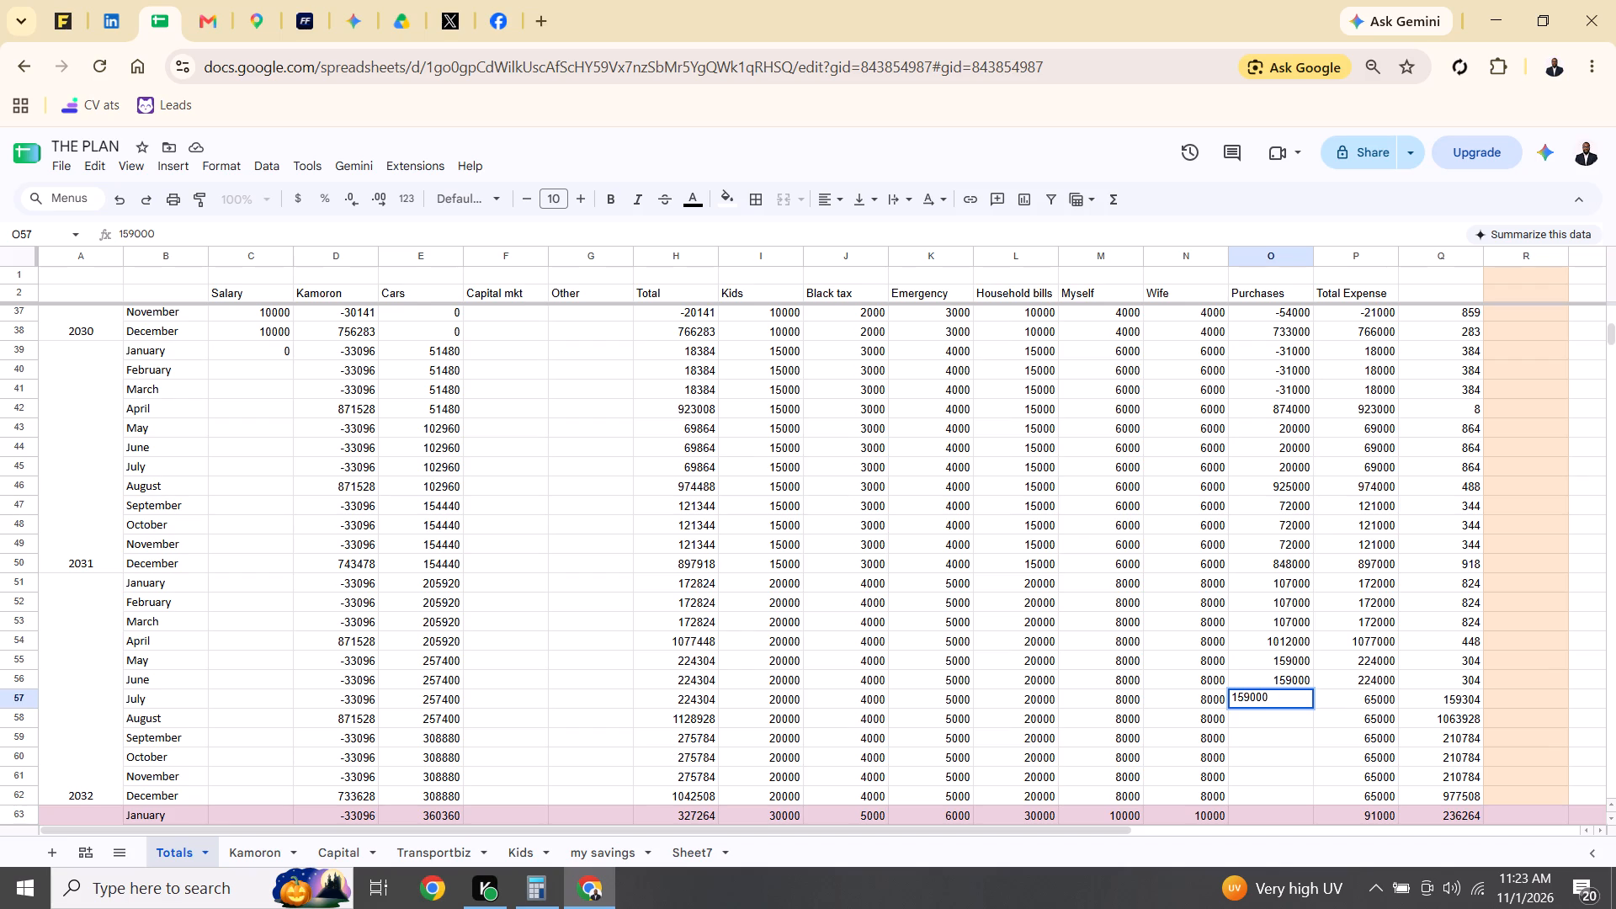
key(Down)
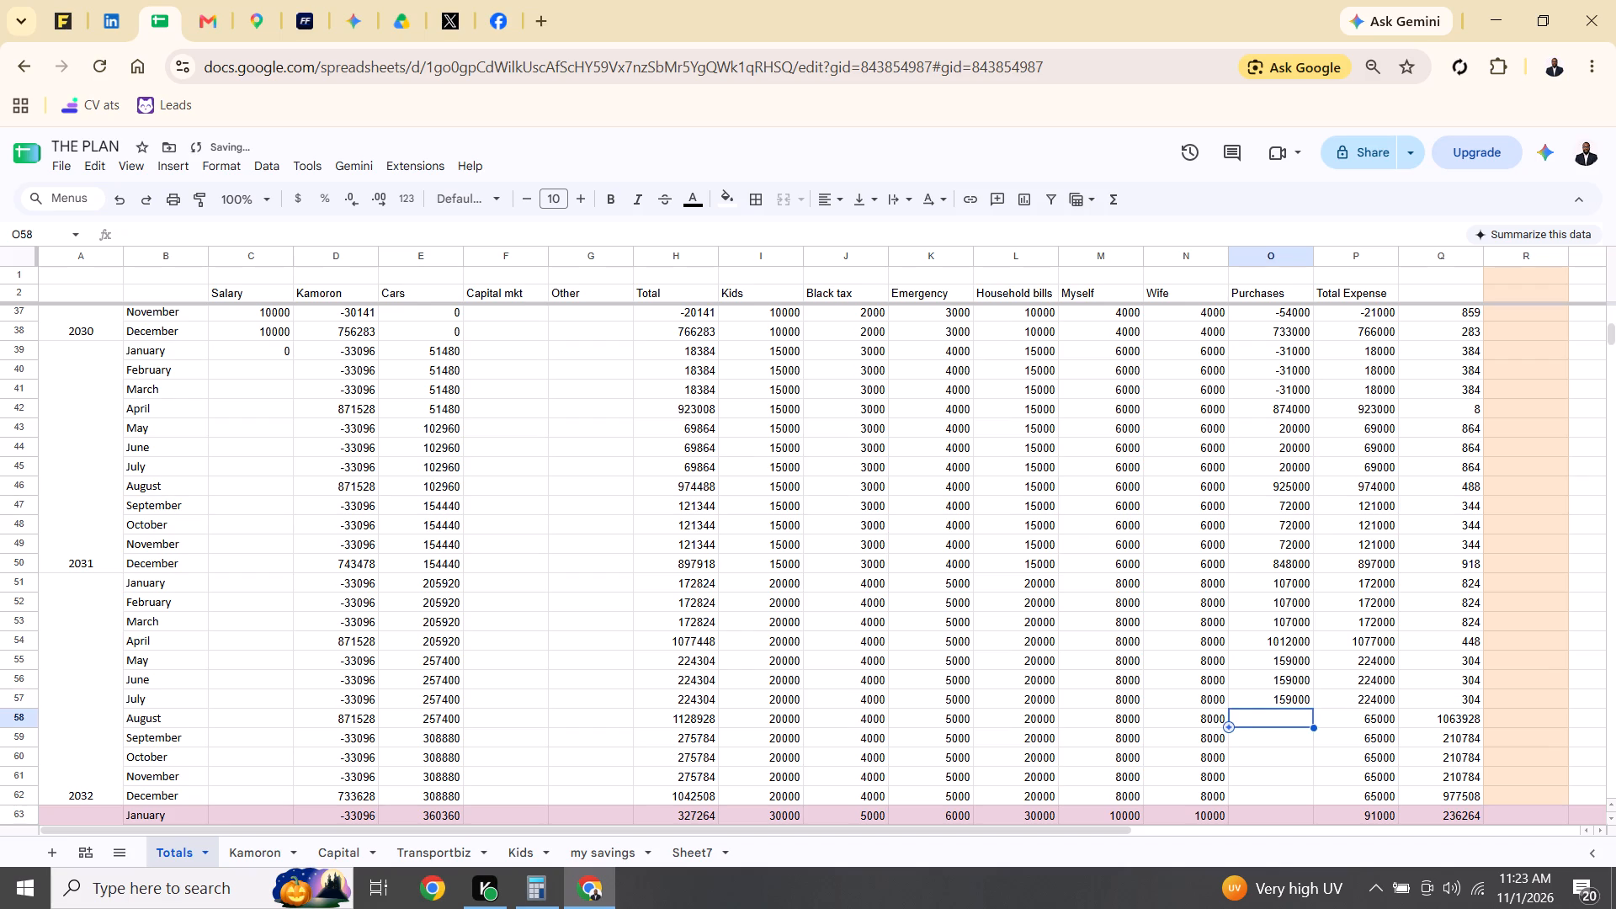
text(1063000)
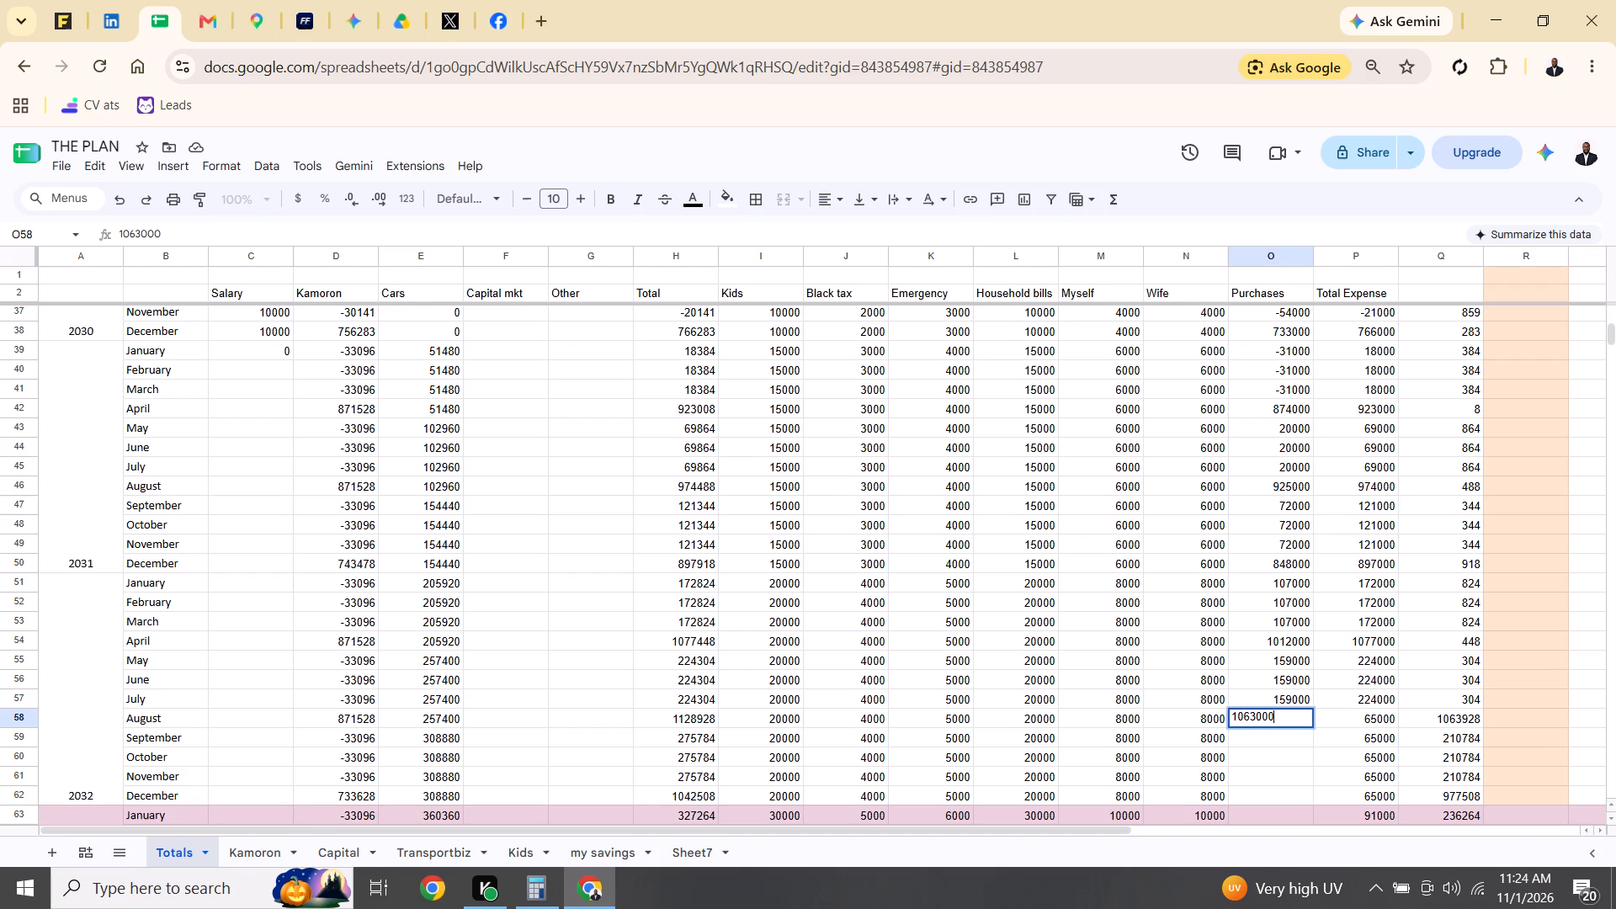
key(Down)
Enter Purchases of 210000 for September to November 2032 in O59:O61 and 977000 for December in O62.
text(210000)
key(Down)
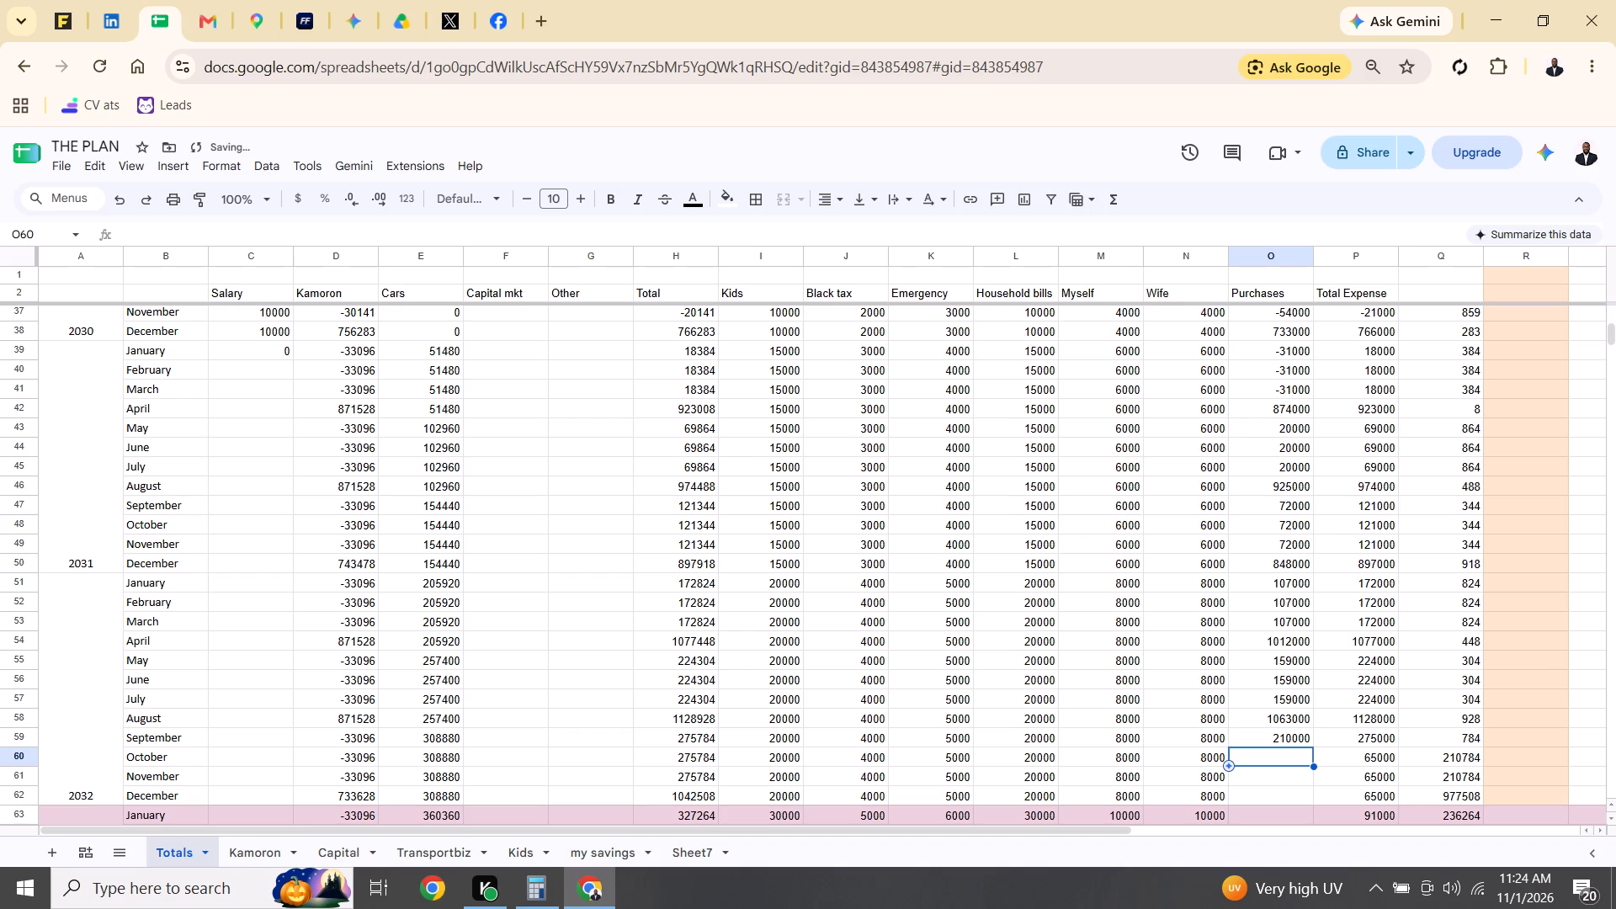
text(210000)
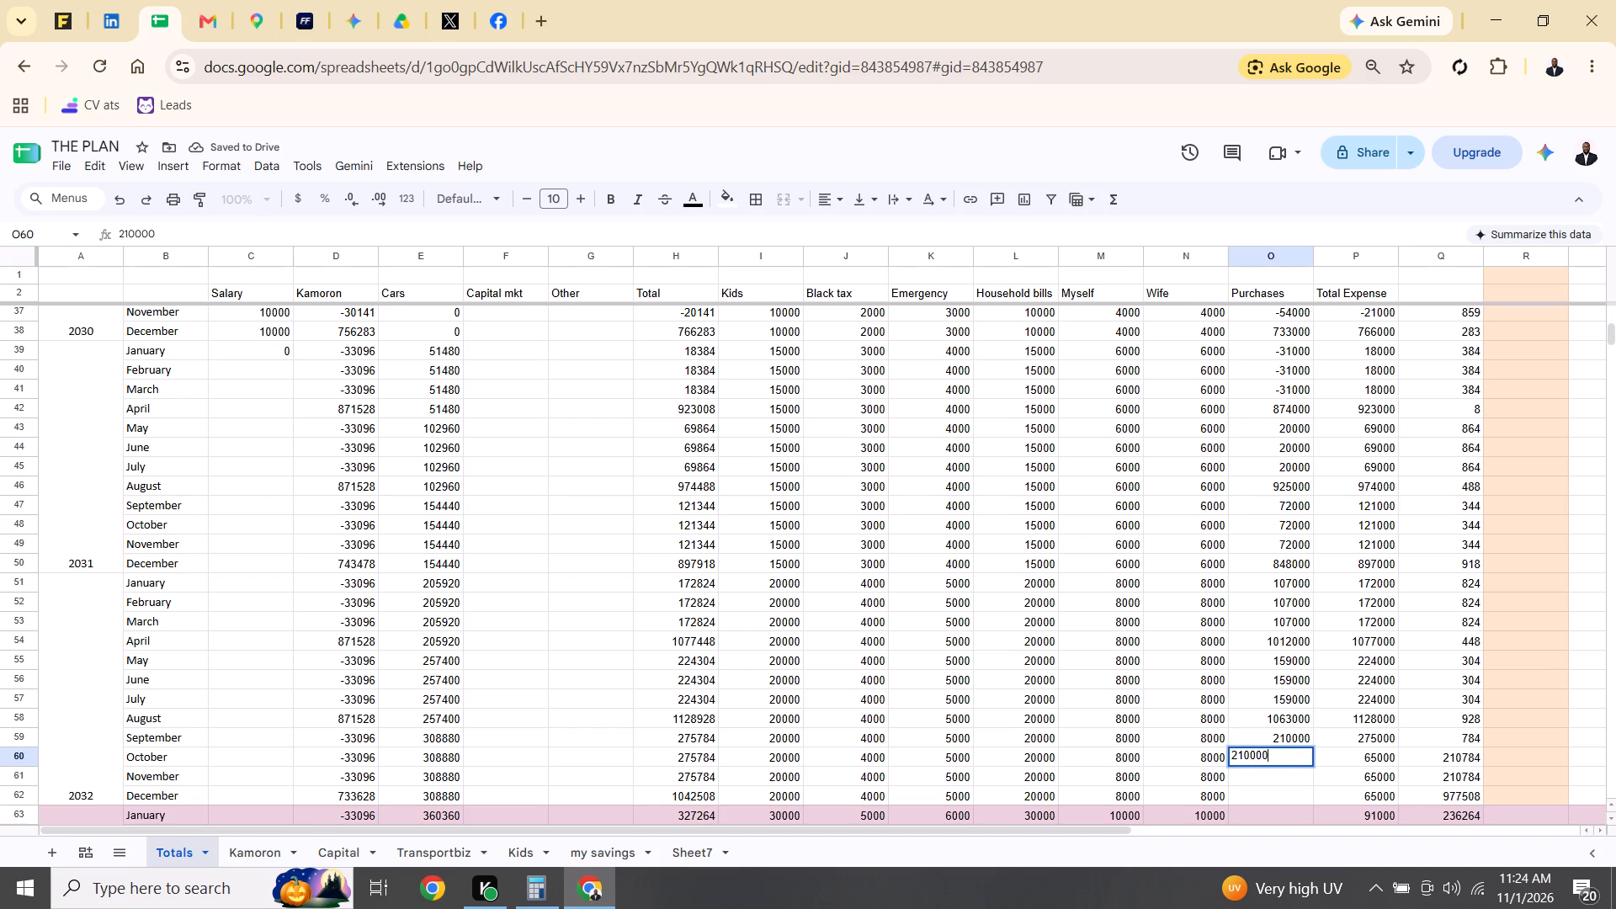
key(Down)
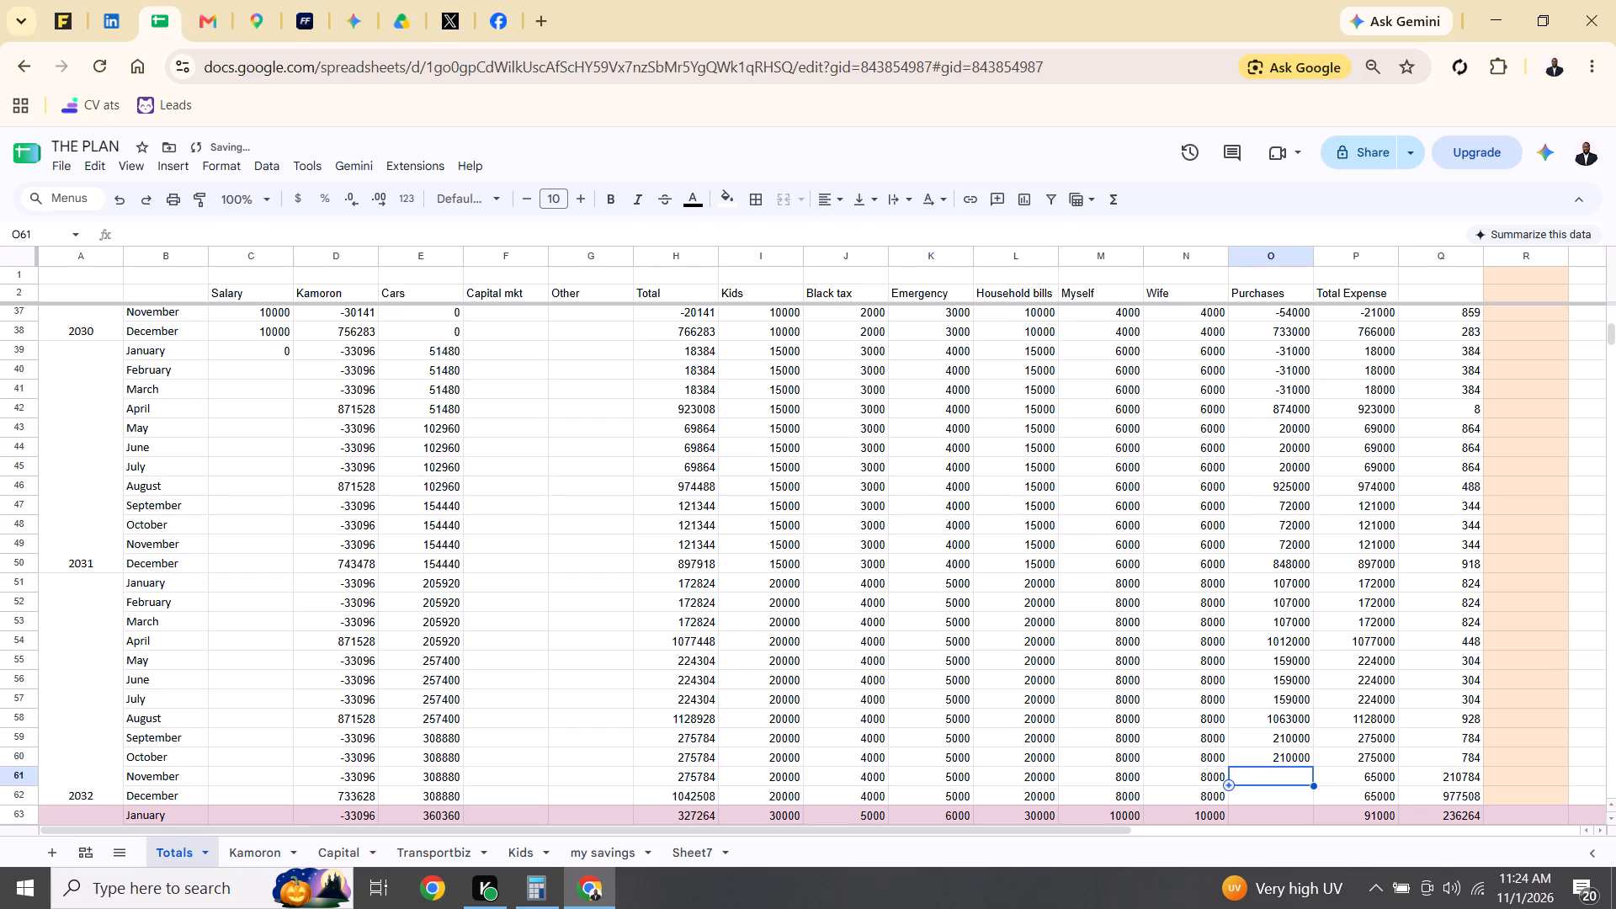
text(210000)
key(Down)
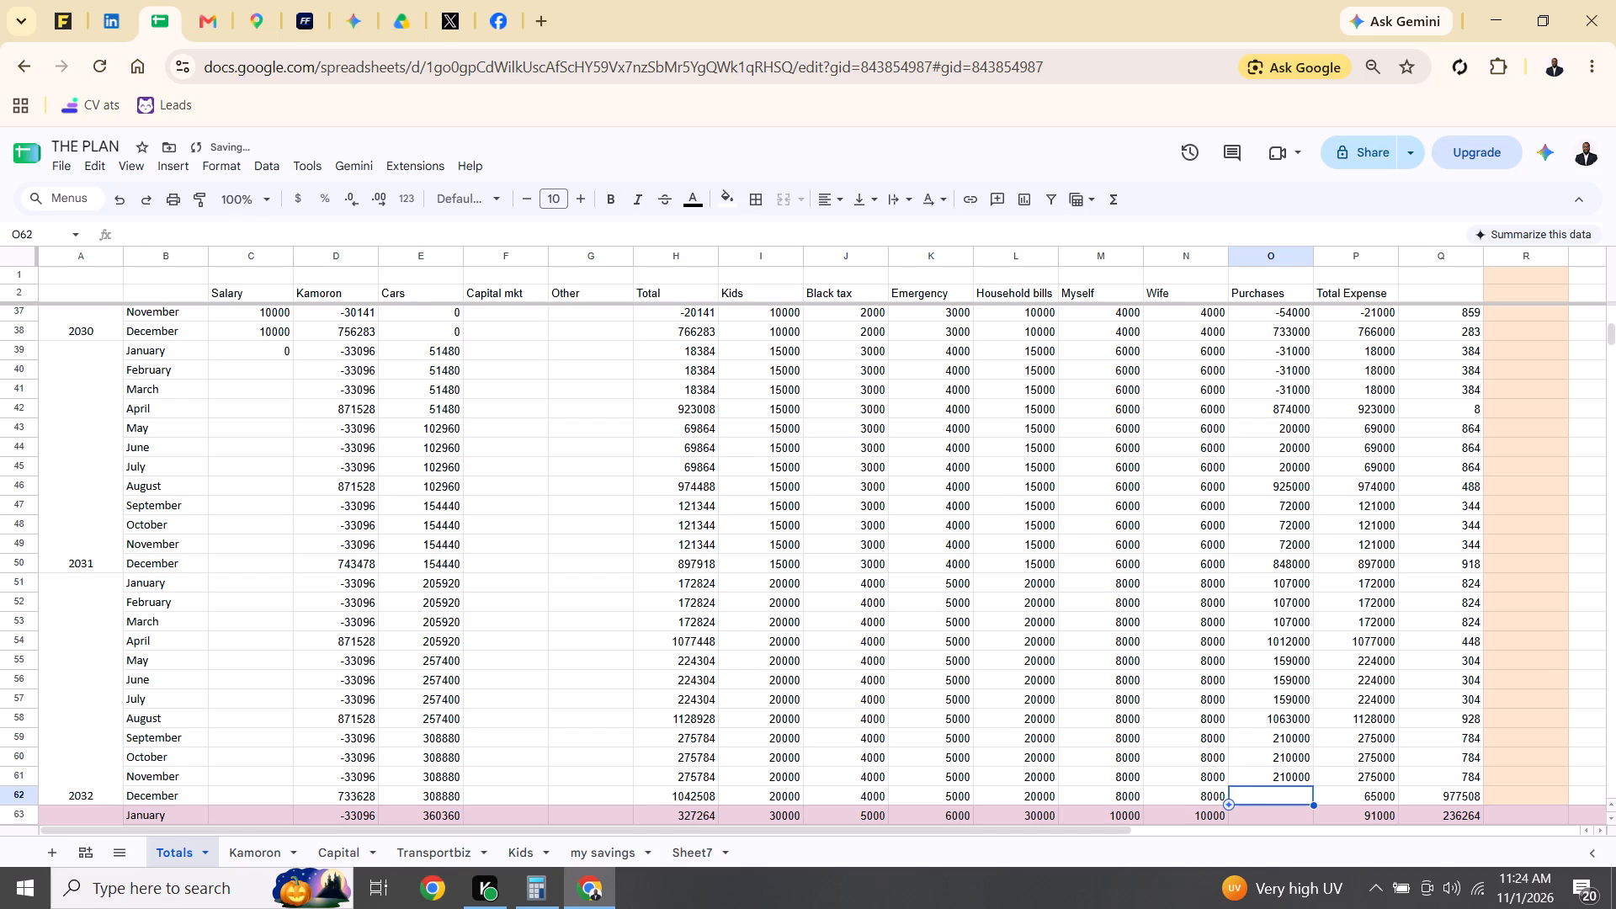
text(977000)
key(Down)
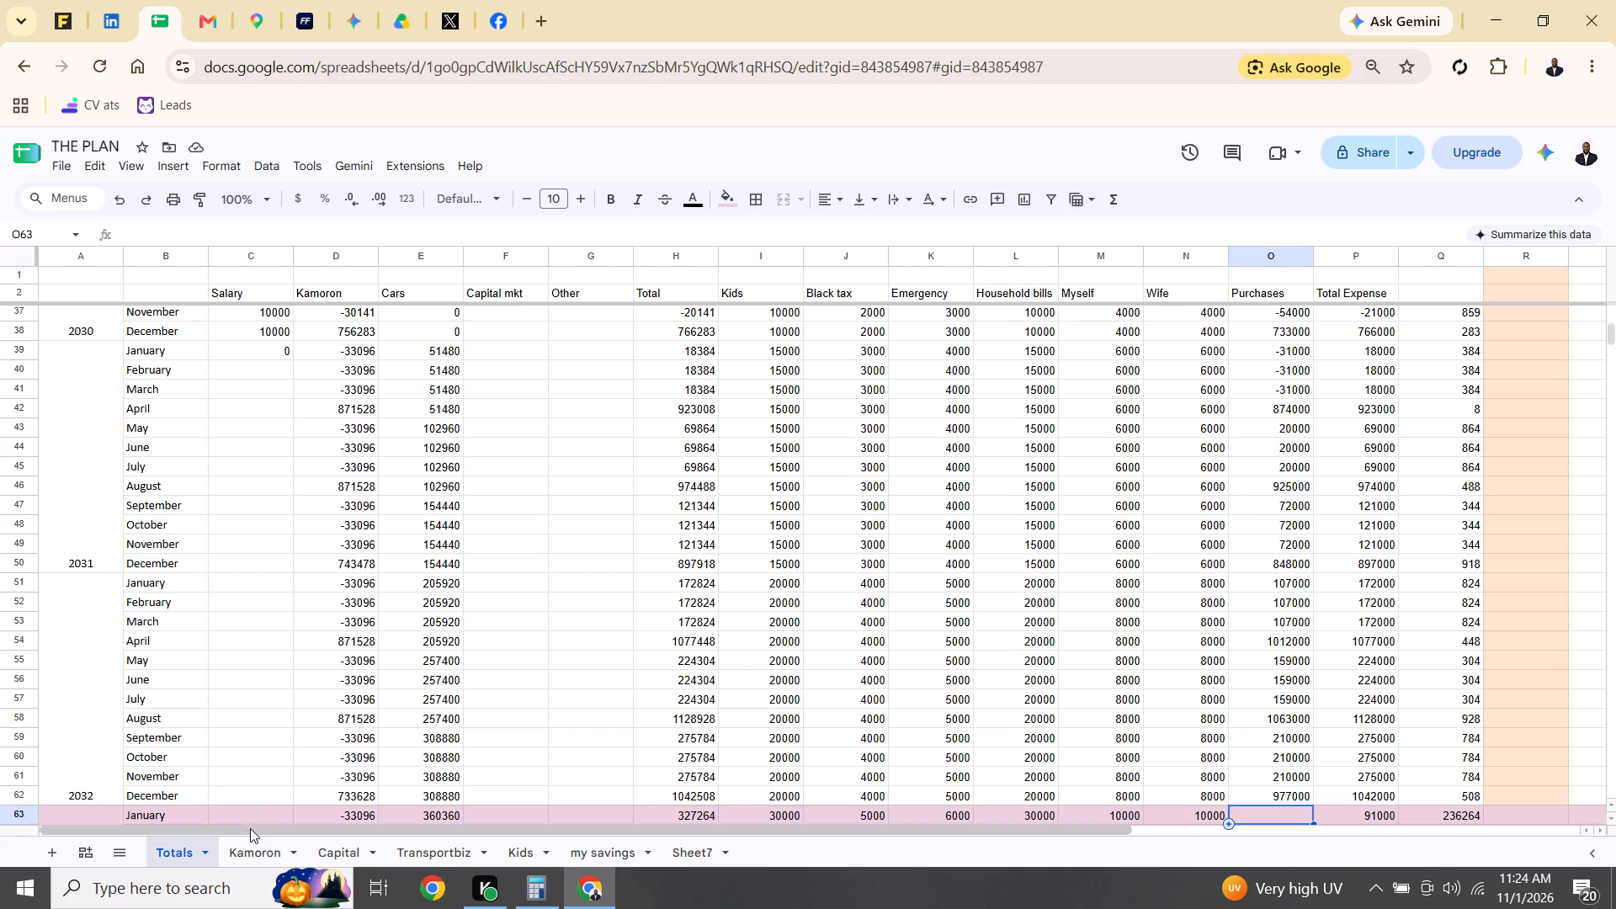
Review the Capital sheet's withdrawals by selecting back from December 2032, finishing with the range J53:J62.
click(333, 845)
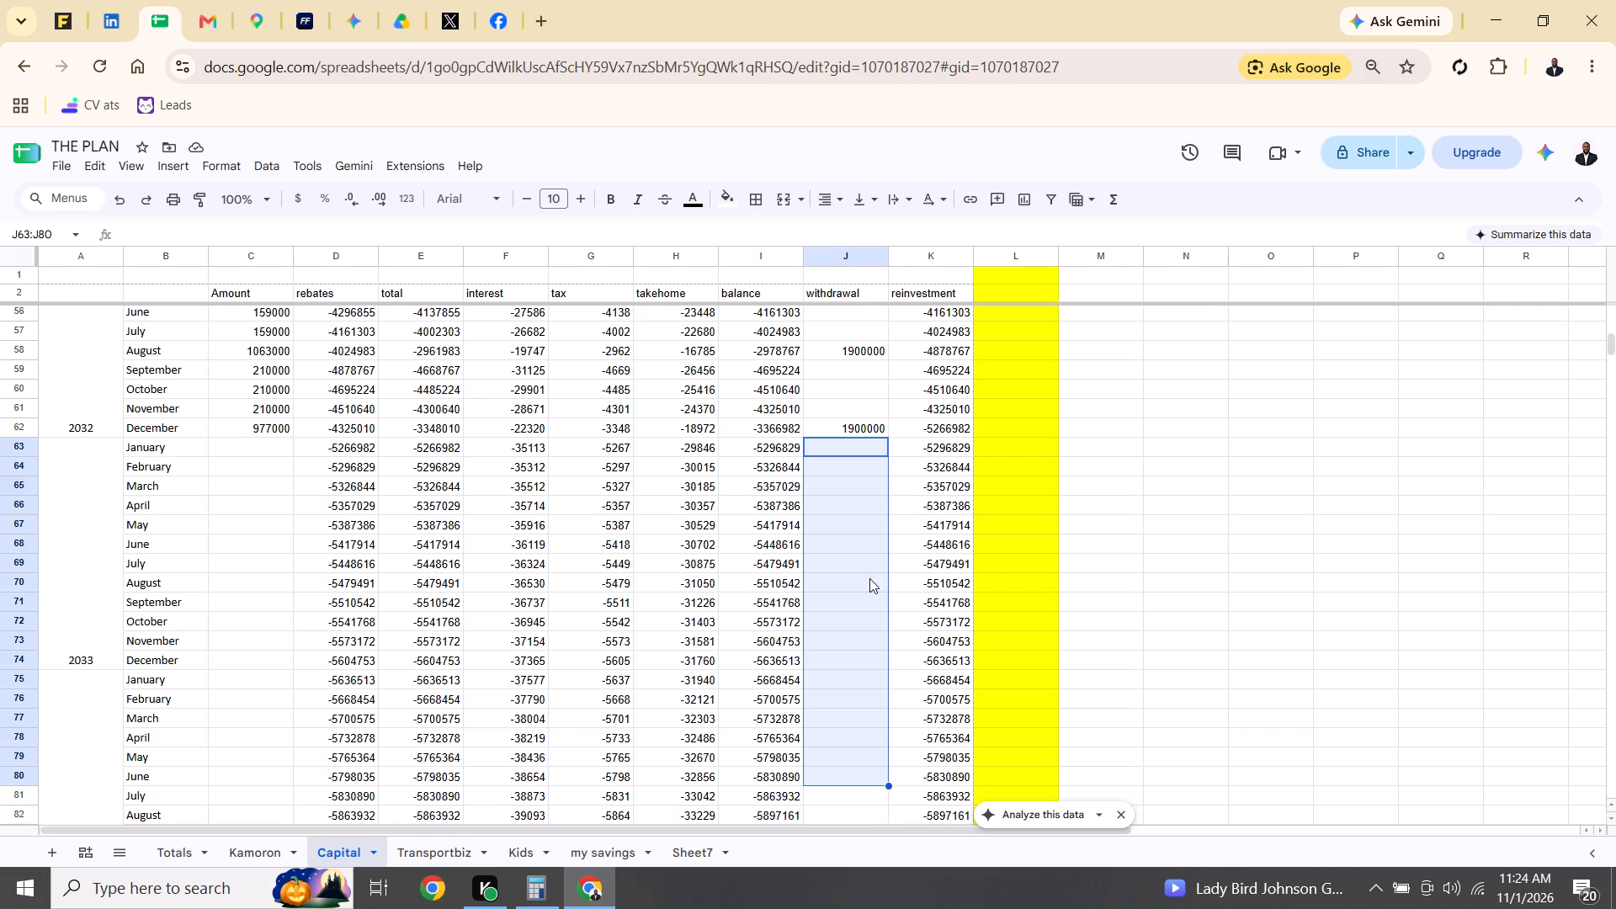
click(995, 485)
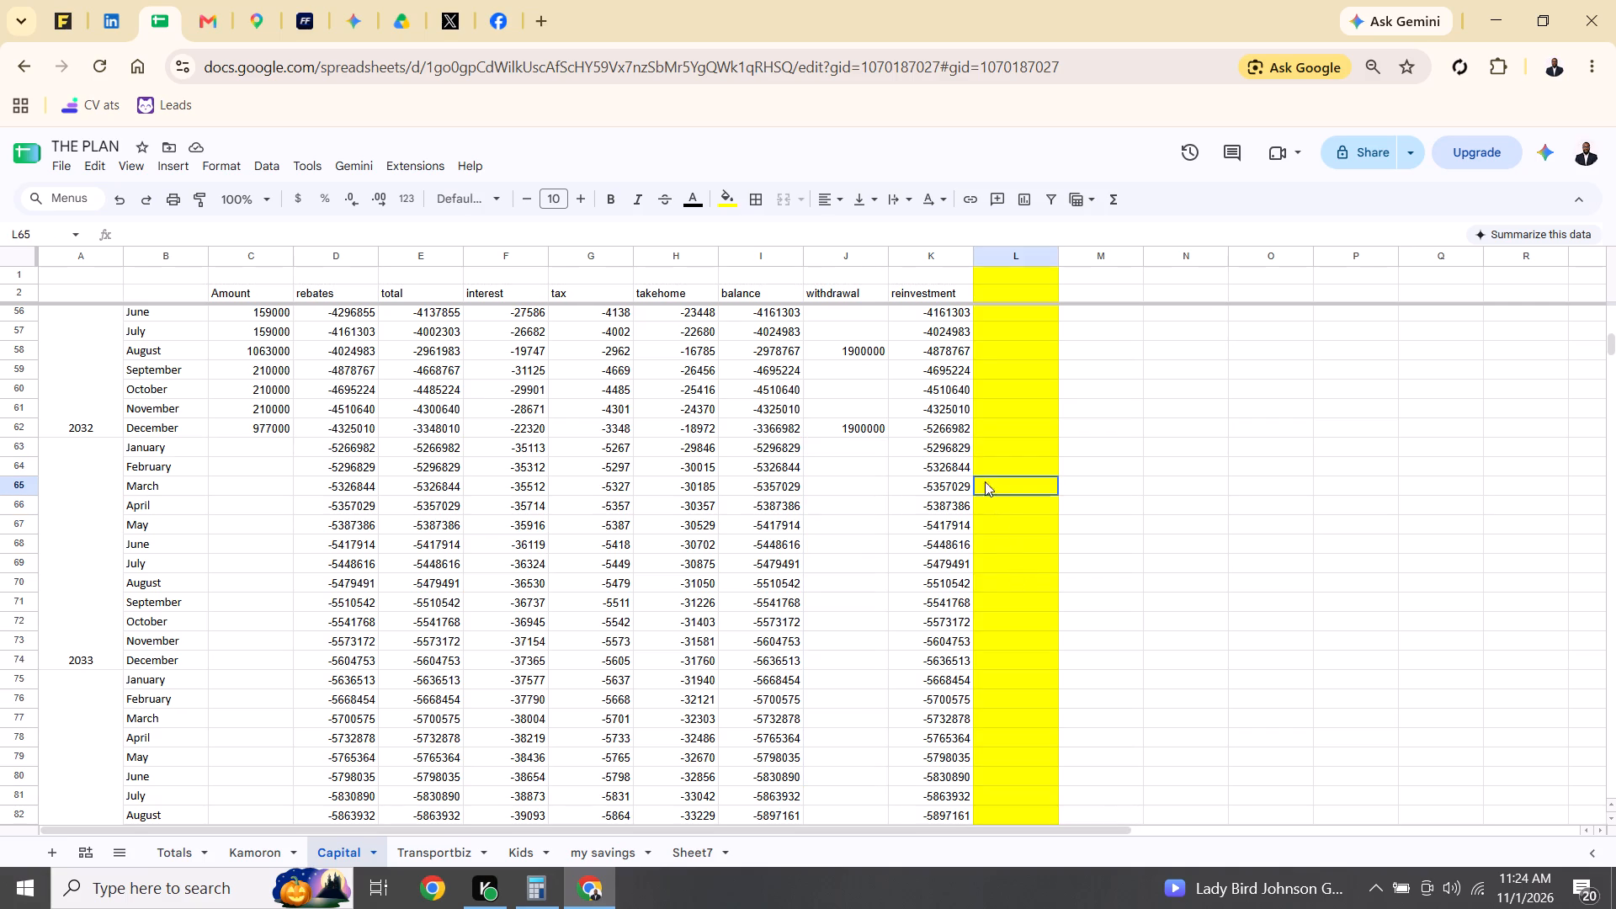
drag(849, 424, 839, 360)
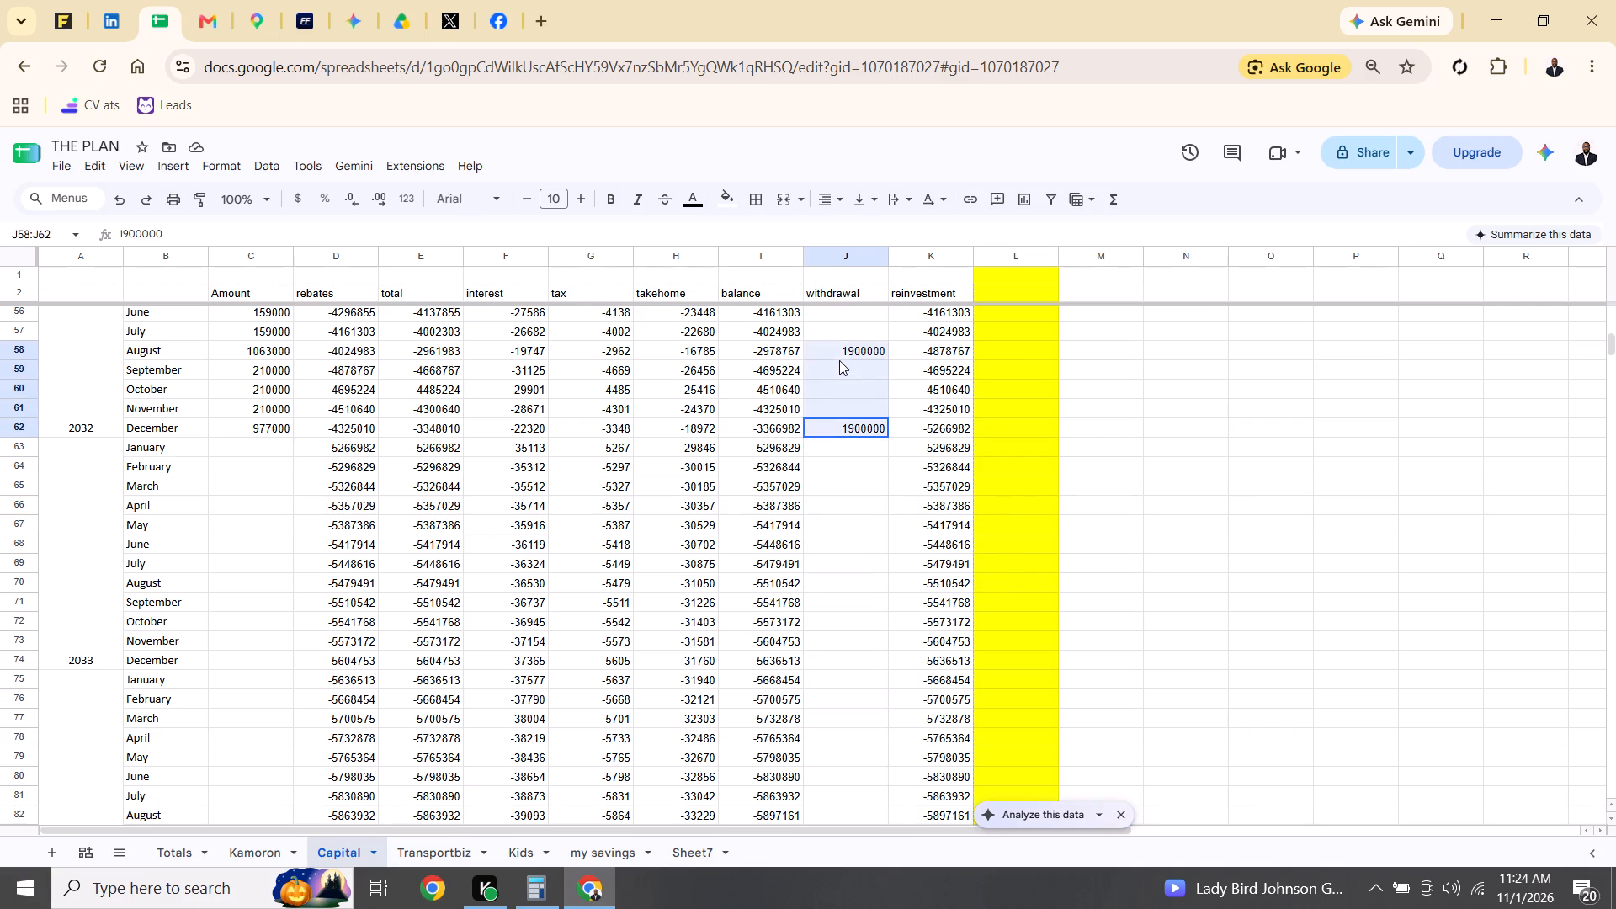
drag(839, 360, 839, 326)
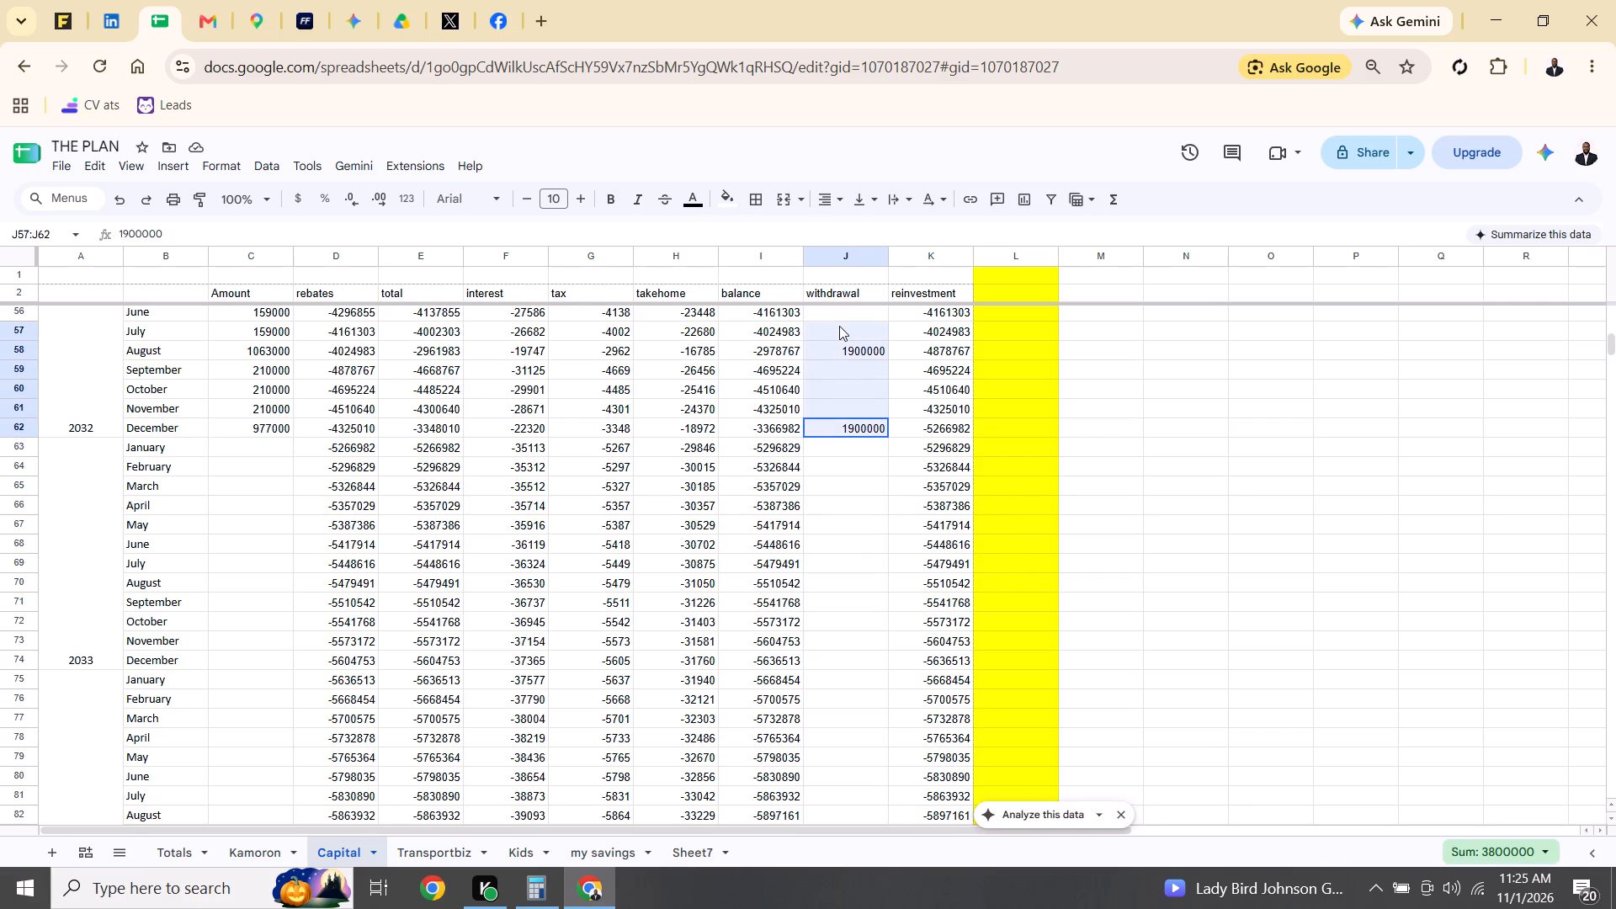
drag(839, 326, 837, 309)
drag(837, 309, 871, 720)
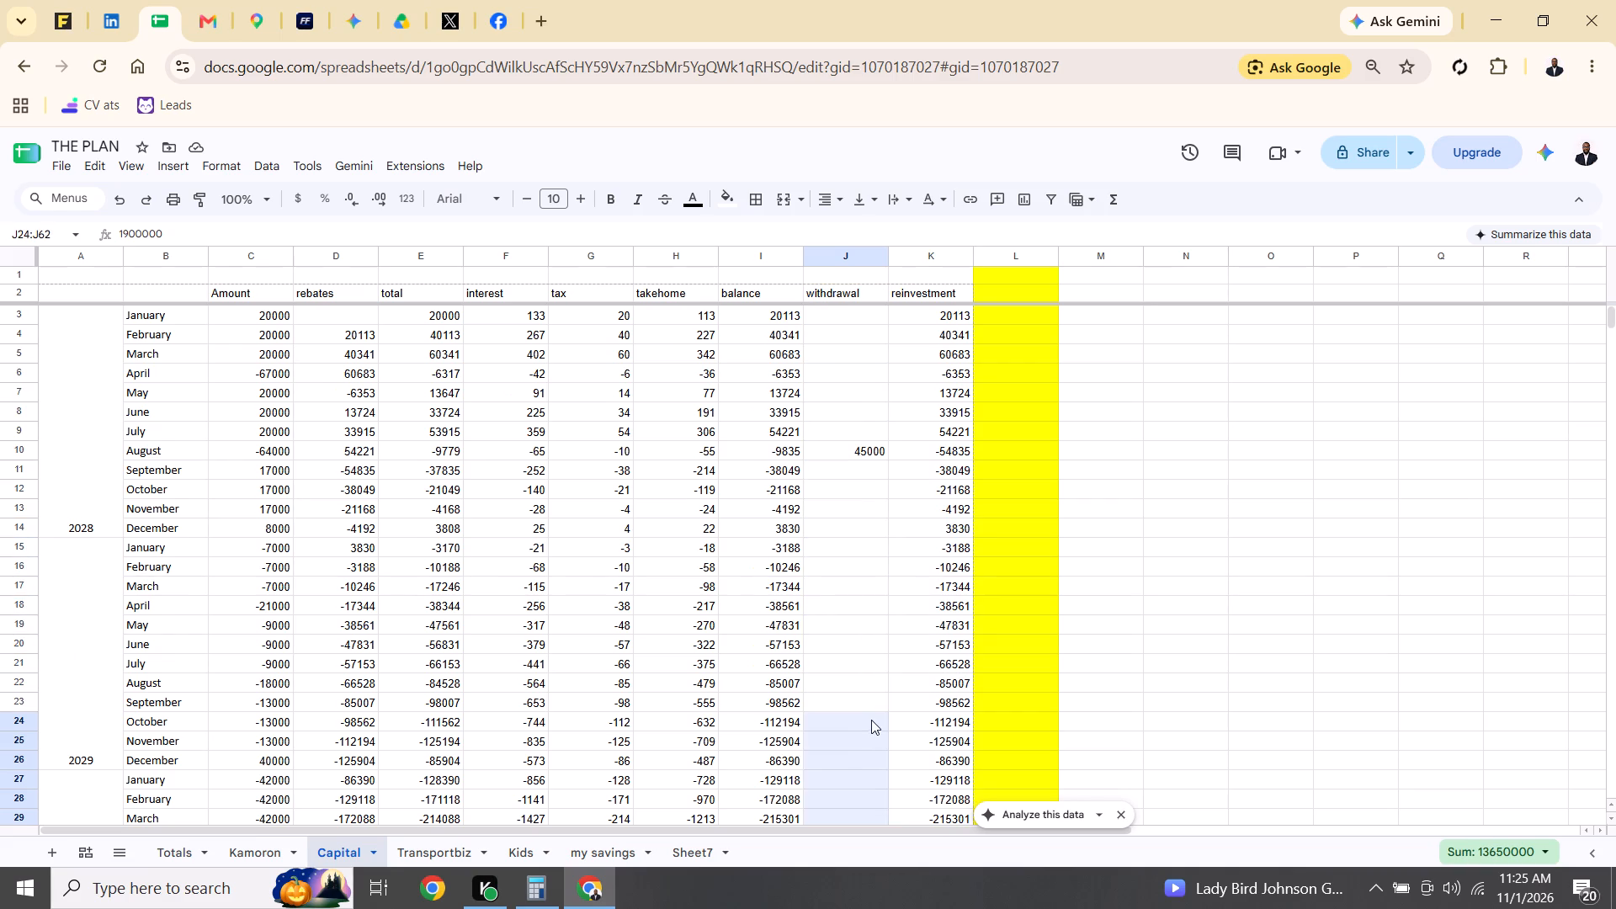
drag(871, 720, 850, 820)
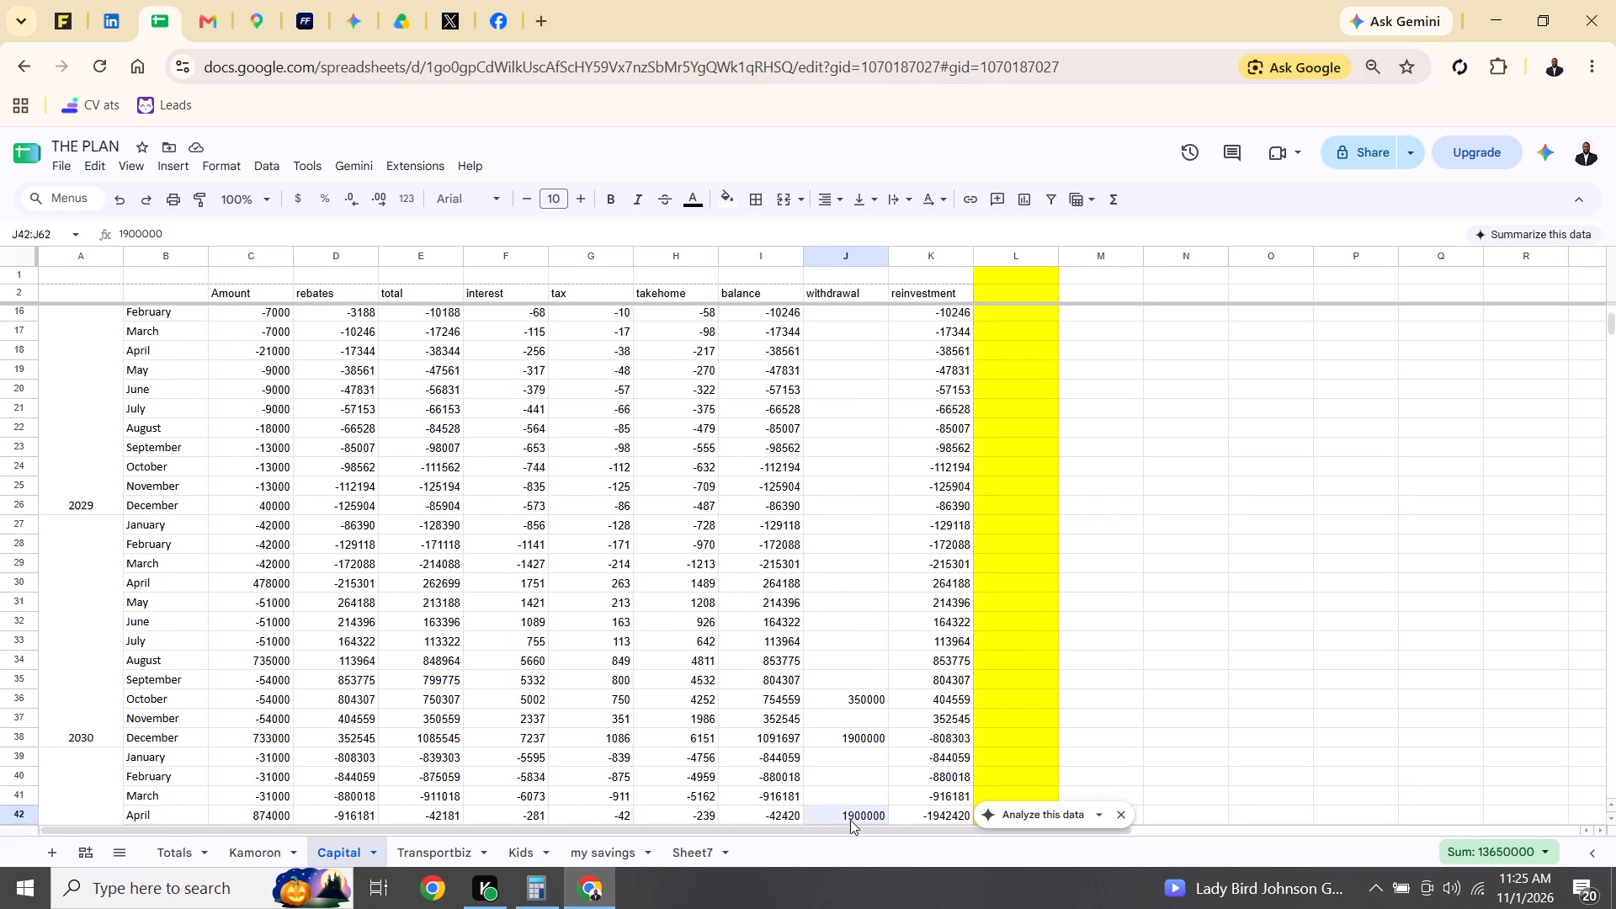
drag(850, 820, 842, 724)
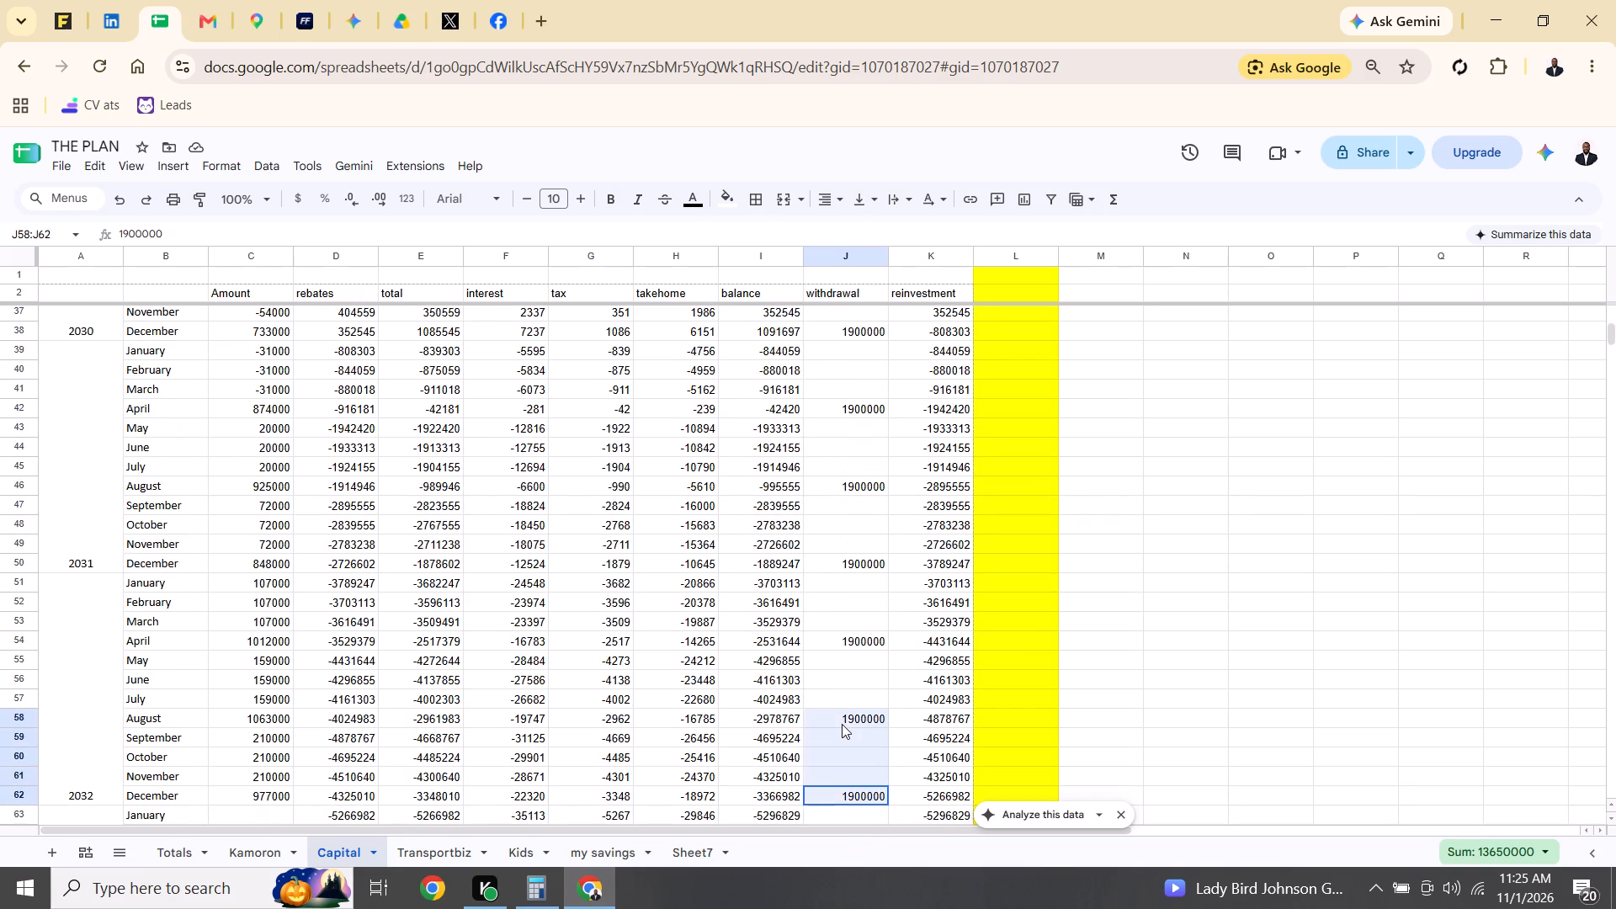
drag(842, 724, 842, 675)
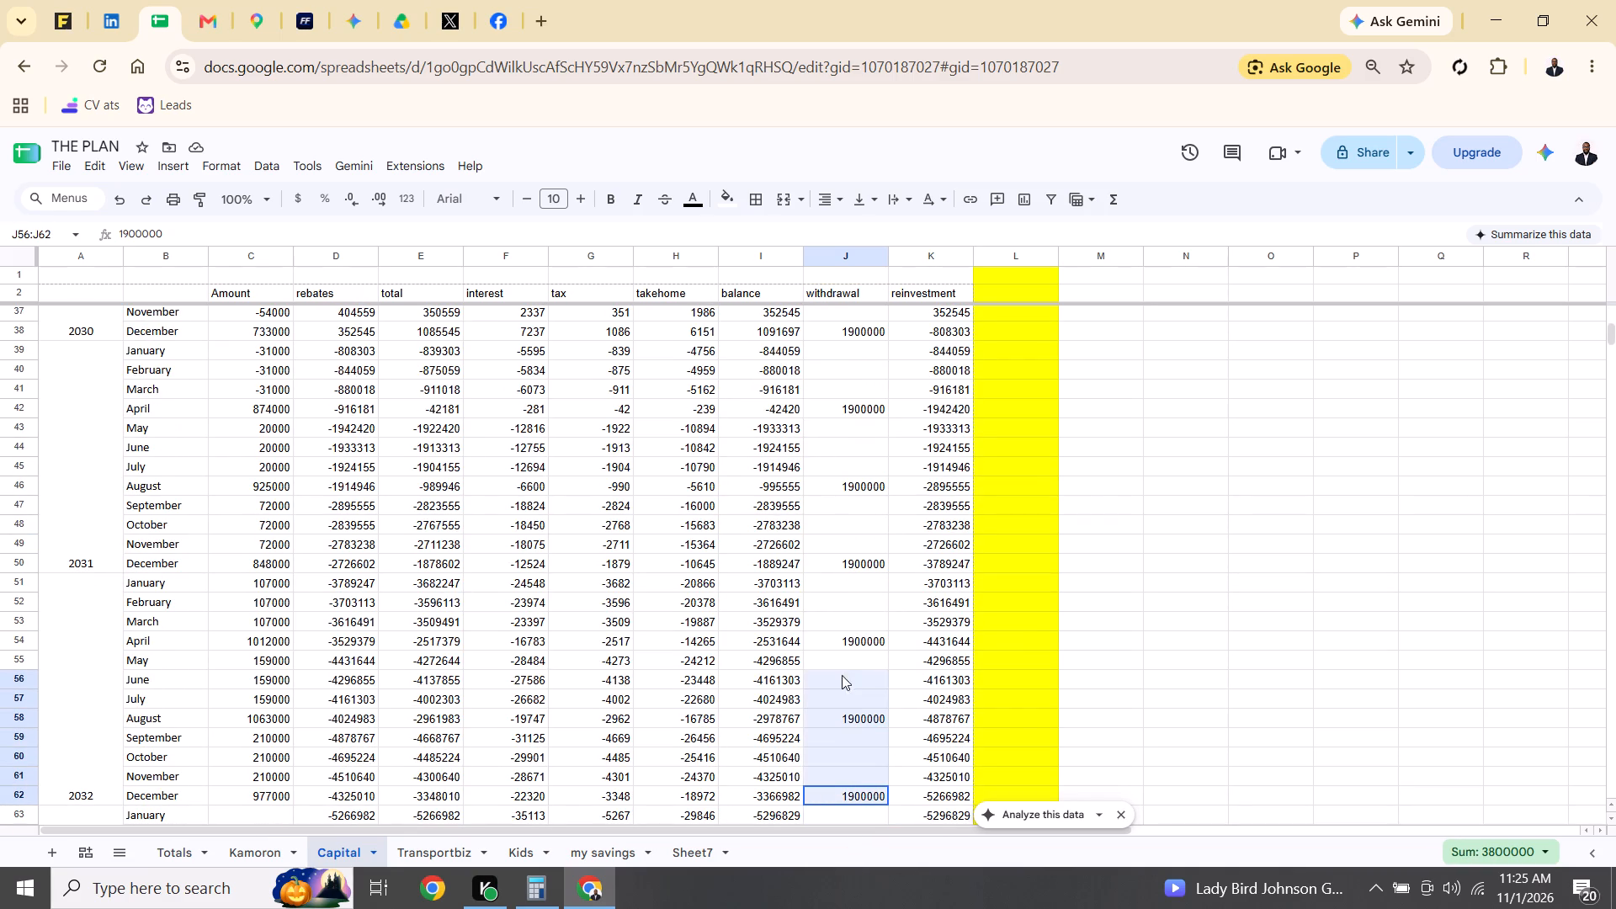
drag(842, 675, 852, 618)
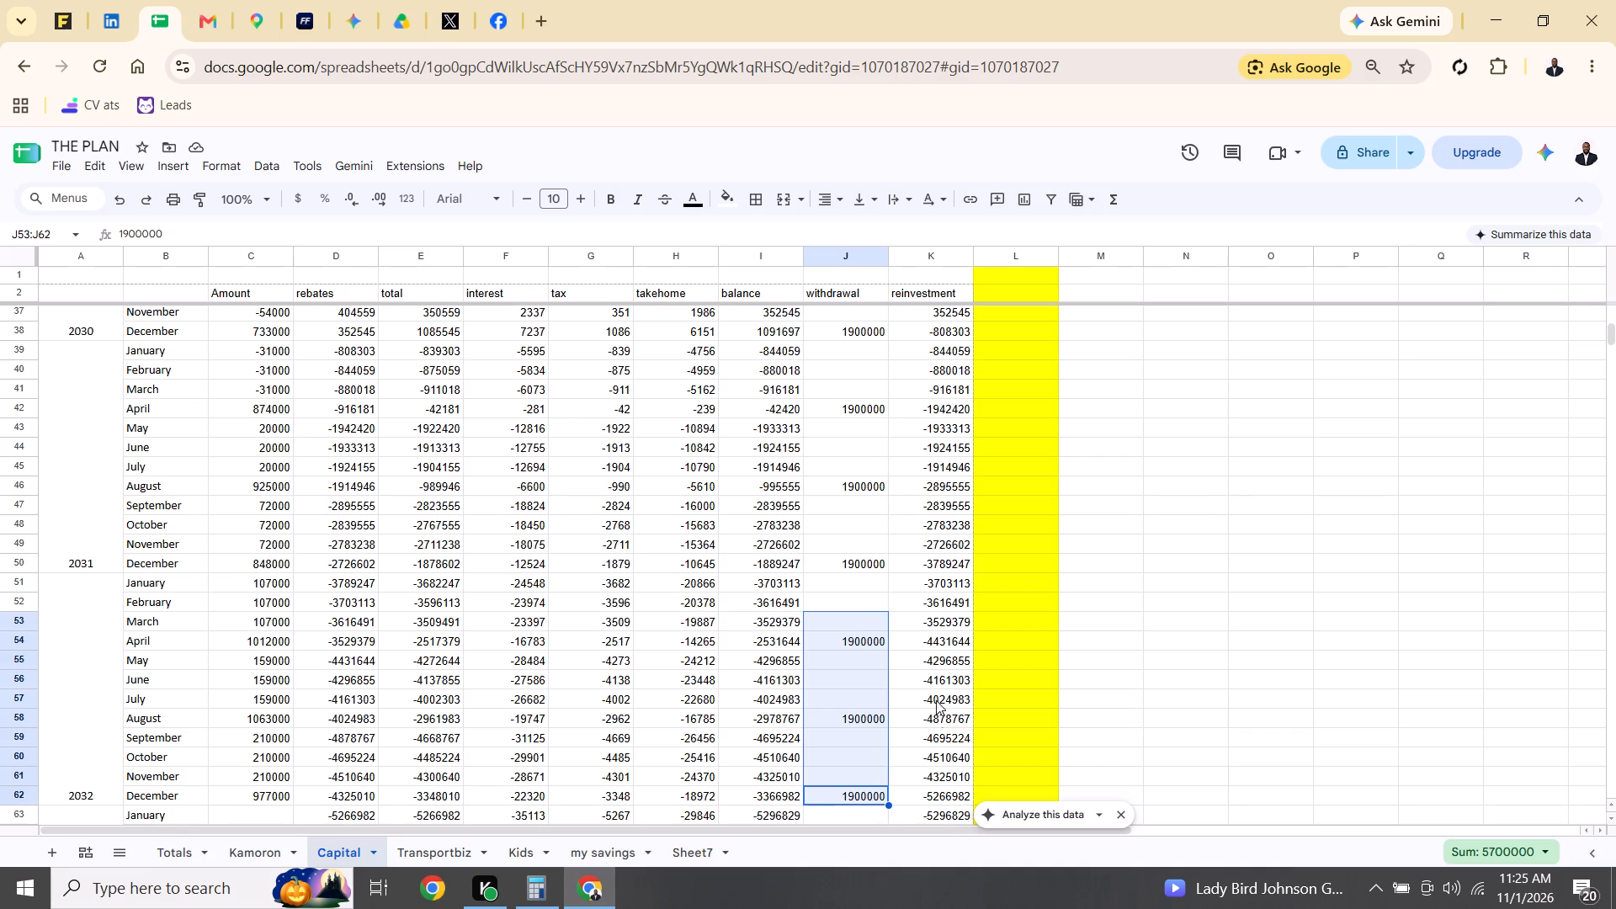
Examine the Capital sheet's reinvestment balances from April 2032 in K54 down to May 2034 in K79.
click(950, 639)
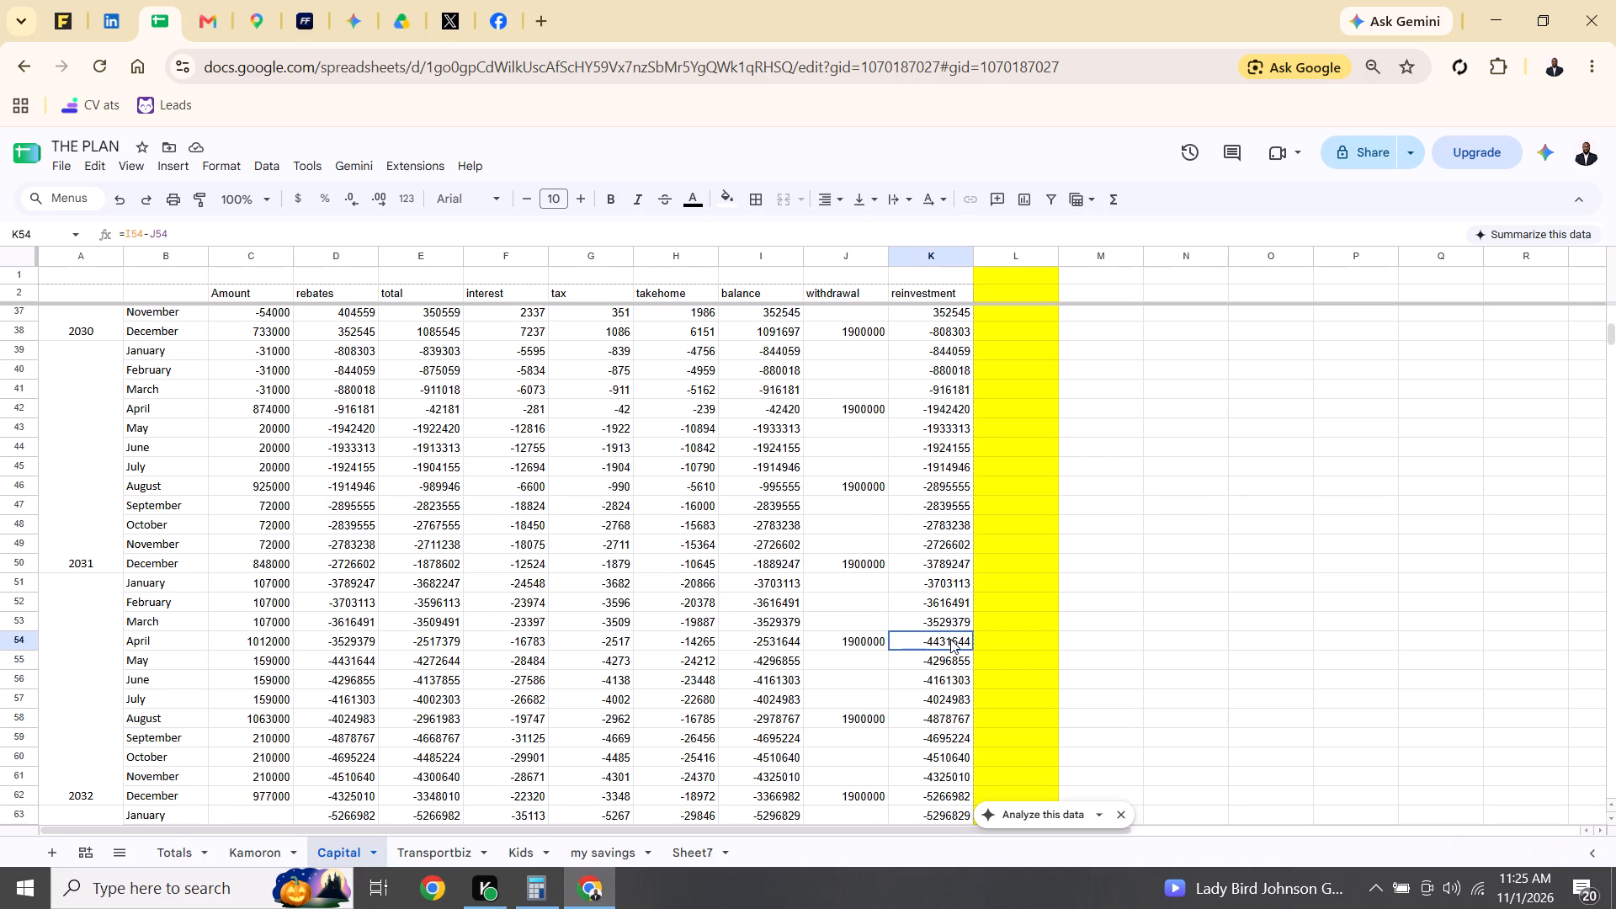
key(Down)
key(Down)
key(Down)
key(Down)
key(Down)
key(Down)
key(Down)
key(Down)
key(Down)
key(Down)
key(Down)
key(Down)
key(Down)
key(Down)
key(Down)
key(Down)
key(Down)
key(Down)
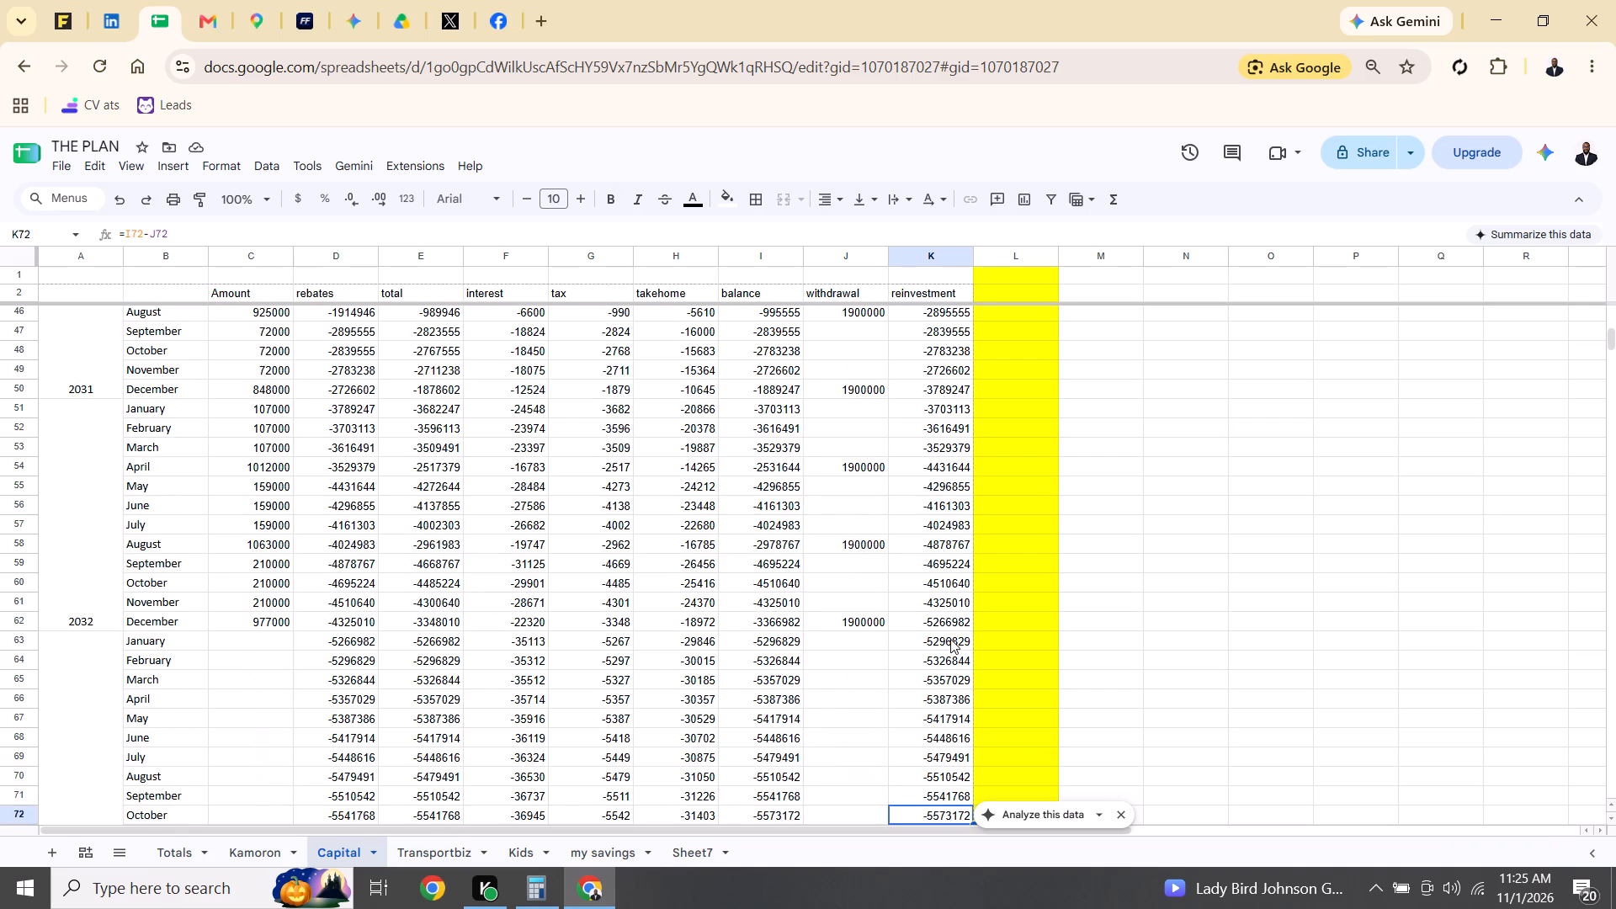
key(Down)
key(Down)
key(Down)
key(Down)
key(Down)
key(Down)
key(Down)
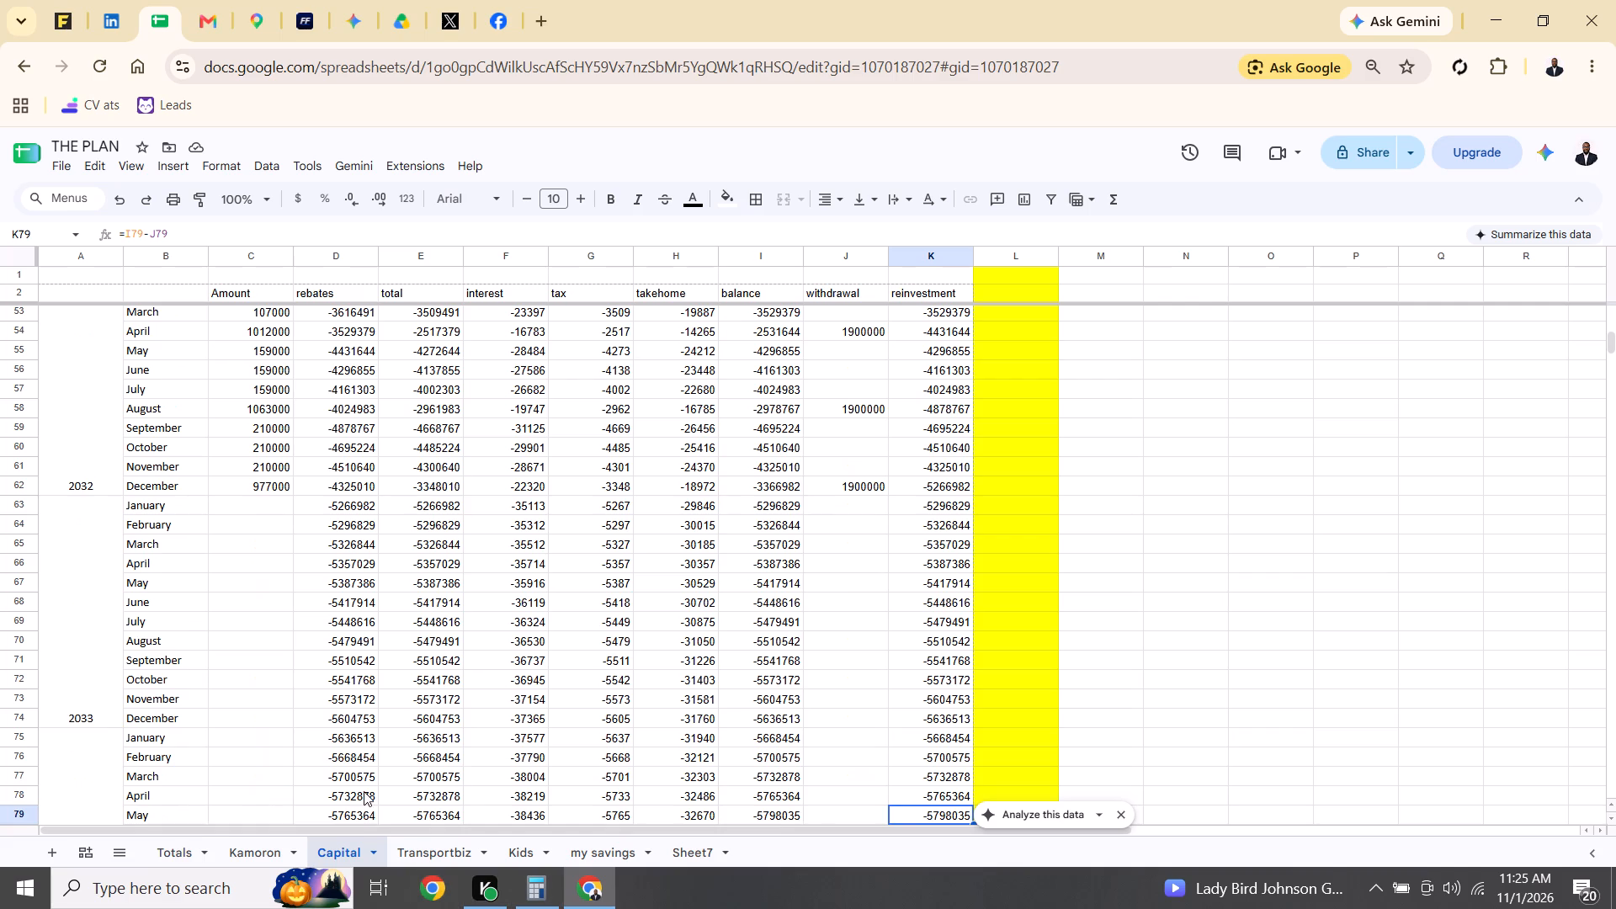
On the Totals sheet, enter Purchases of 236000 for January to March 2033 in O63:O65 and 1140000 for April in O66.
click(177, 847)
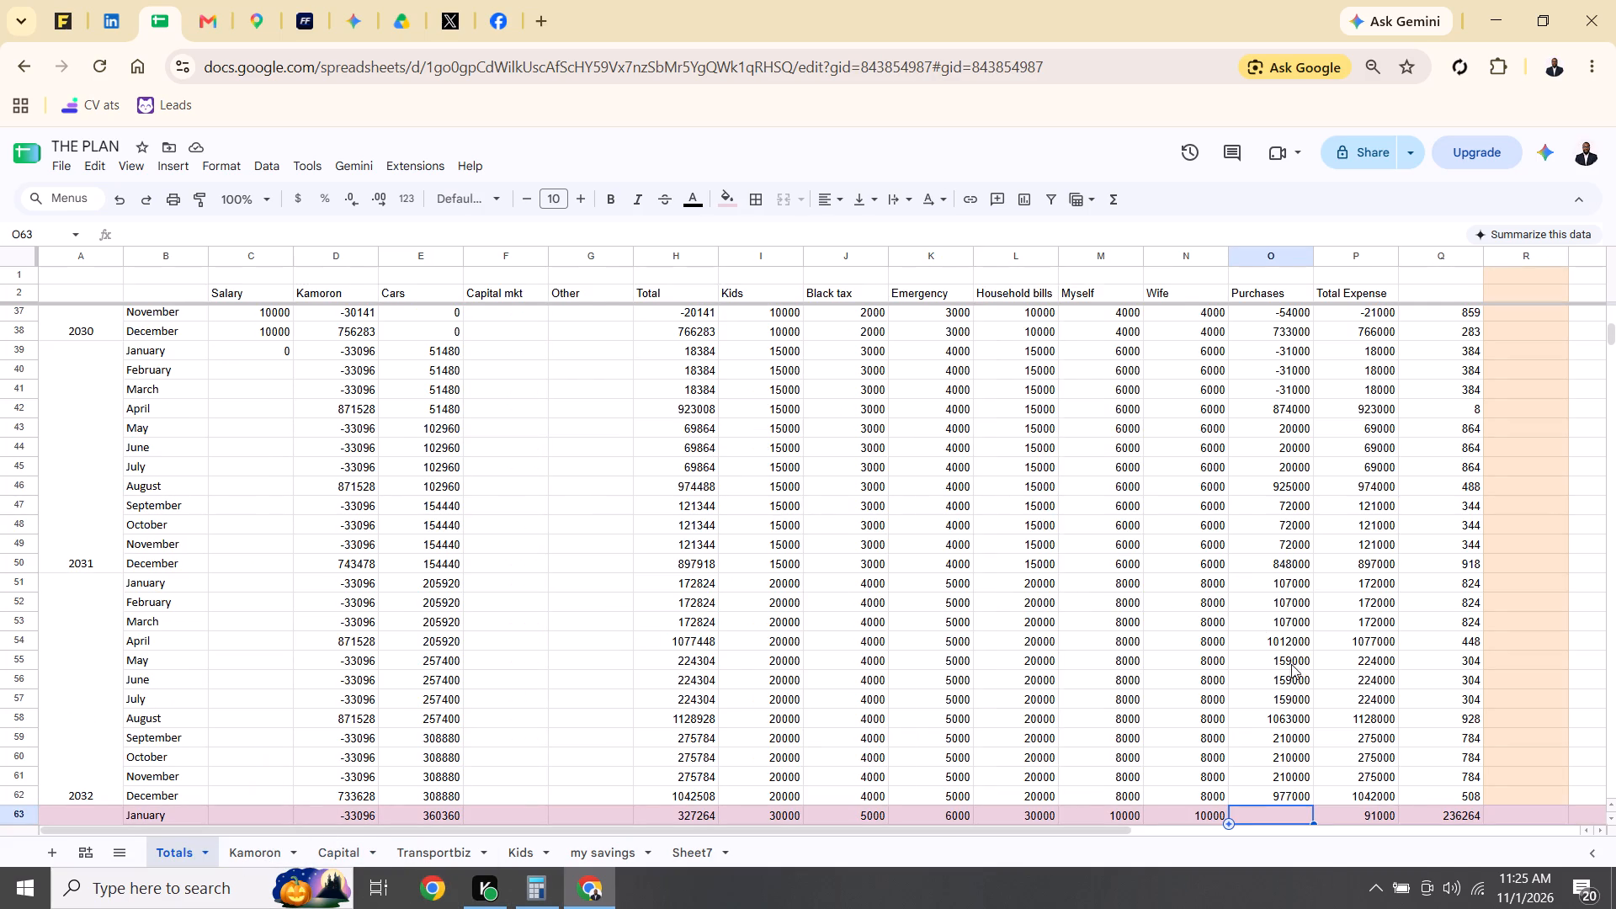
click(1266, 772)
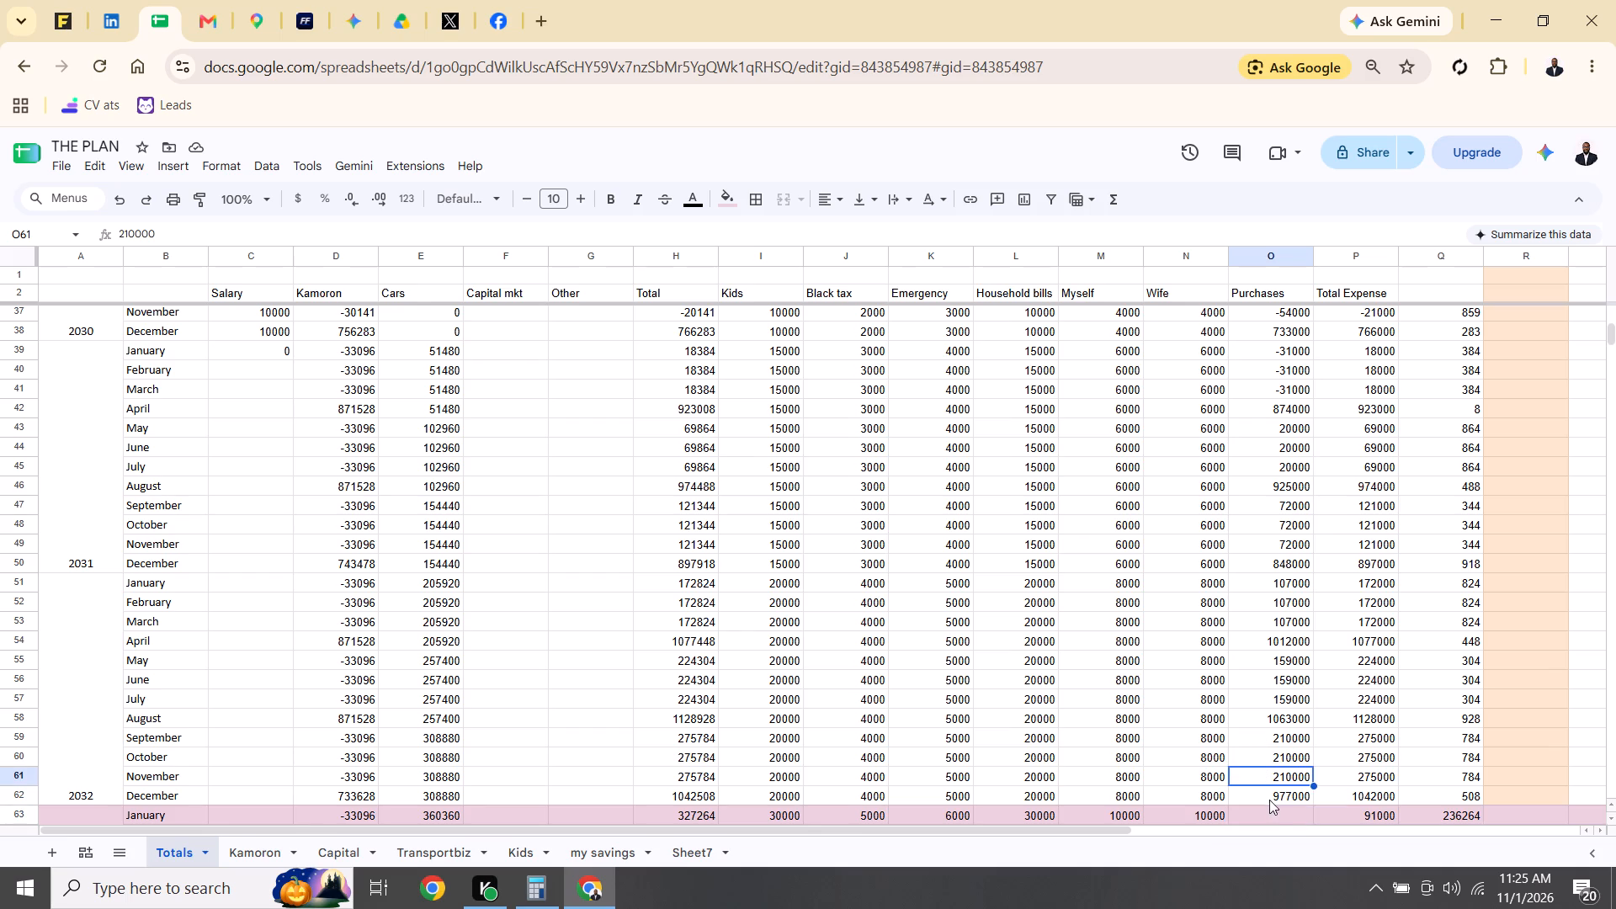
click(1270, 810)
key(Down)
key(Down)
key(Down)
key(Down)
key(Down)
key(Down)
key(Down)
key(Down)
key(Down)
key(Down)
key(Down)
key(Down)
key(Down)
key(Down)
key(Down)
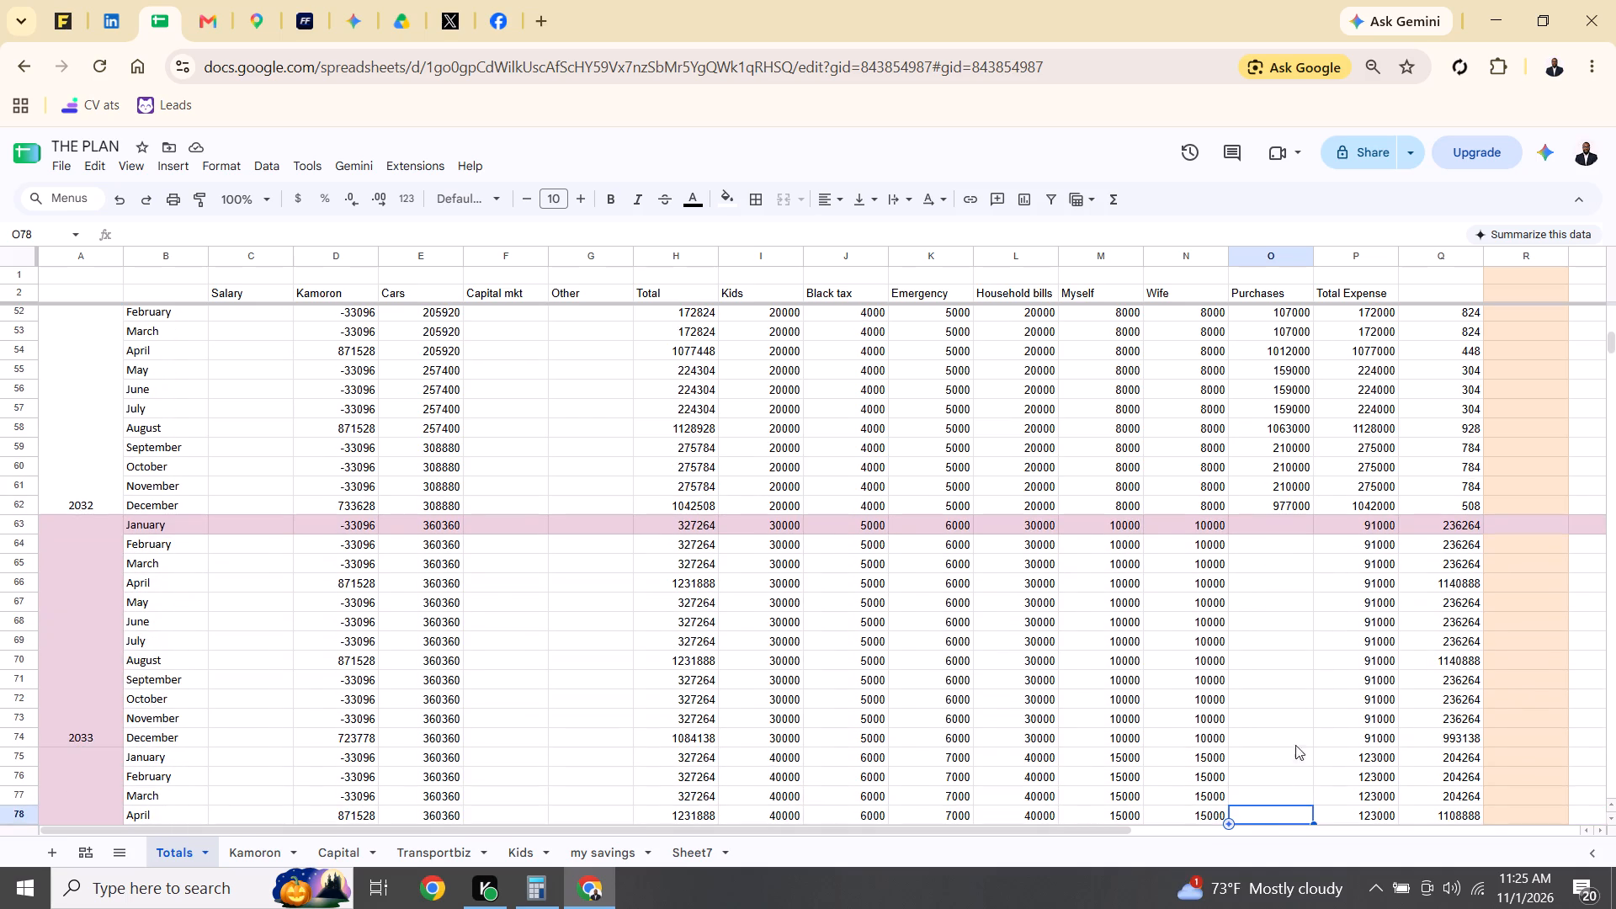
click(1285, 523)
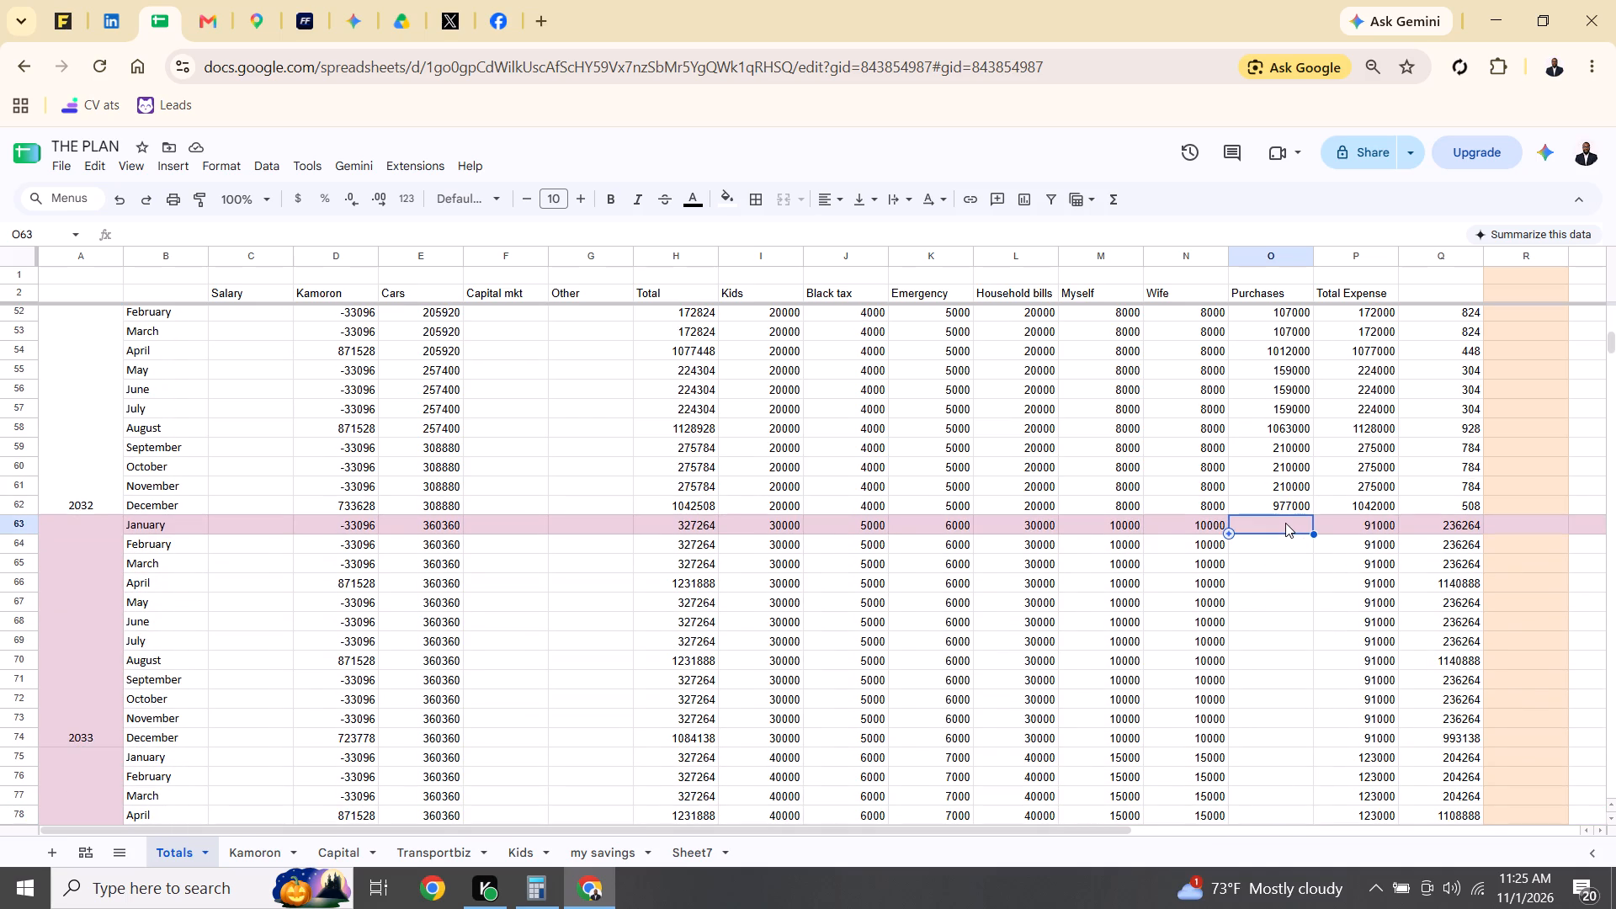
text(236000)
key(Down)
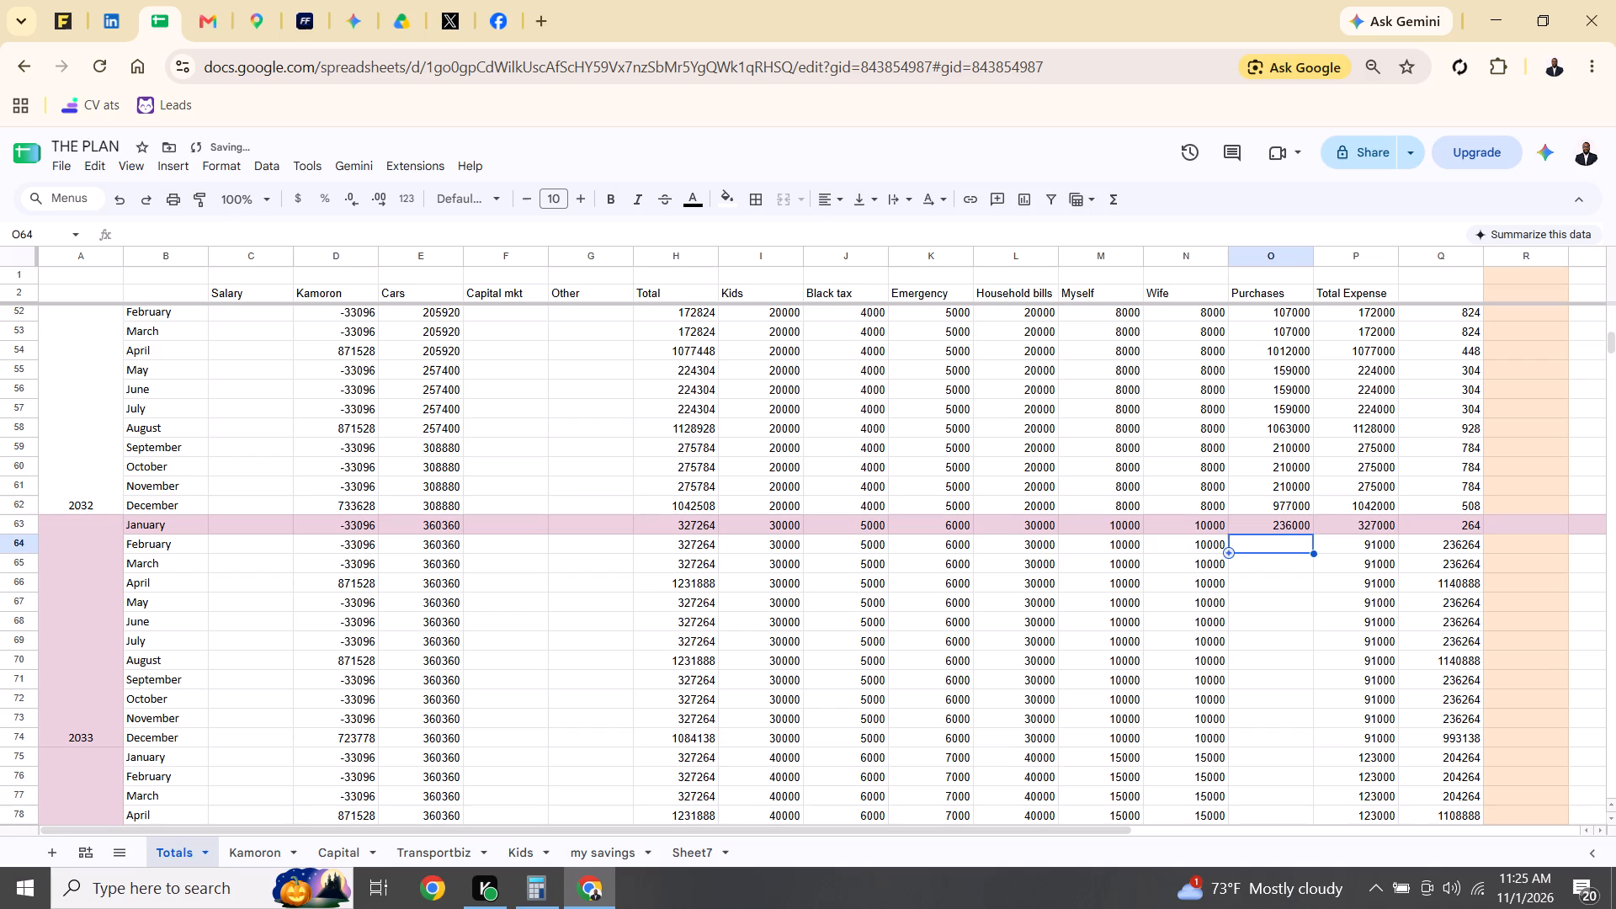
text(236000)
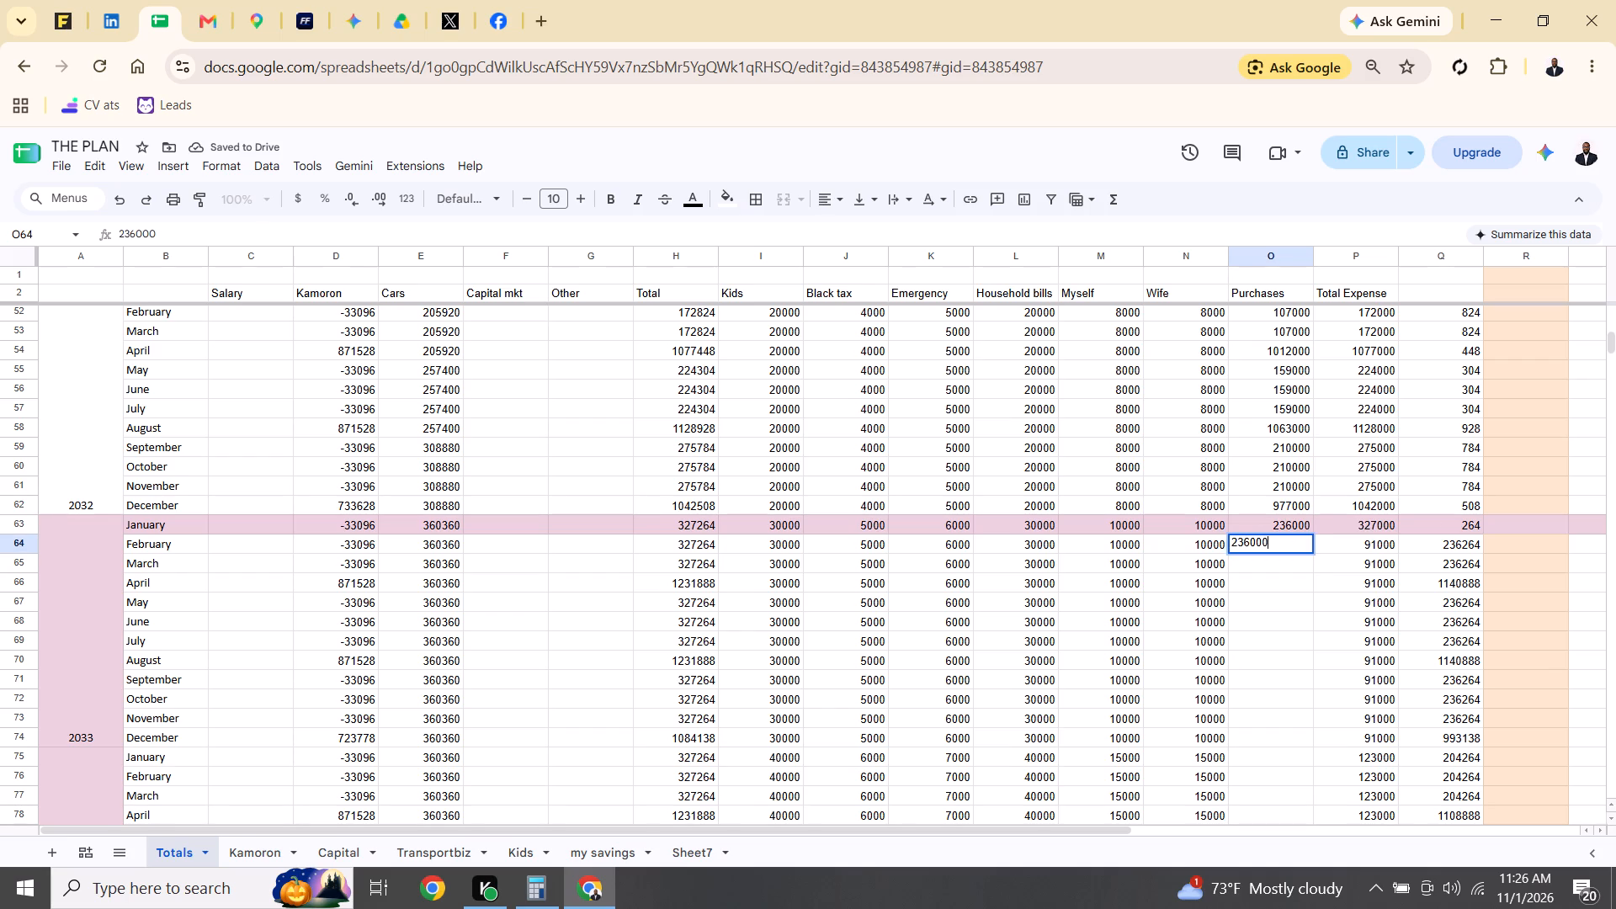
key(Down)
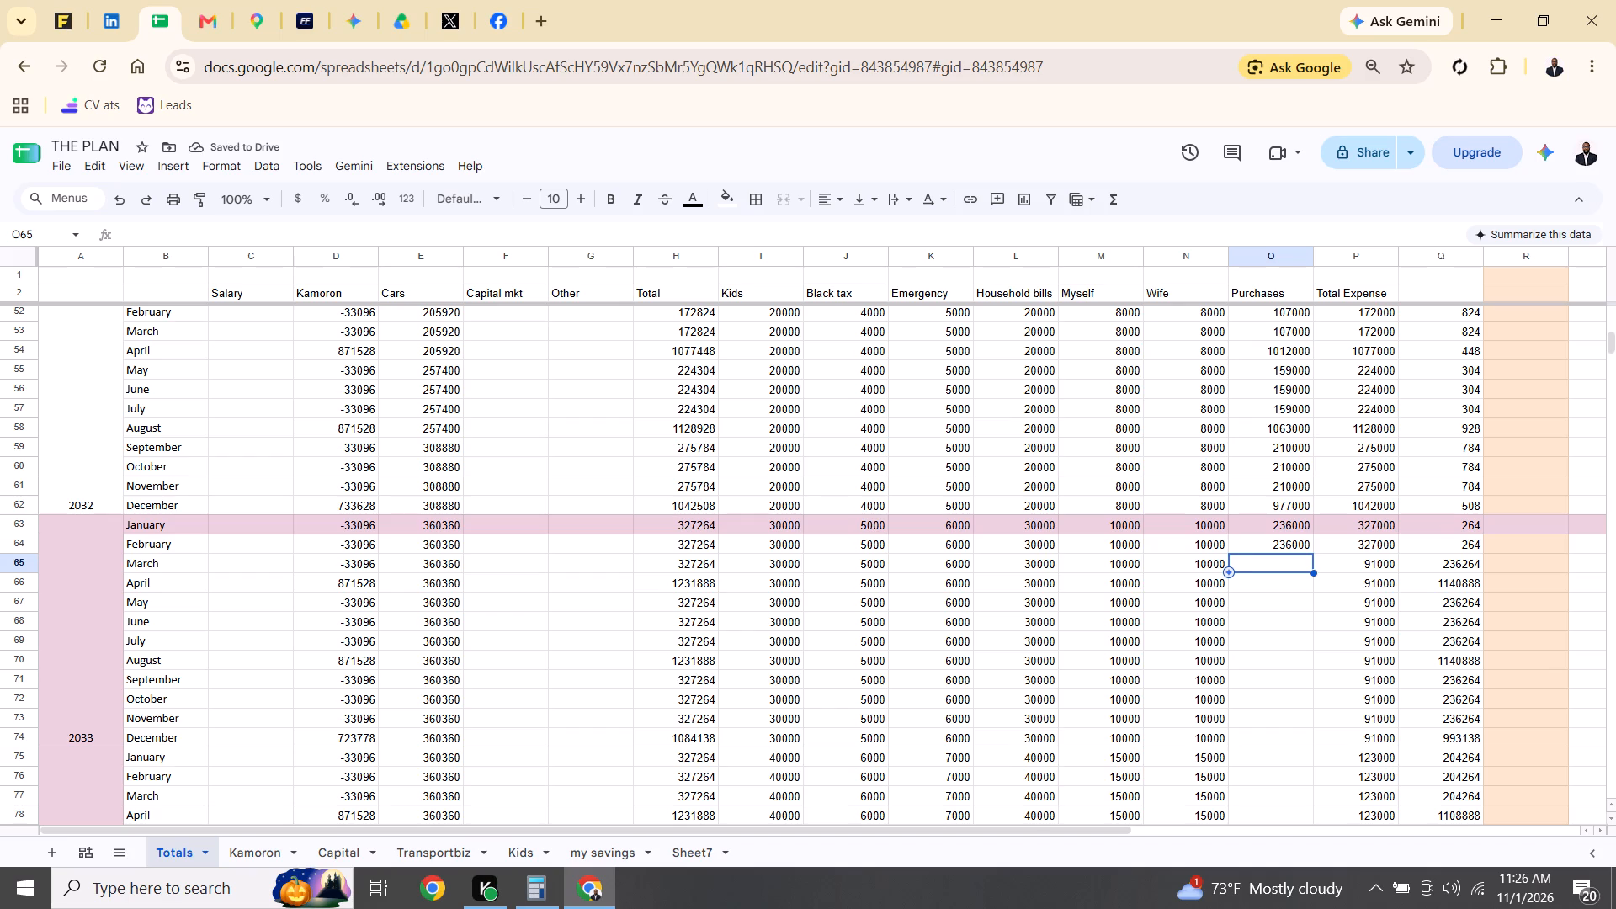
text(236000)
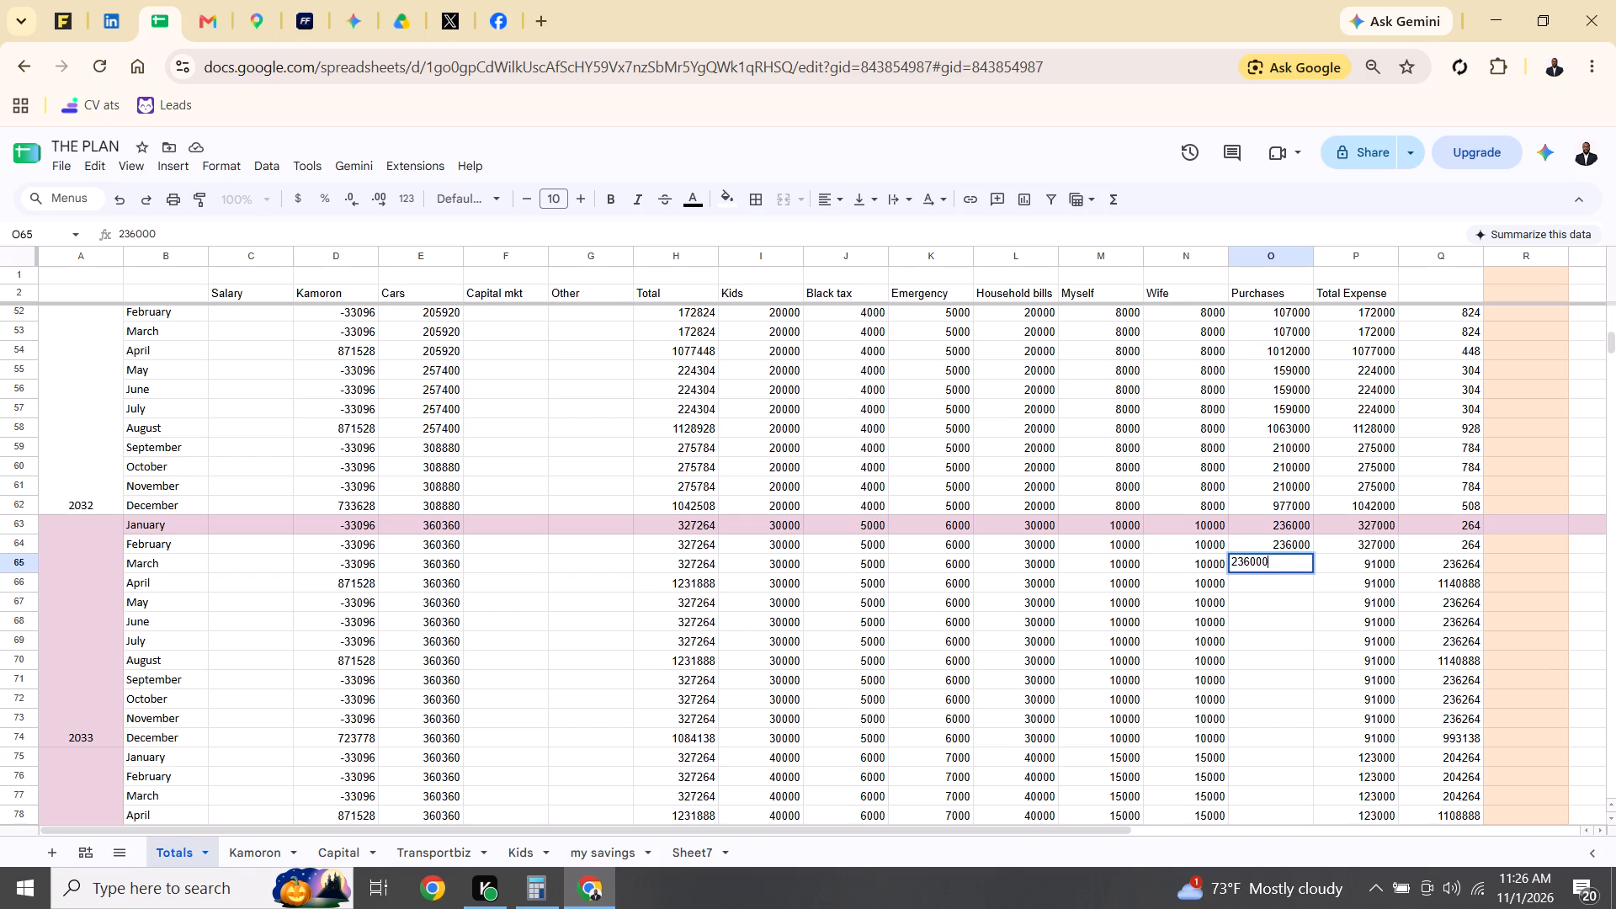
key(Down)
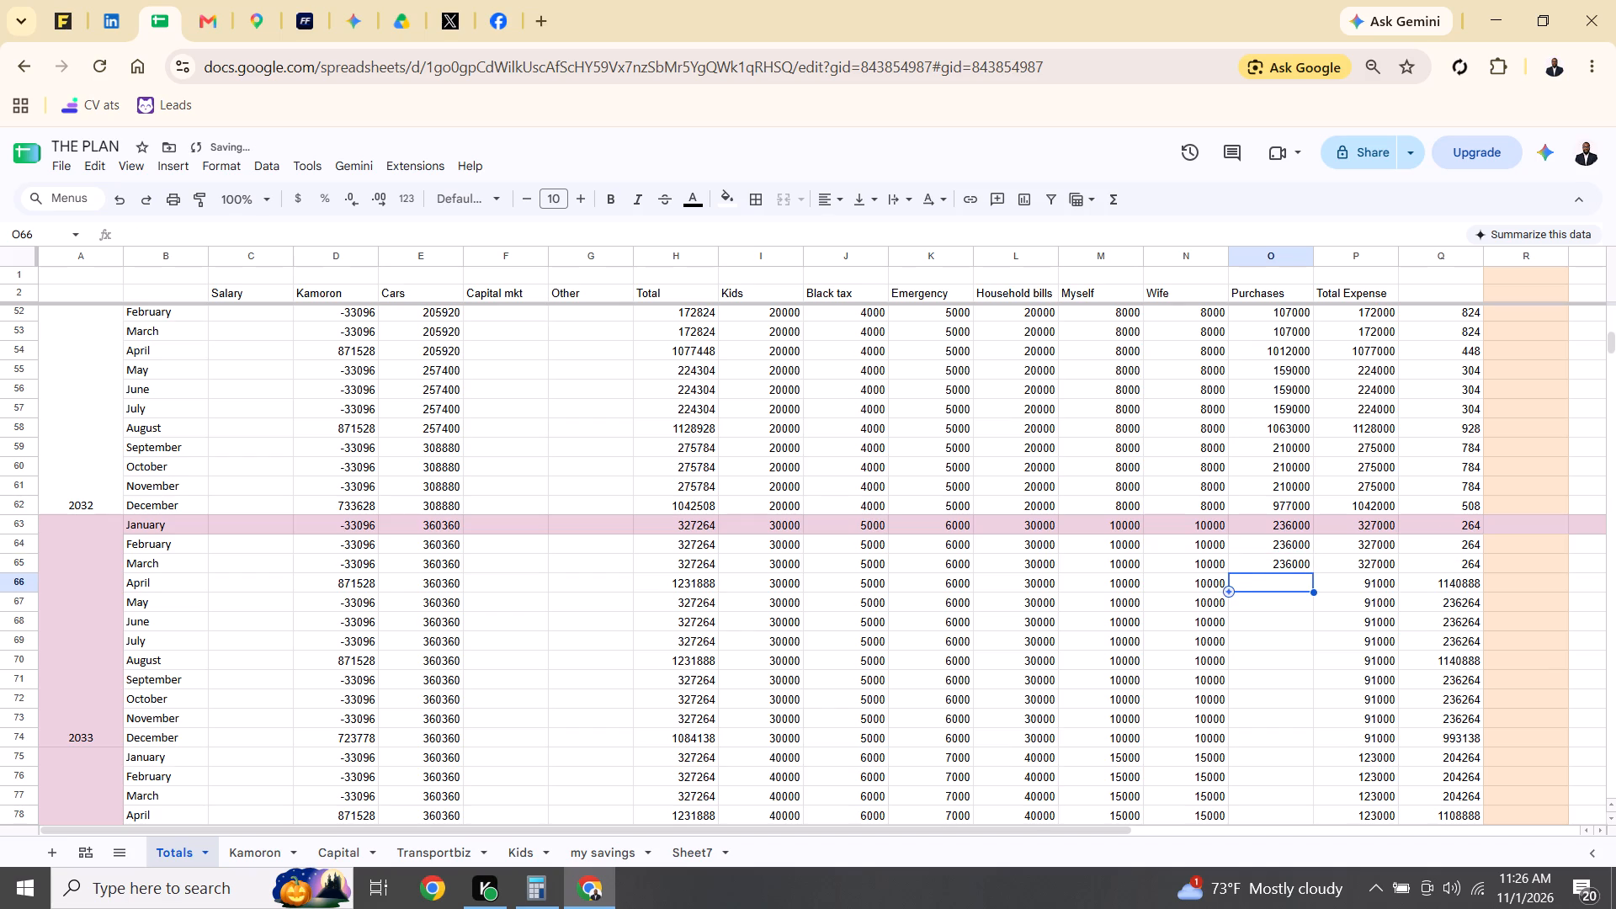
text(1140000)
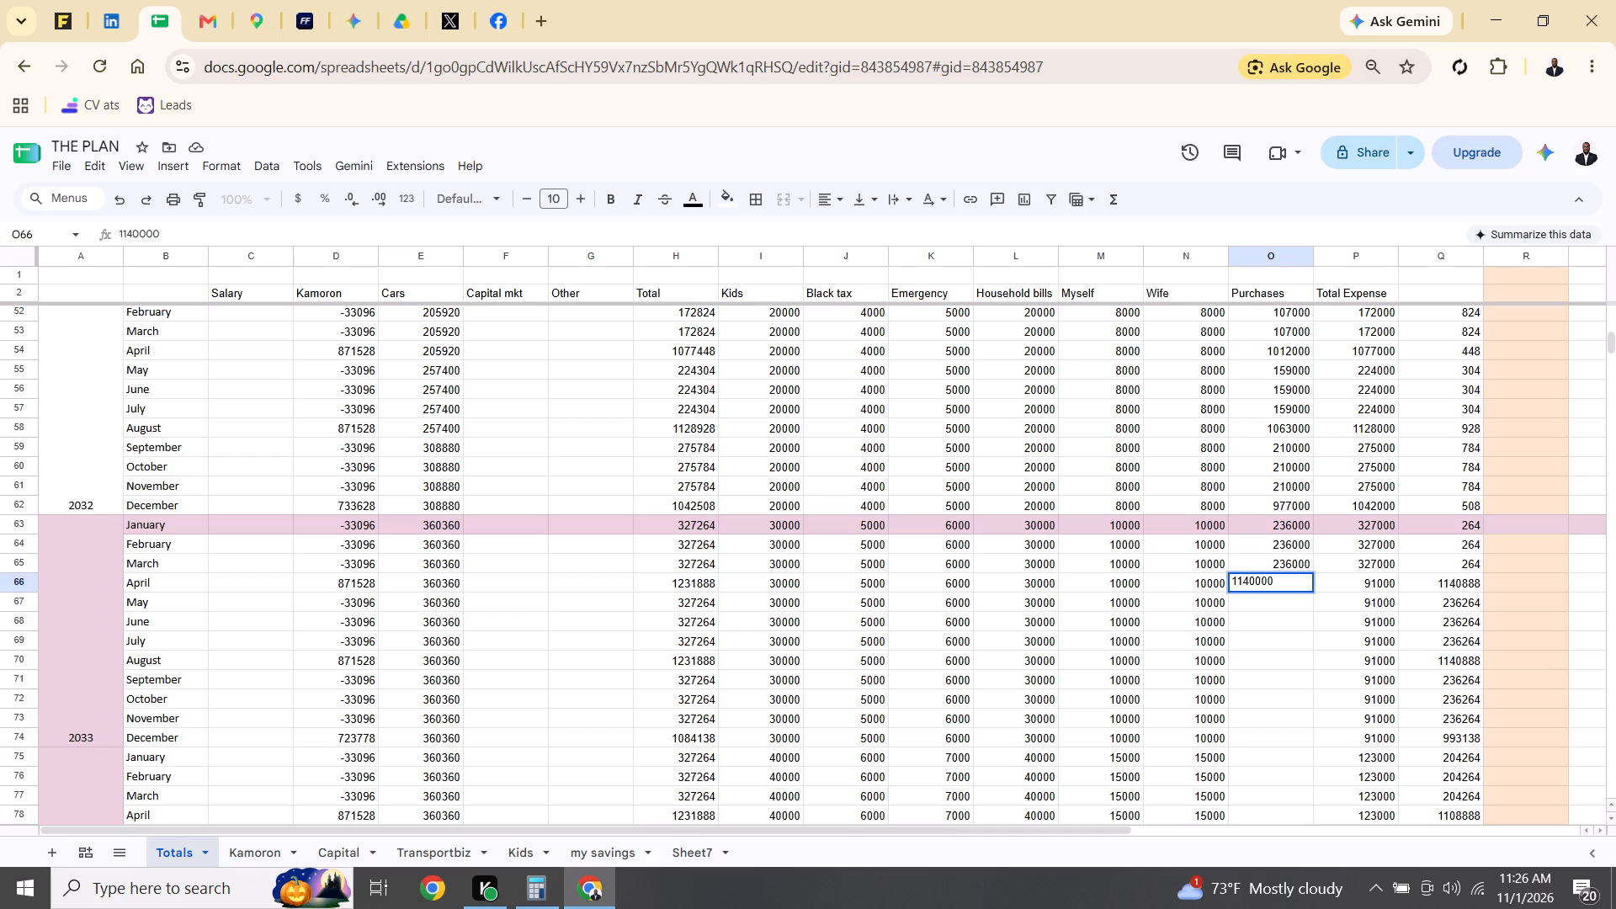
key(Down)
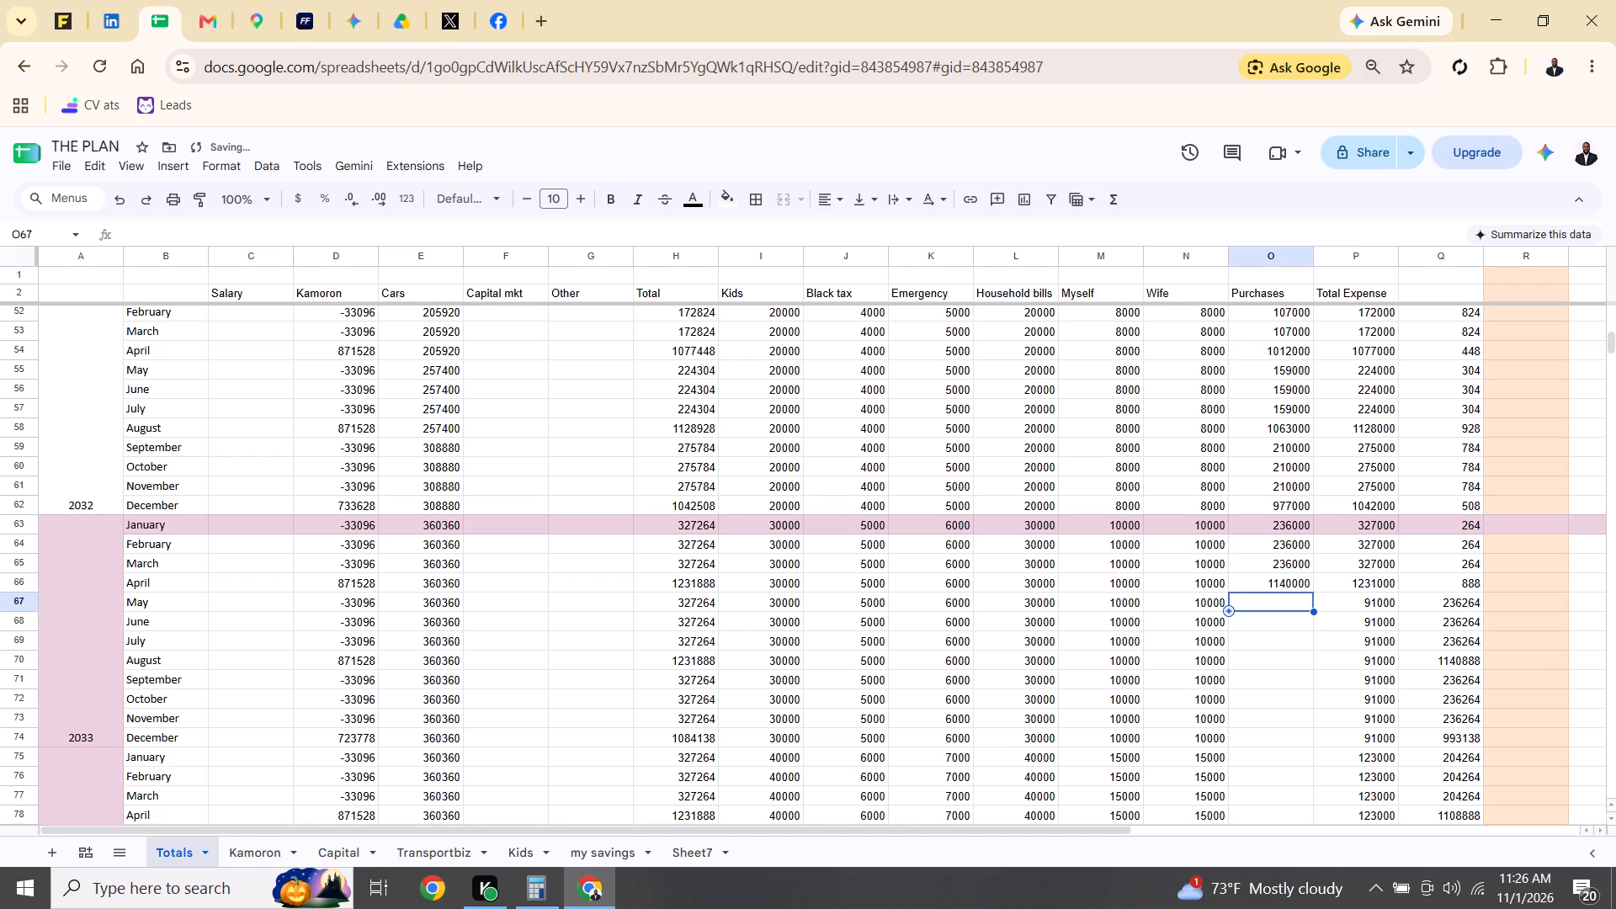
Enter Purchases of 236000 for May to July 2033 in O67:O69 and 1140000 for August in O70.
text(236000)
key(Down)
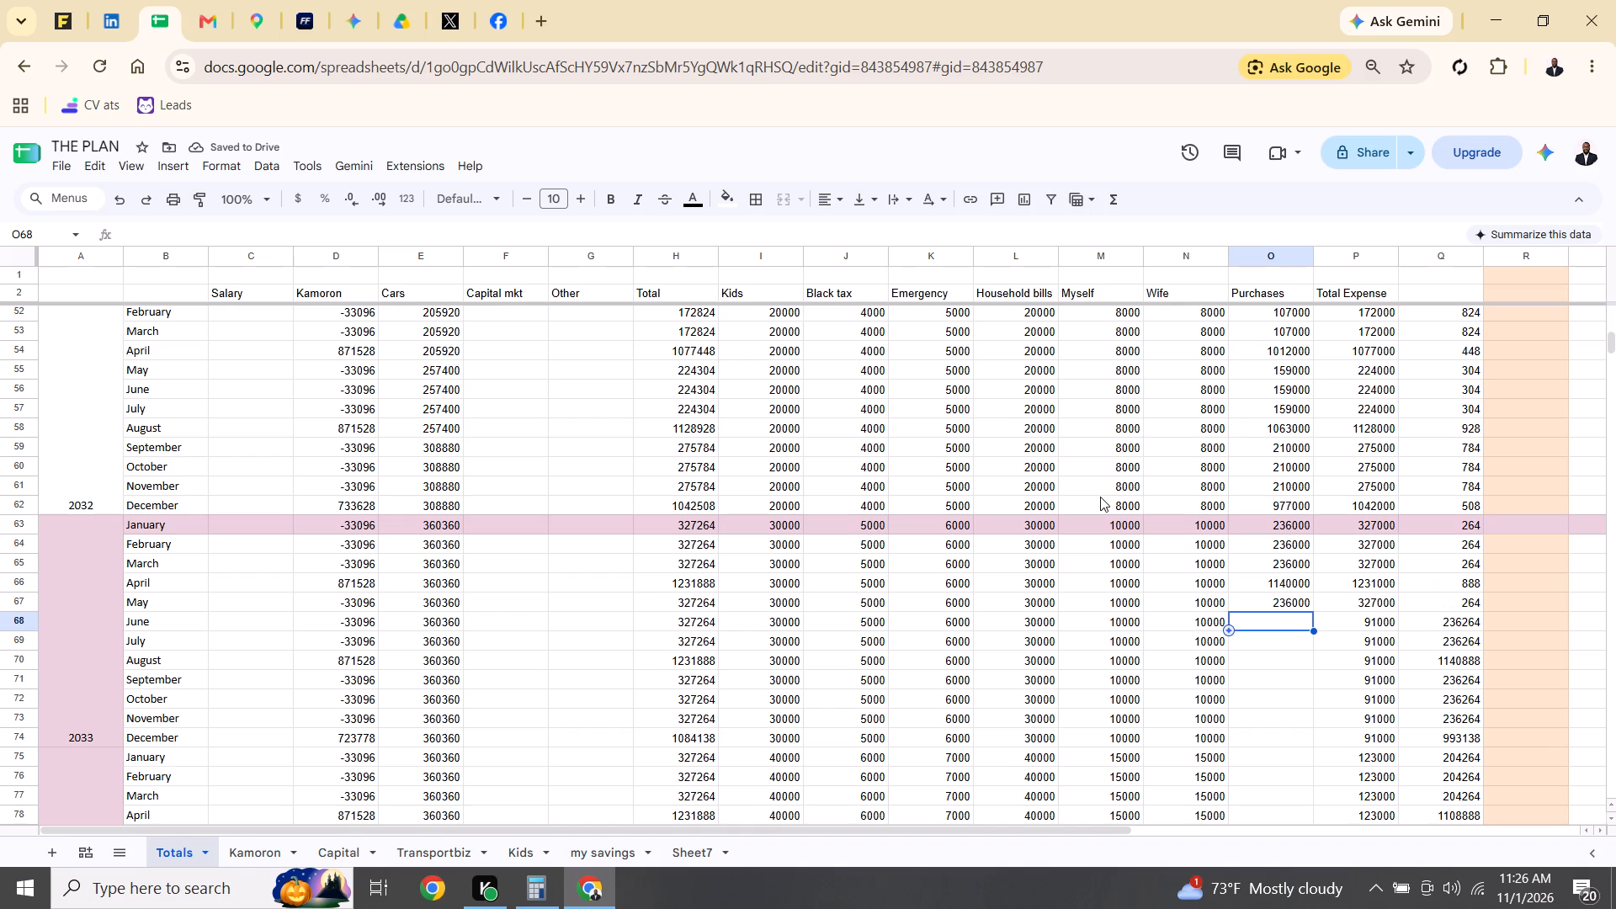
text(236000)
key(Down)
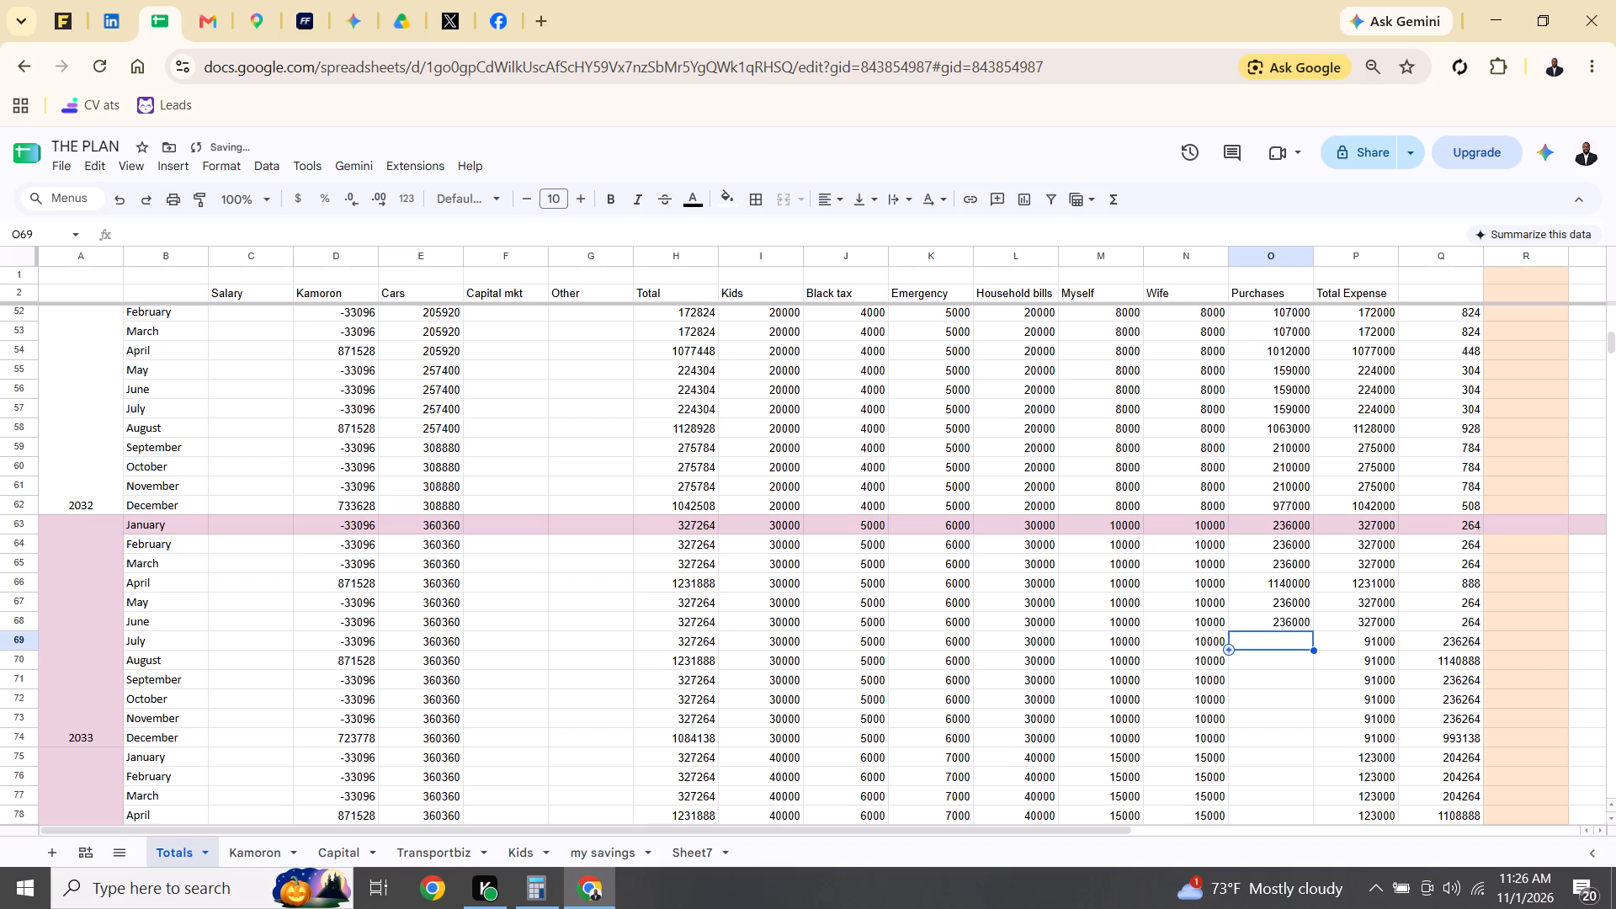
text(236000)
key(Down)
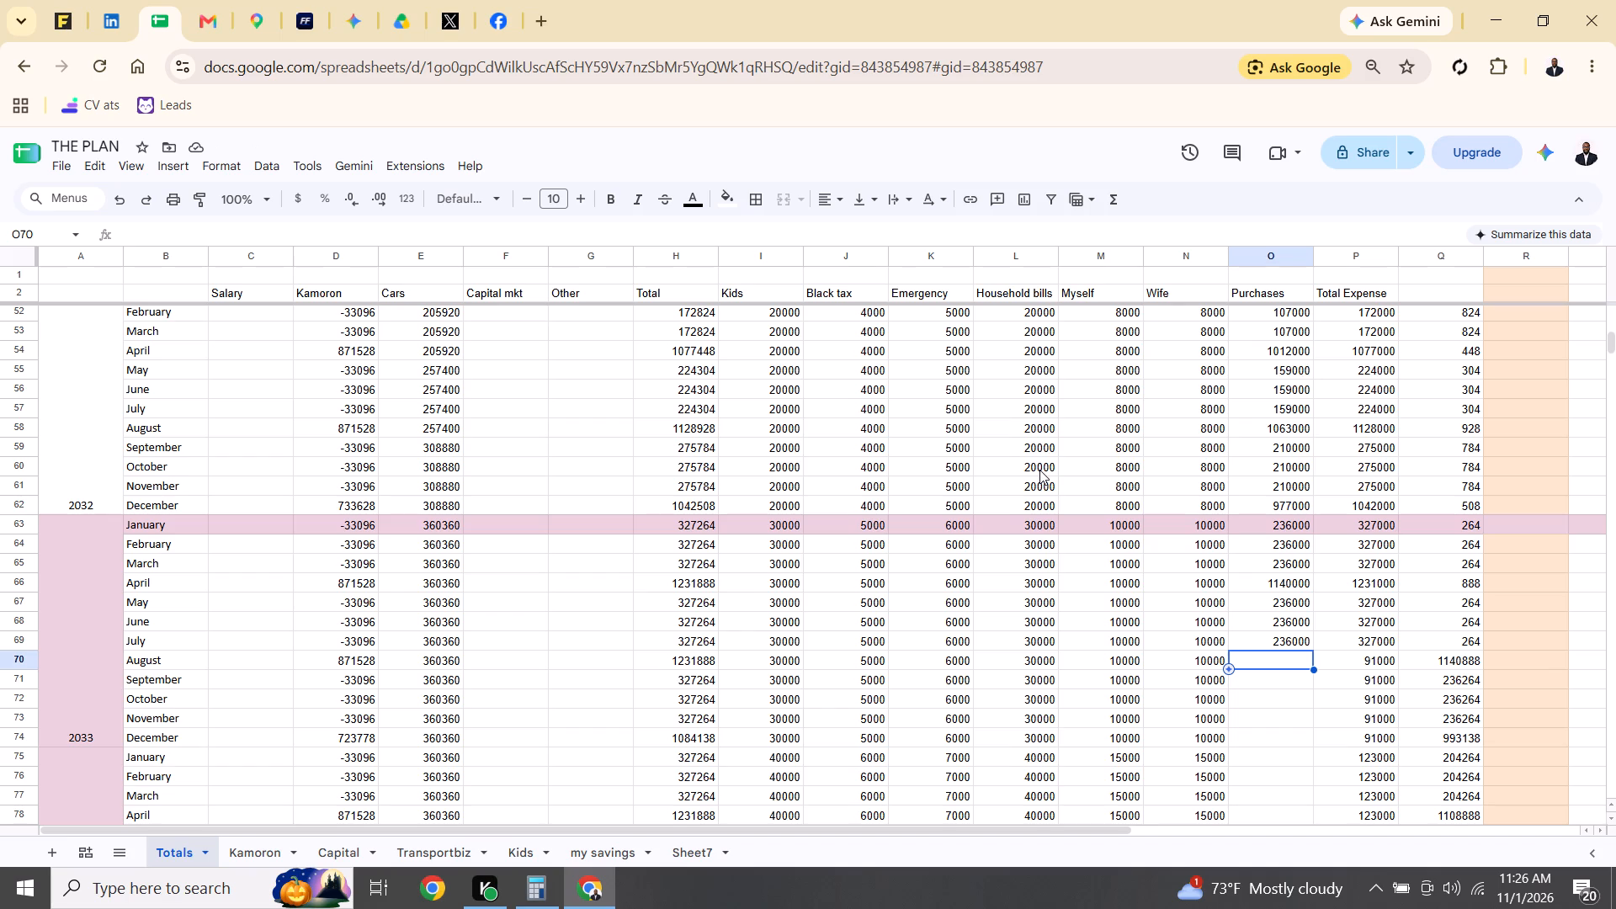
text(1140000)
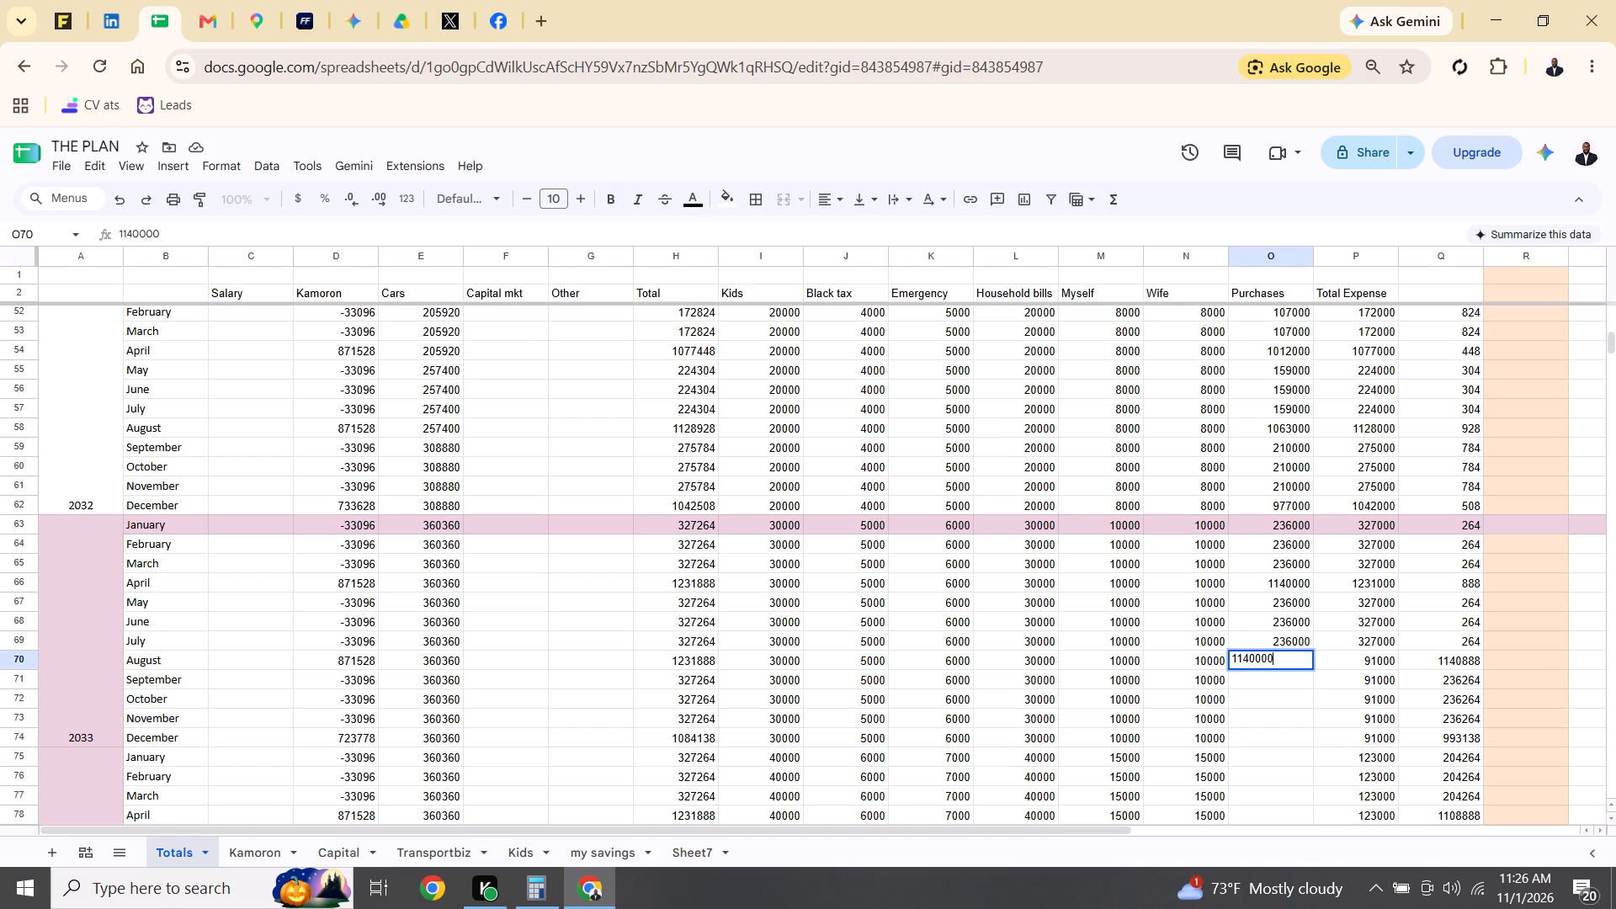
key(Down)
Enter Purchases of 236000 for September to November 2033 in O71:O73 and 993000 for December in O74.
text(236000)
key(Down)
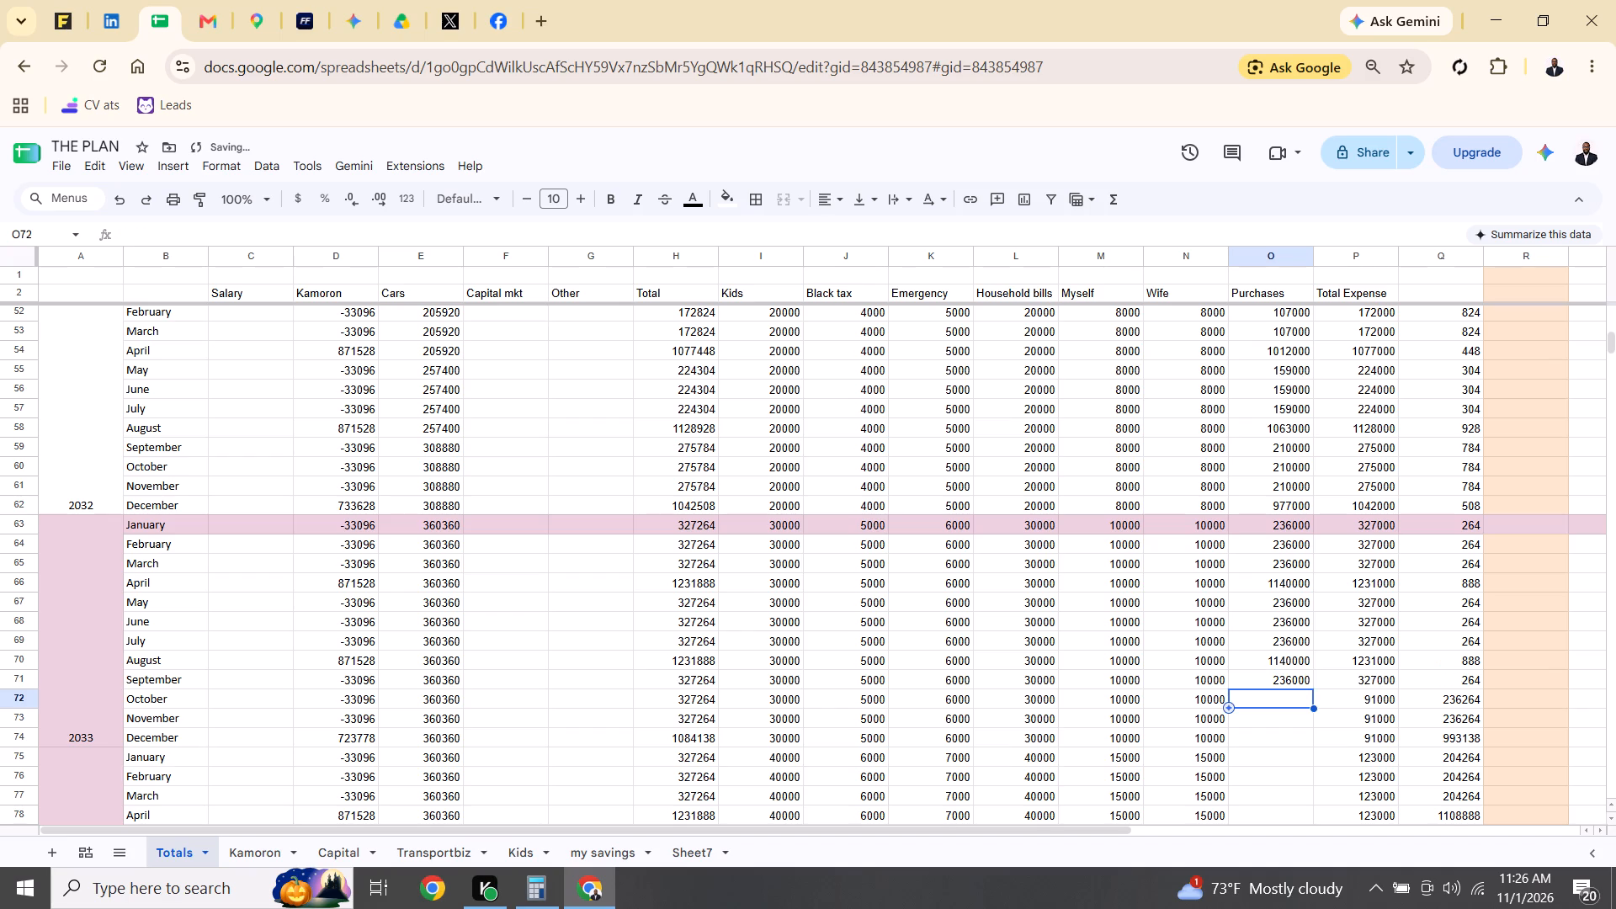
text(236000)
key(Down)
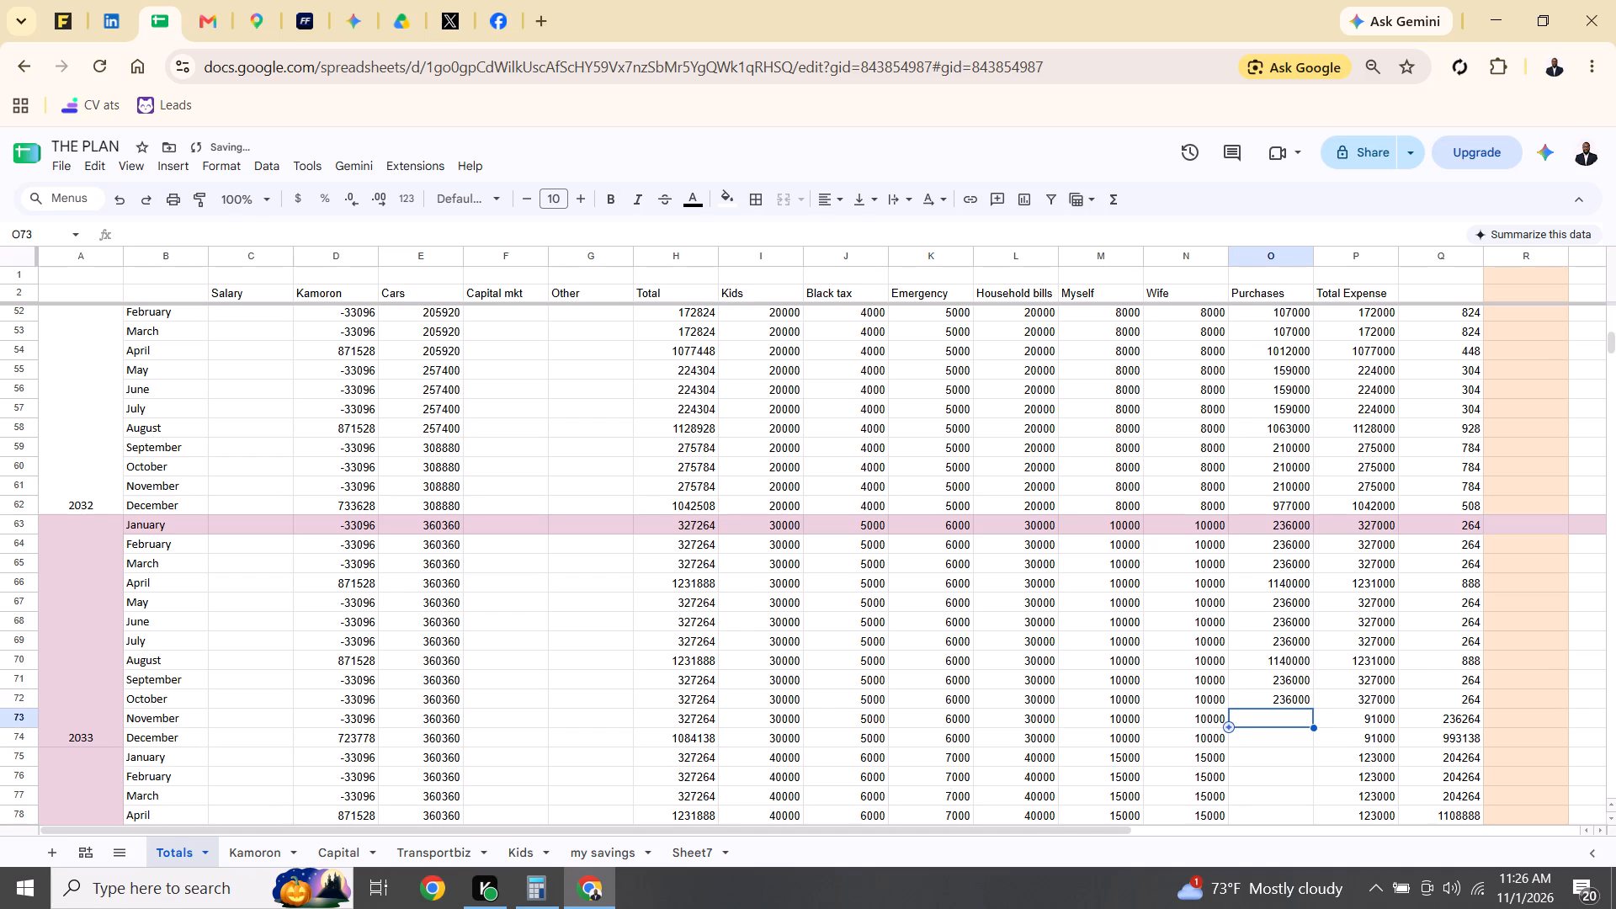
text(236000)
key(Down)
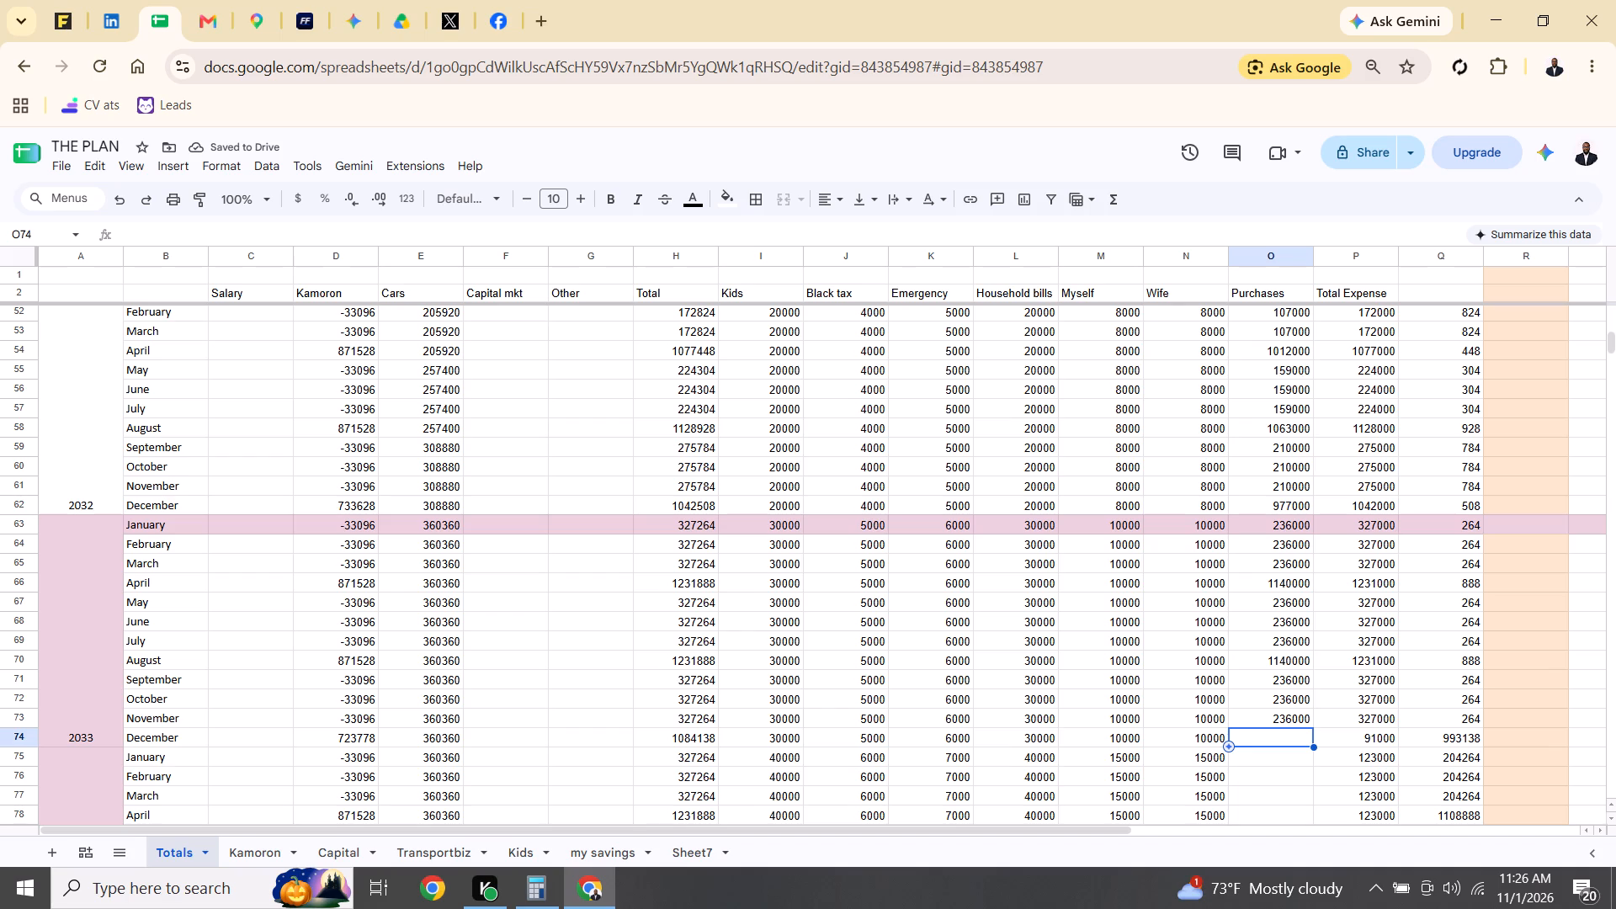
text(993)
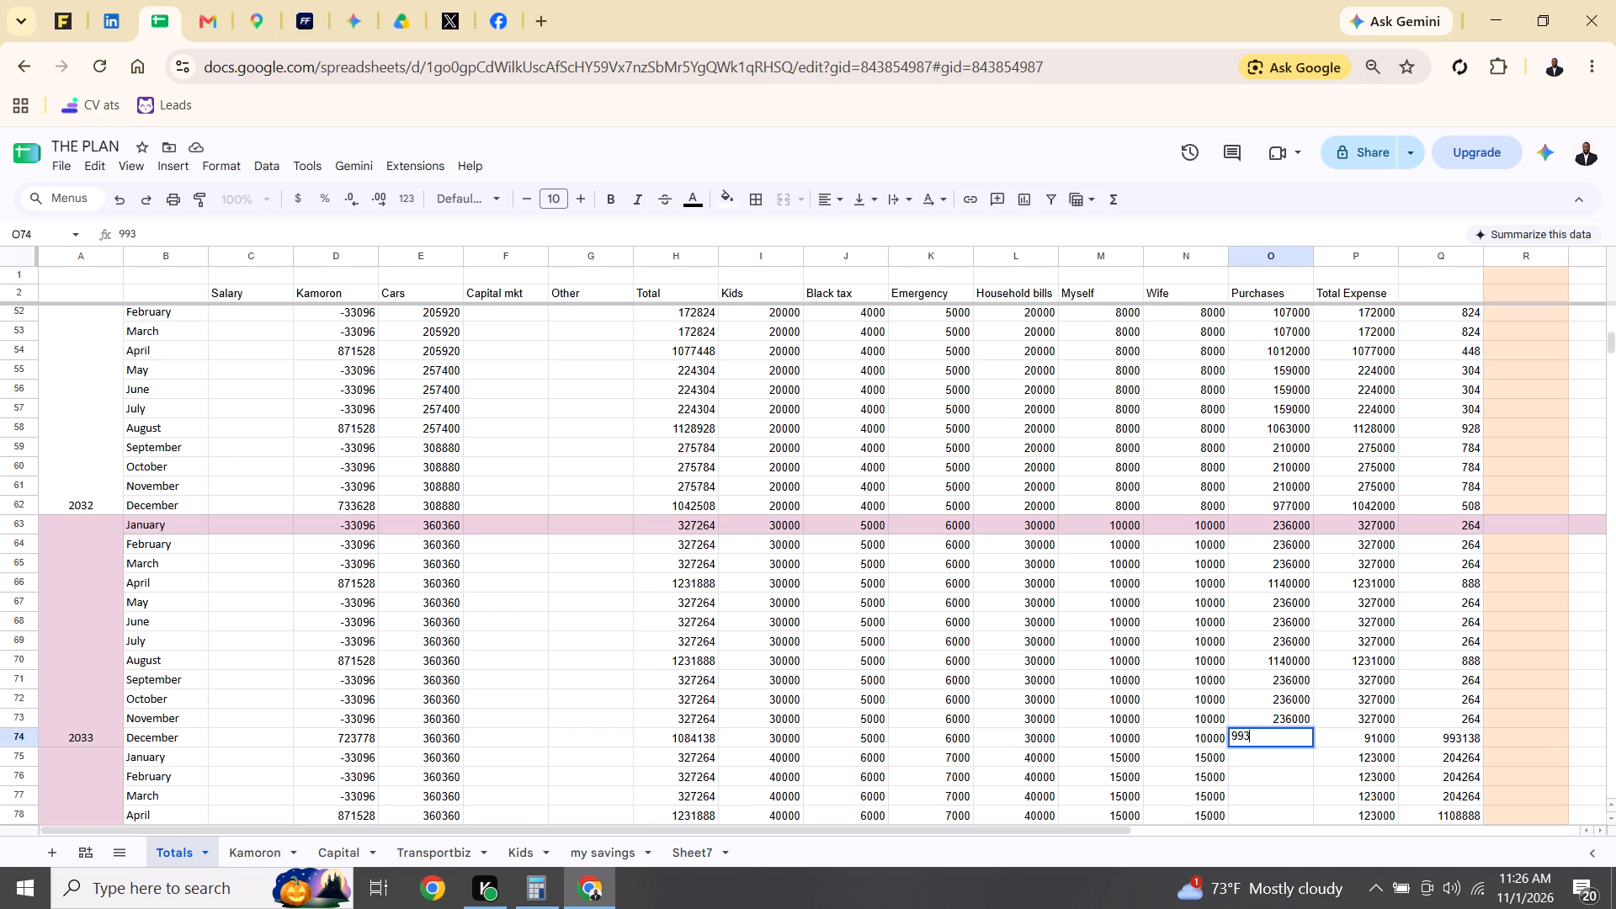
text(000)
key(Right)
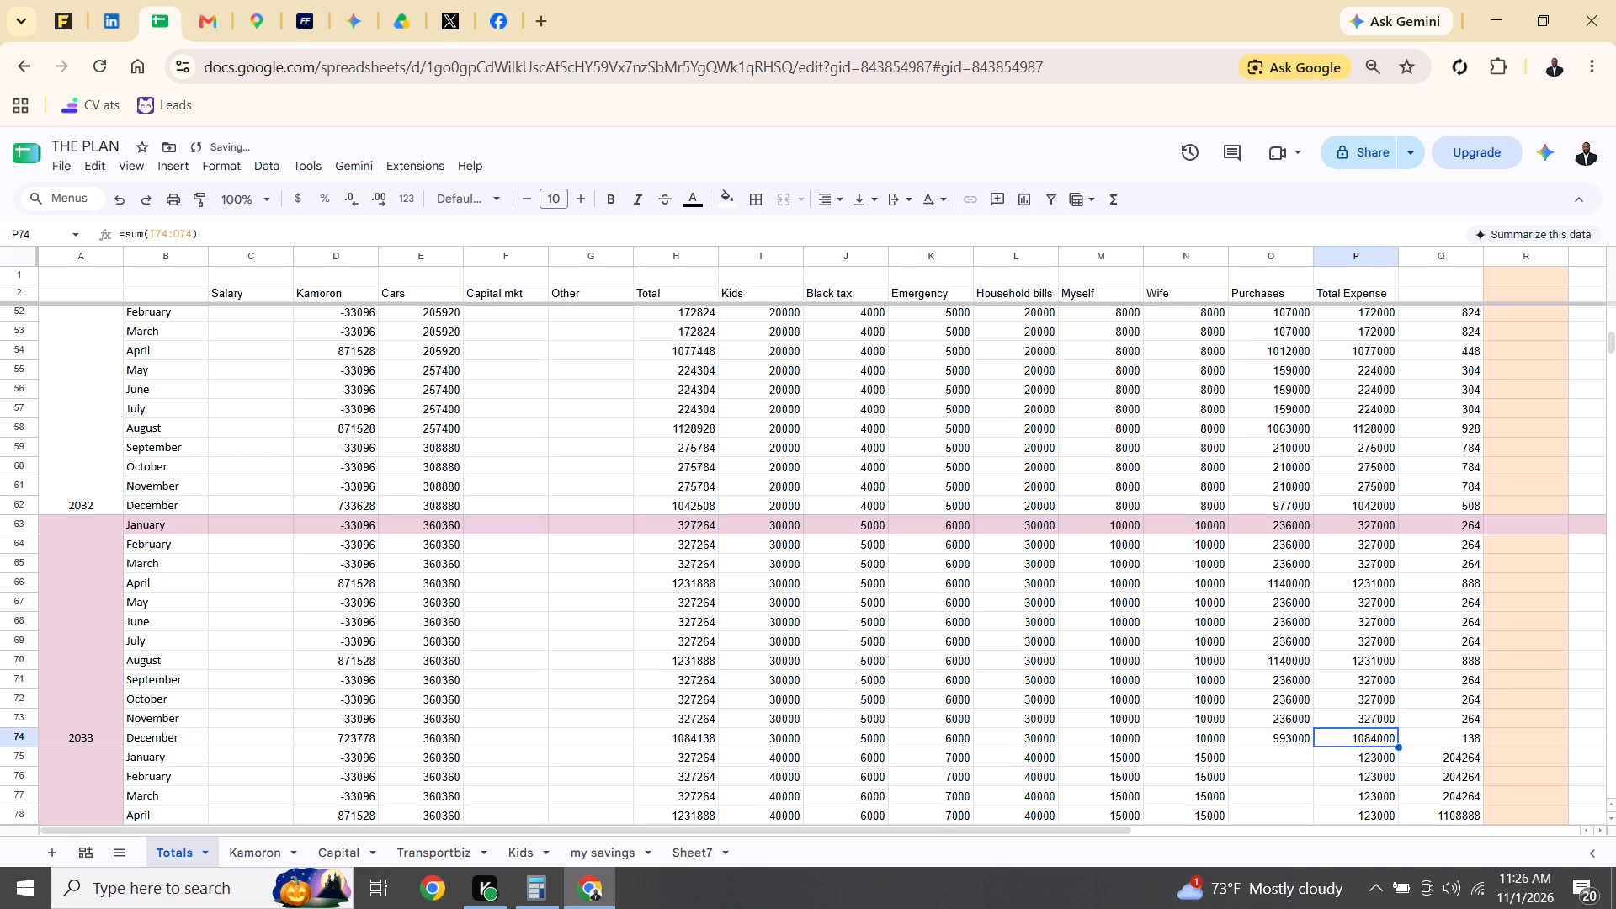
Go to the December 2033 withdrawal cell, J74, on the Capital sheet.
click(343, 846)
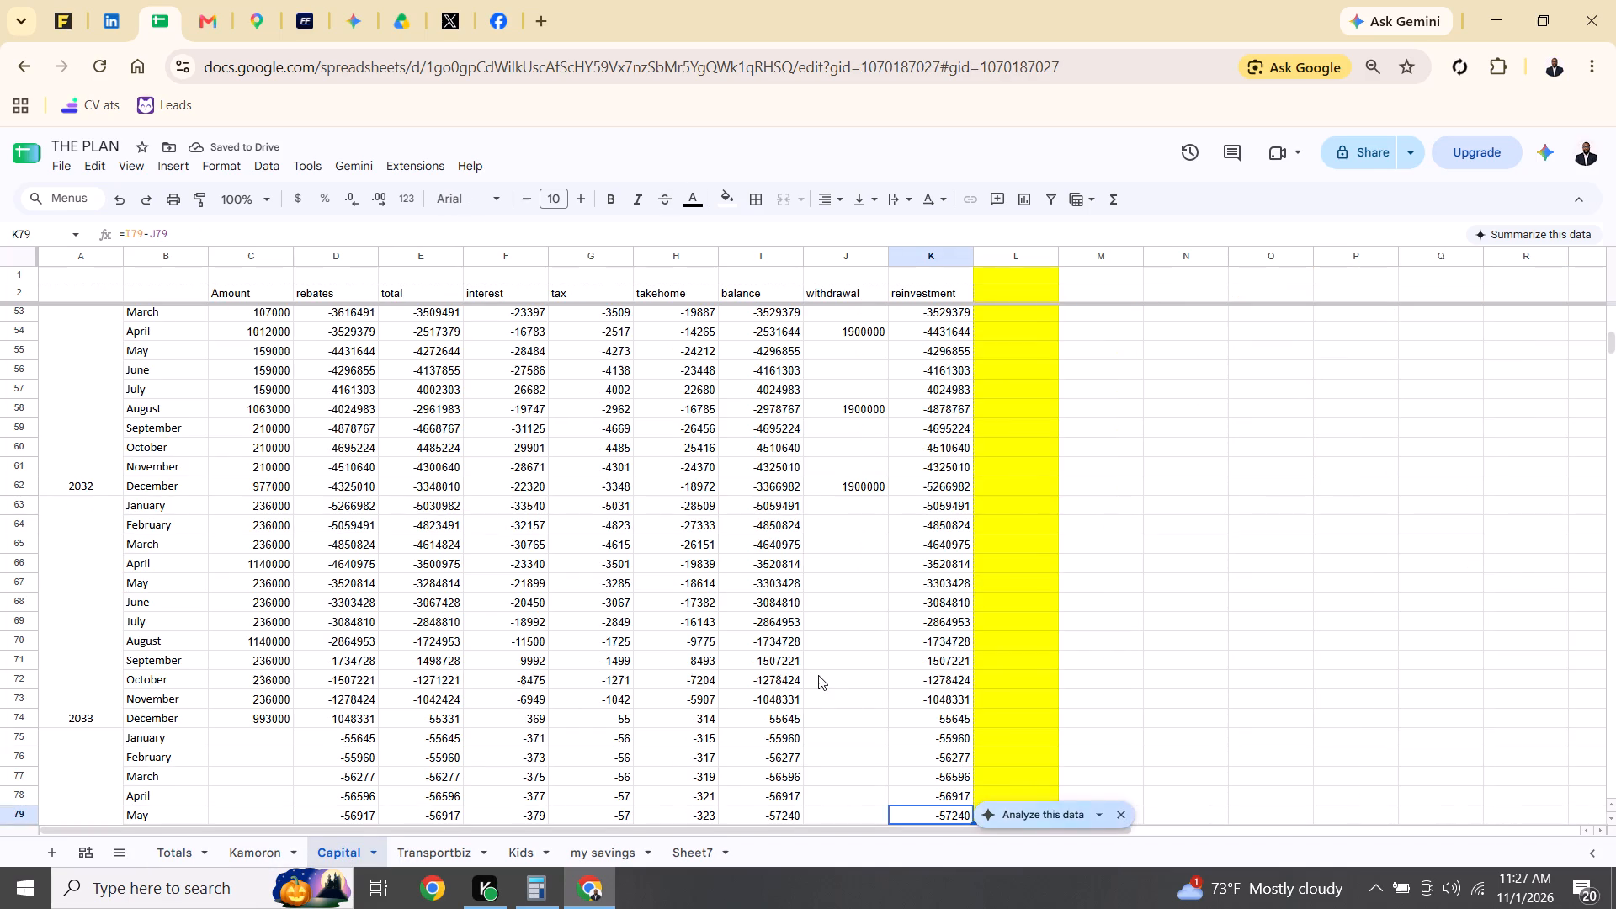
click(846, 715)
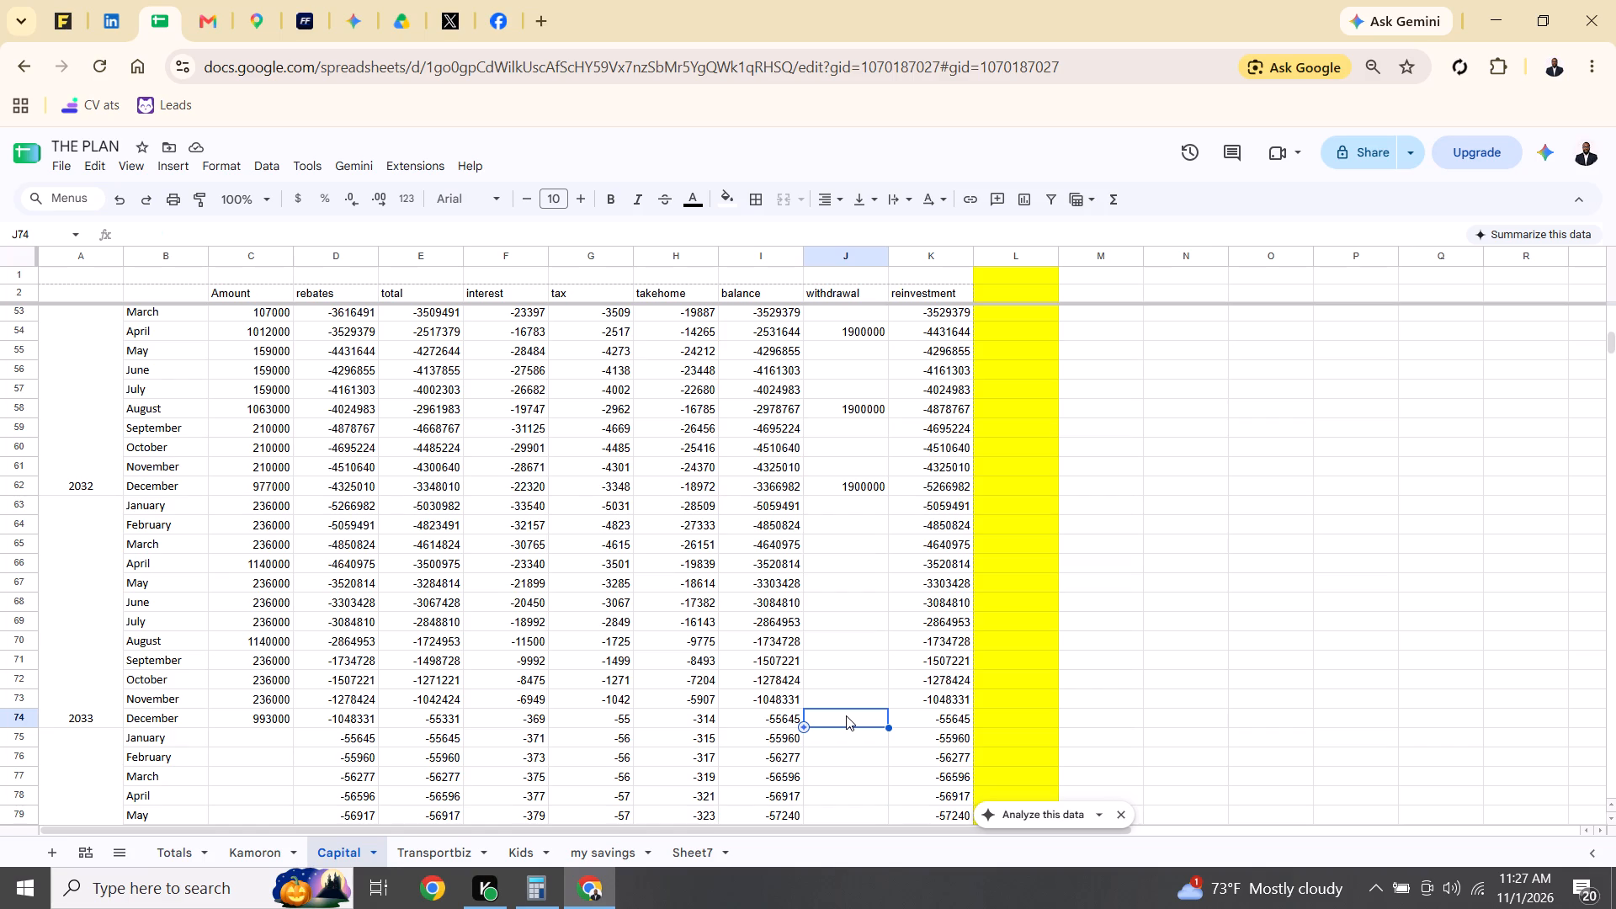
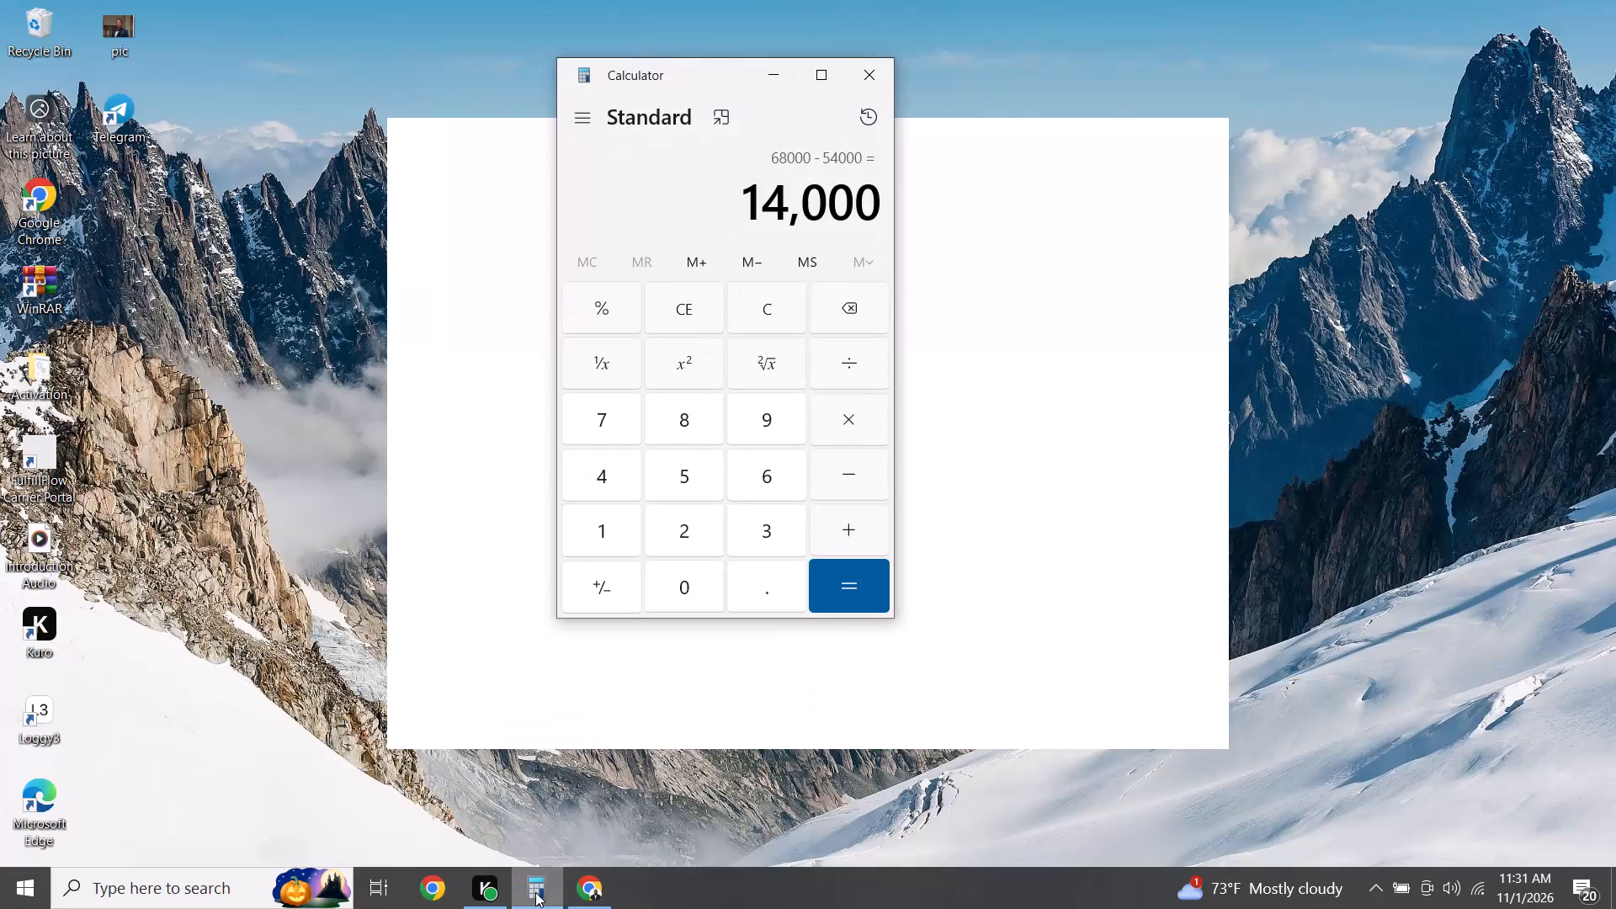
Return to THE PLAN in the browser and review the Capital sheet's withdrawals and balances from December 2033 back to 2030.
click(608, 896)
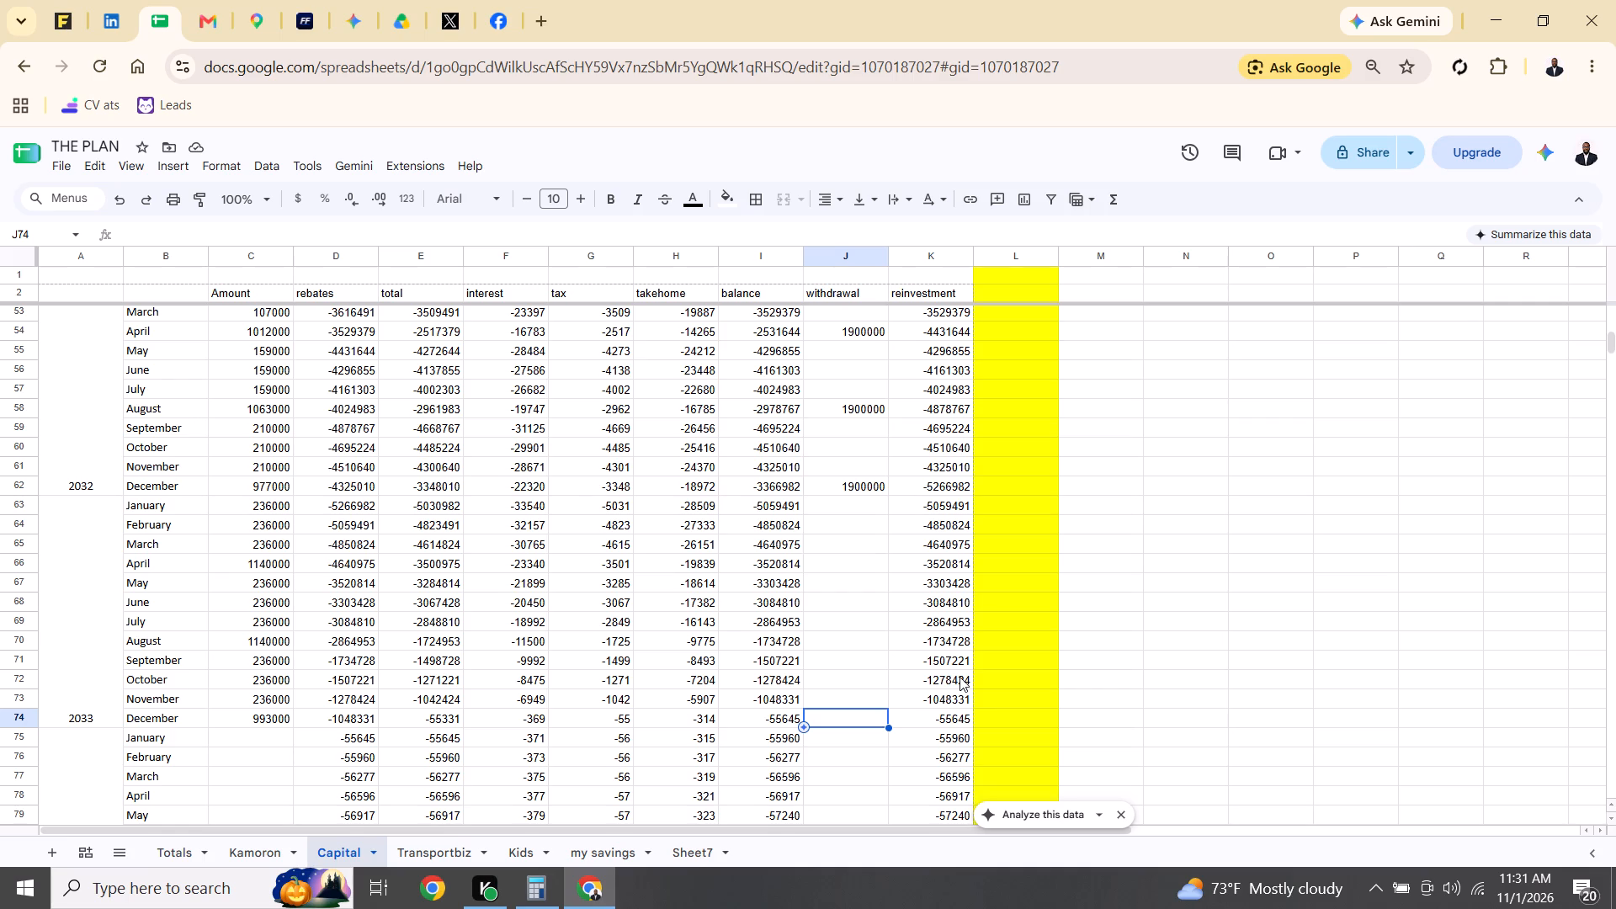
key(Up)
key(Up)
key(Up)
key(Up)
key(Up)
key(Up)
key(Up)
key(Up)
key(Up)
key(Up)
key(Up)
key(Up)
key(Up)
key(Up)
key(Up)
key(Up)
key(Up)
key(Up)
key(Up)
key(Up)
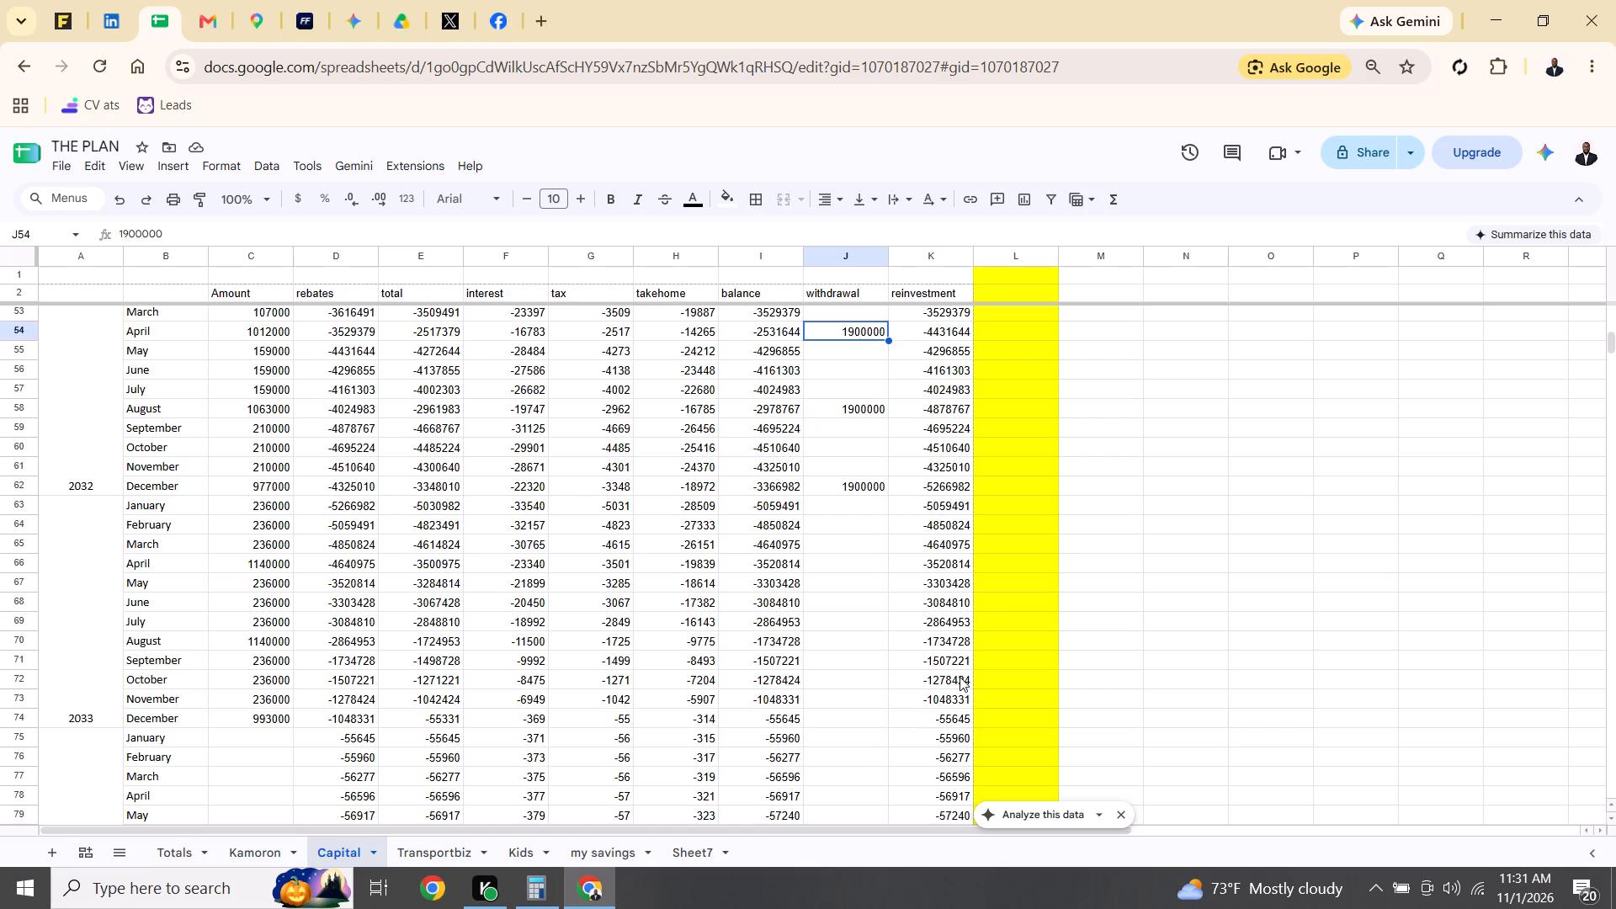
key(Up)
key(Up)
key(Up)
key(Up)
key(Up)
key(Up)
key(Up)
key(Up)
key(Up)
key(Up)
key(Up)
key(Up)
key(Up)
key(Up)
key(Up)
key(Up)
key(Up)
key(Up)
key(Up)
key(Up)
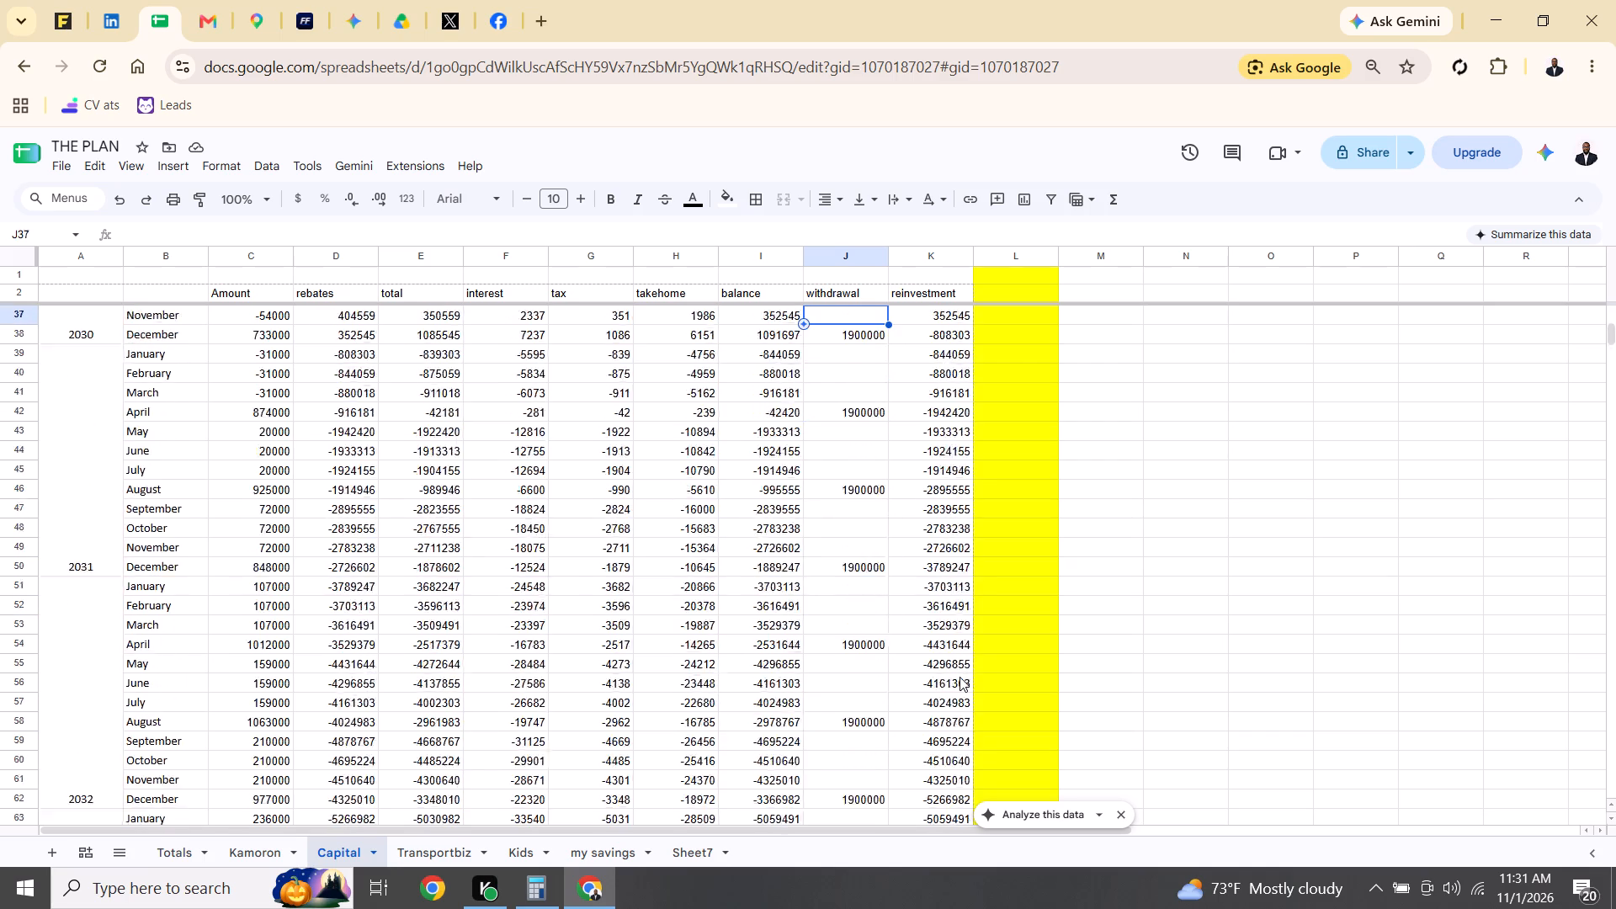
Continue reviewing the Capital sheet's withdrawals and balances back through 2030 to April.
key(Up)
key(Up)
key(Up)
key(Up)
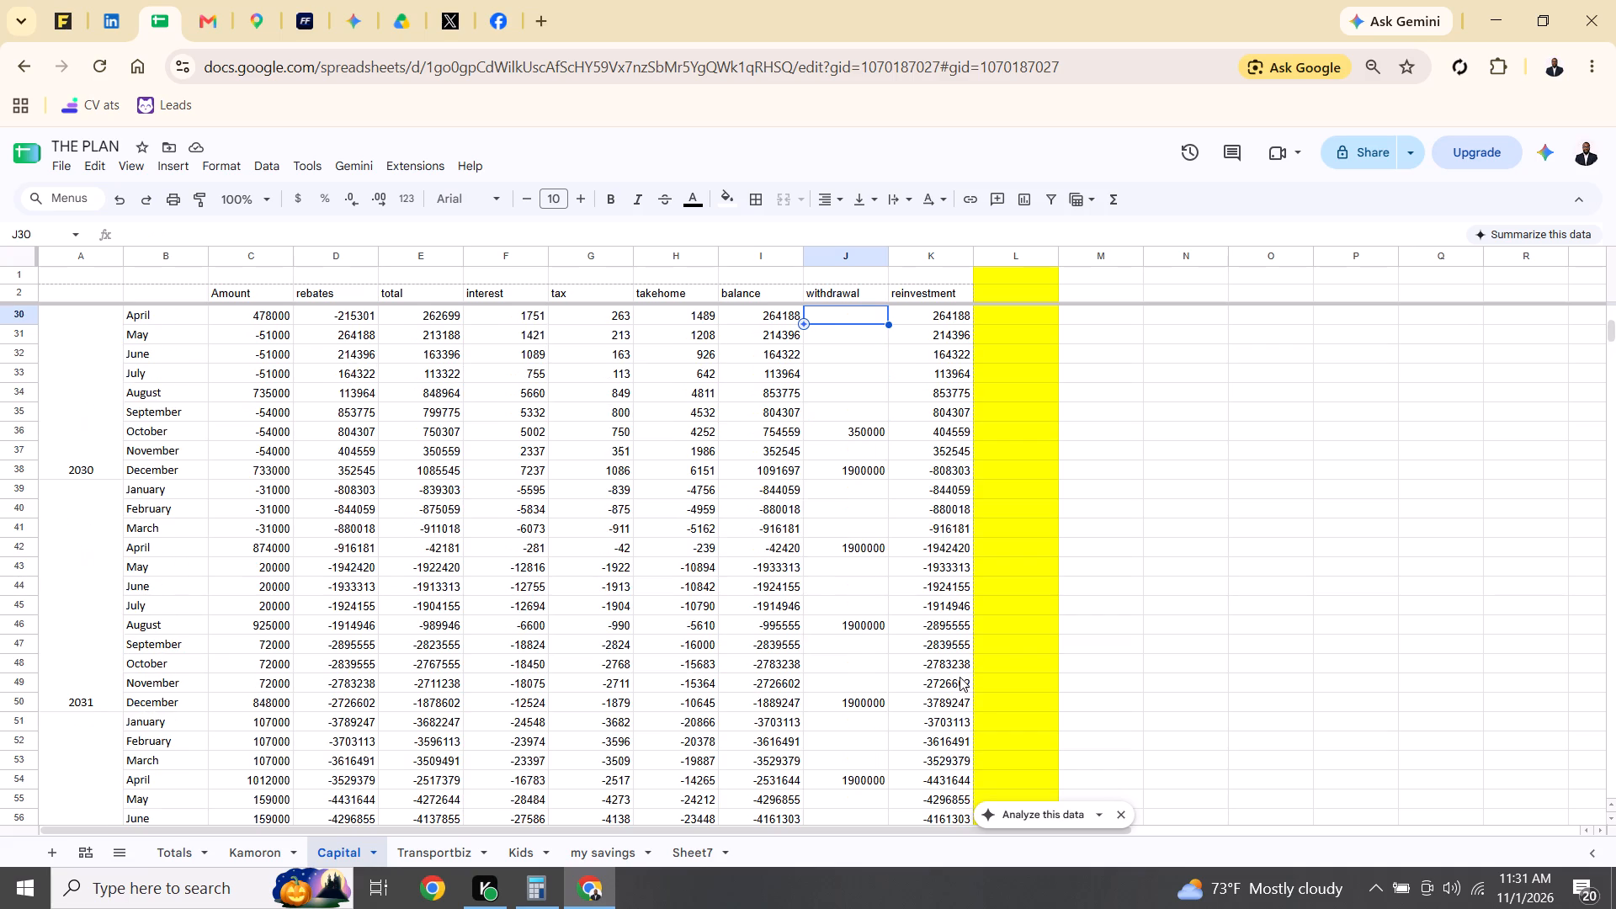
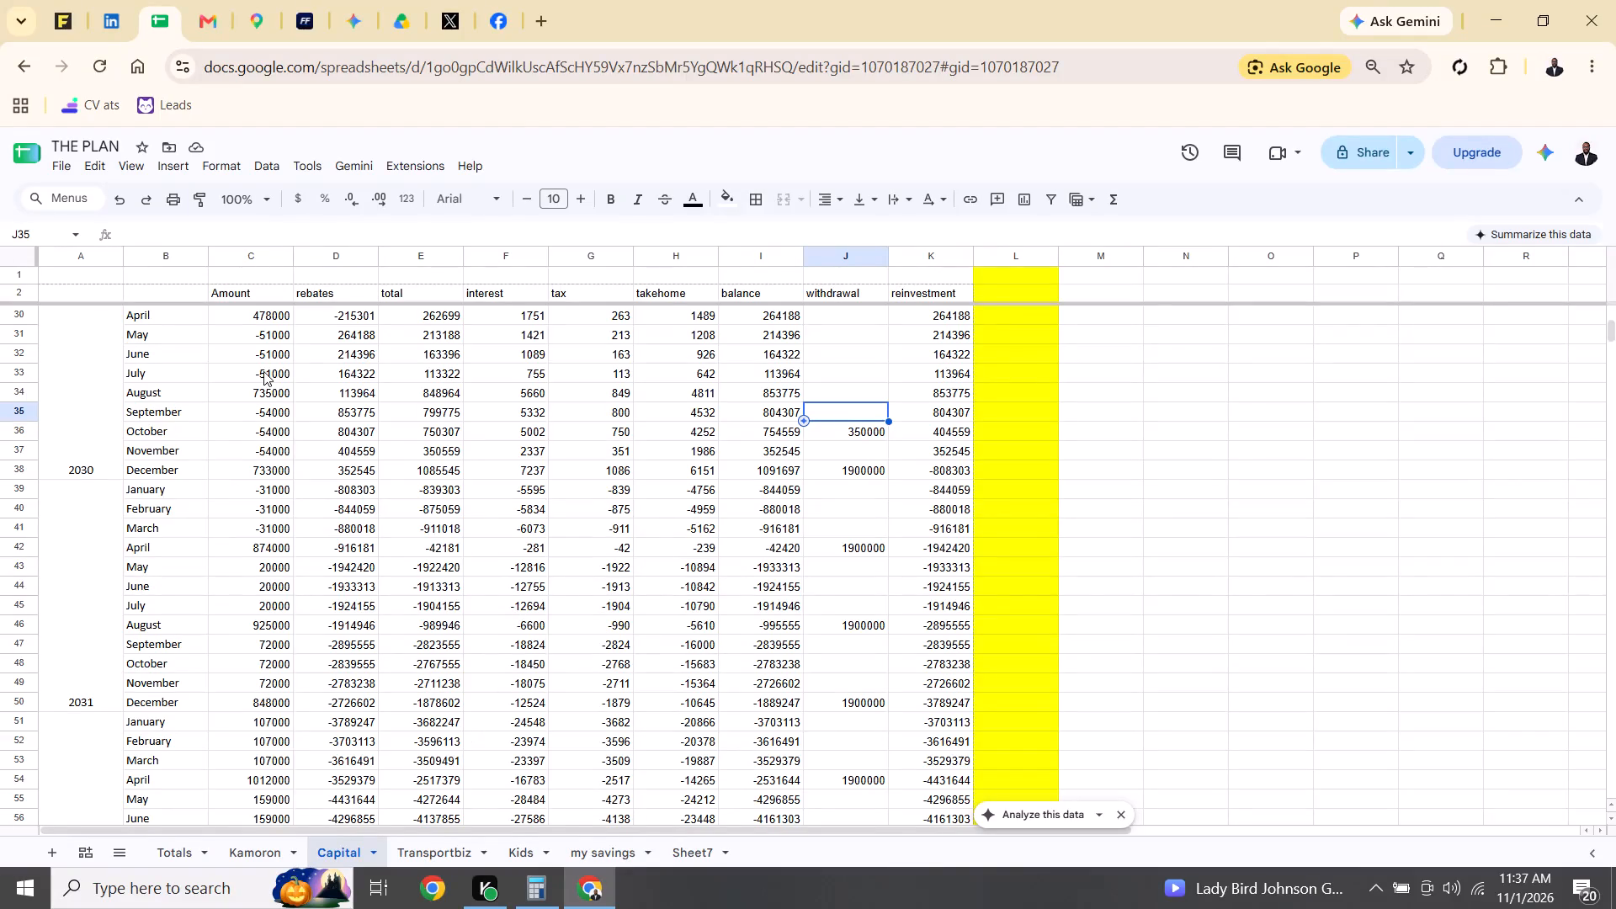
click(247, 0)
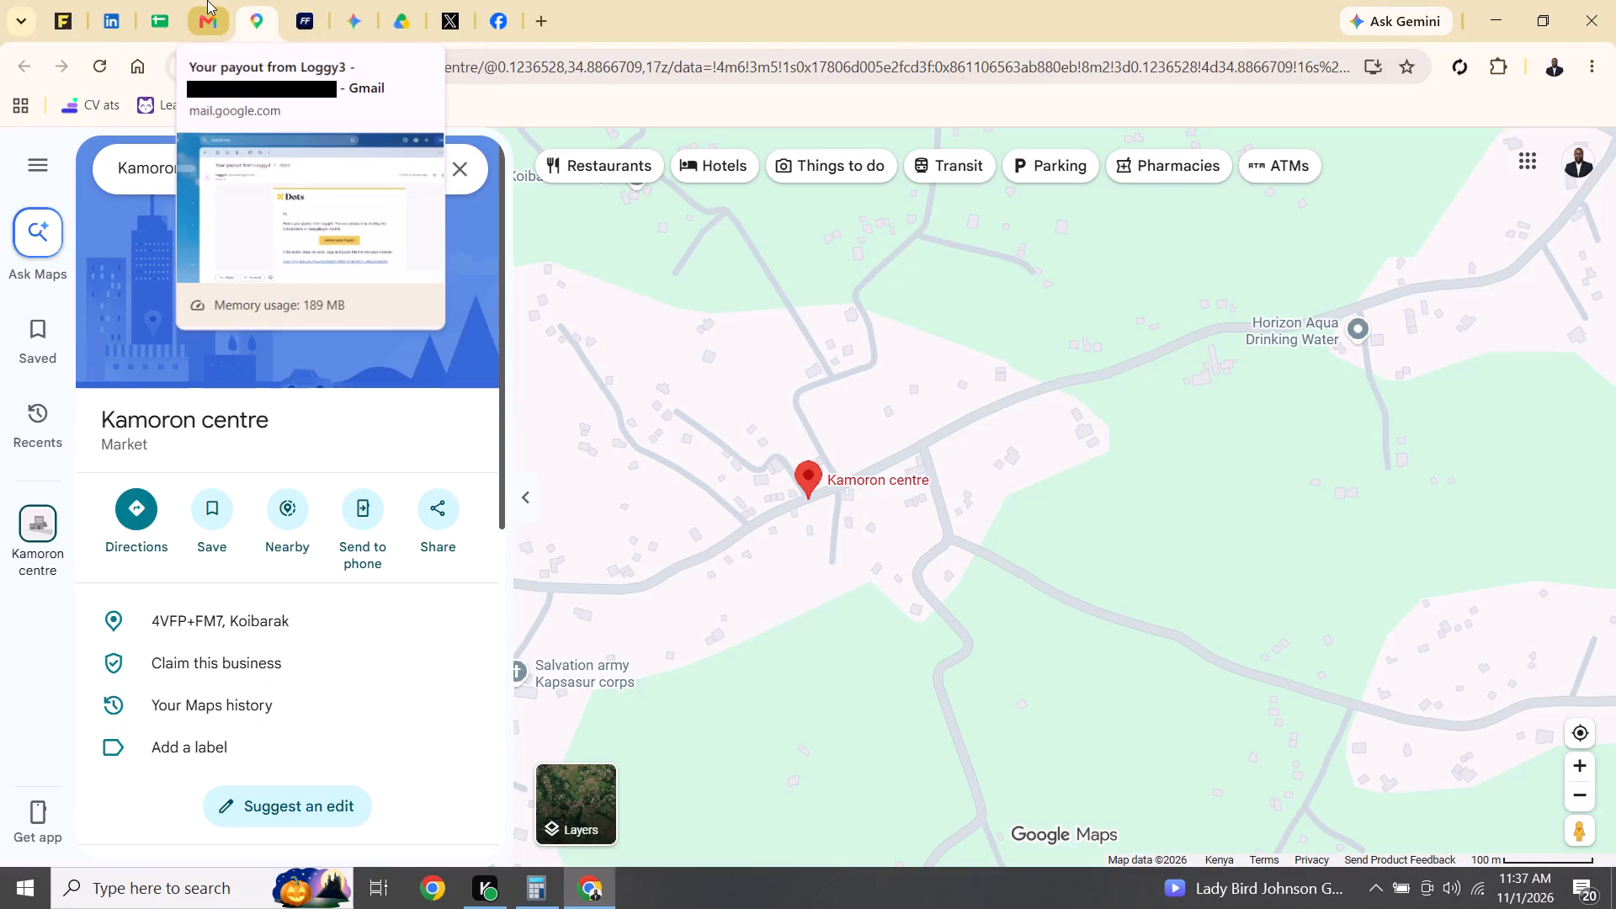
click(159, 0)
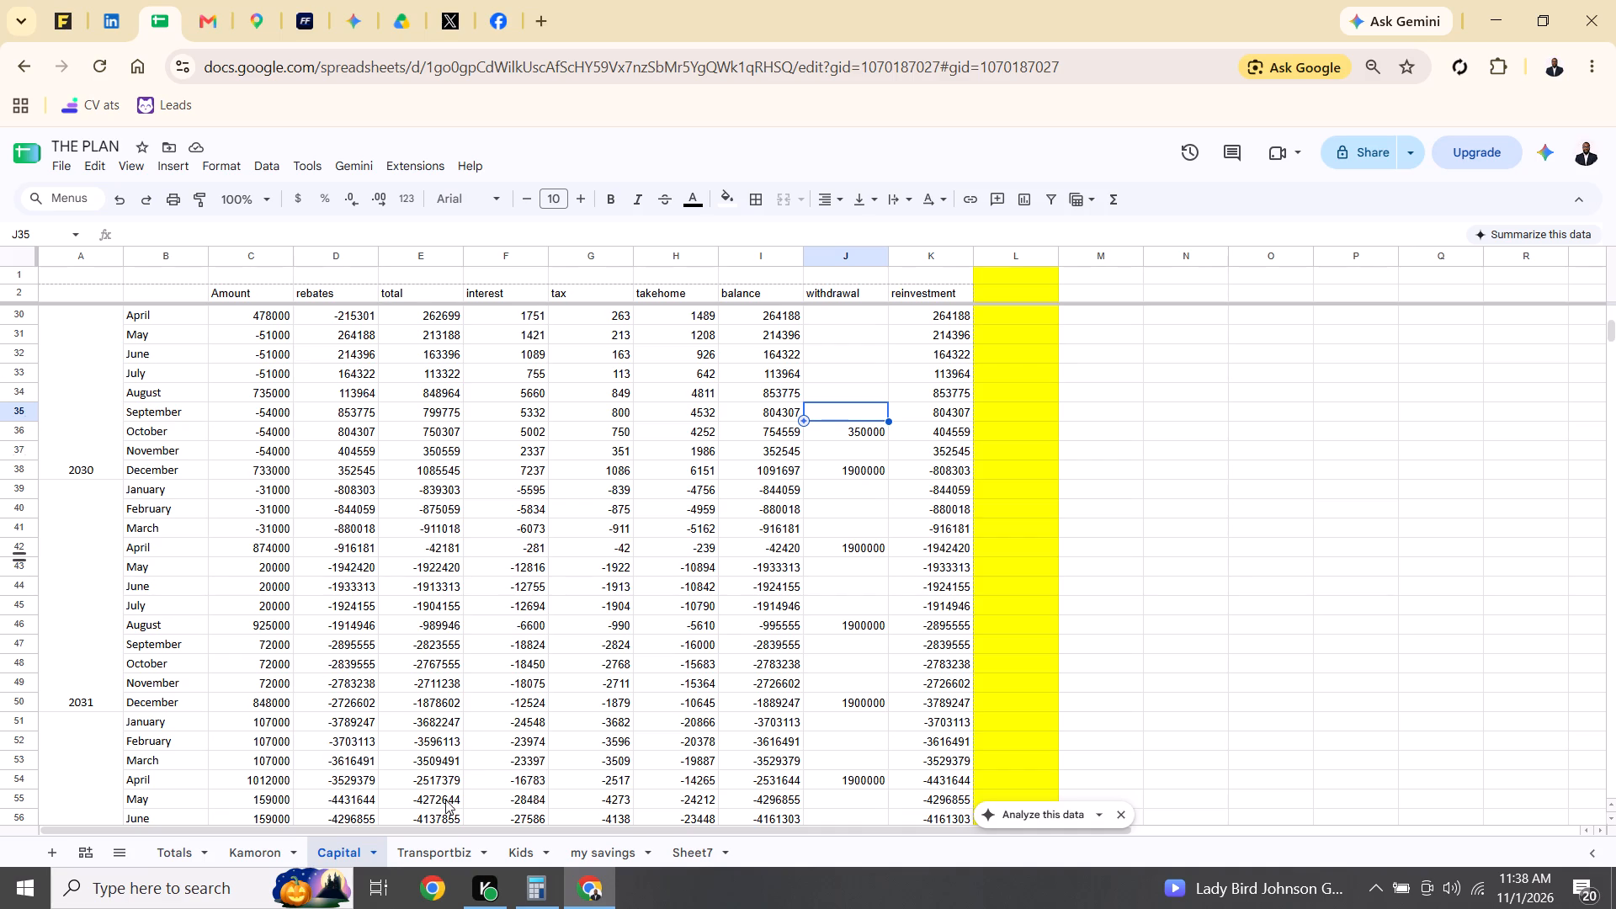
On the Transportbiz sheet, set the UBER car no for December, August and April 2032 to 1 each.
click(439, 837)
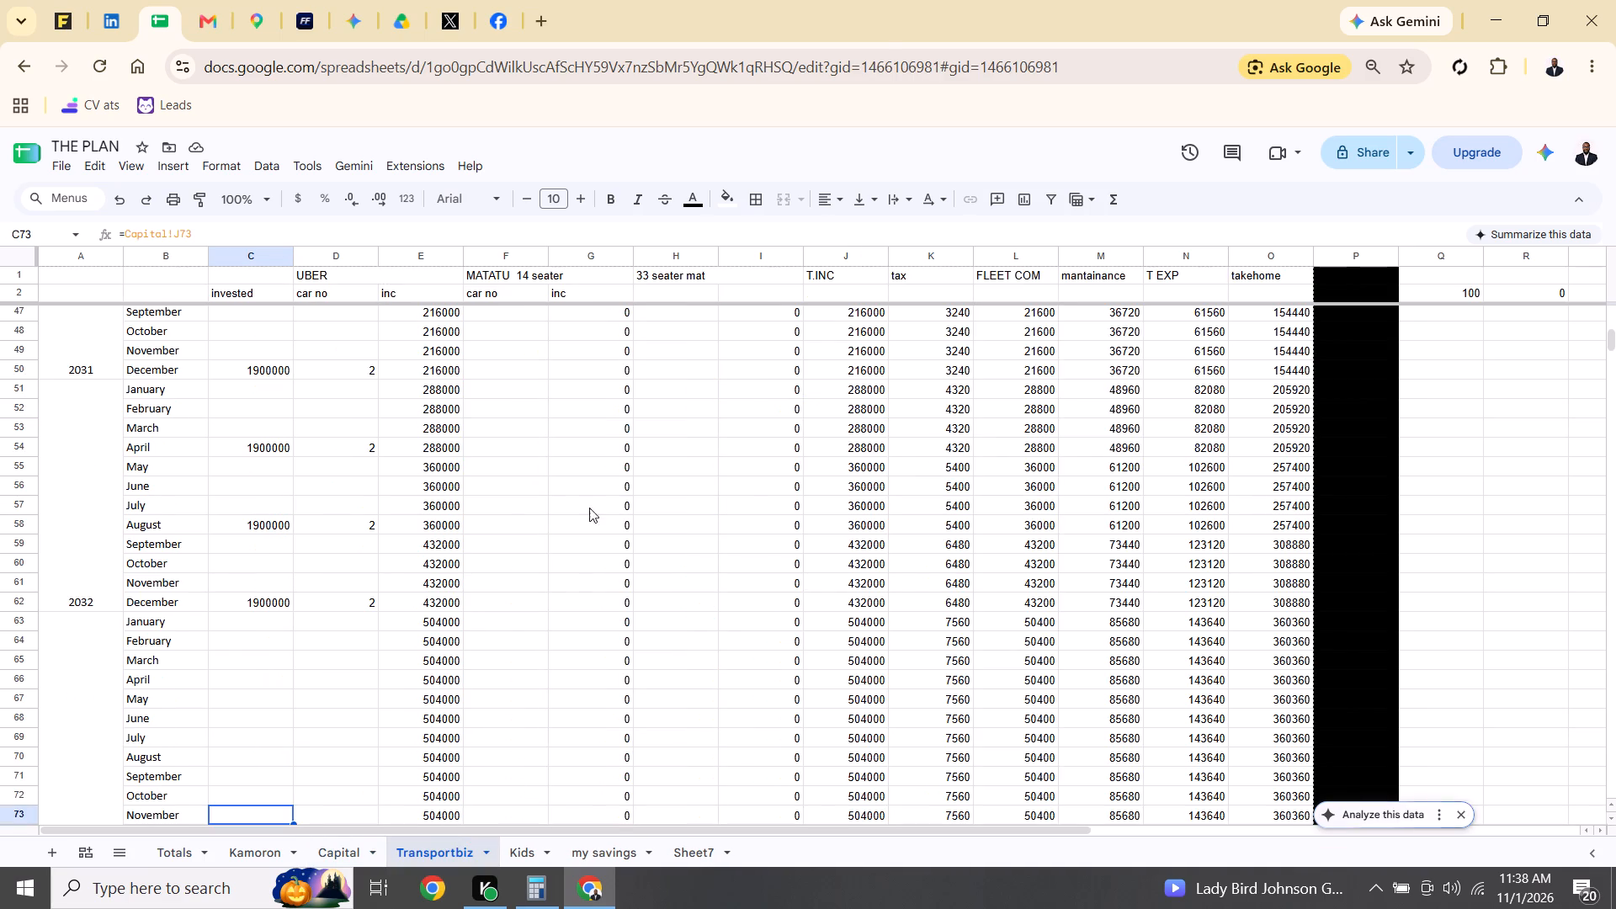
click(373, 598)
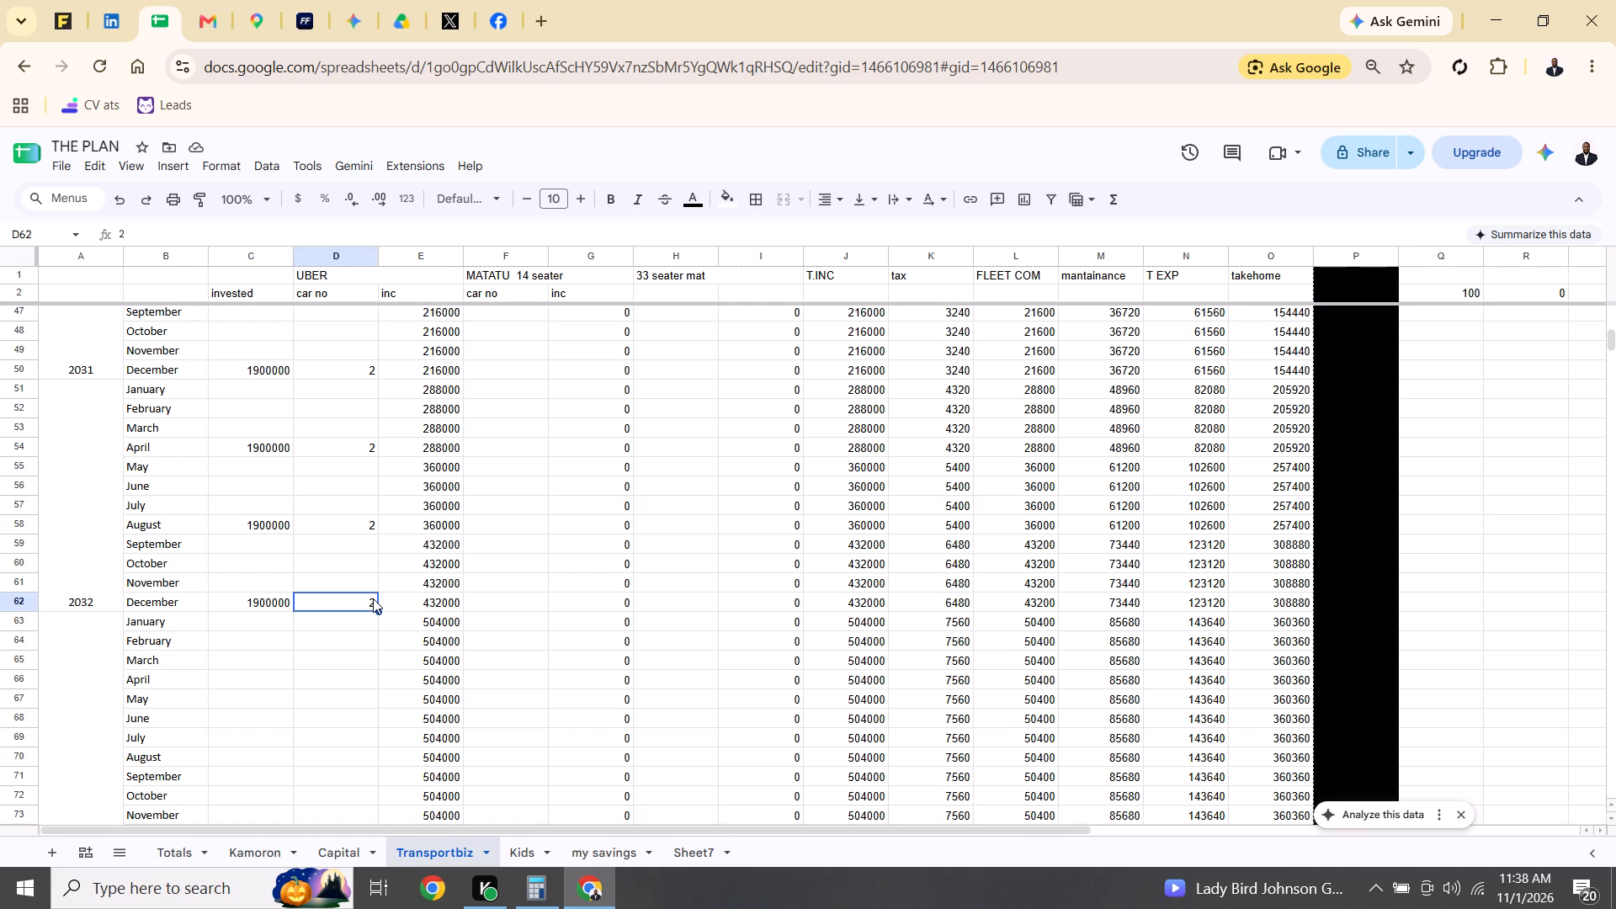
key(1)
key(Up)
key(Up)
key(Up)
key(Up)
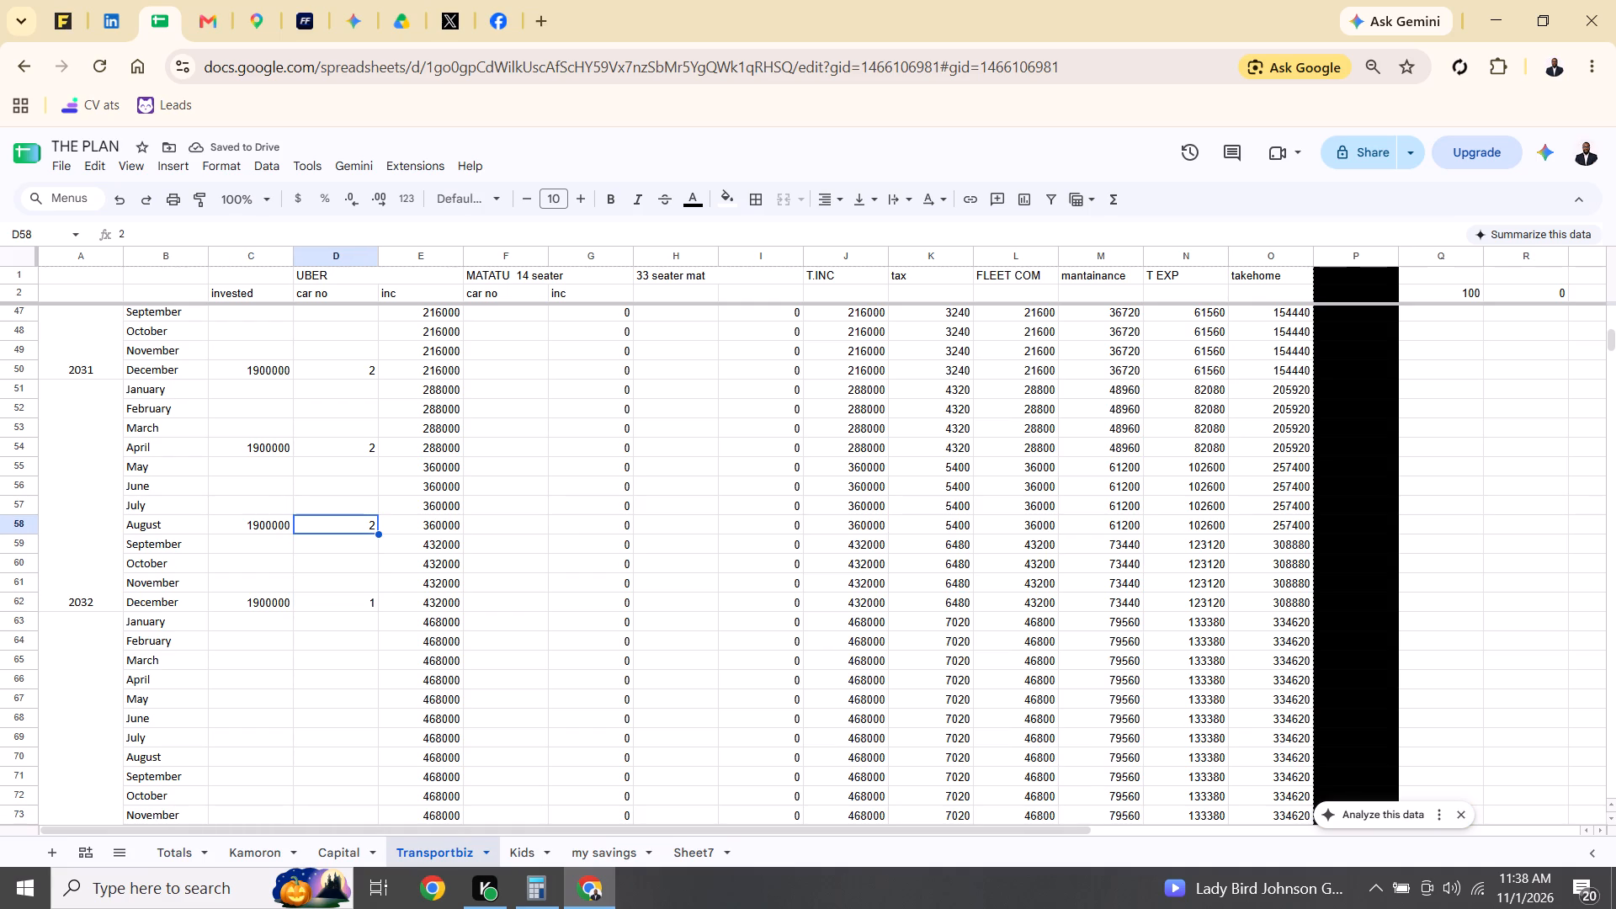
key(1)
key(Up)
key(Up)
key(Up)
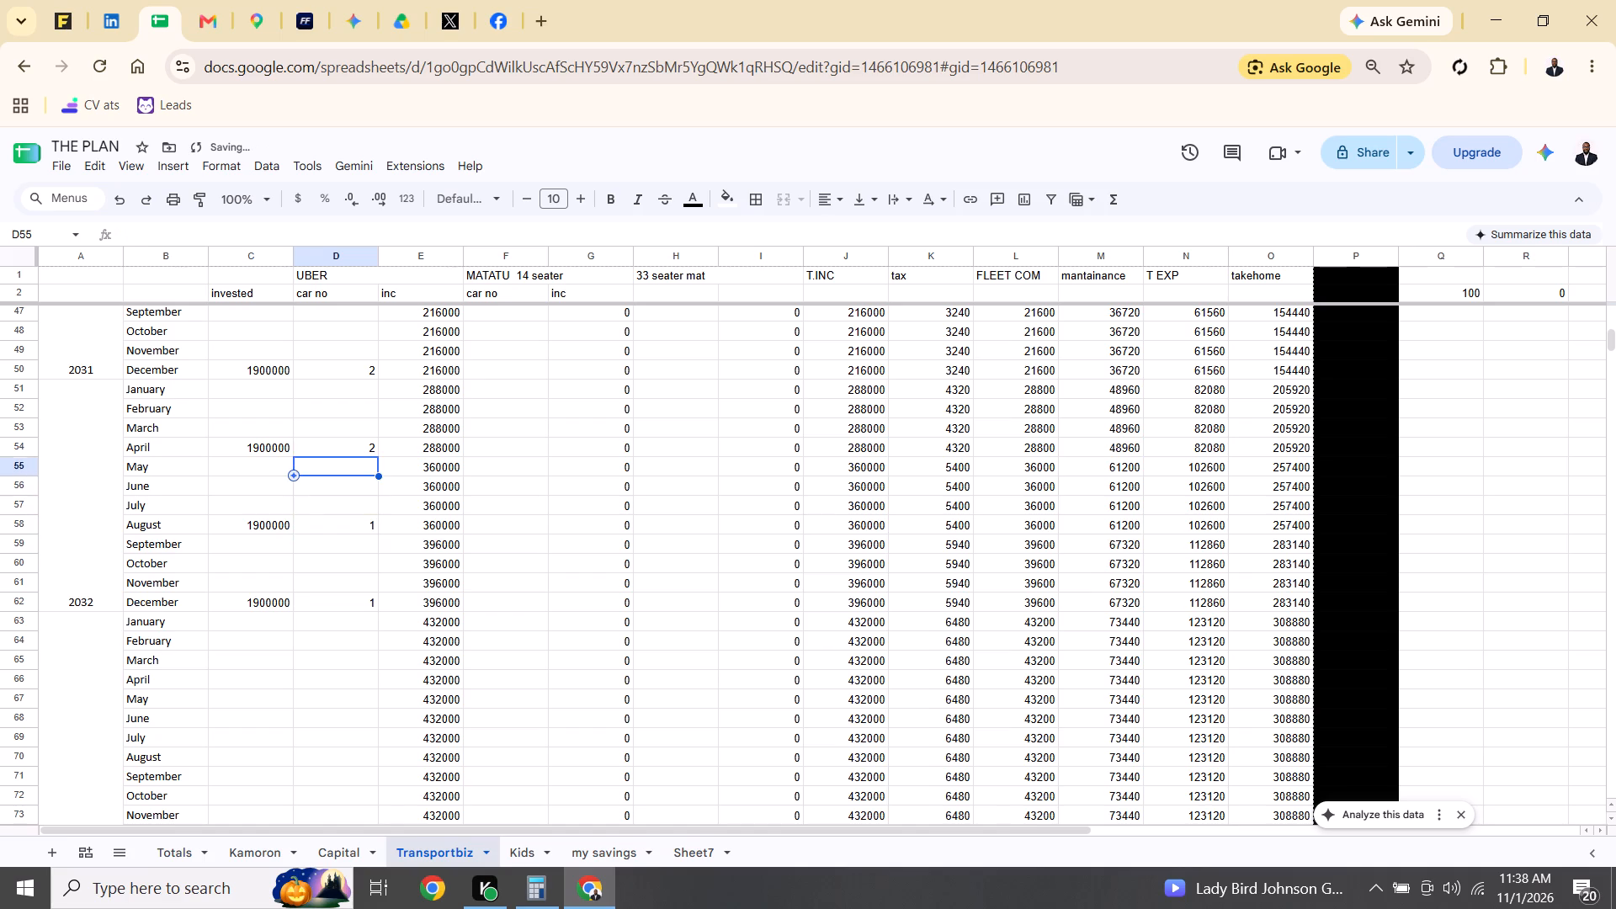
key(Up)
key(1)
key(Up)
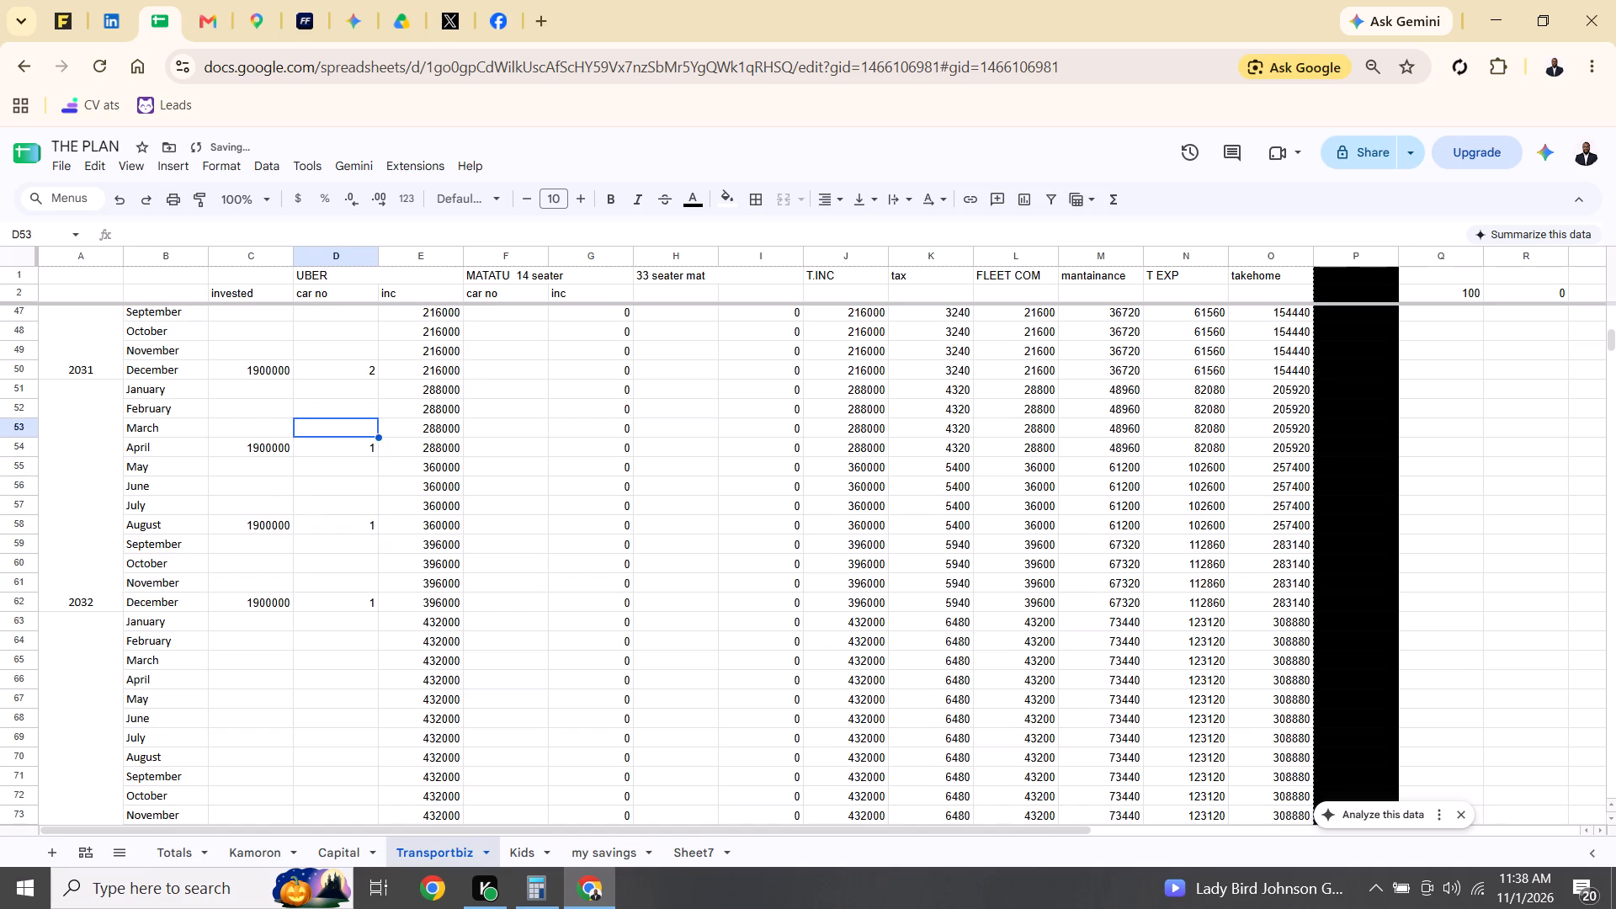
Set the UBER car no for December 2031 and August 2031 to 1 each.
key(Up)
key(Up)
key(Up)
key(1)
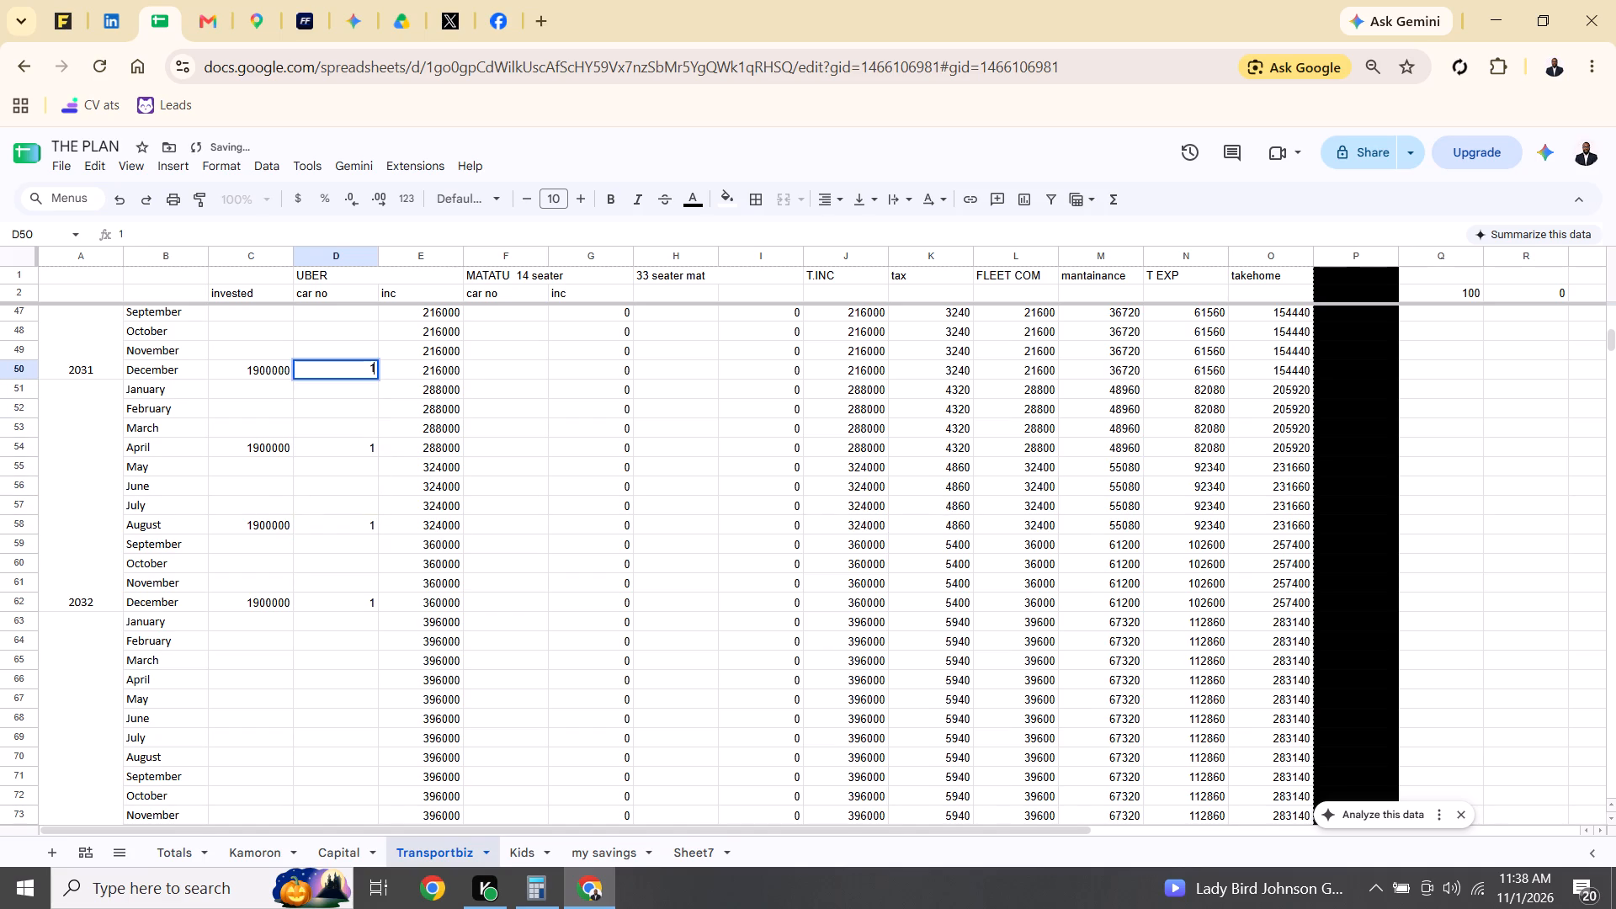
key(Up)
key(Up)
key(Up)
key(Up)
key(Up)
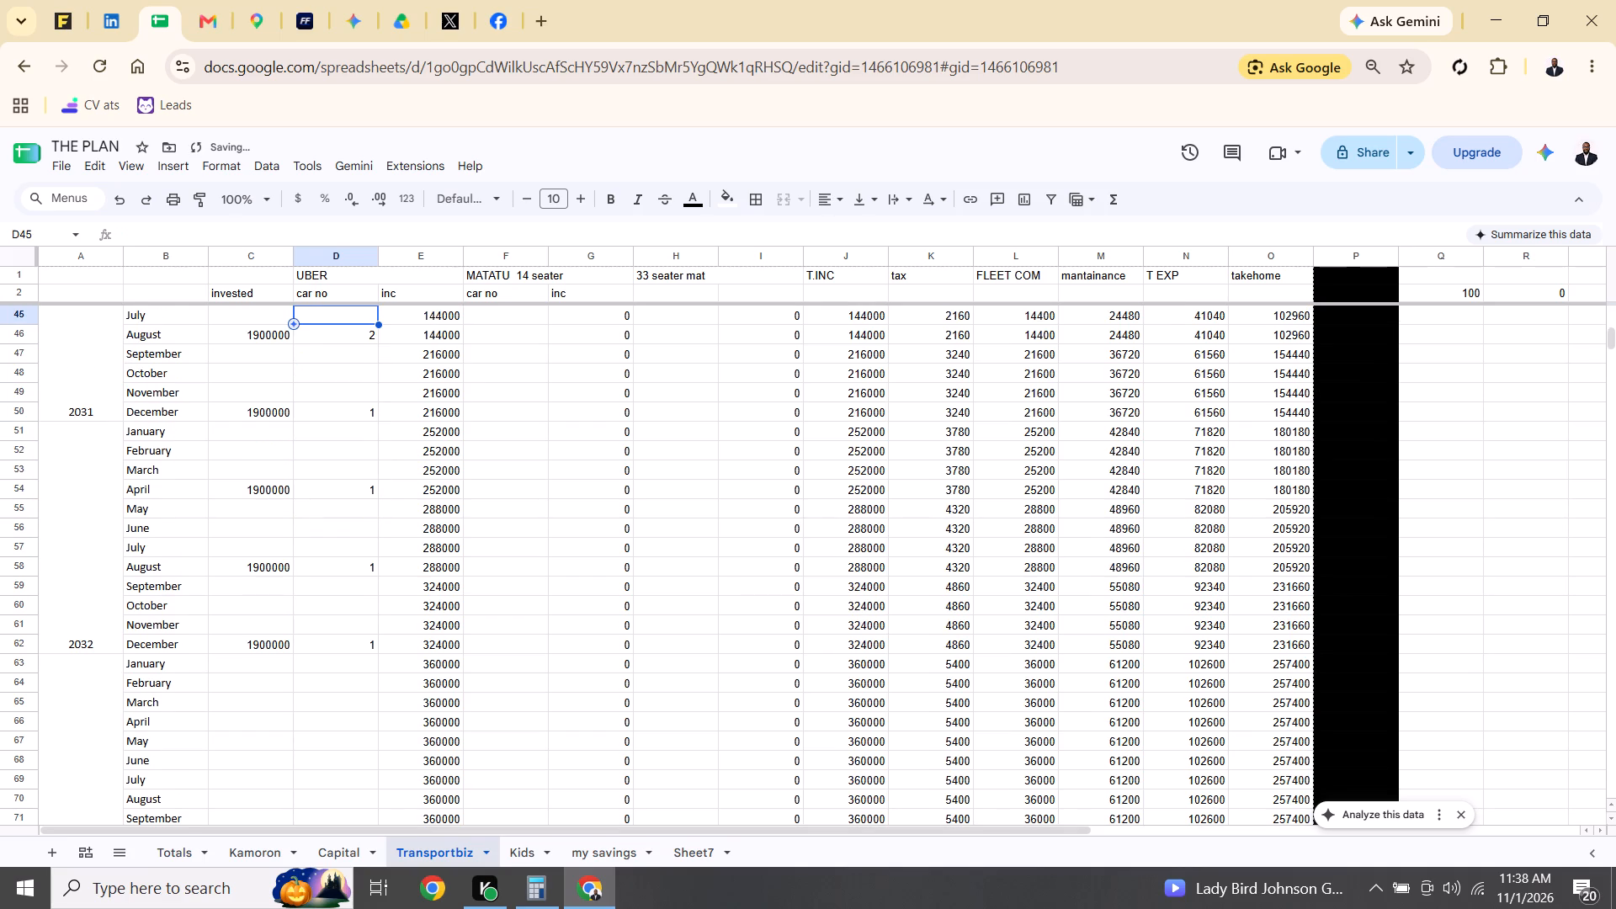
key(Down)
key(1)
key(Up)
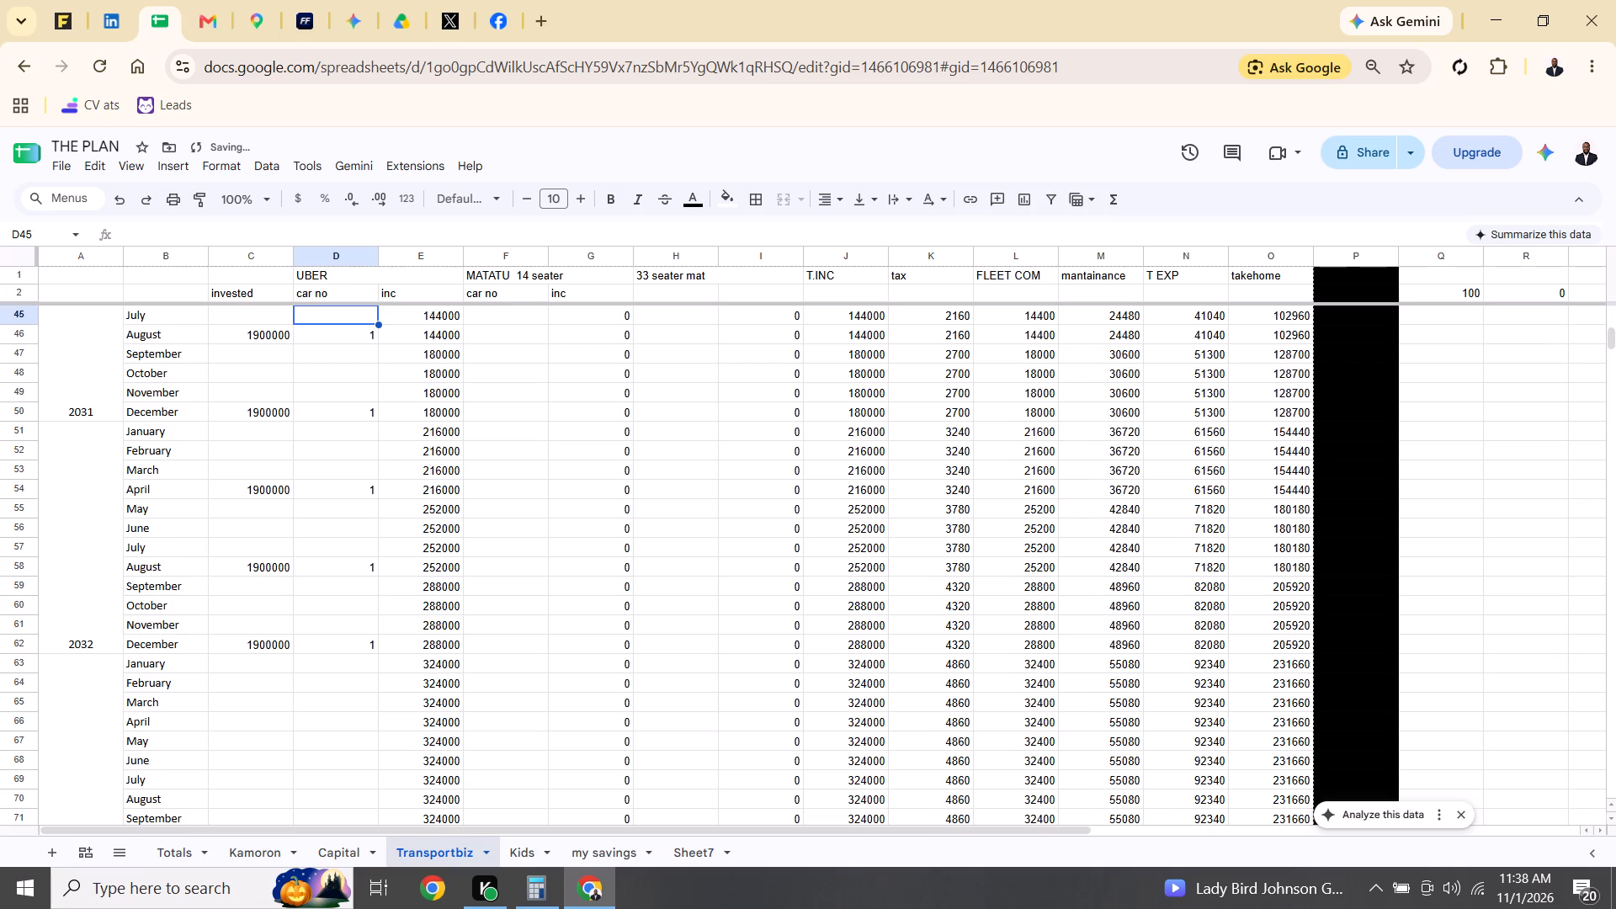
Set the UBER car no for December 2030 to 1.
key(Up)
key(Up)
key(Up)
key(Up)
key(Up)
key(Up)
key(Up)
key(Up)
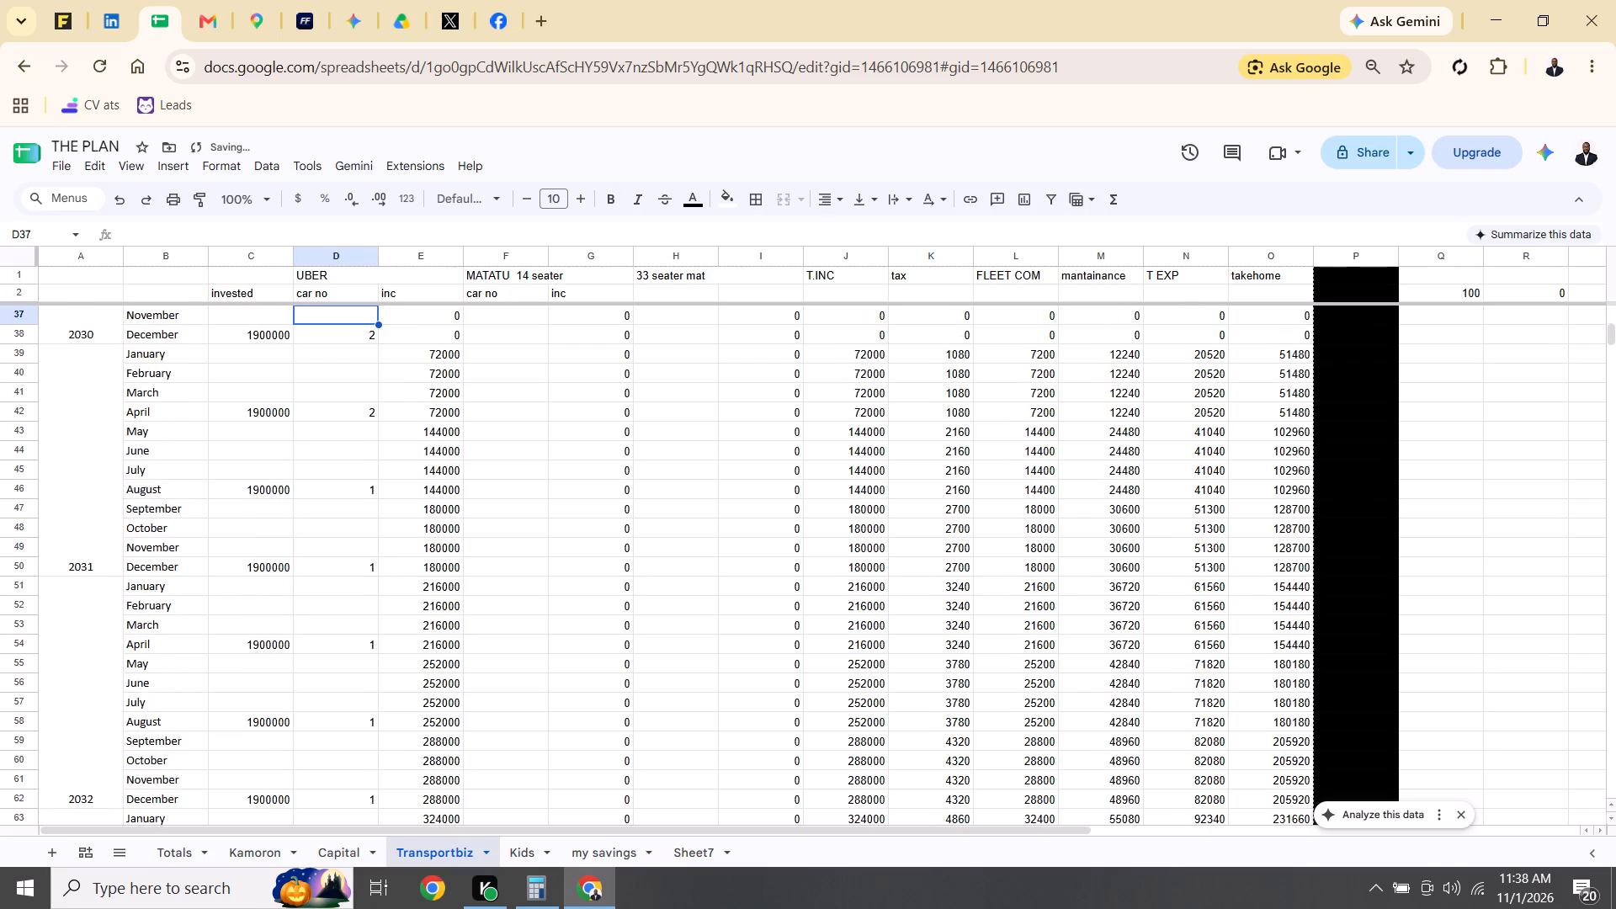
key(Up)
key(Up)
key(Up)
key(Down)
key(Down)
key(Down)
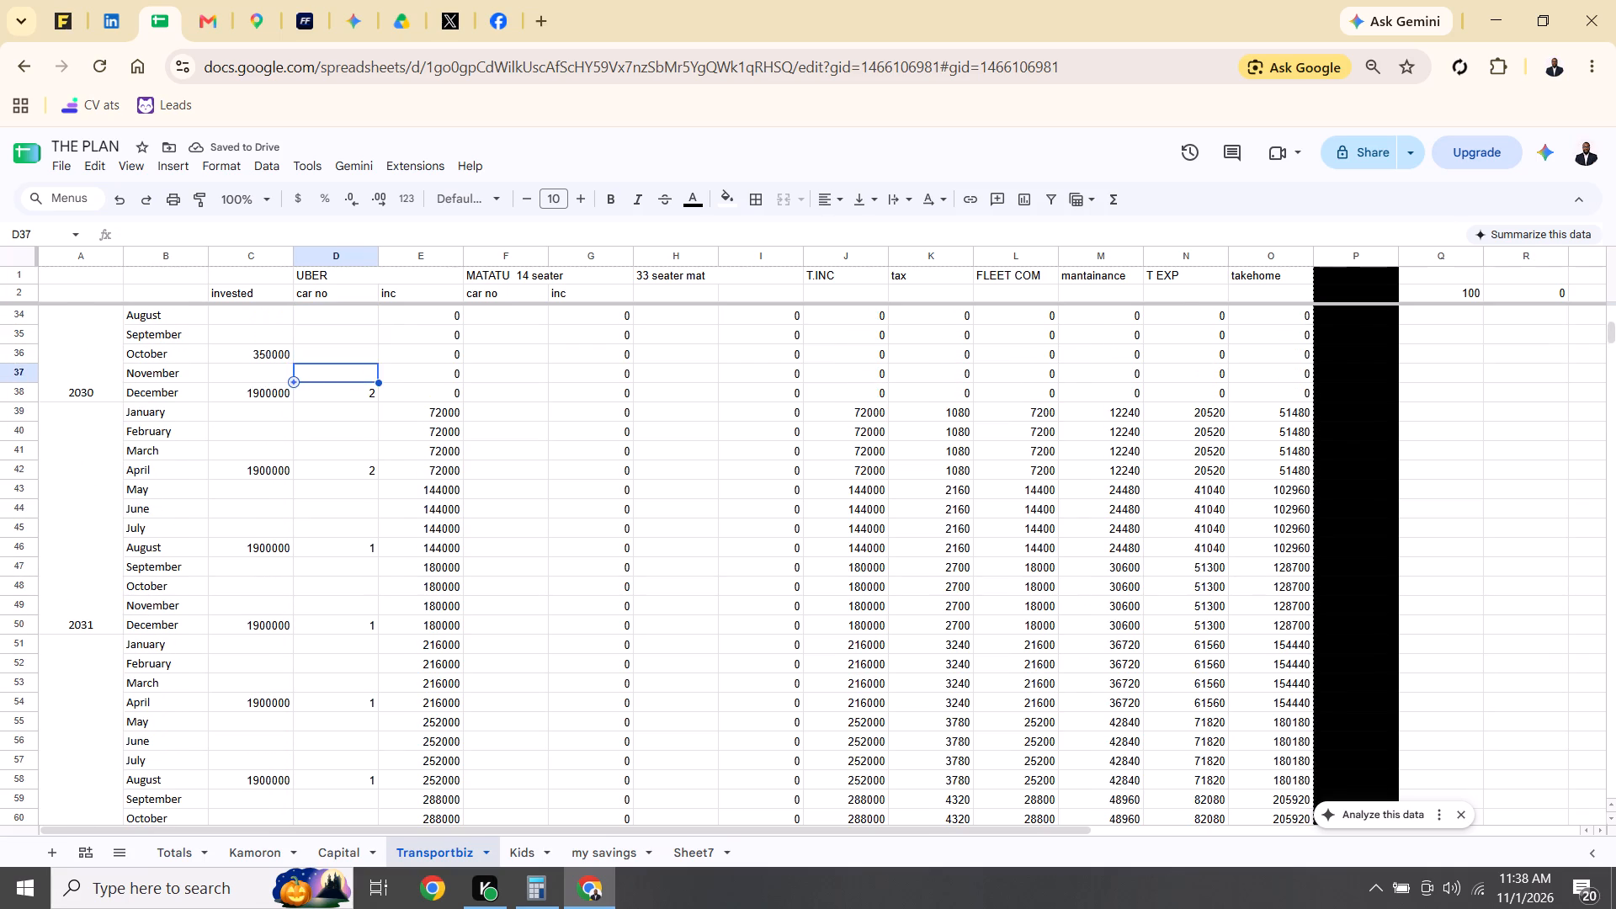
key(Down)
key(1)
key(Down)
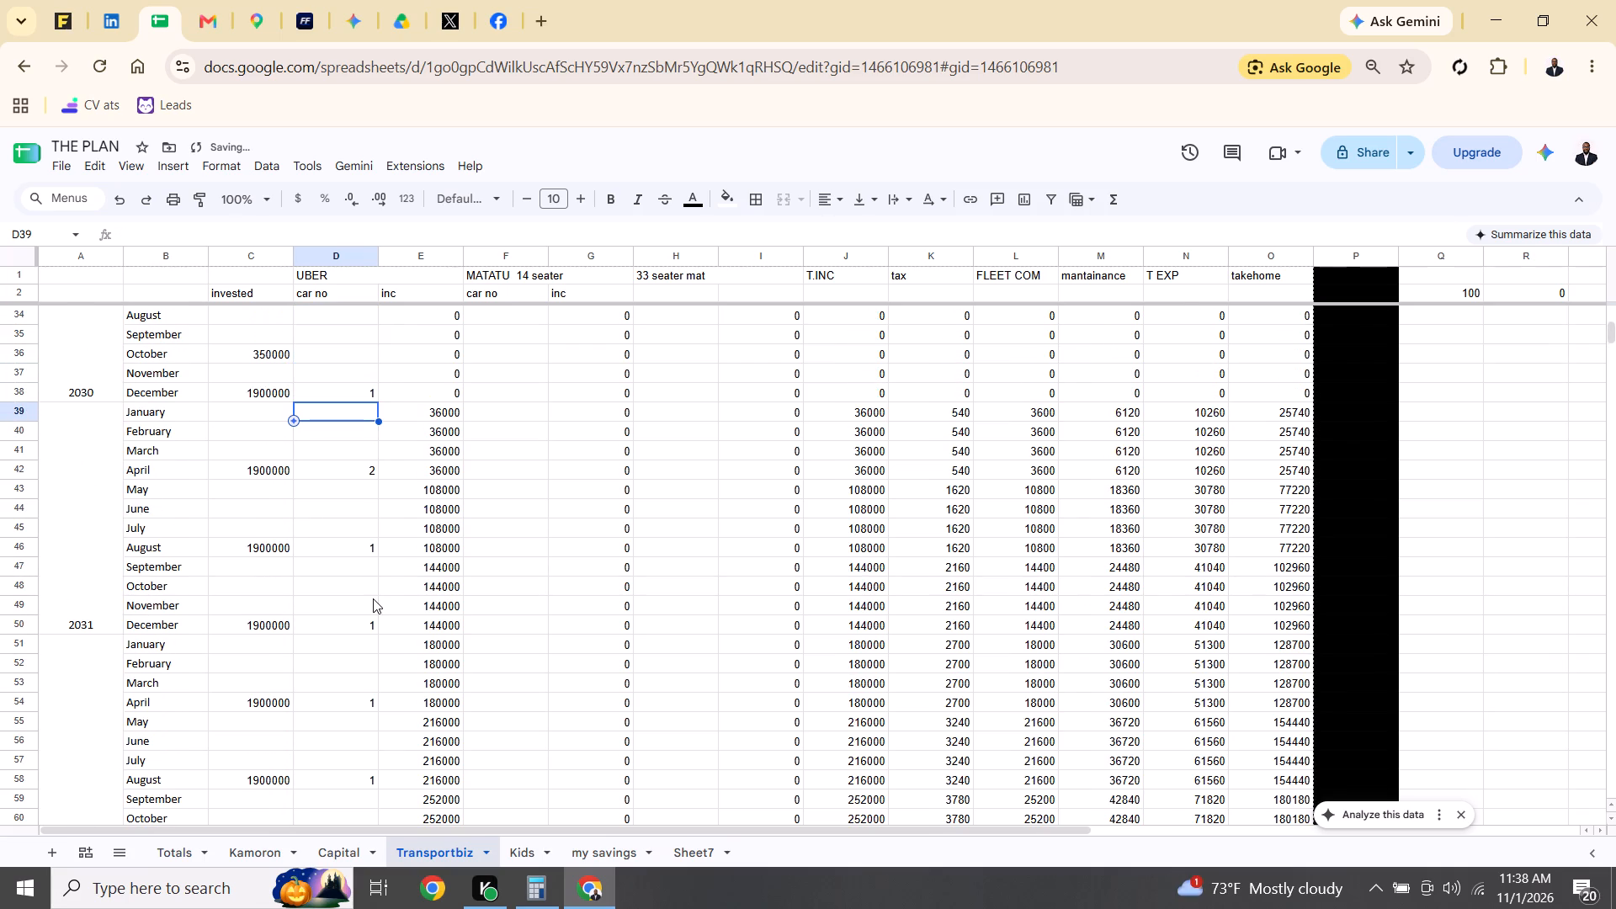
Set the UBER car no for April 2031 to 1.
key(Down)
key(Down)
key(Down)
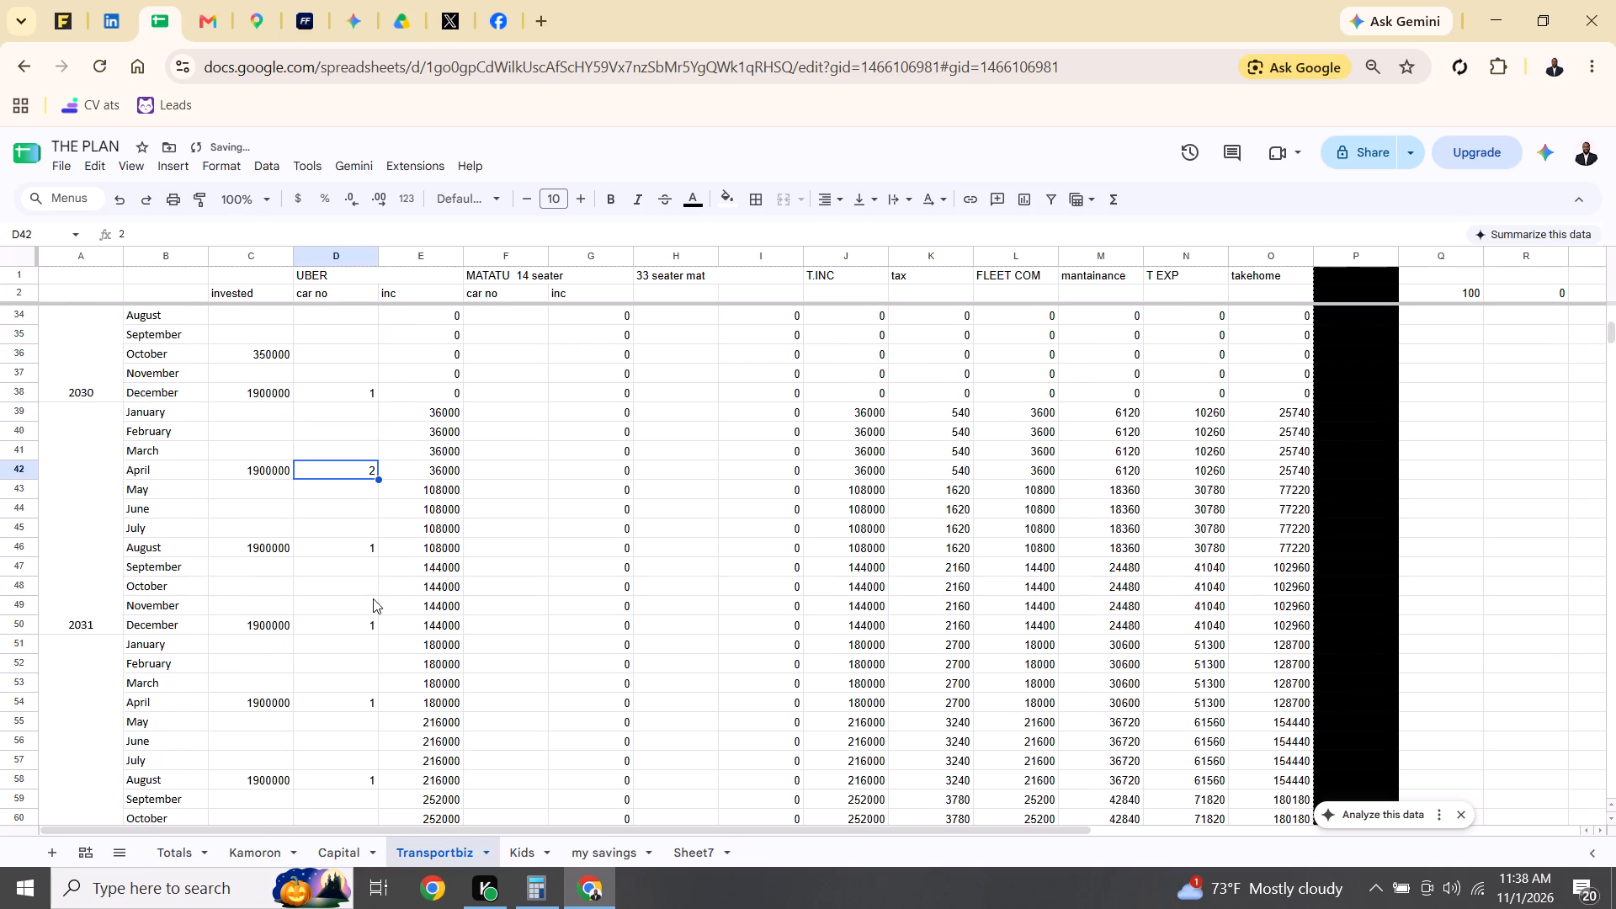
key(1)
key(Down)
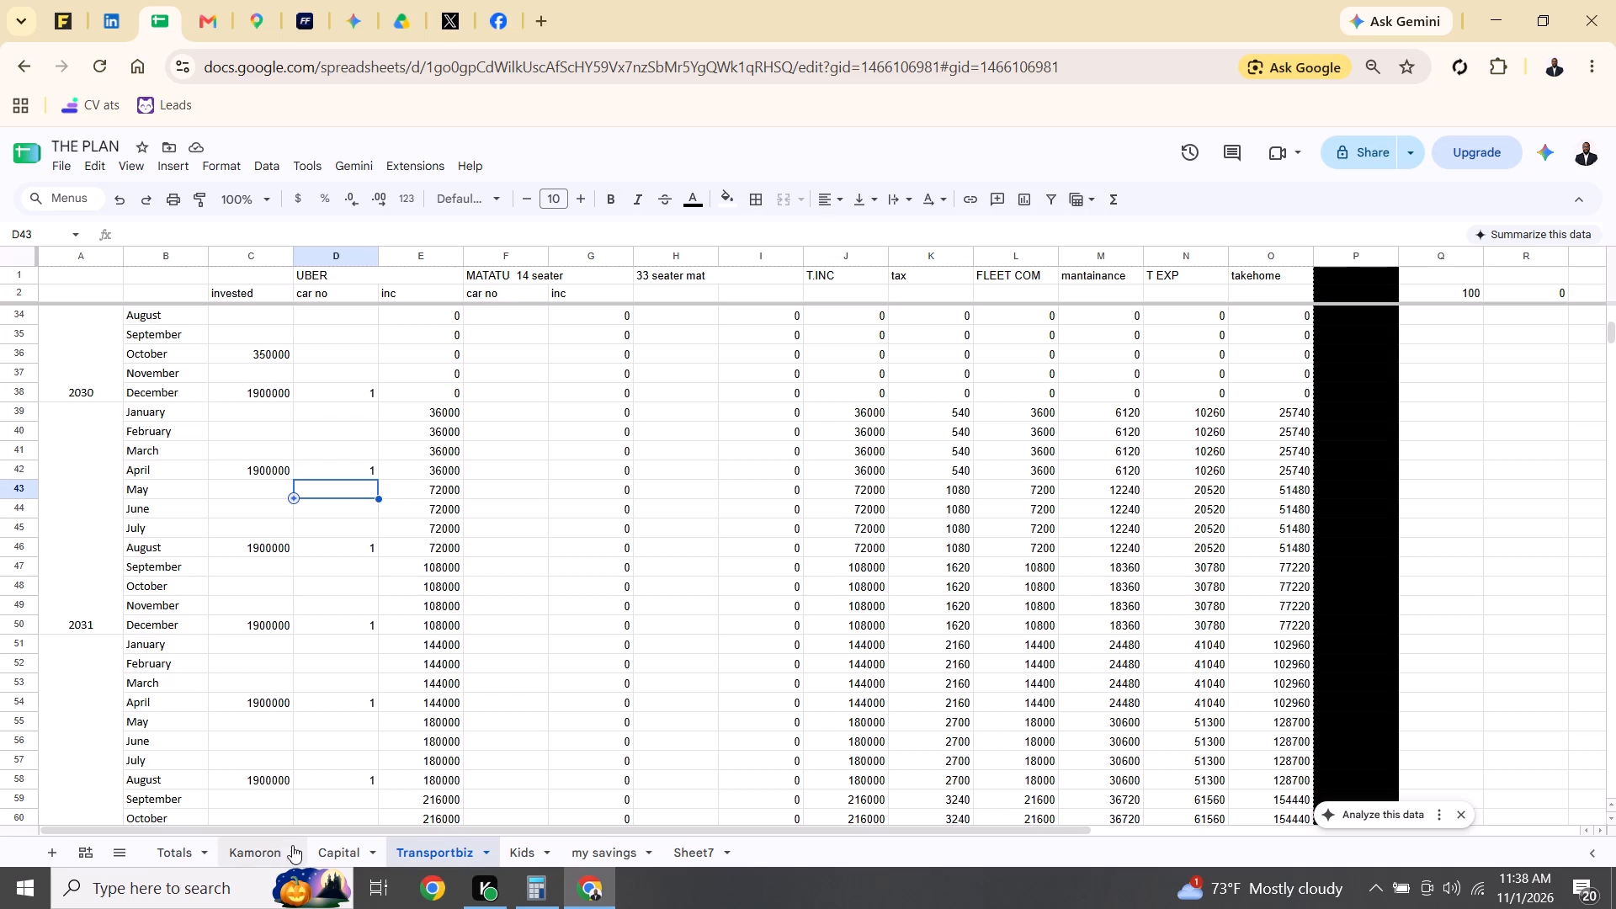
On the Capital sheet, set the withdrawals for December 2030 and April 2031 to 850000 each.
click(337, 843)
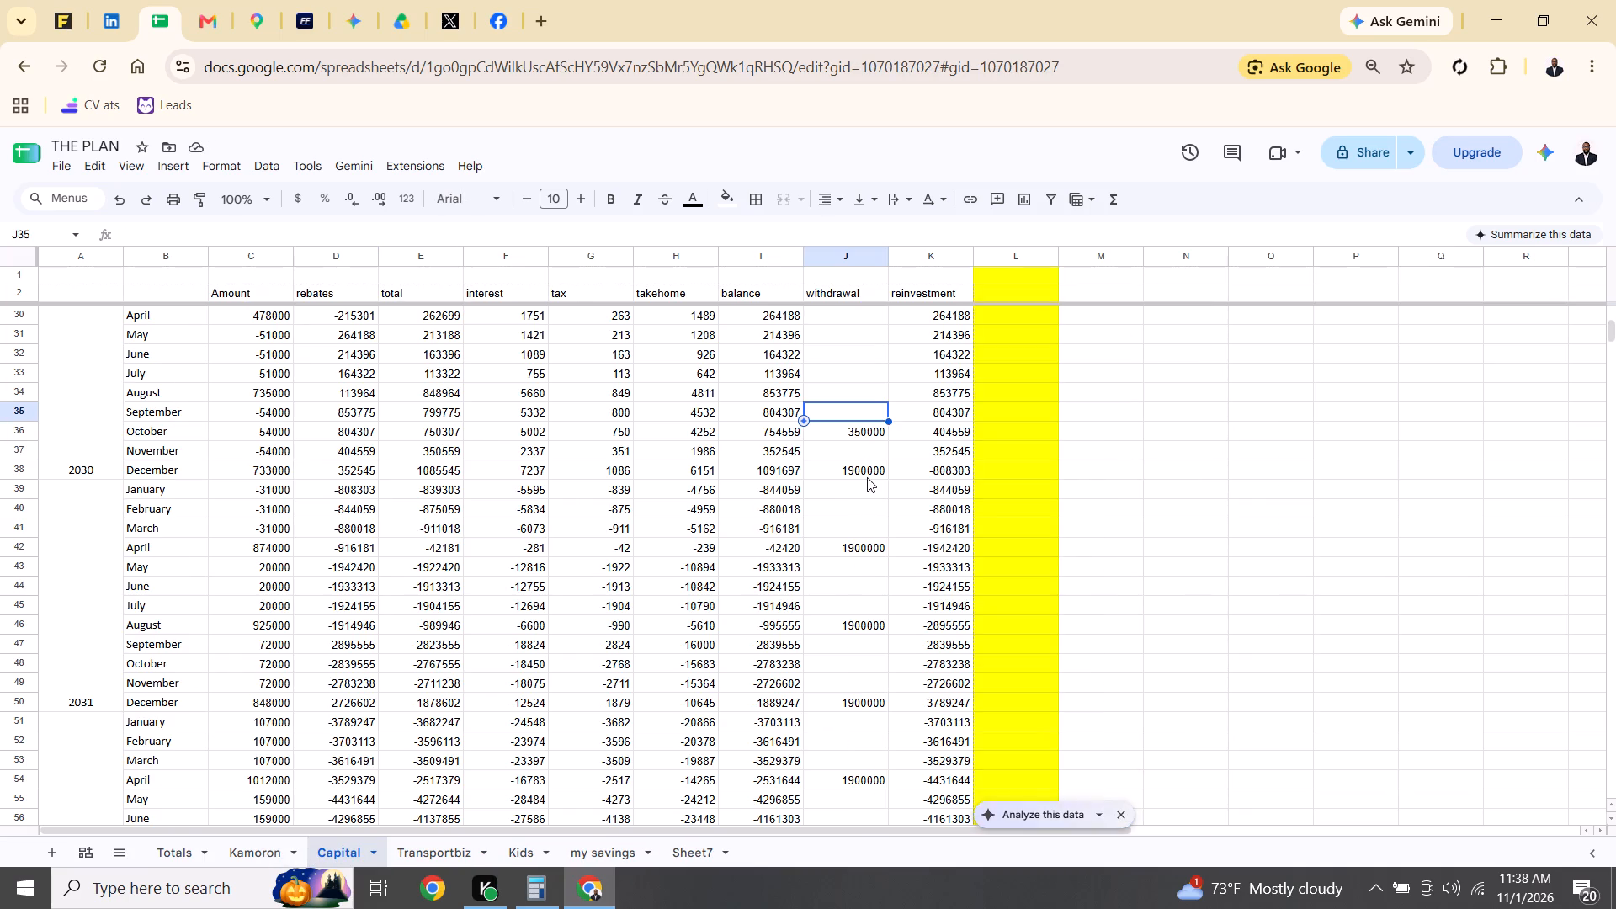
click(864, 472)
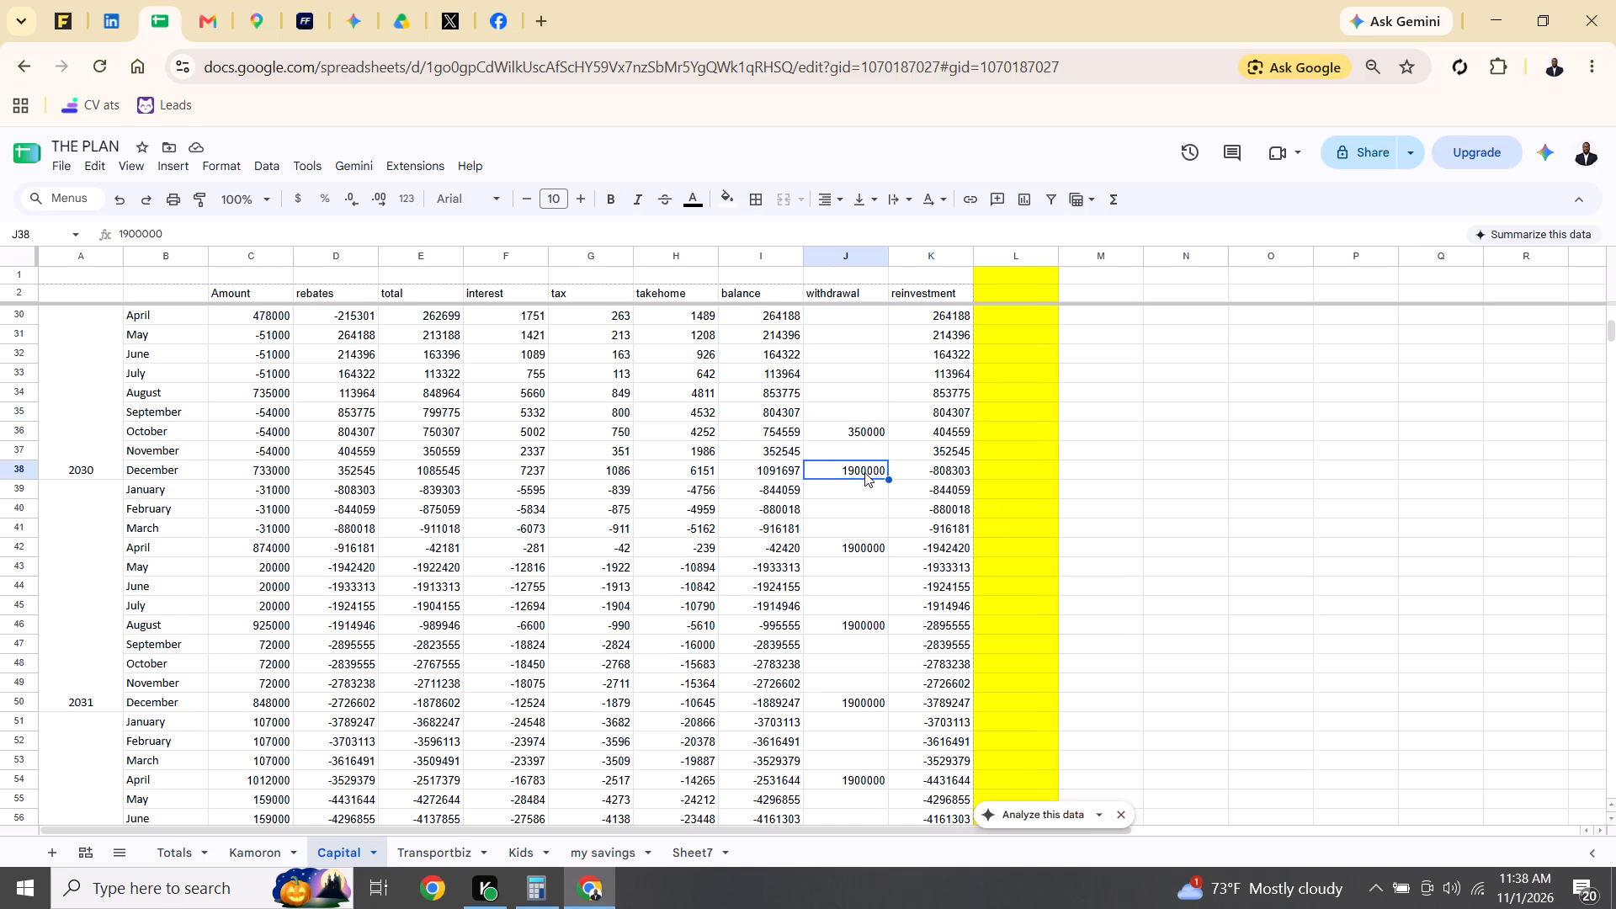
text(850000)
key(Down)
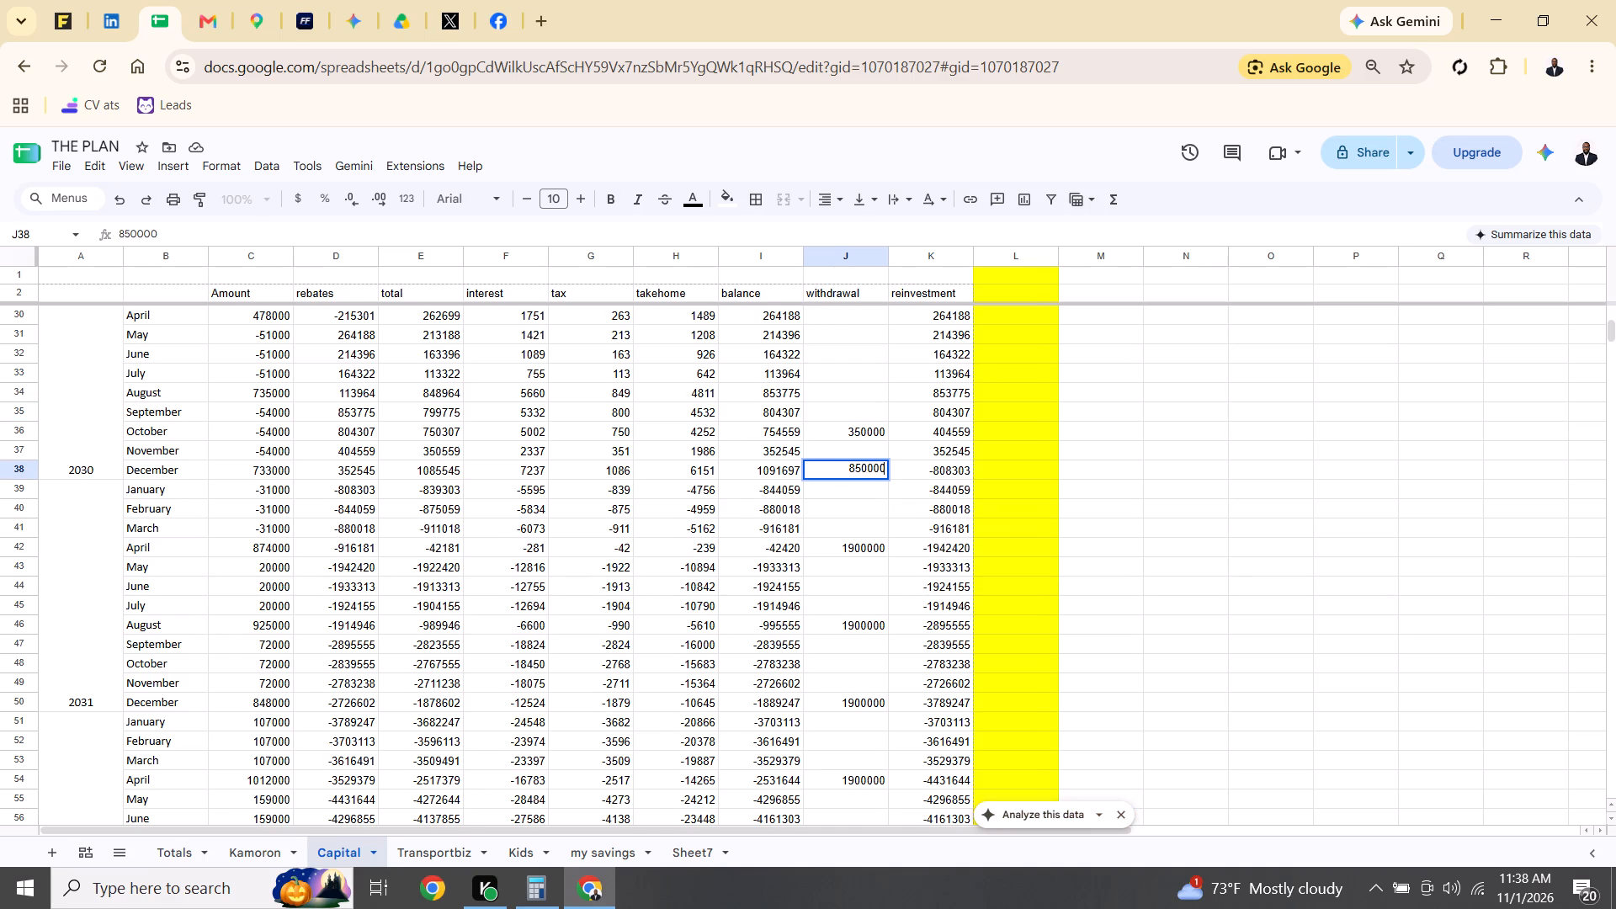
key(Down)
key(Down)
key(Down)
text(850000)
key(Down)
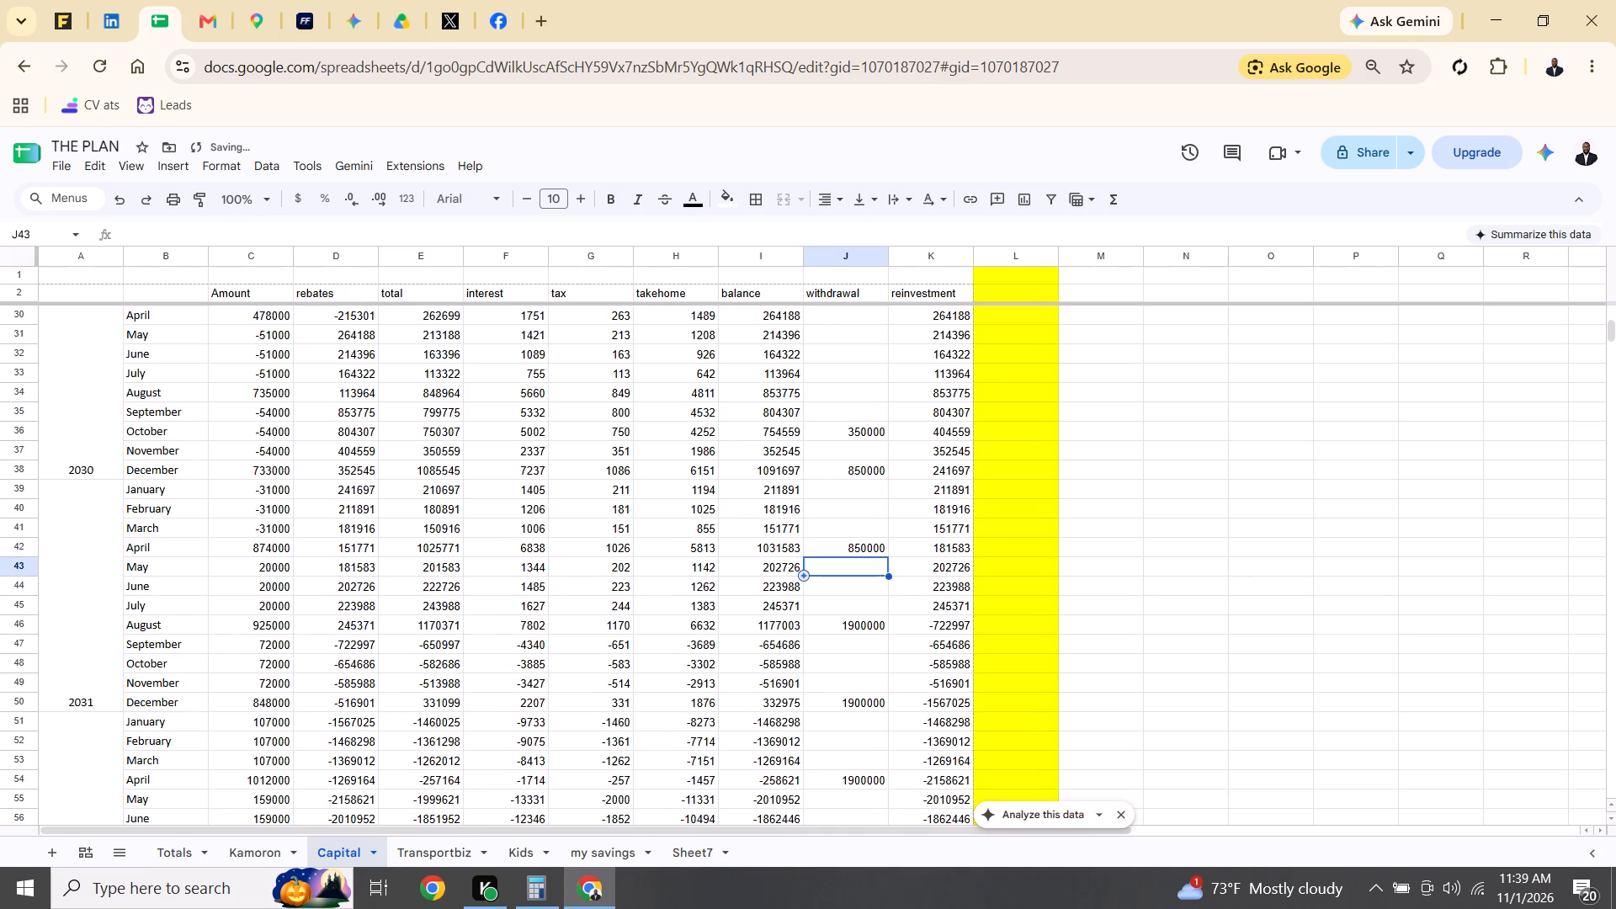
Set the Capital withdrawals for August 2031 and December 2031 to 850000 each.
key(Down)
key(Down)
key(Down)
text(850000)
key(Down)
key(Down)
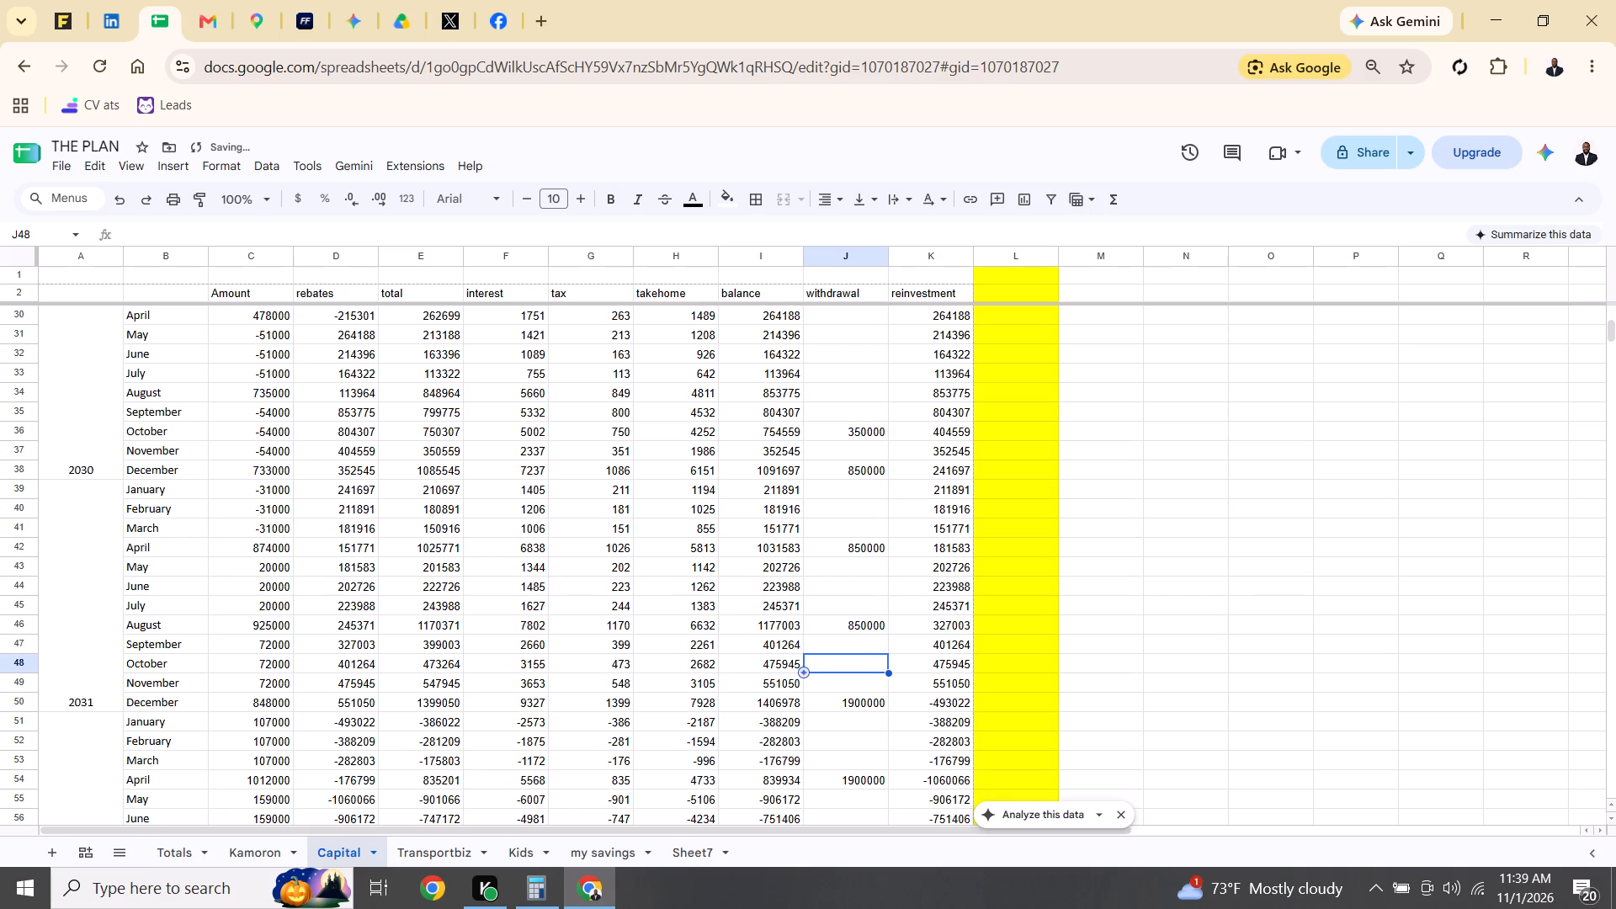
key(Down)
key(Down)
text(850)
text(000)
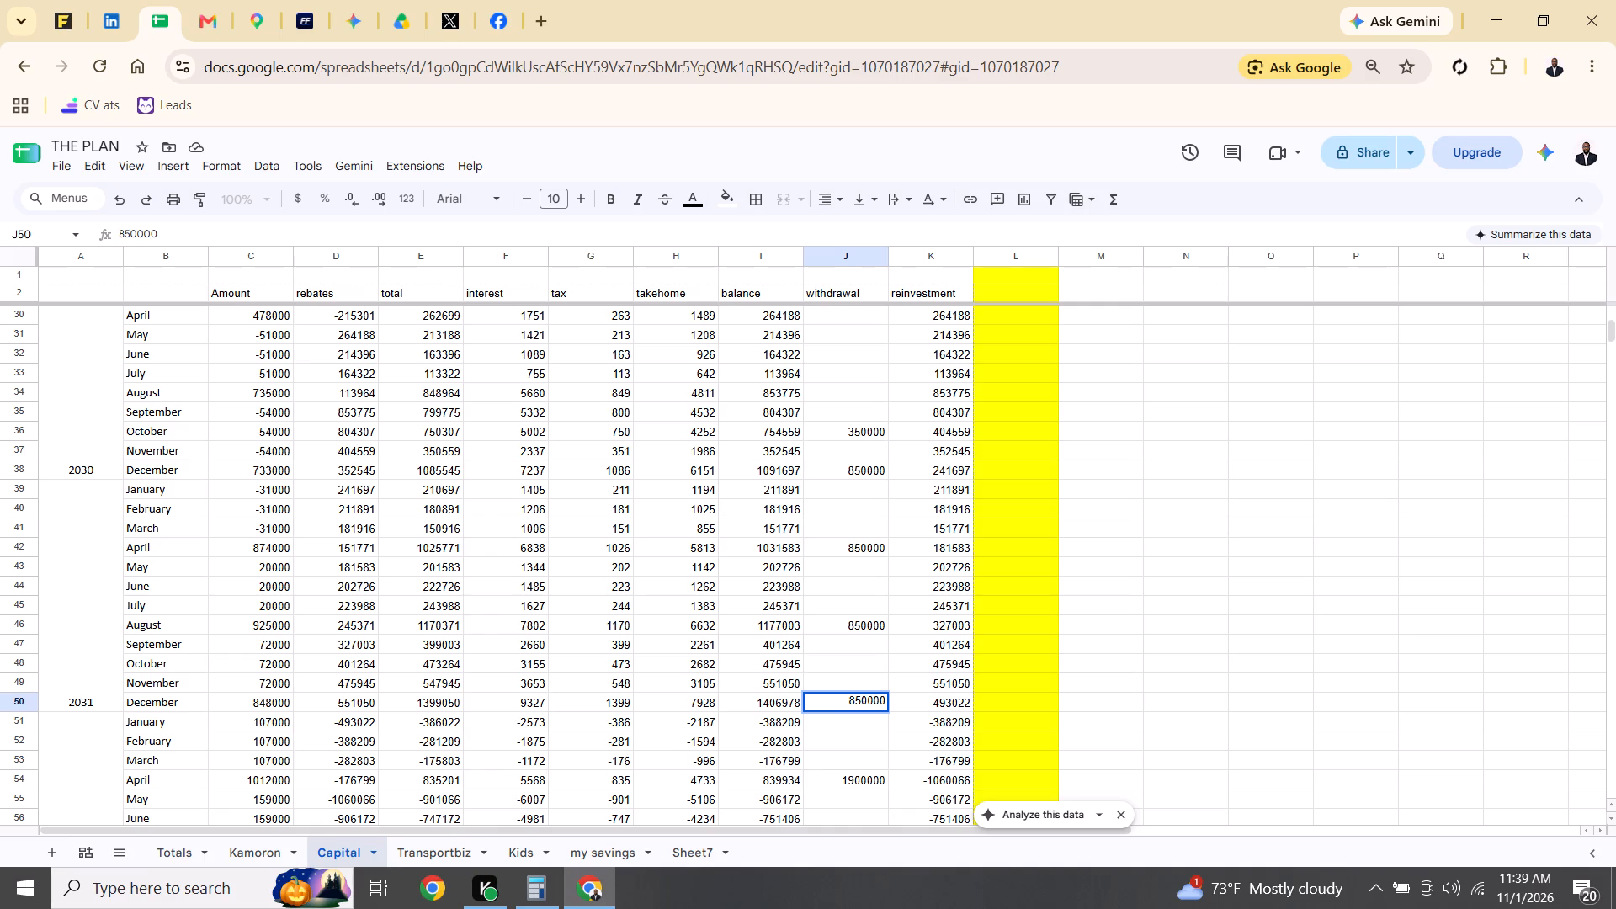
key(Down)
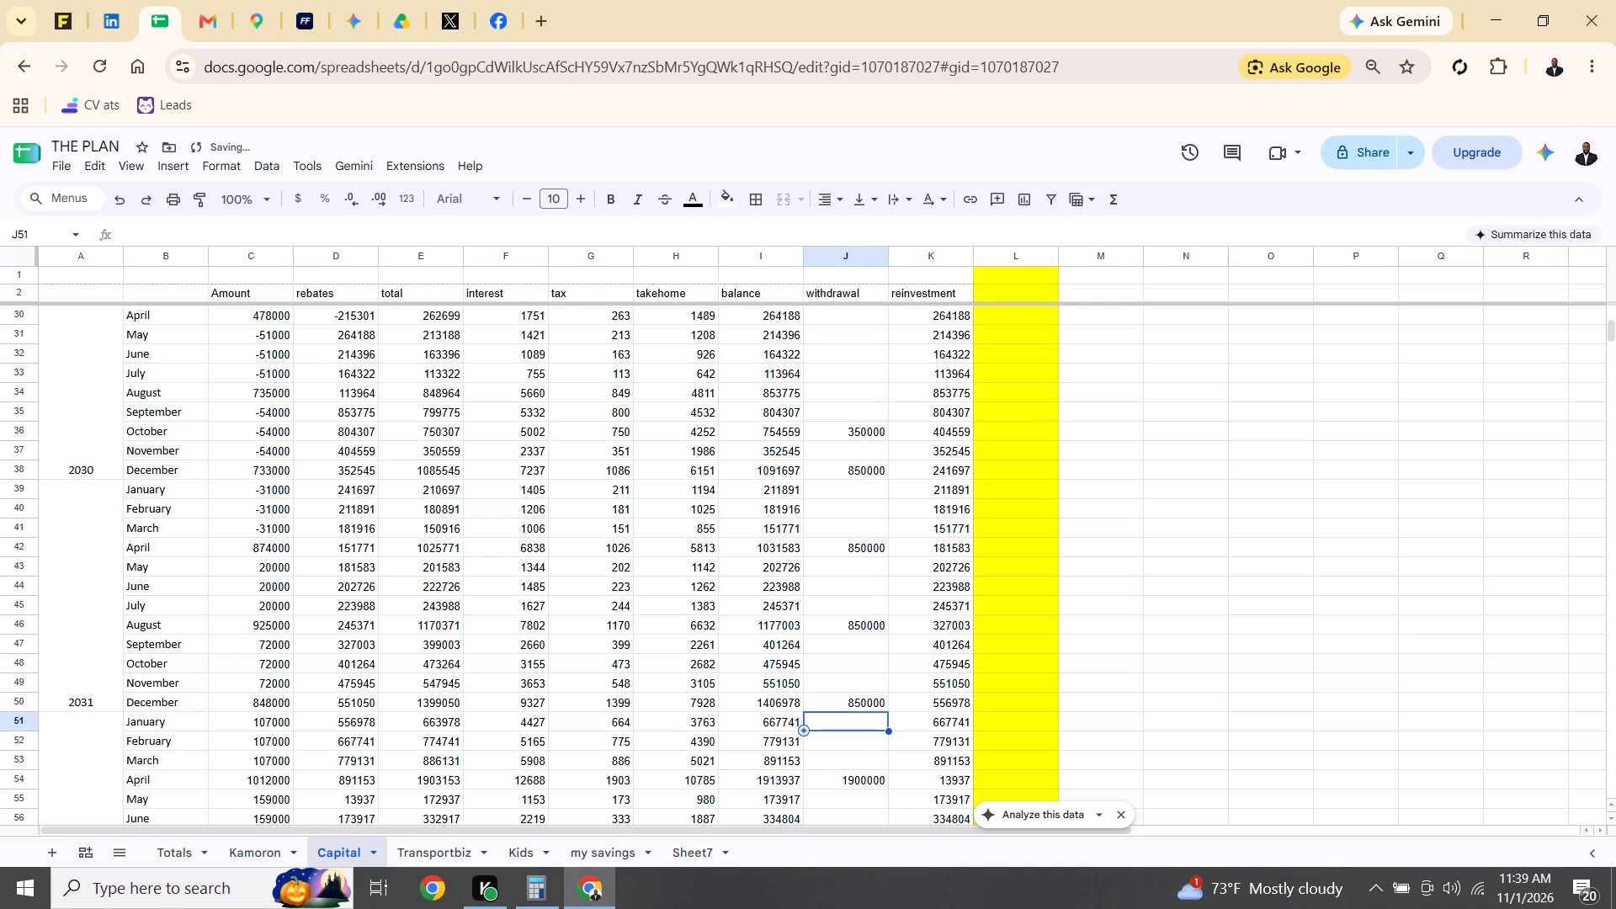
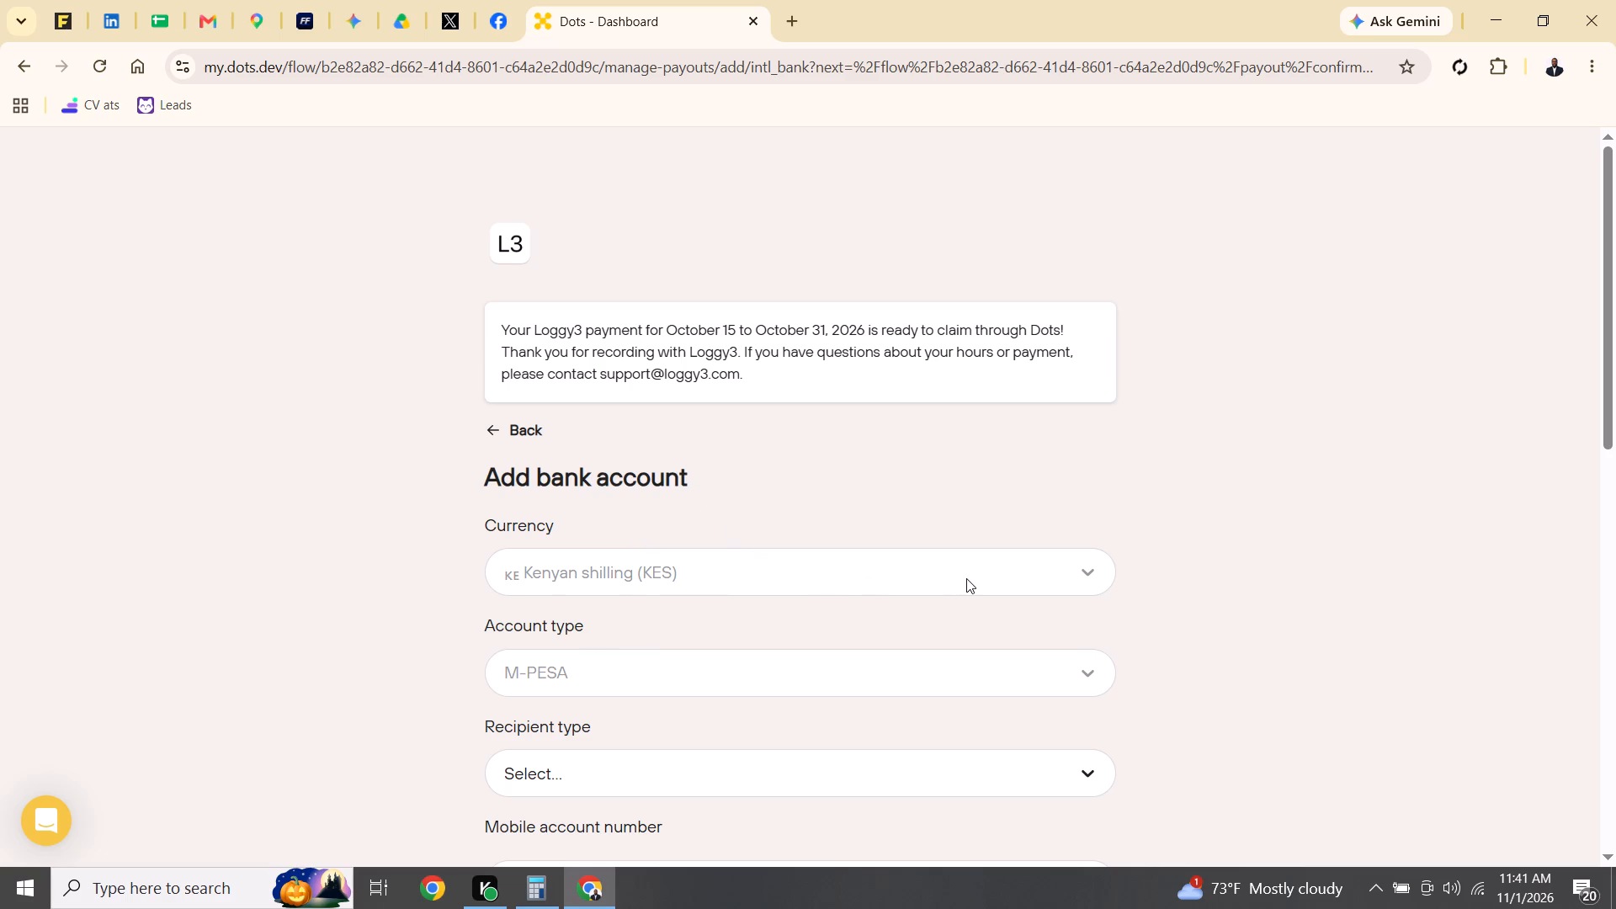
Set the recipient type to Person in the Dots form for adding an M-PESA payout account.
click(598, 774)
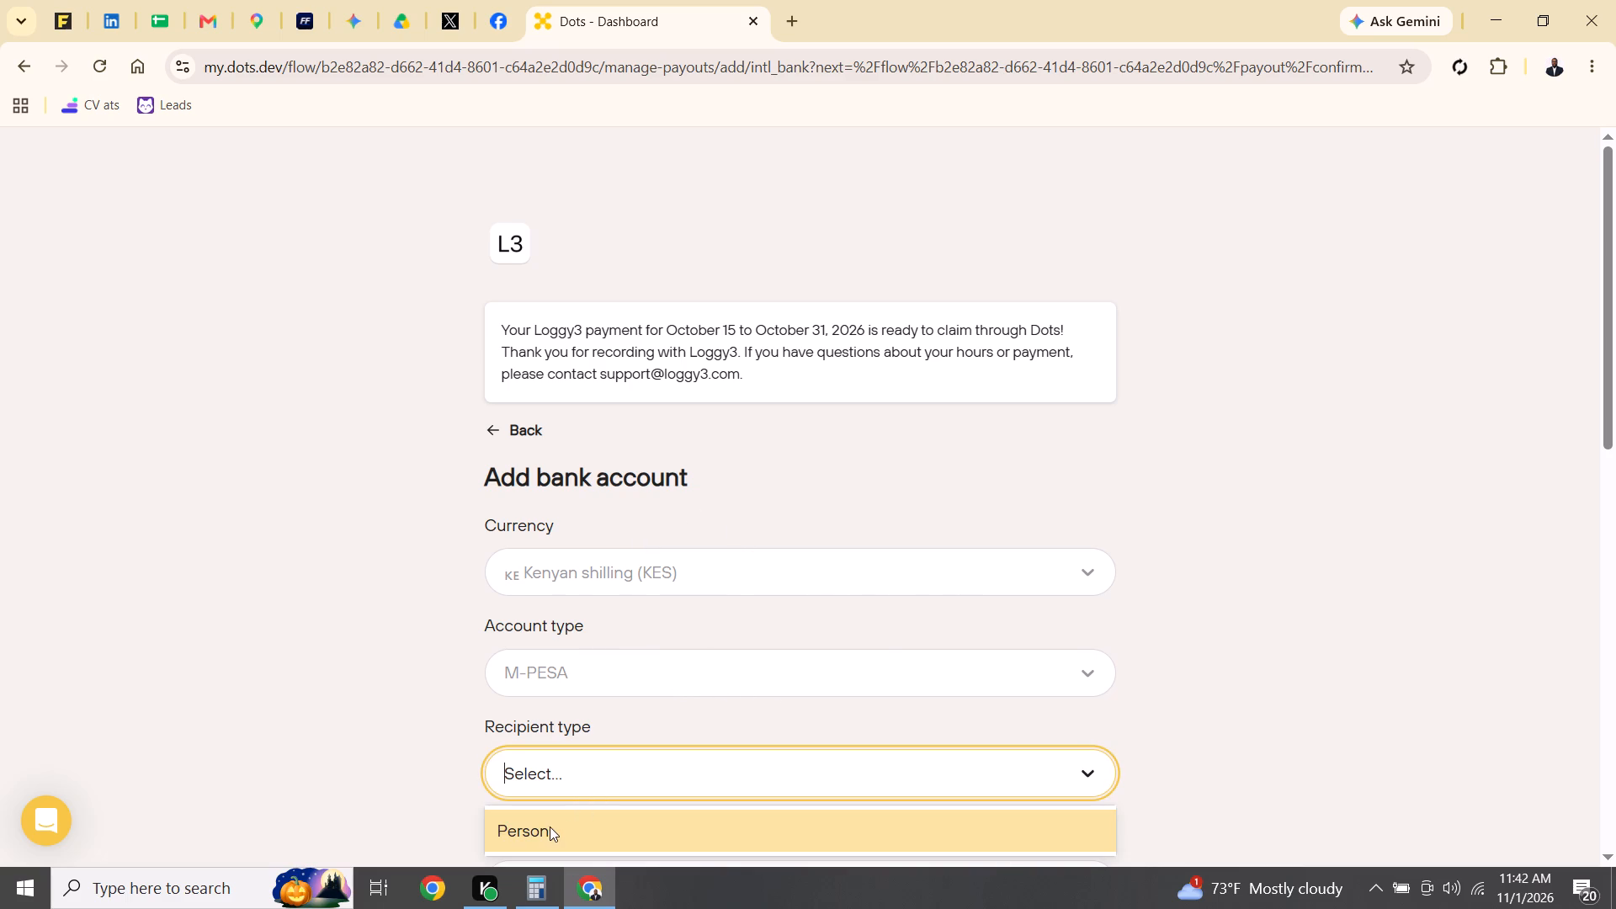
click(544, 831)
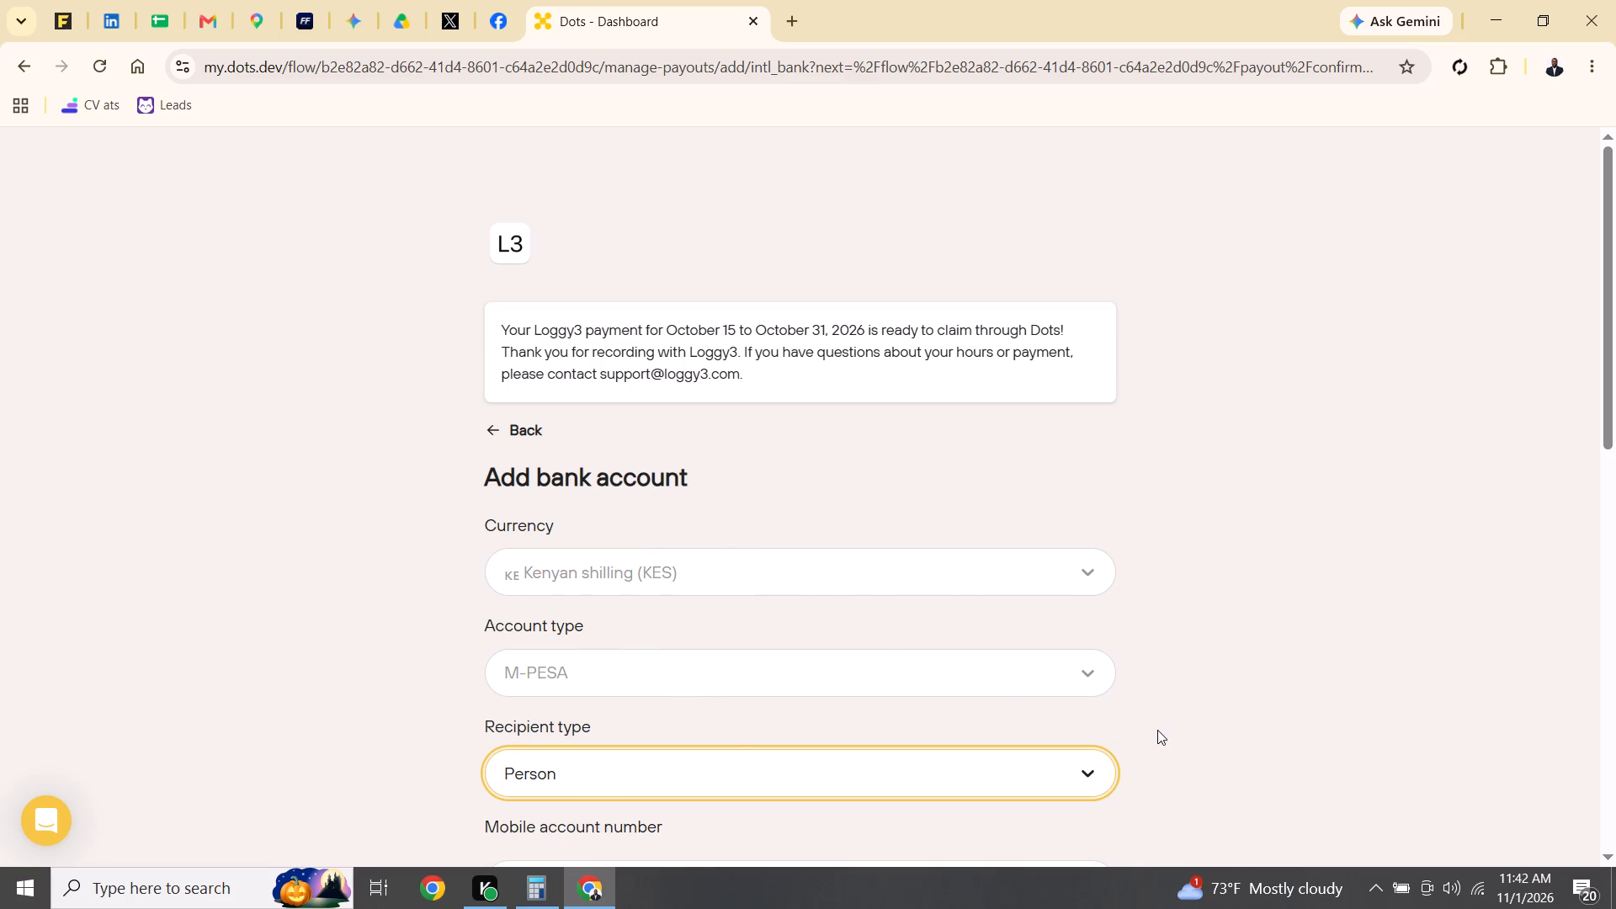
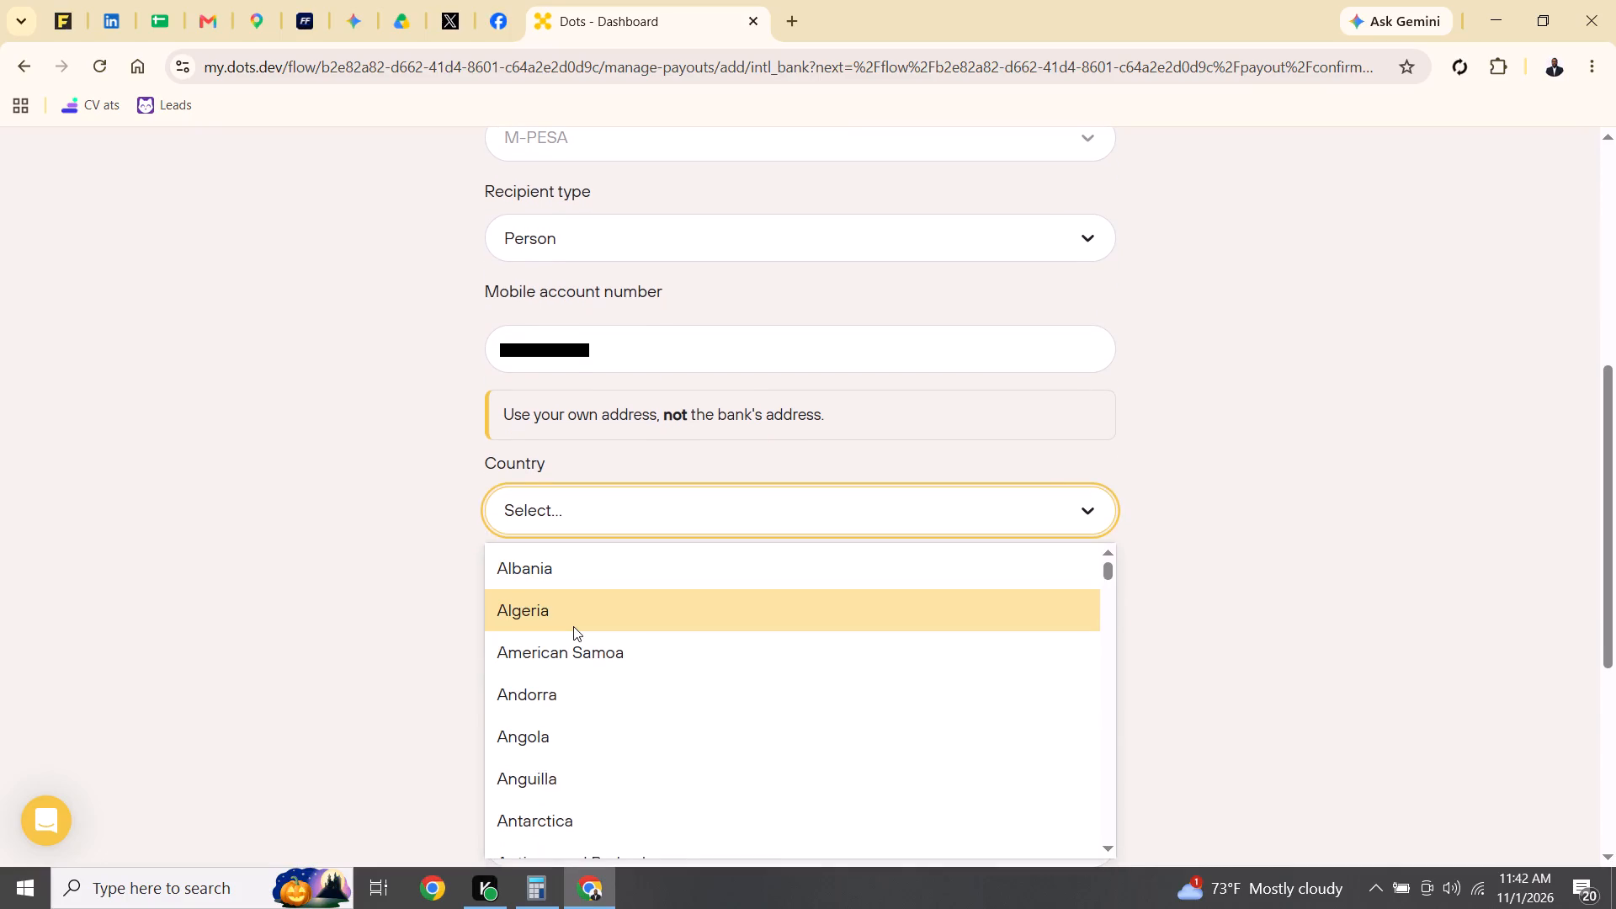
Set the country to Kenya and the city to Nairobi in the payout account form.
key(k)
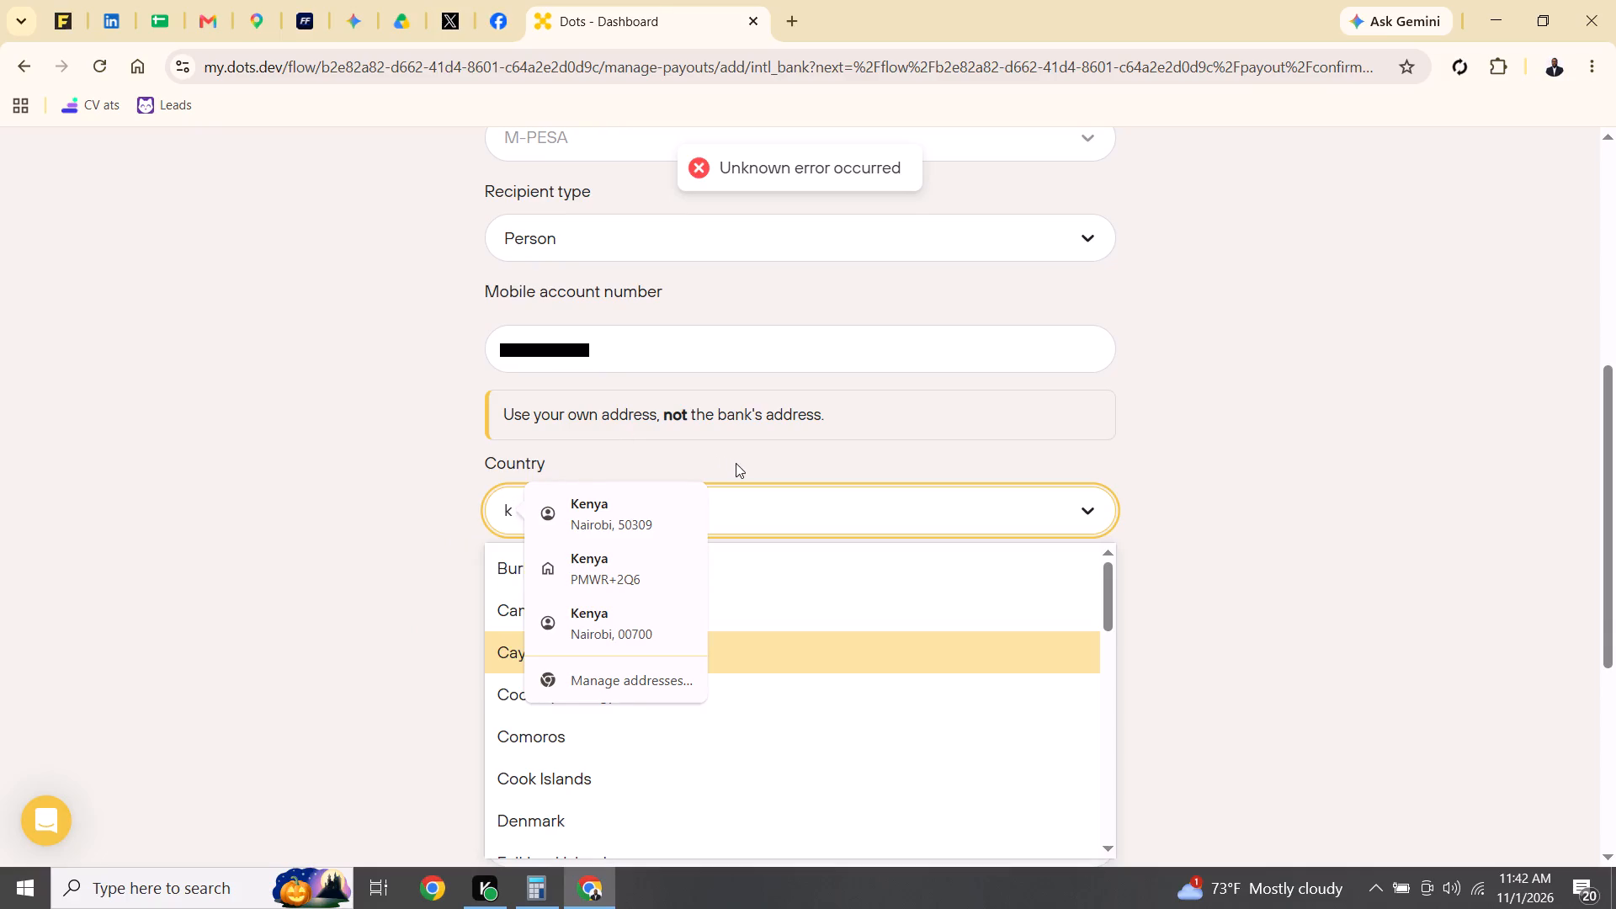
key(e)
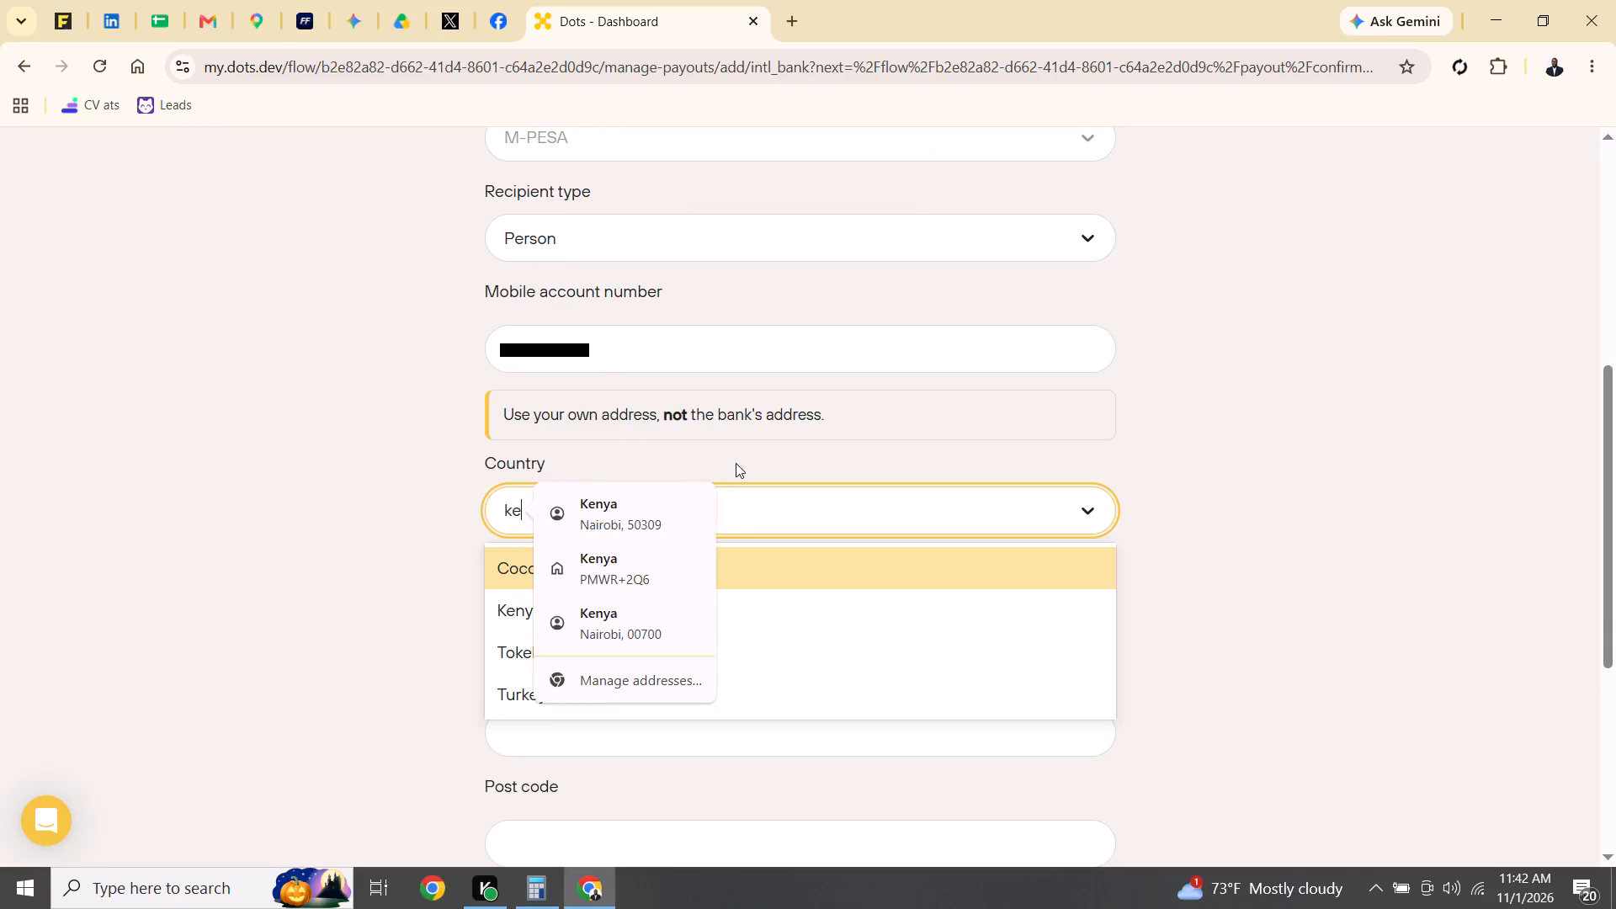
click(521, 605)
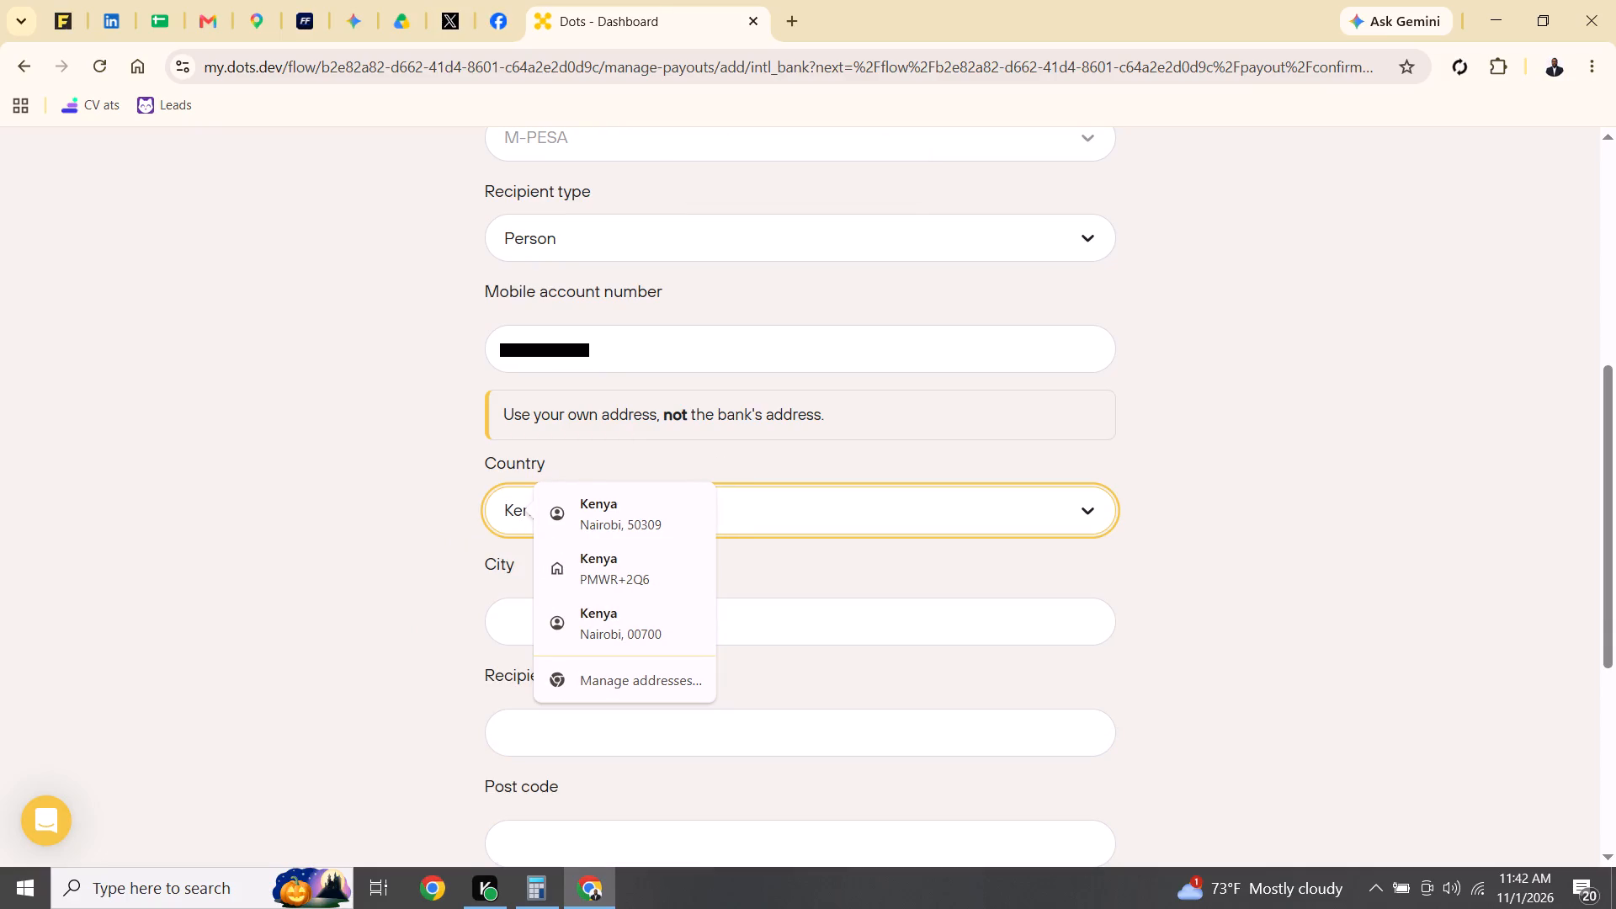
click(397, 656)
click(570, 628)
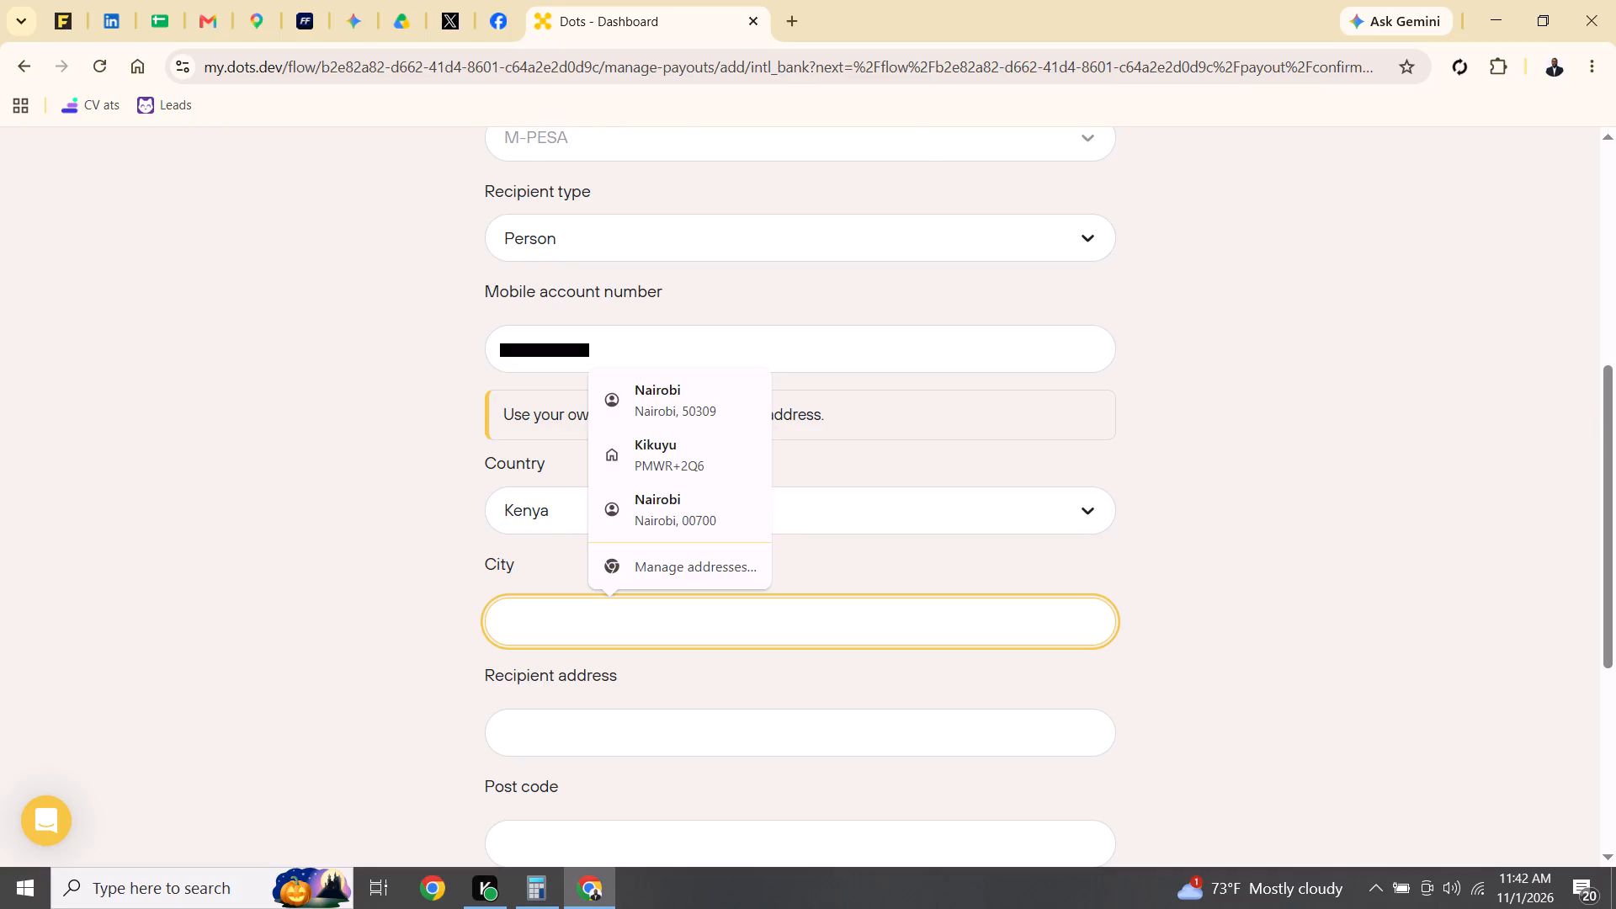
key(n)
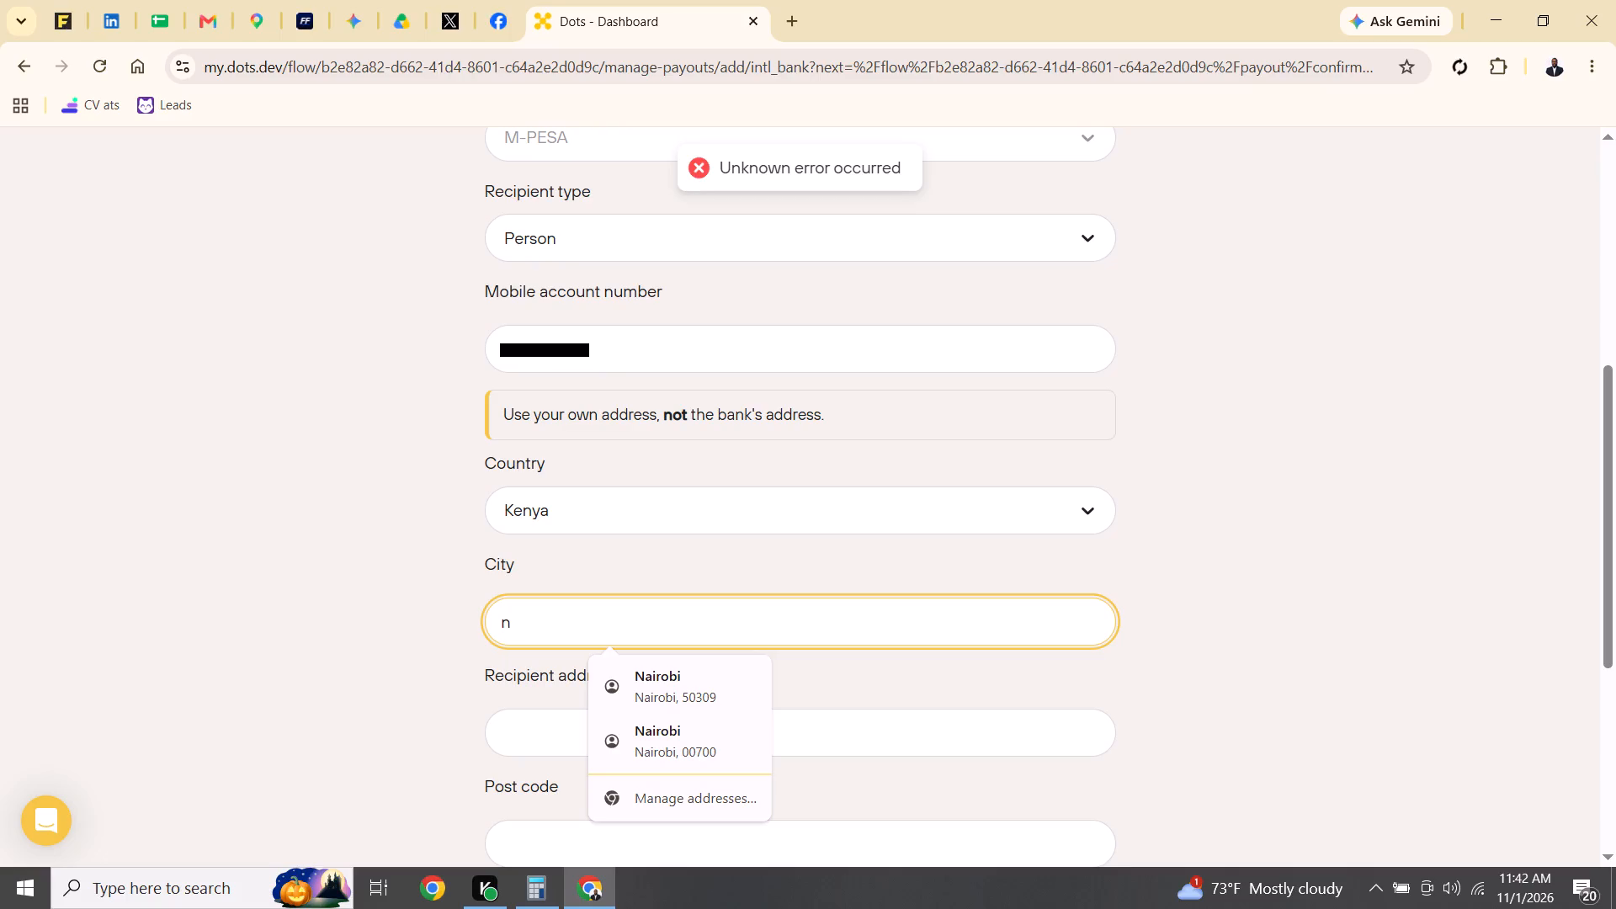
key(BackSpace)
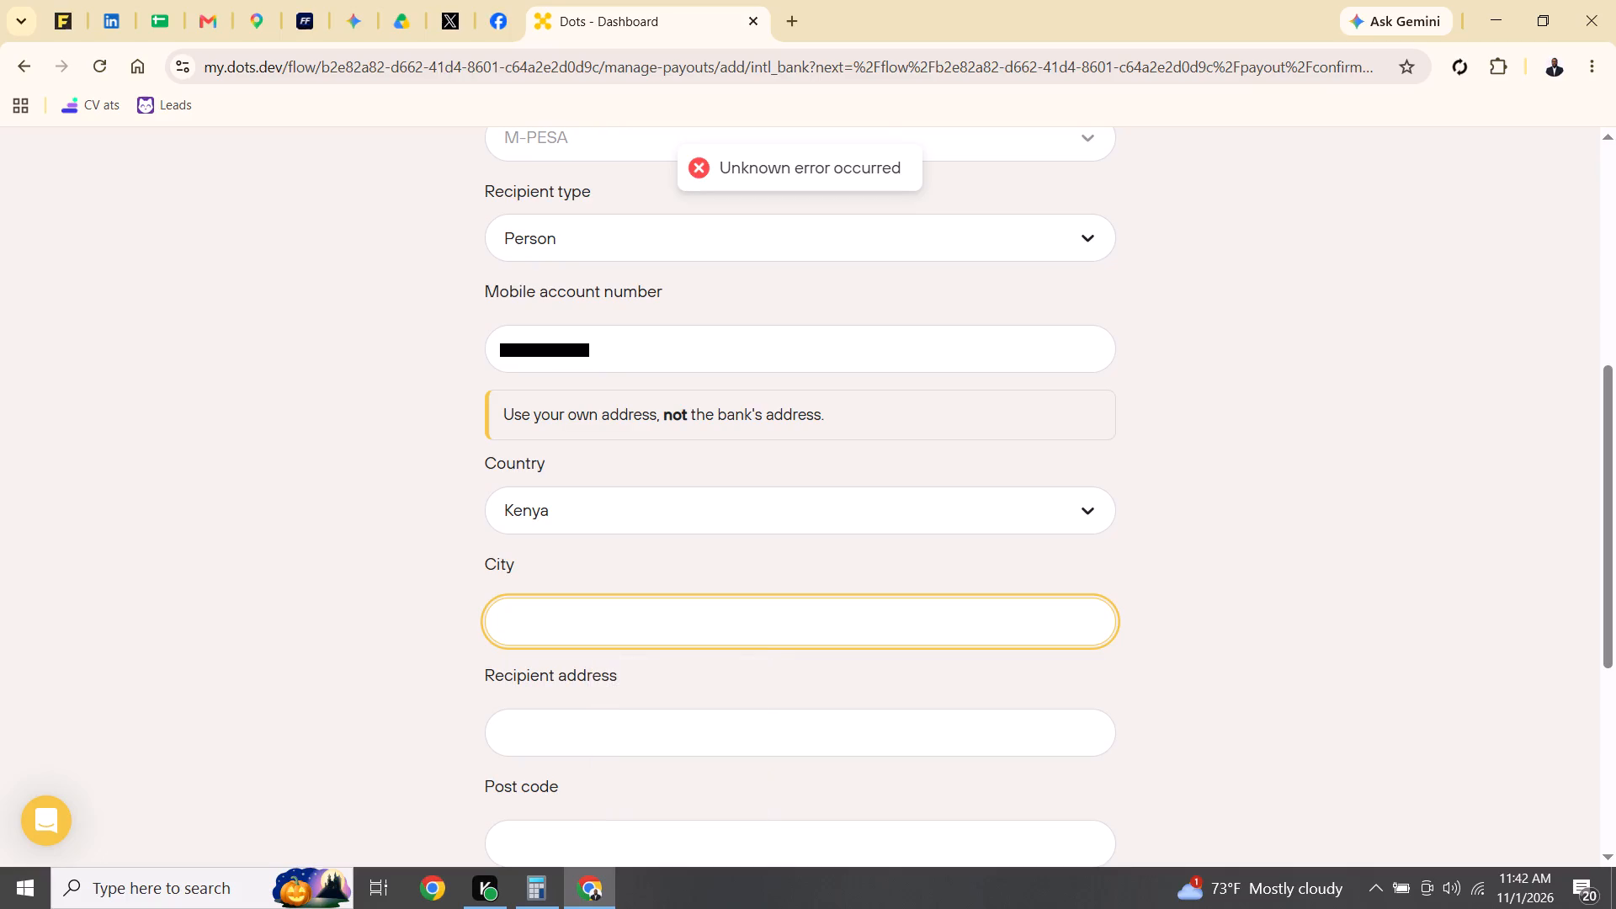
text(airobi)
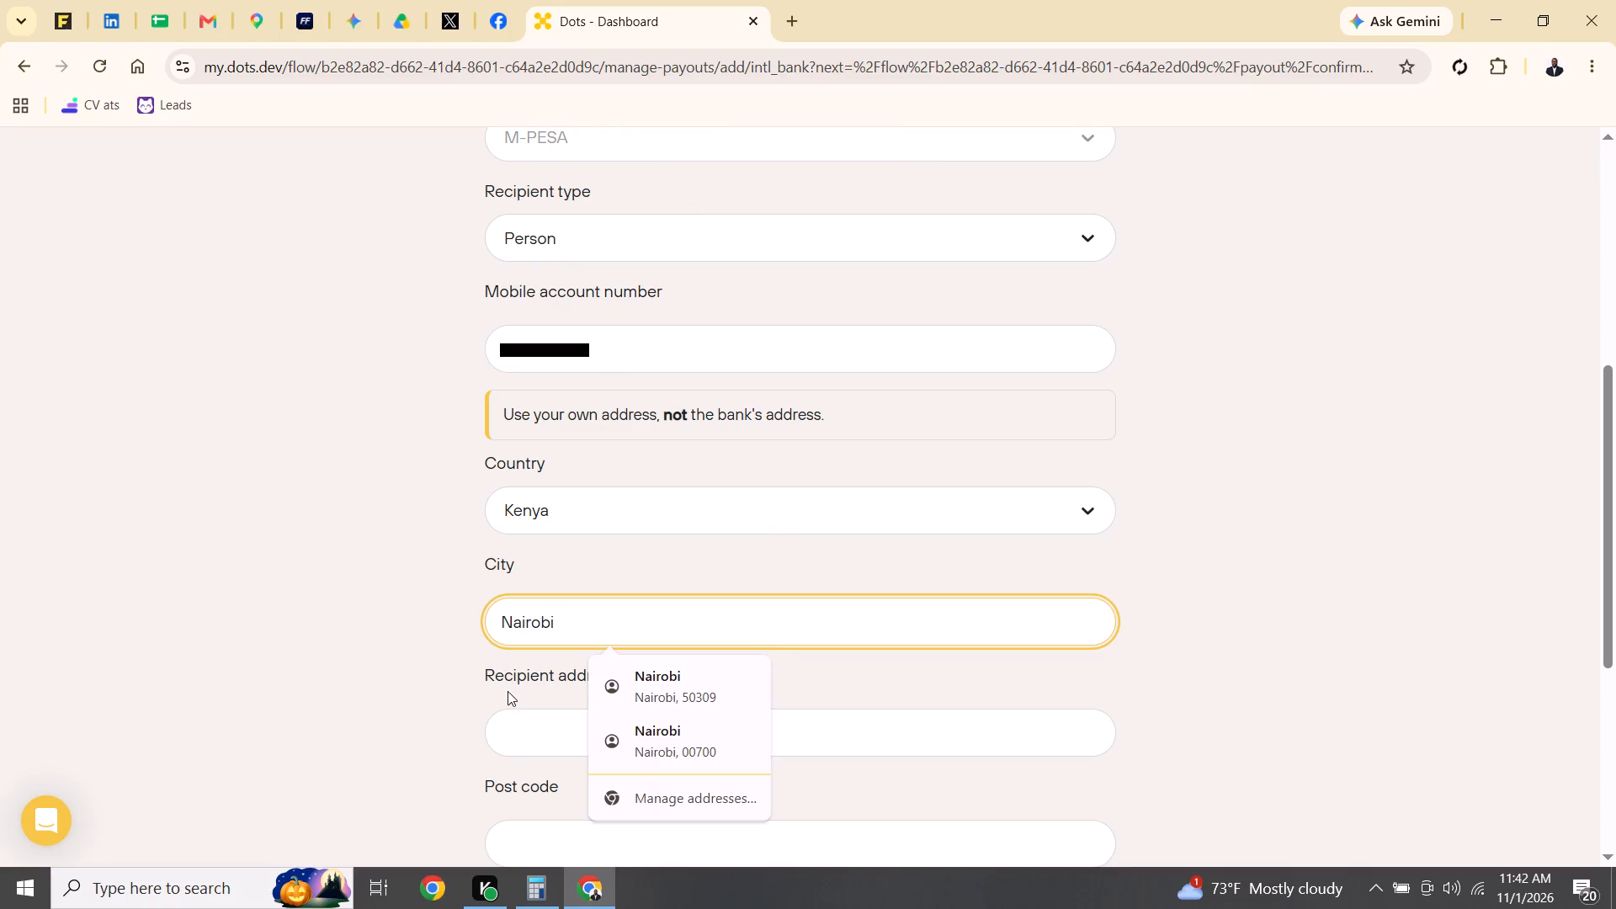
Enter the recipient's own address number in the recipient address field, leaving out the postal code.
click(526, 724)
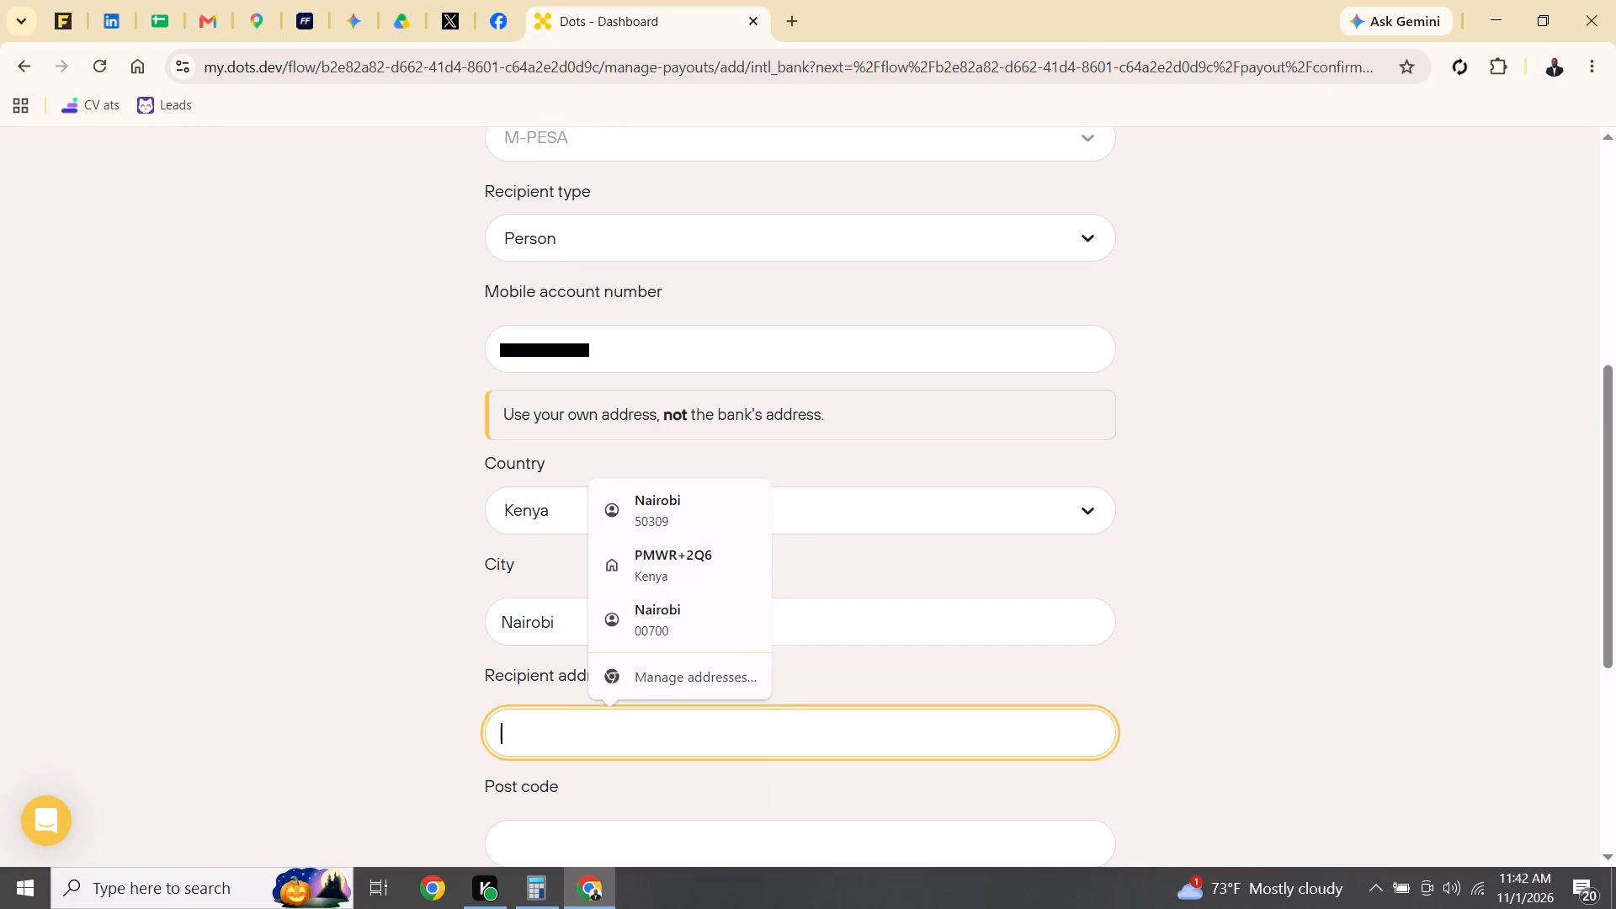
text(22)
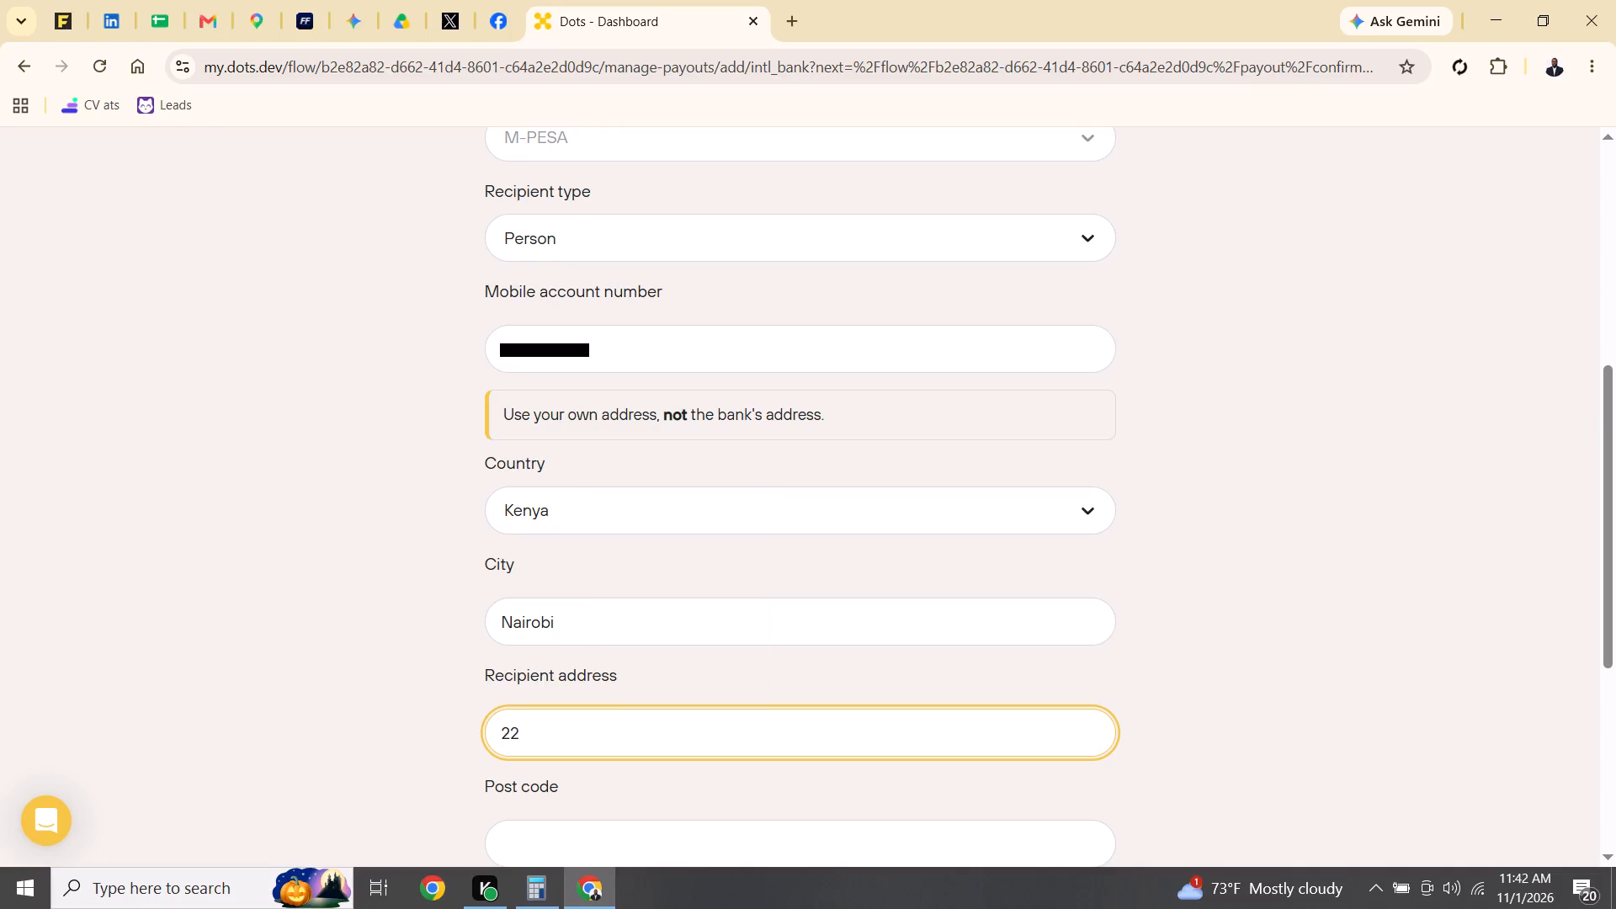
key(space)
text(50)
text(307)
click(546, 735)
click(546, 735)
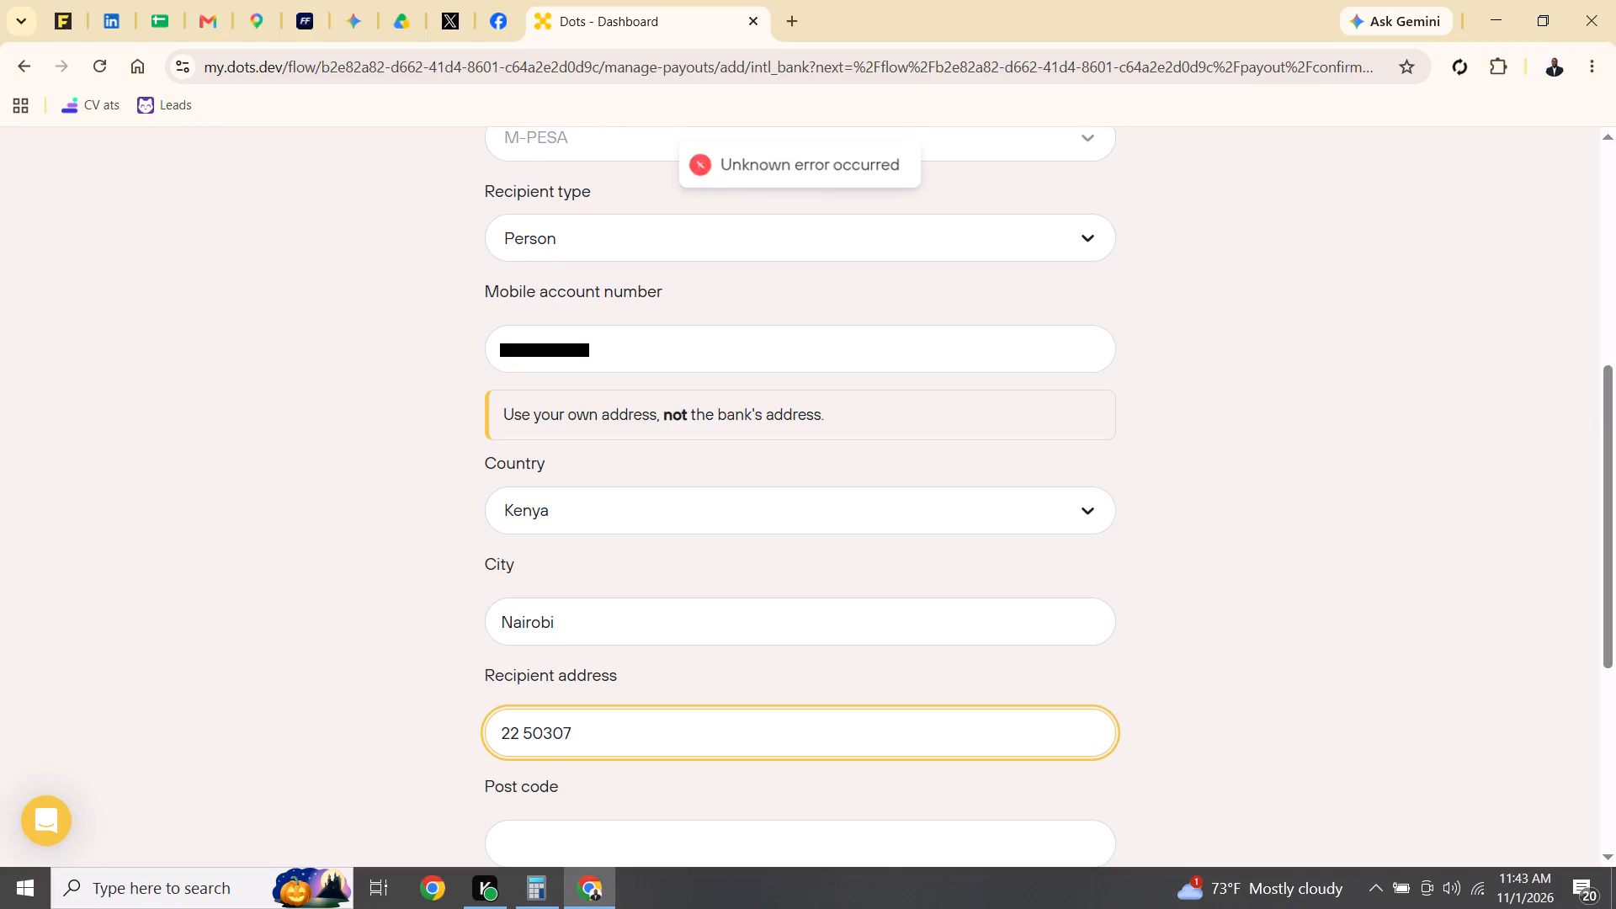
drag(525, 734, 604, 731)
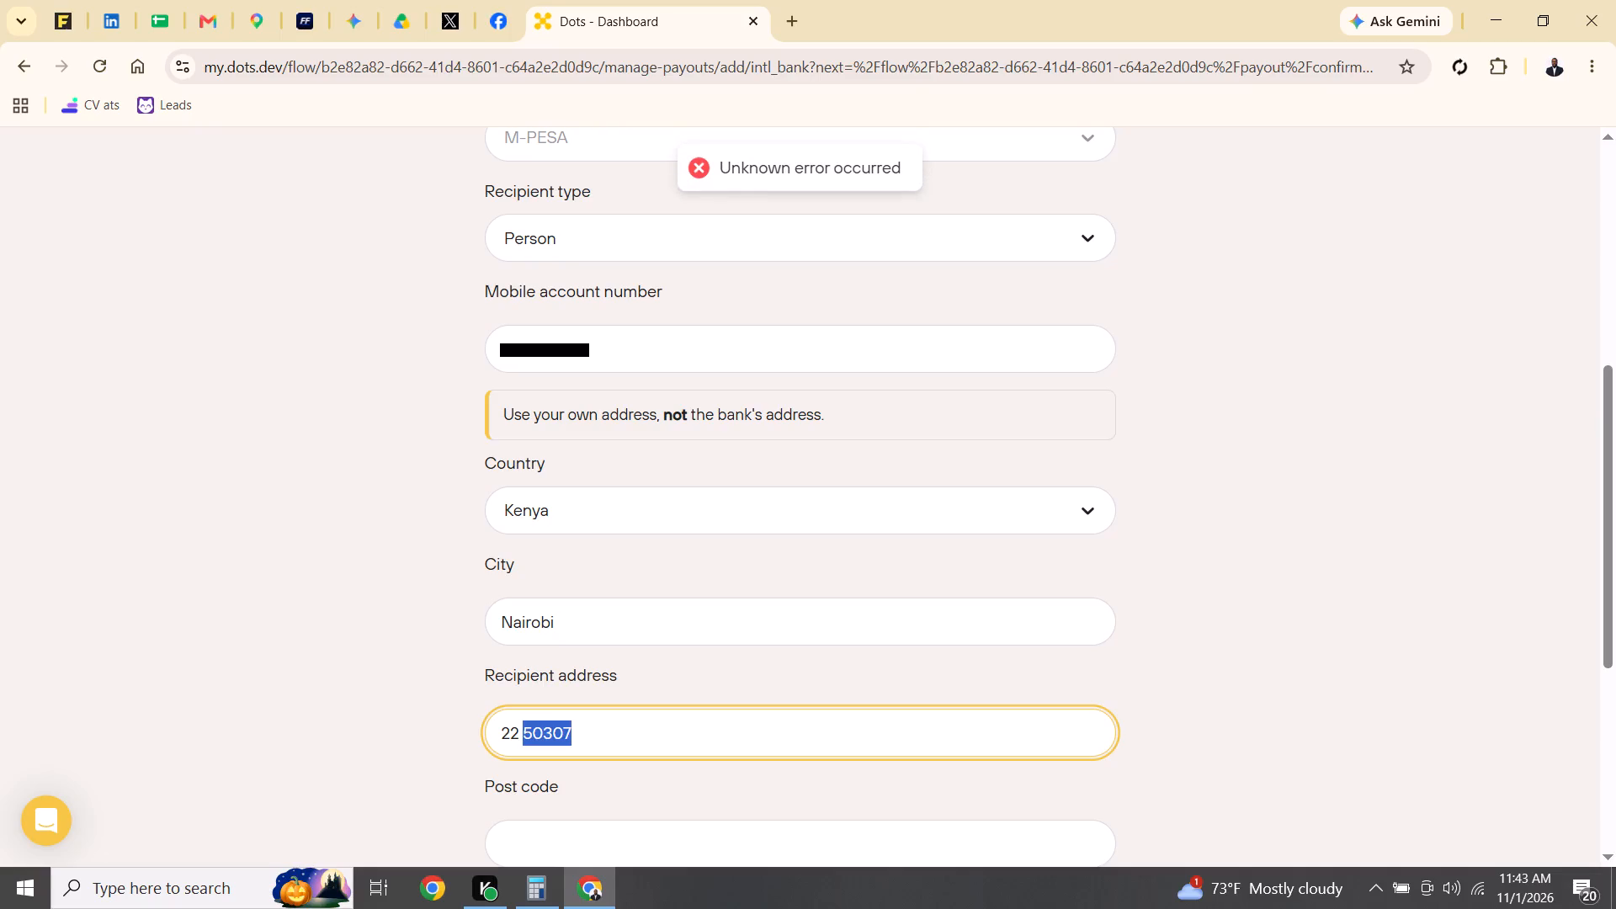
key(BackSpace)
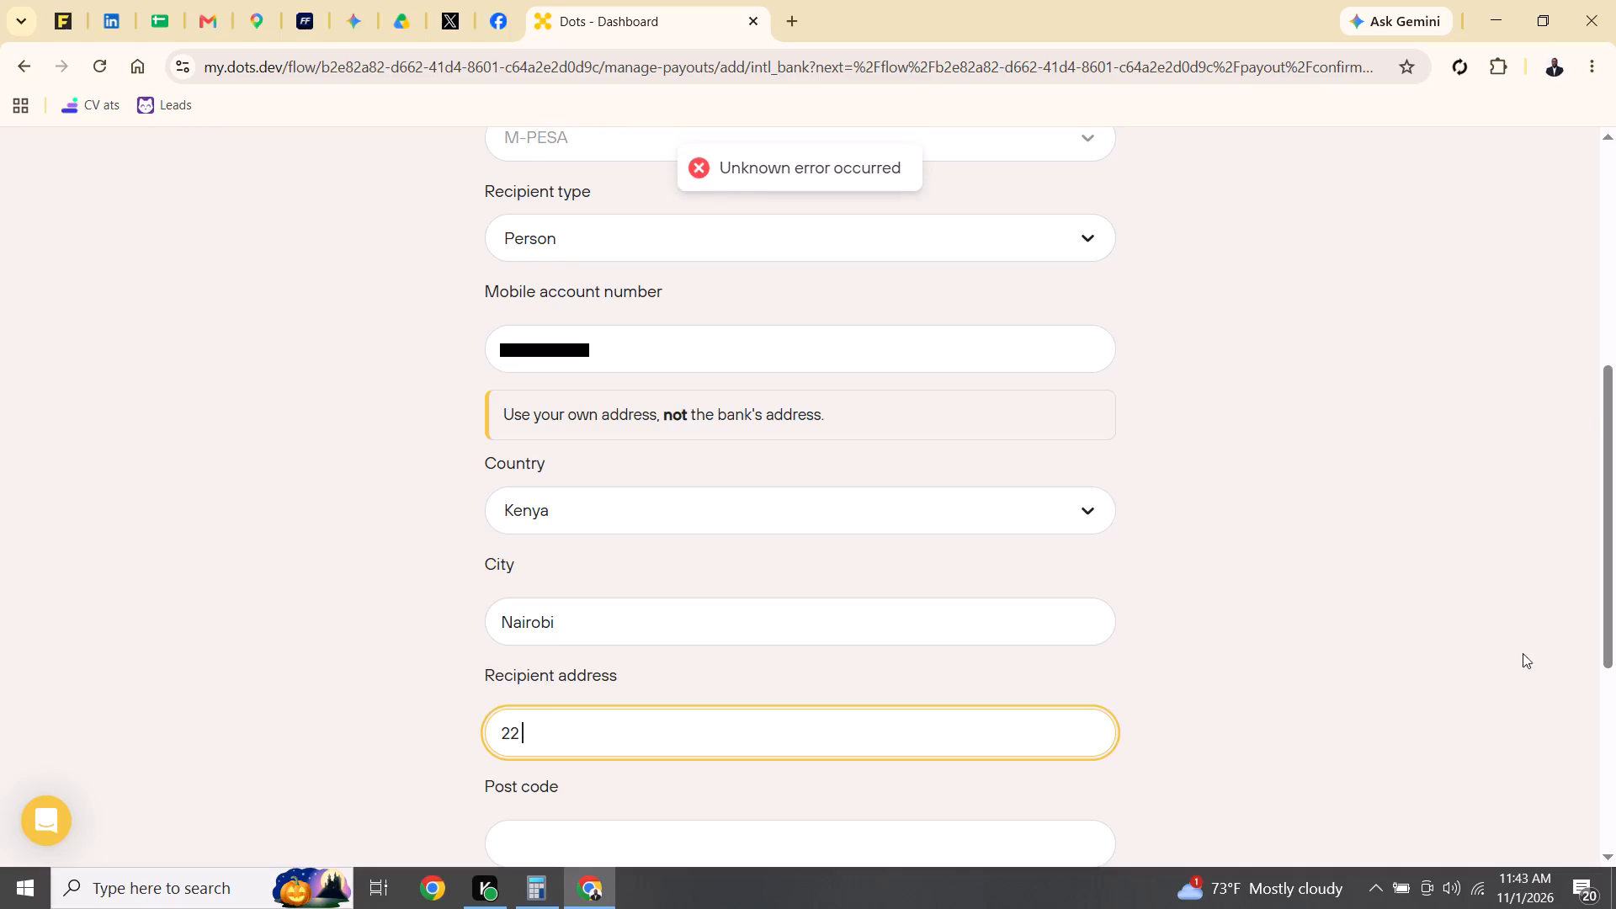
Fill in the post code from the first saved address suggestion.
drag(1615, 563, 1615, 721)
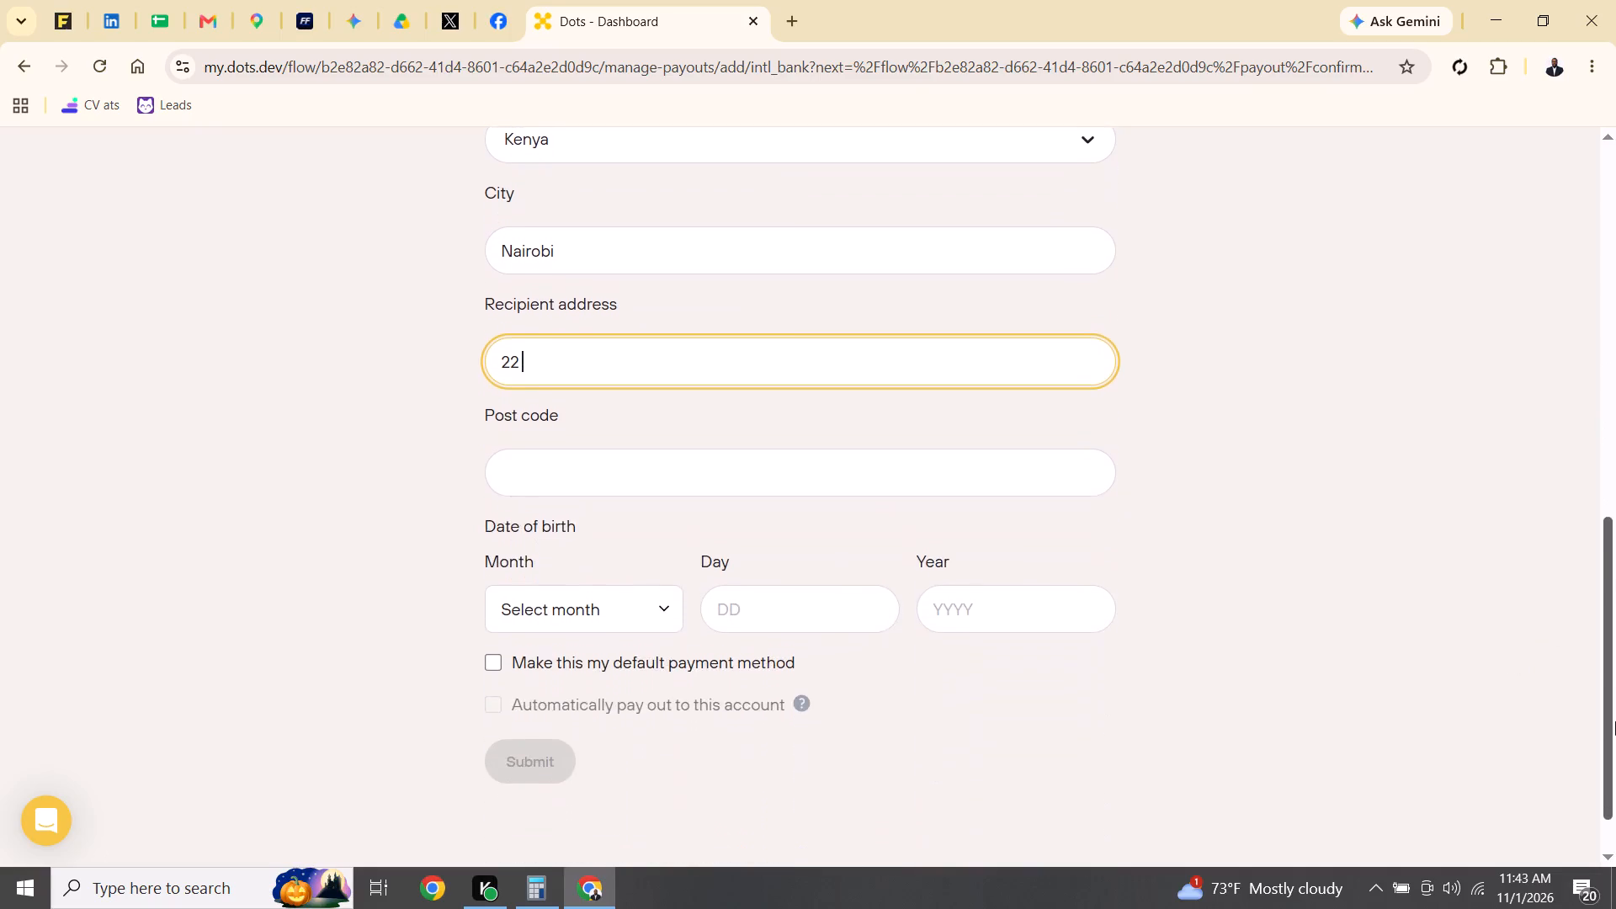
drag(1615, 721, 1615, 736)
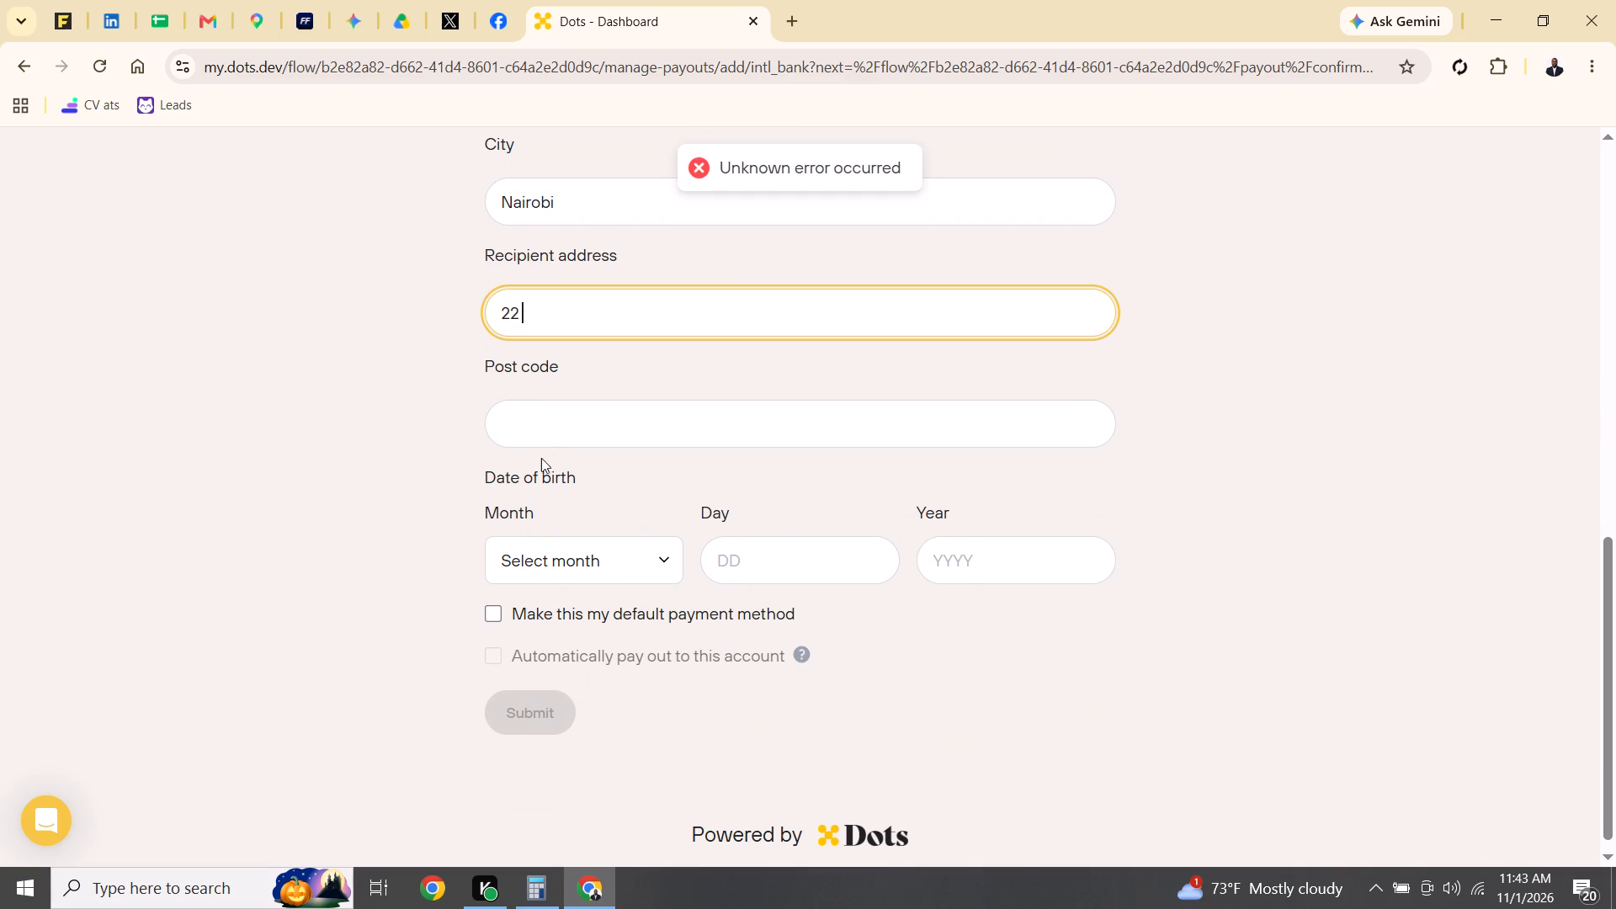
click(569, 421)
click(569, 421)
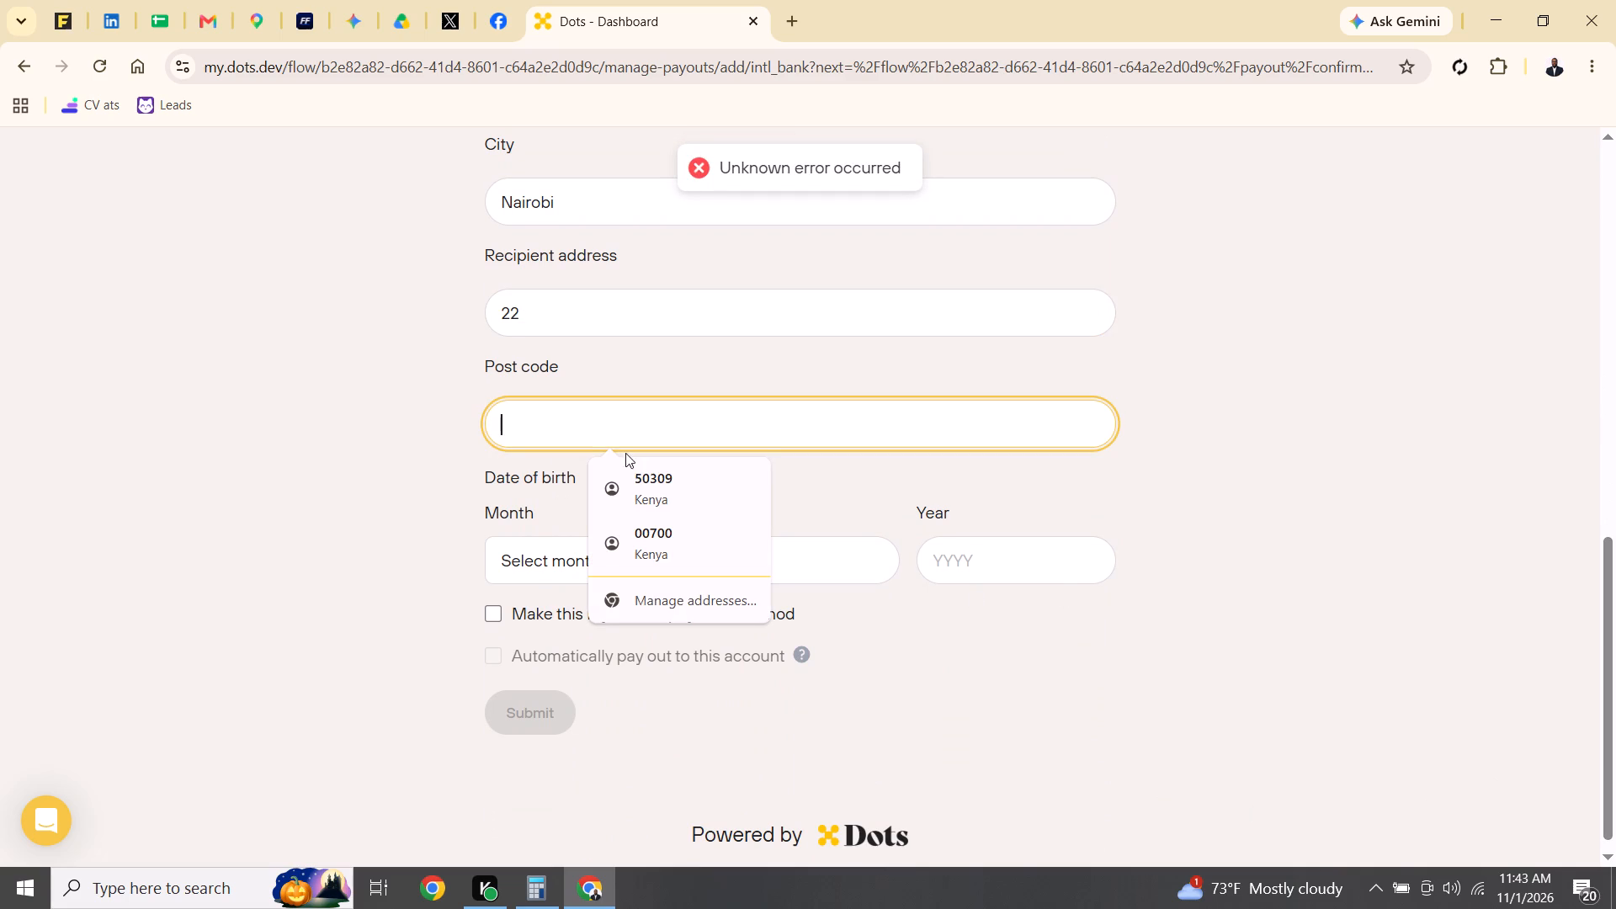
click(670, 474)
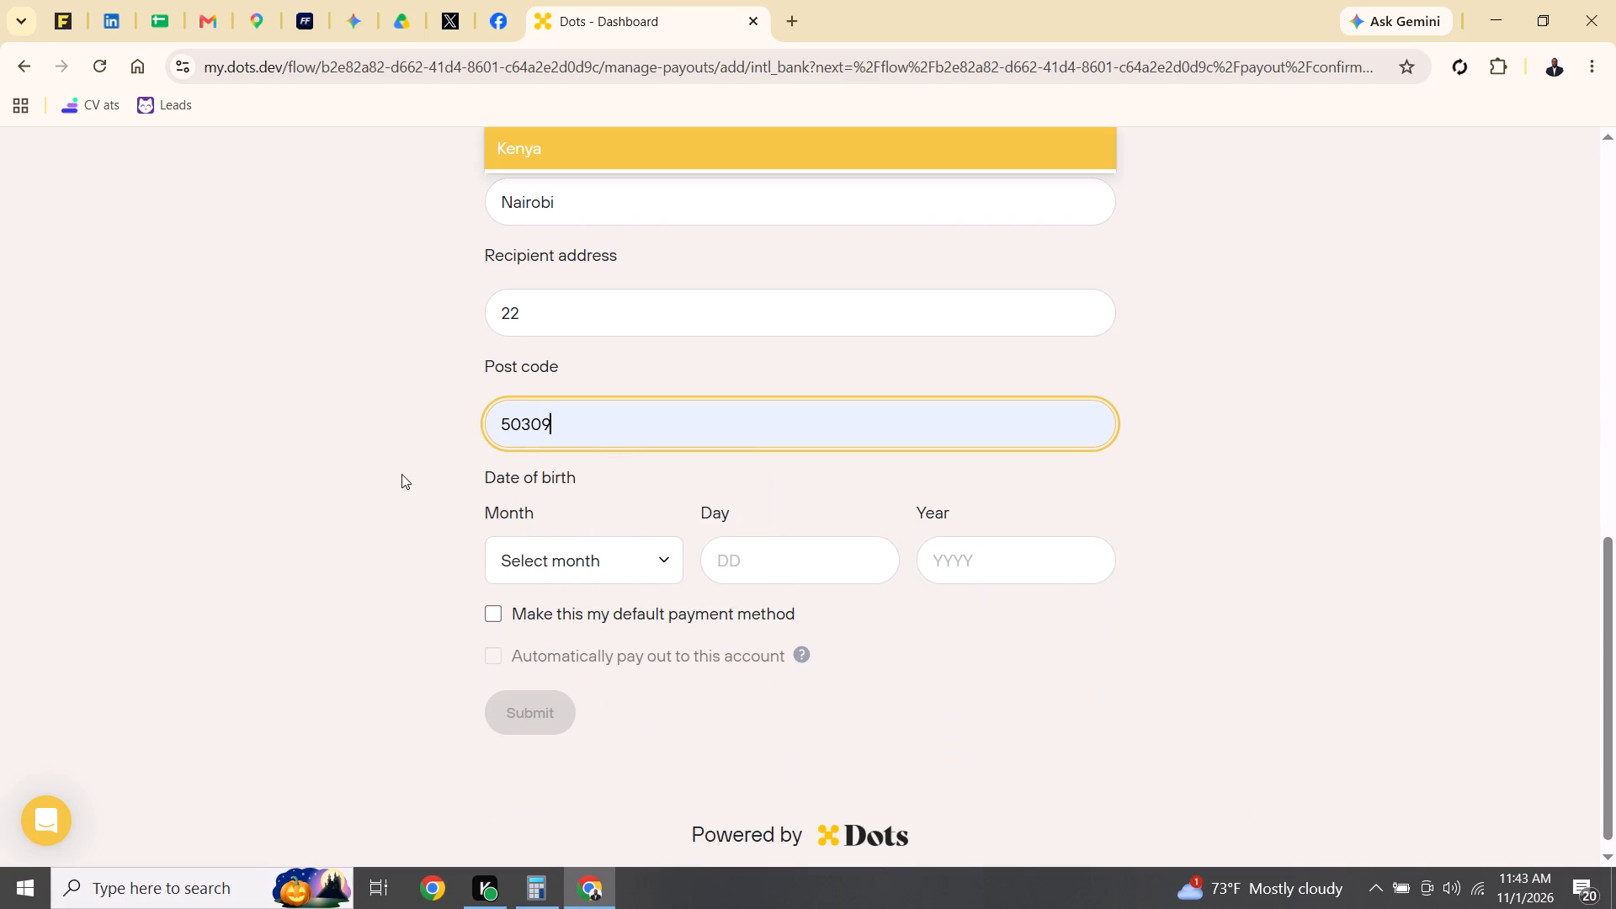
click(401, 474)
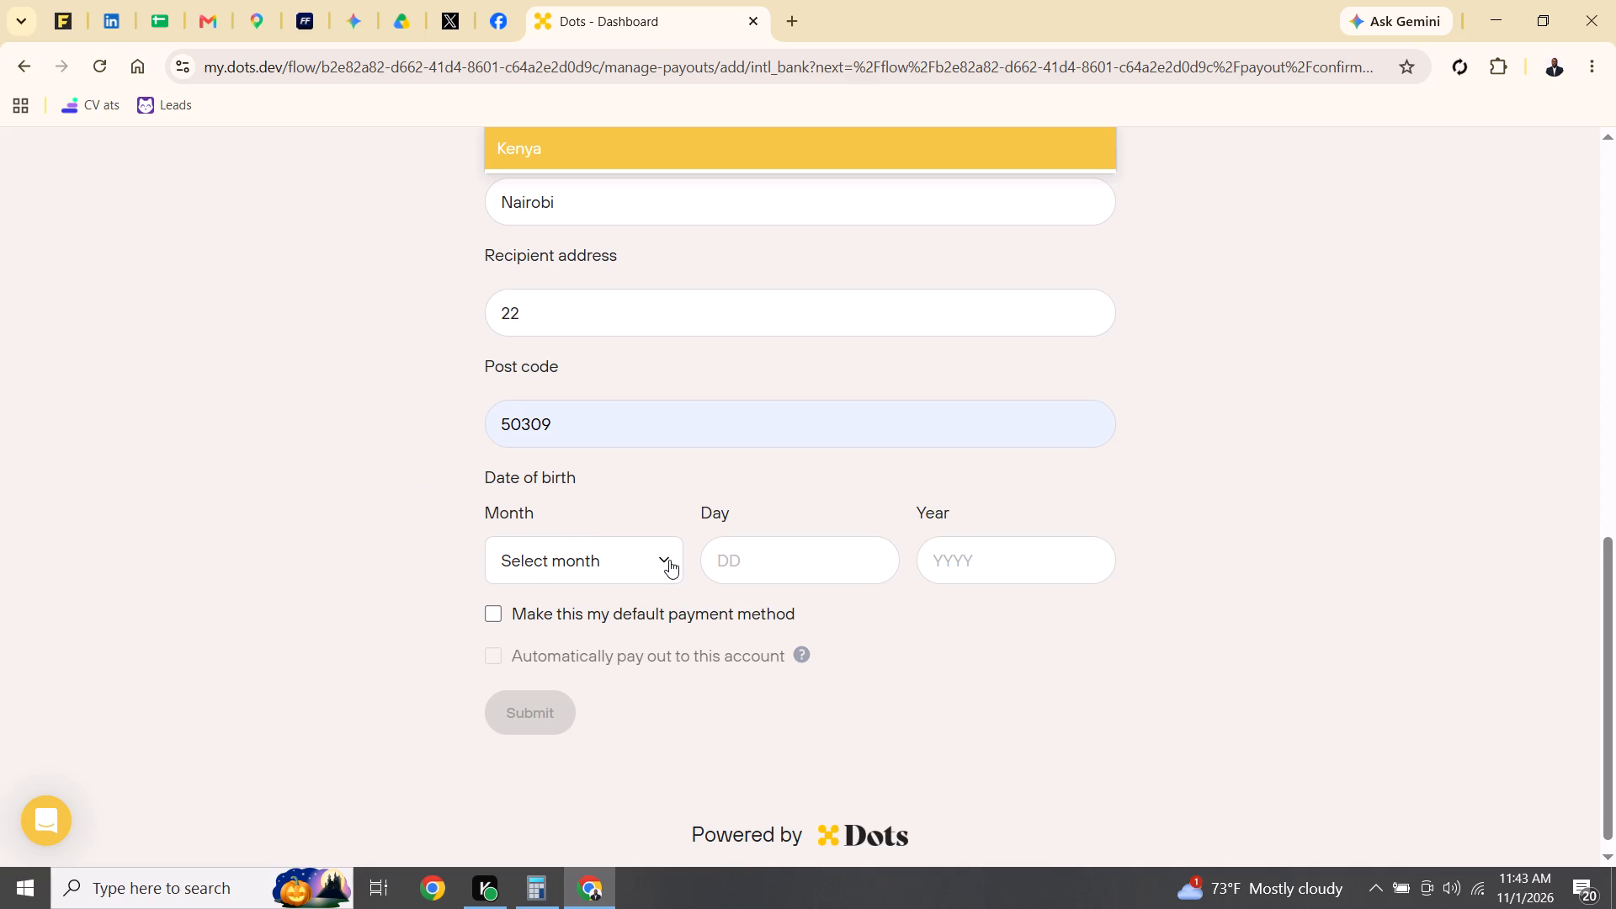
Enter the recipient's date of birth as month, day and year.
click(669, 560)
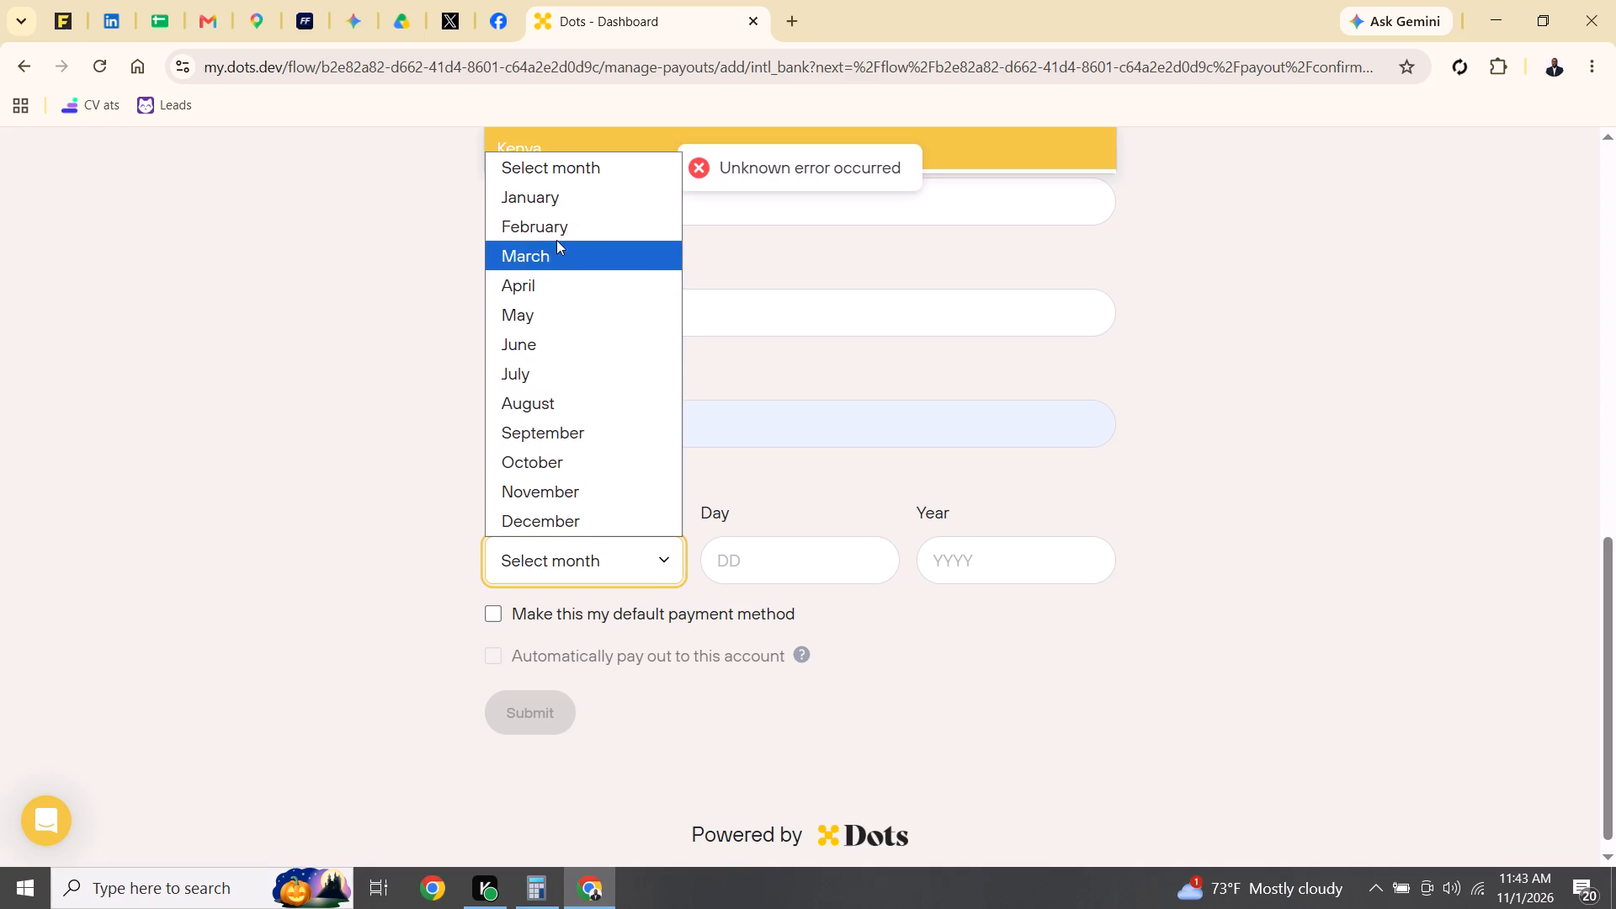
click(572, 203)
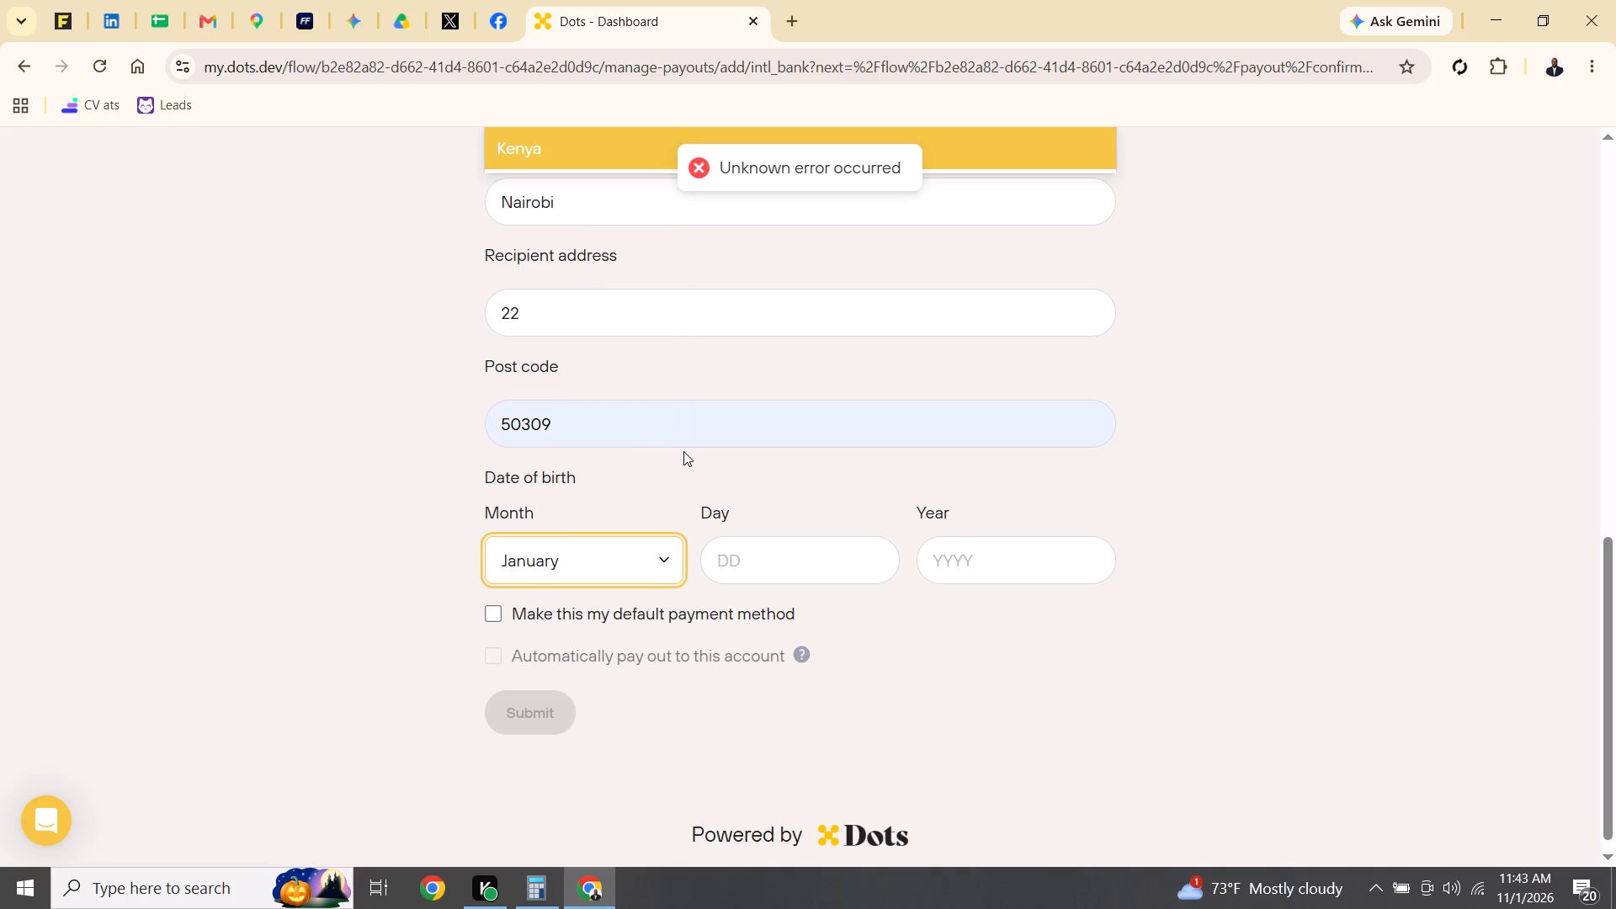
click(796, 557)
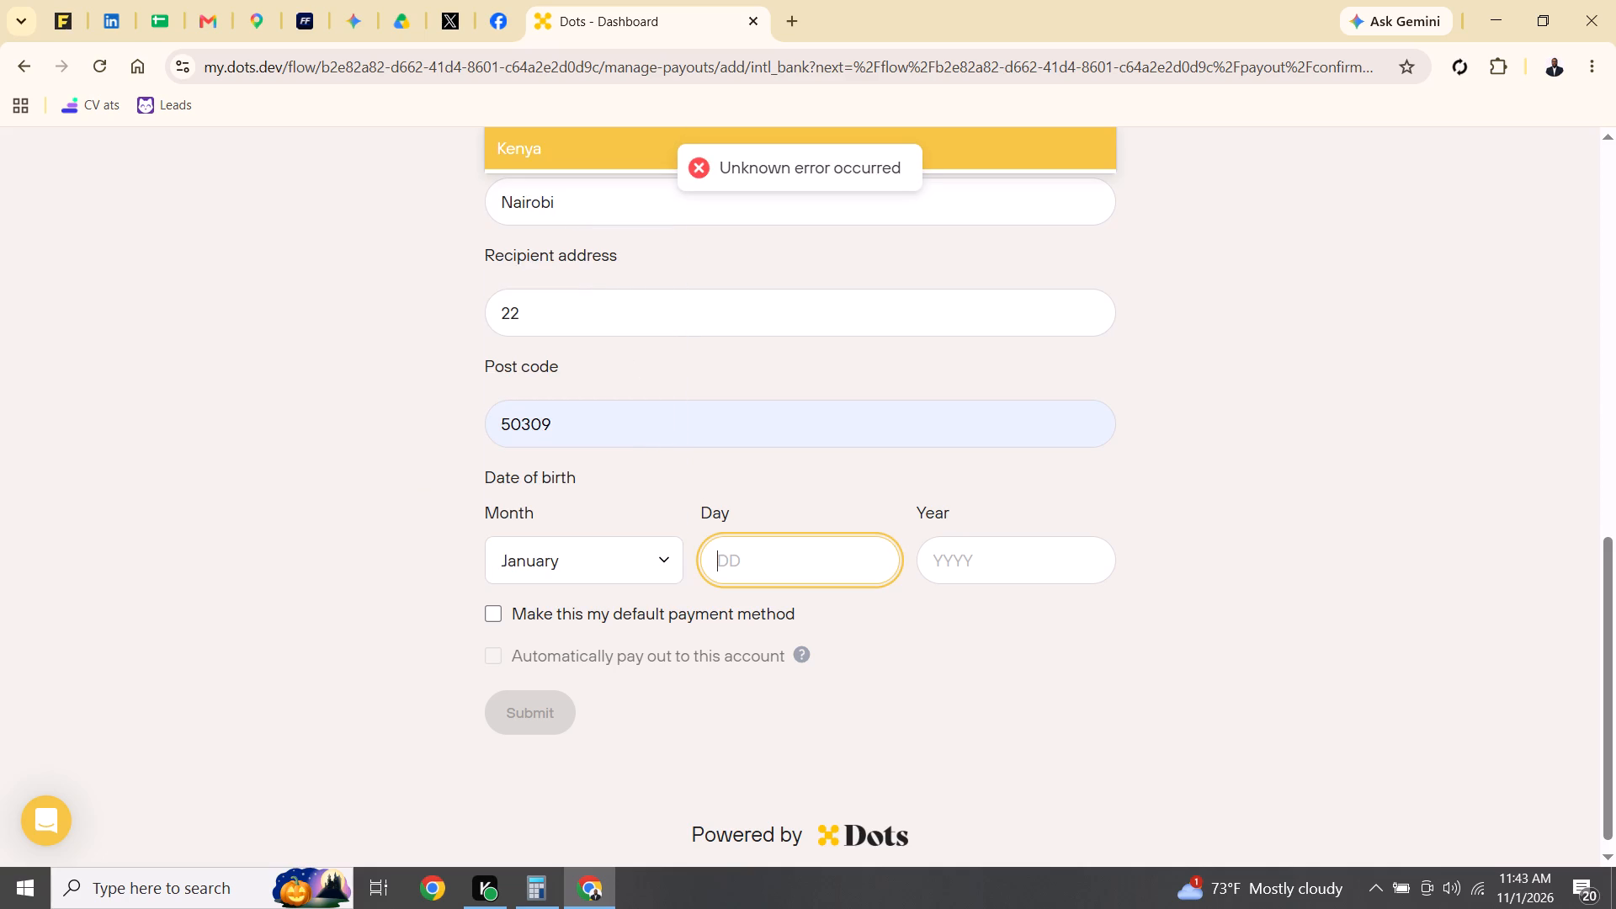
text(17)
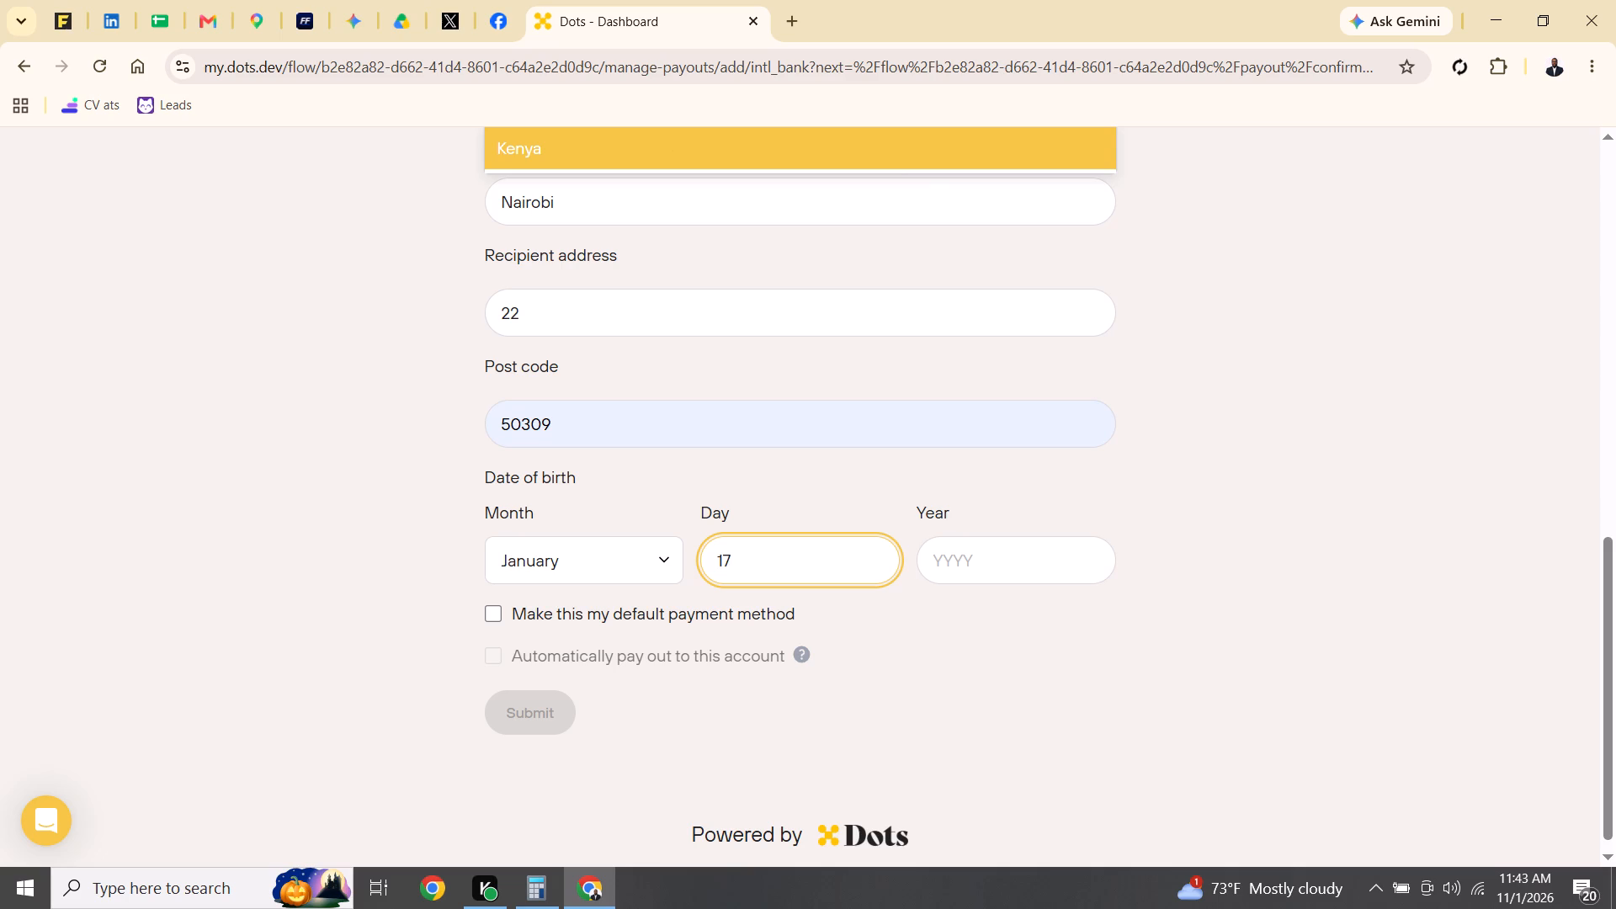
click(954, 575)
text(1994)
Make the account the default payment method and enable automatic payouts to it.
click(493, 609)
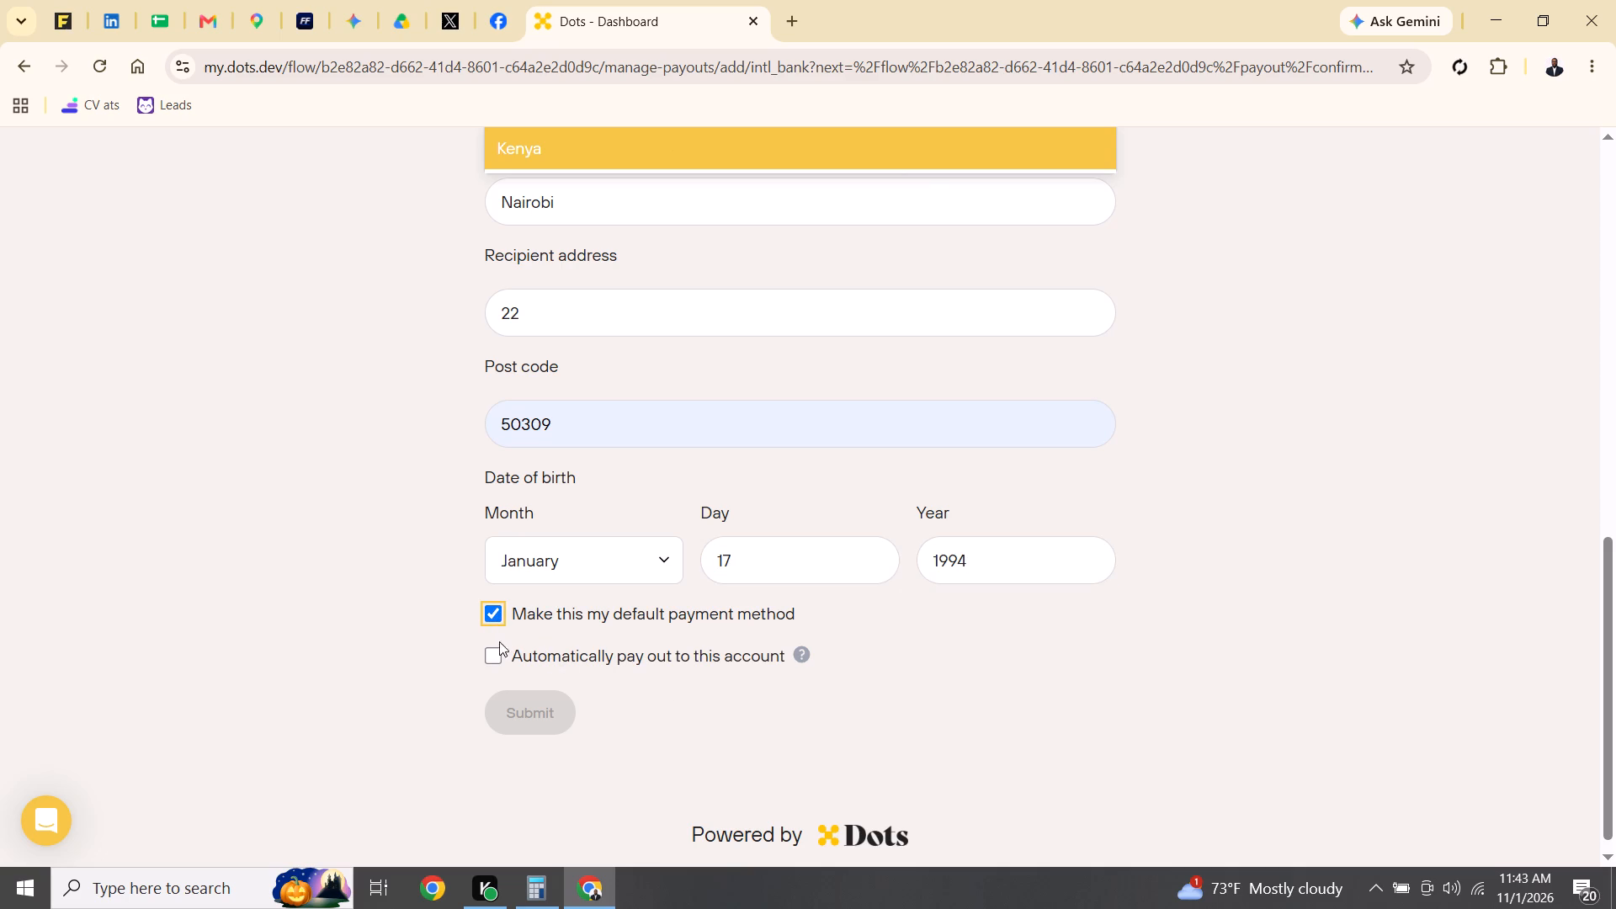
click(489, 652)
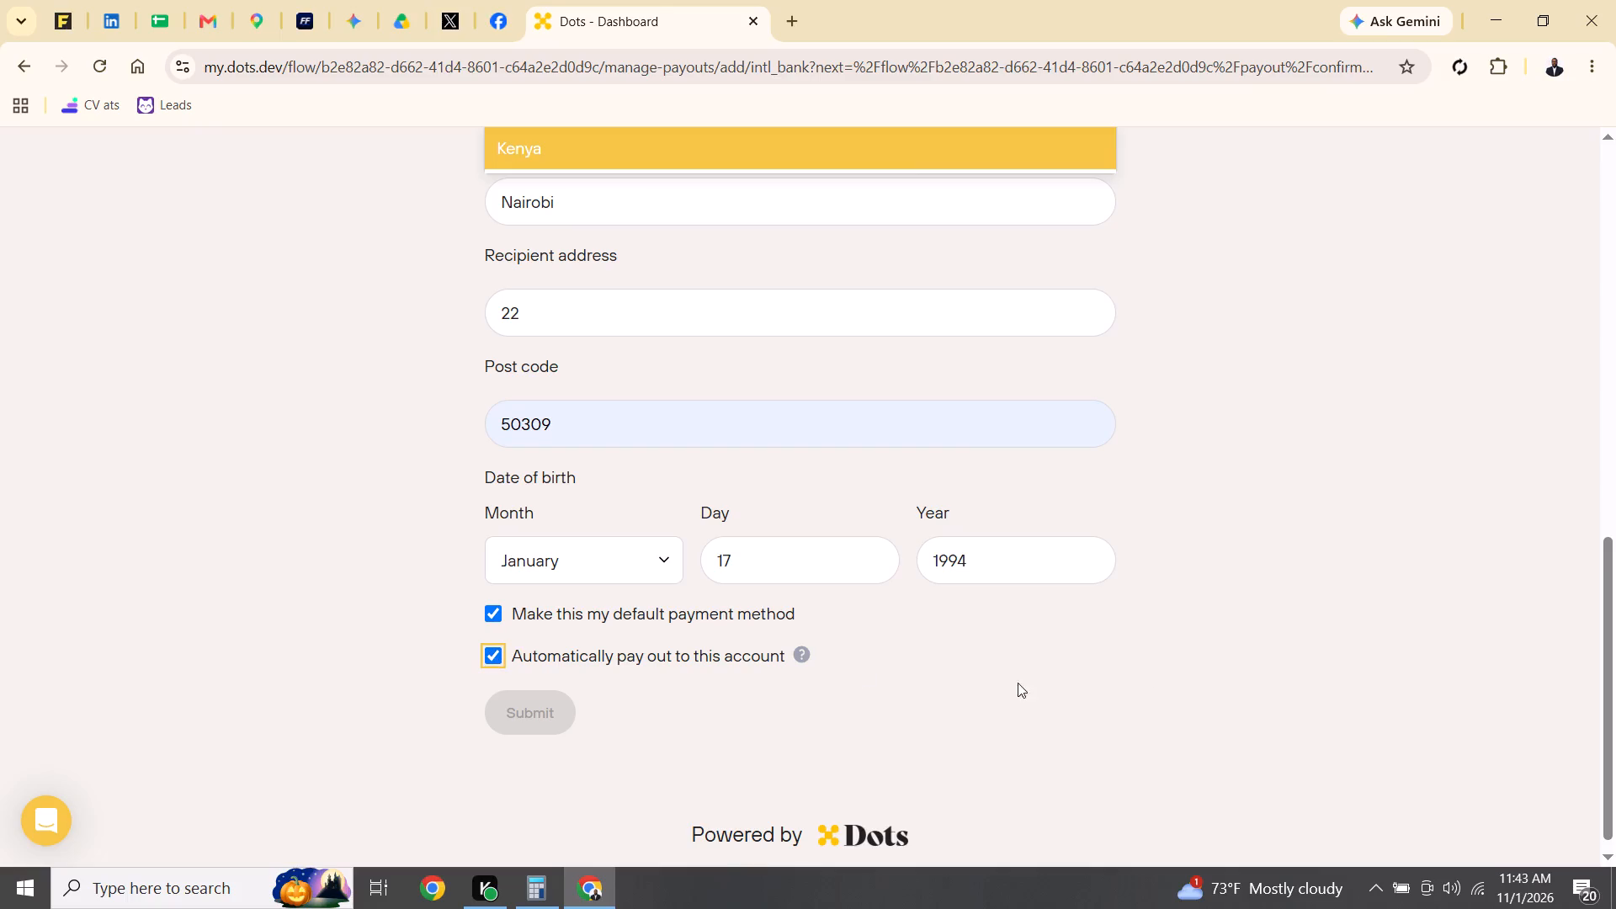
click(1364, 657)
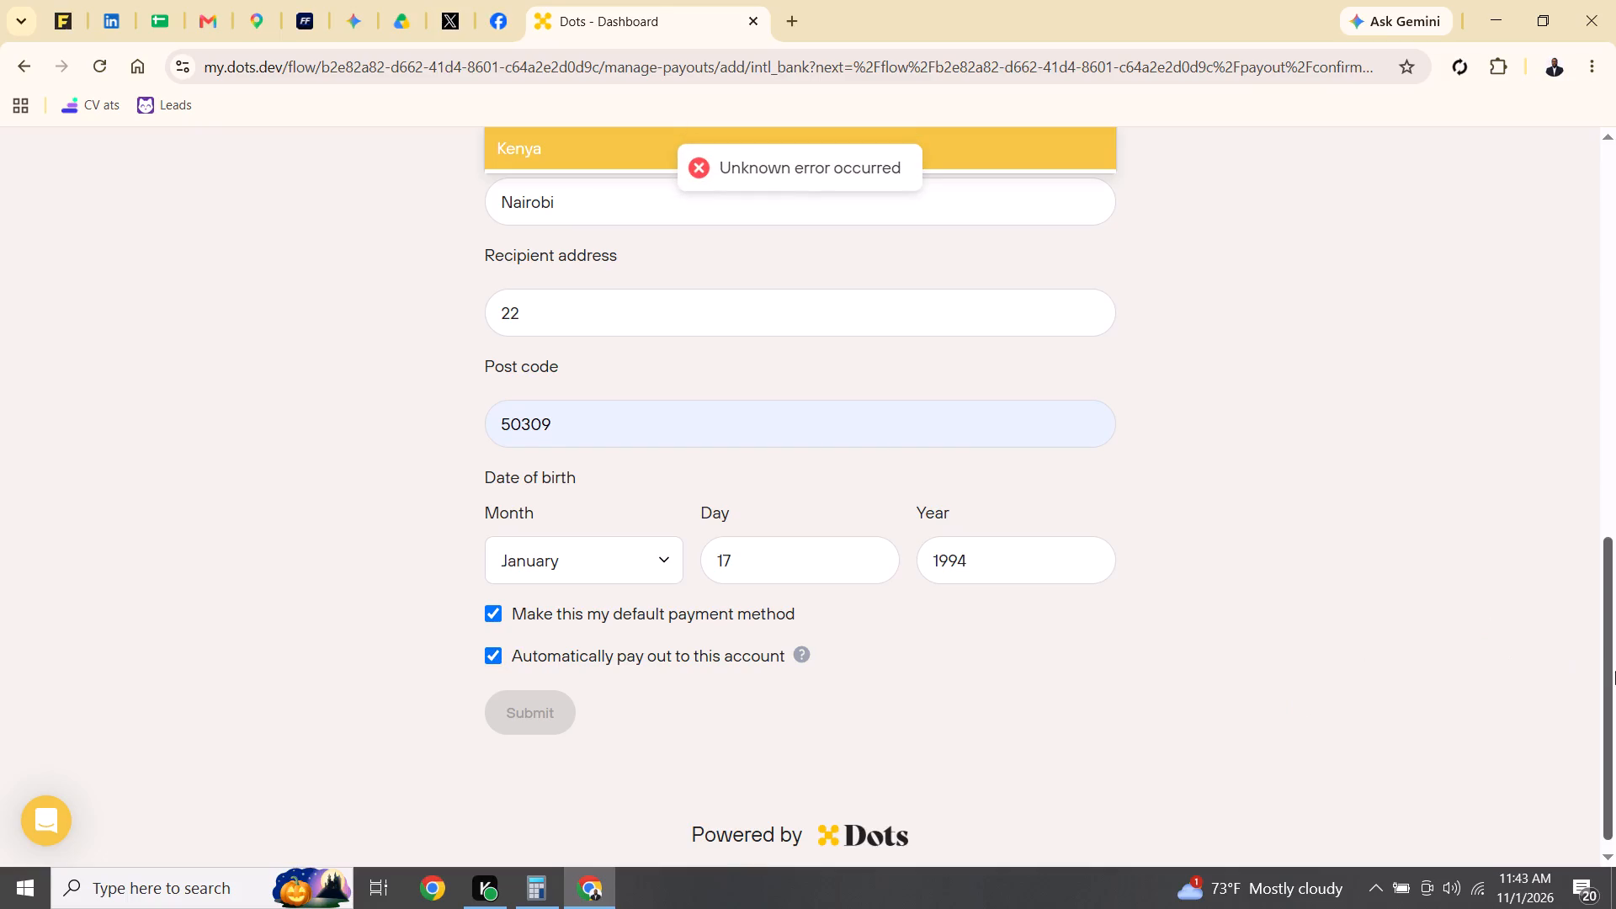
Reselect Kenya as the country in the recipient's address details.
drag(1604, 697, 1603, 531)
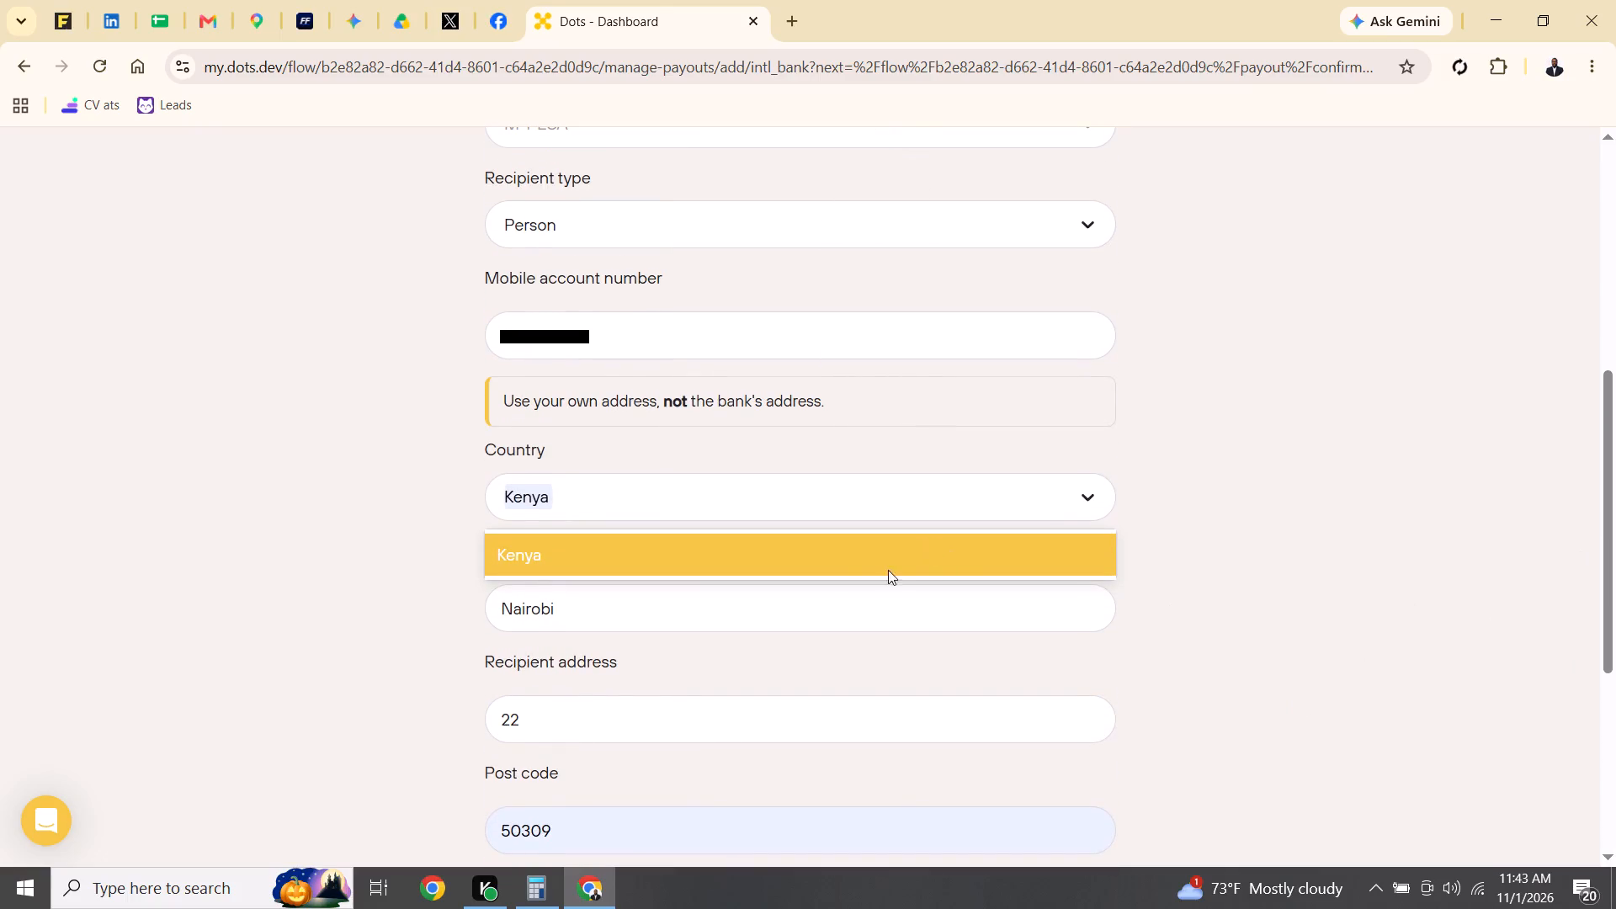
click(870, 570)
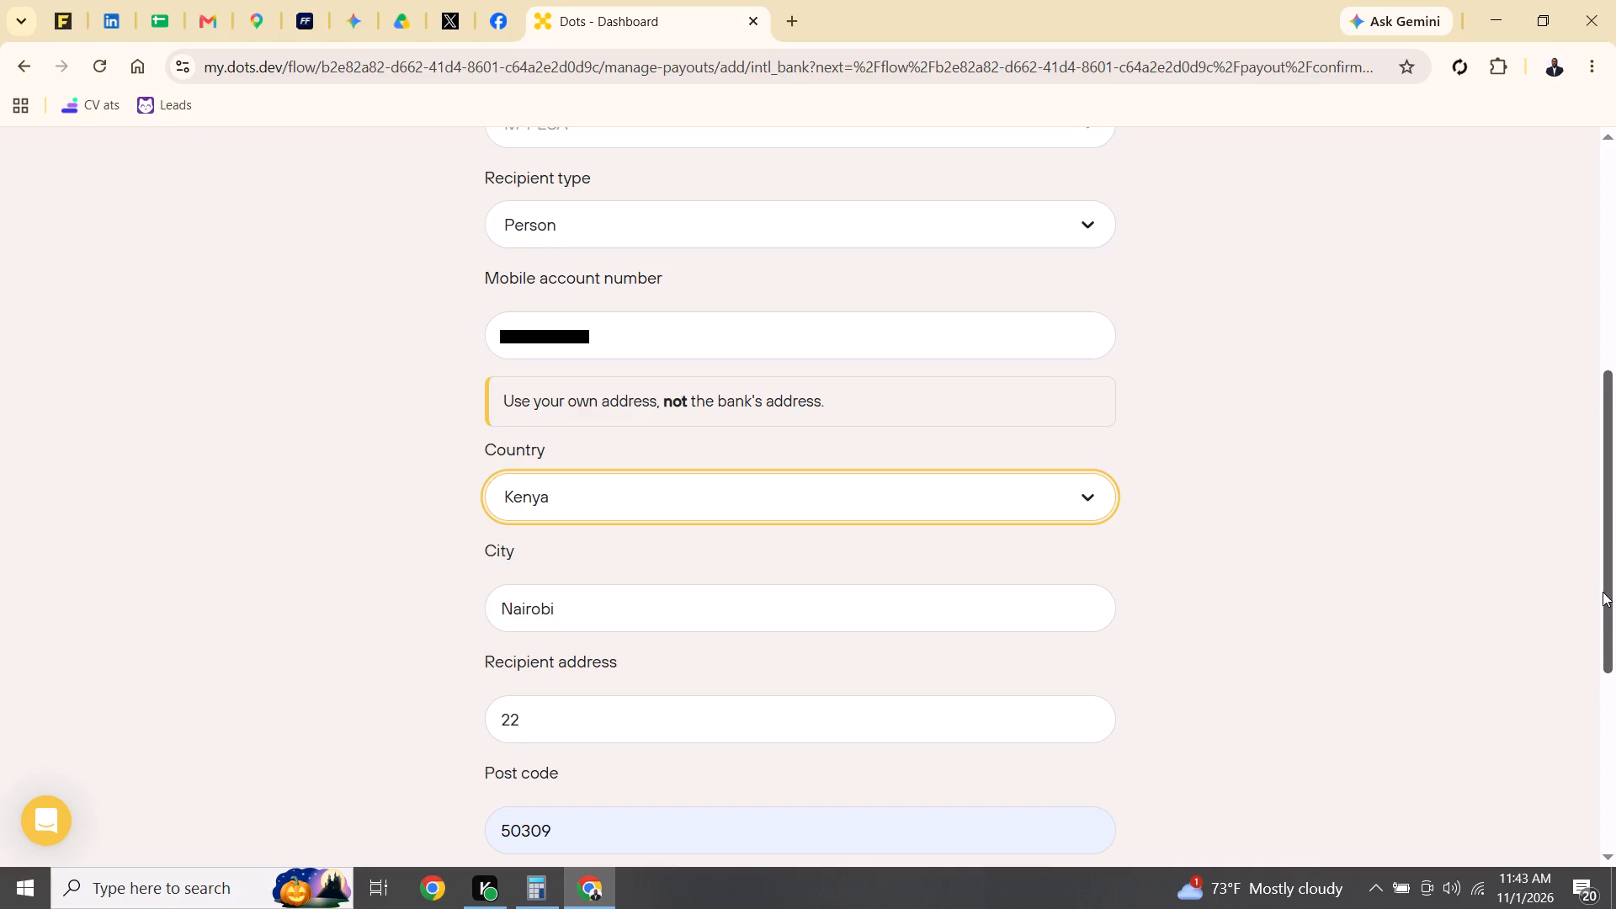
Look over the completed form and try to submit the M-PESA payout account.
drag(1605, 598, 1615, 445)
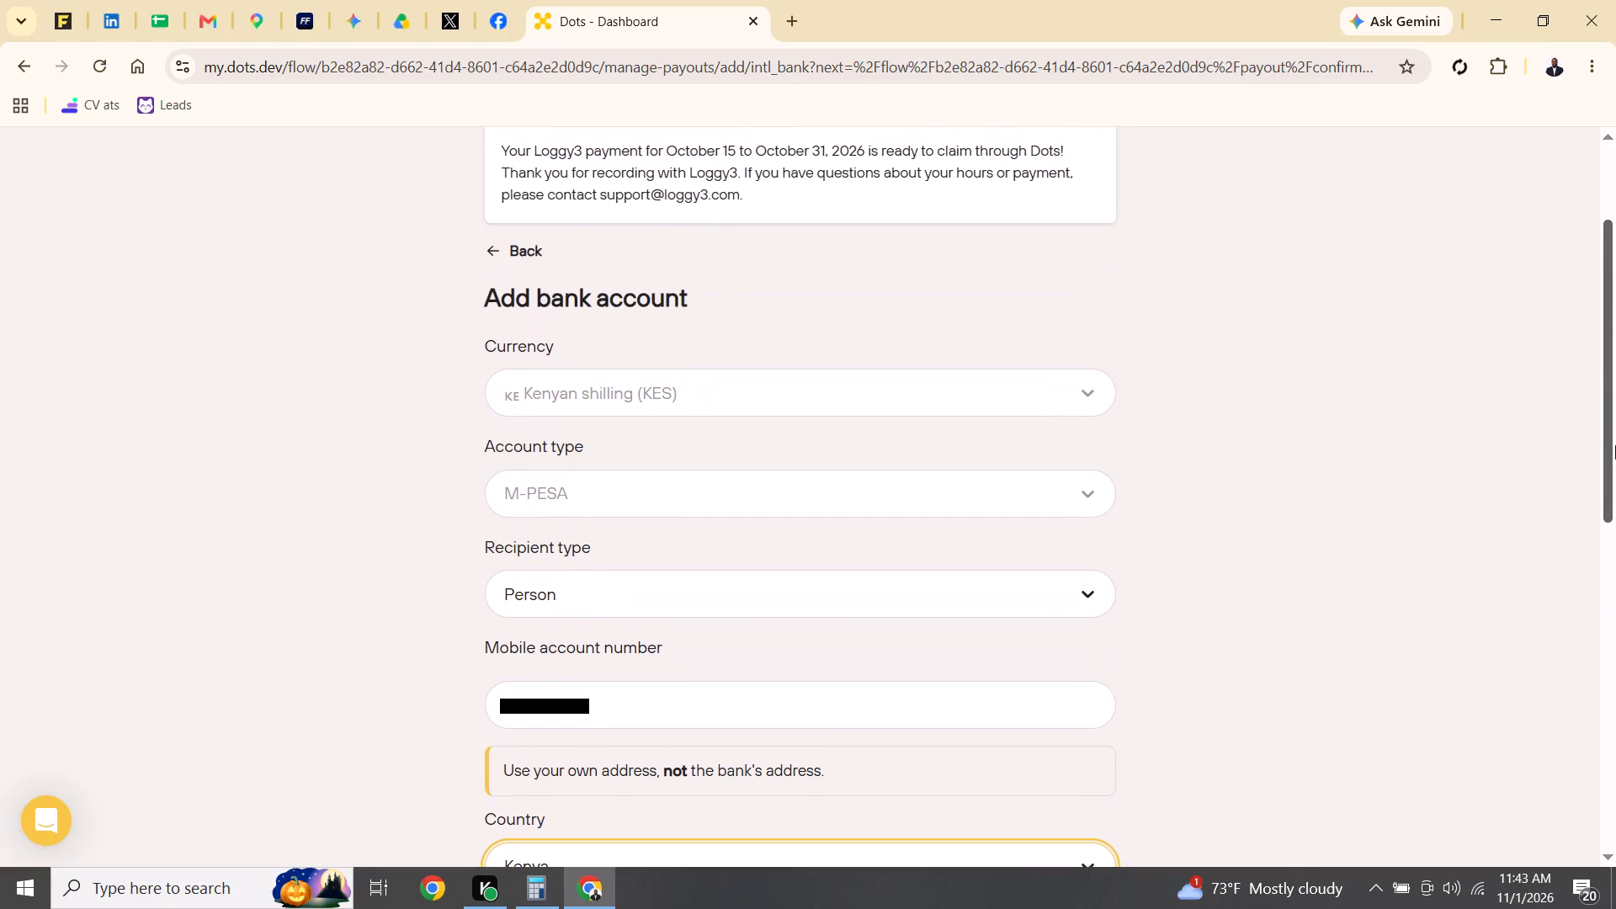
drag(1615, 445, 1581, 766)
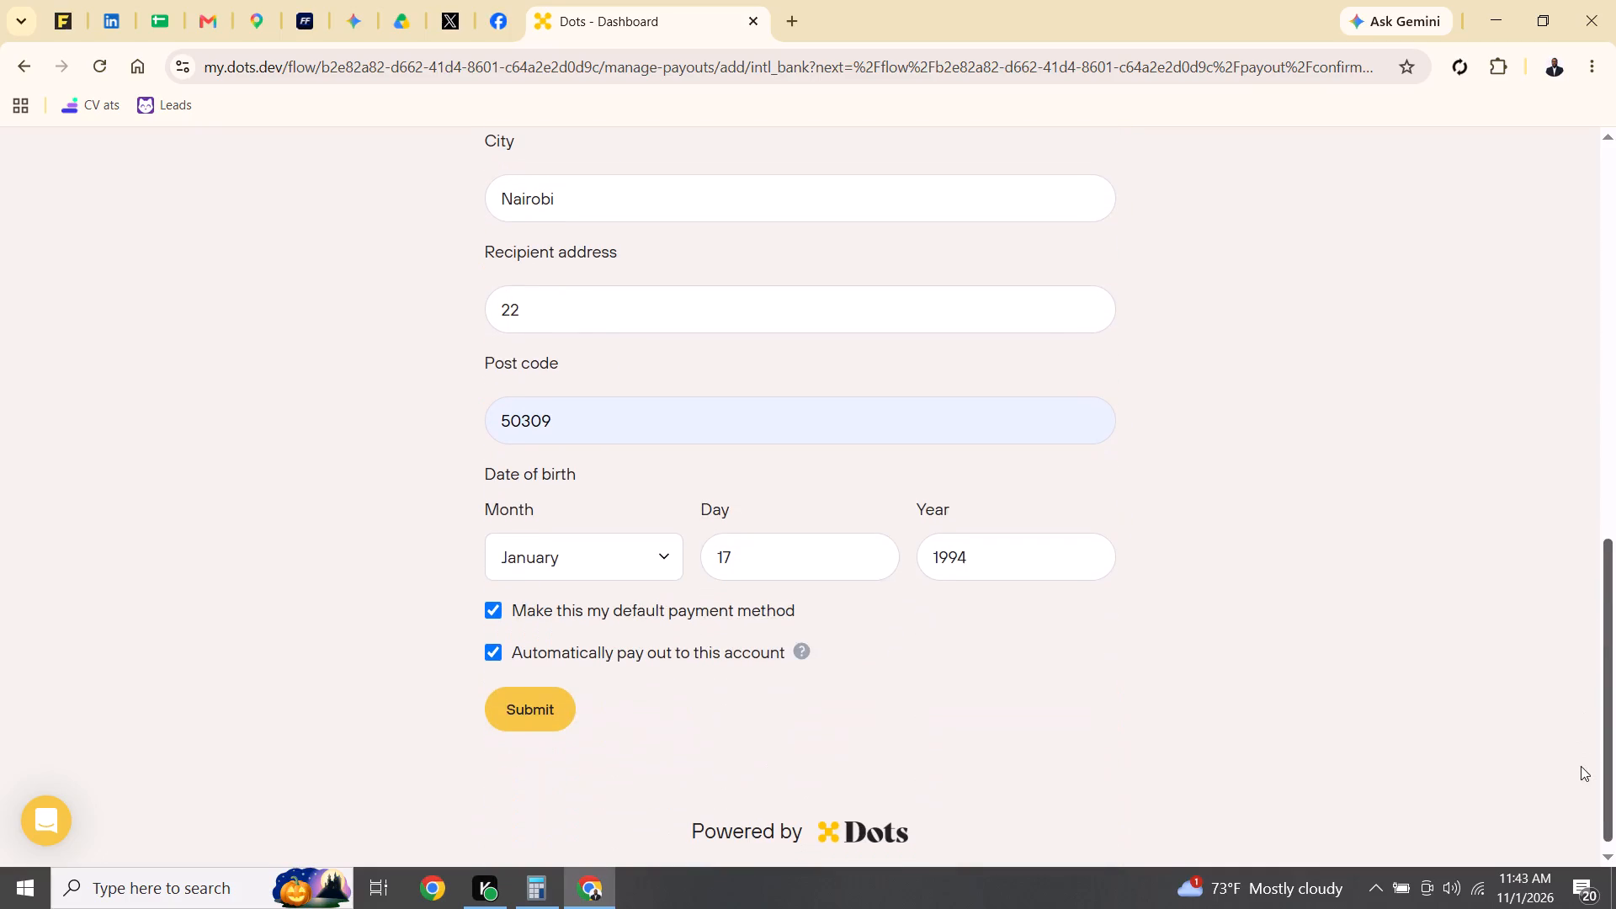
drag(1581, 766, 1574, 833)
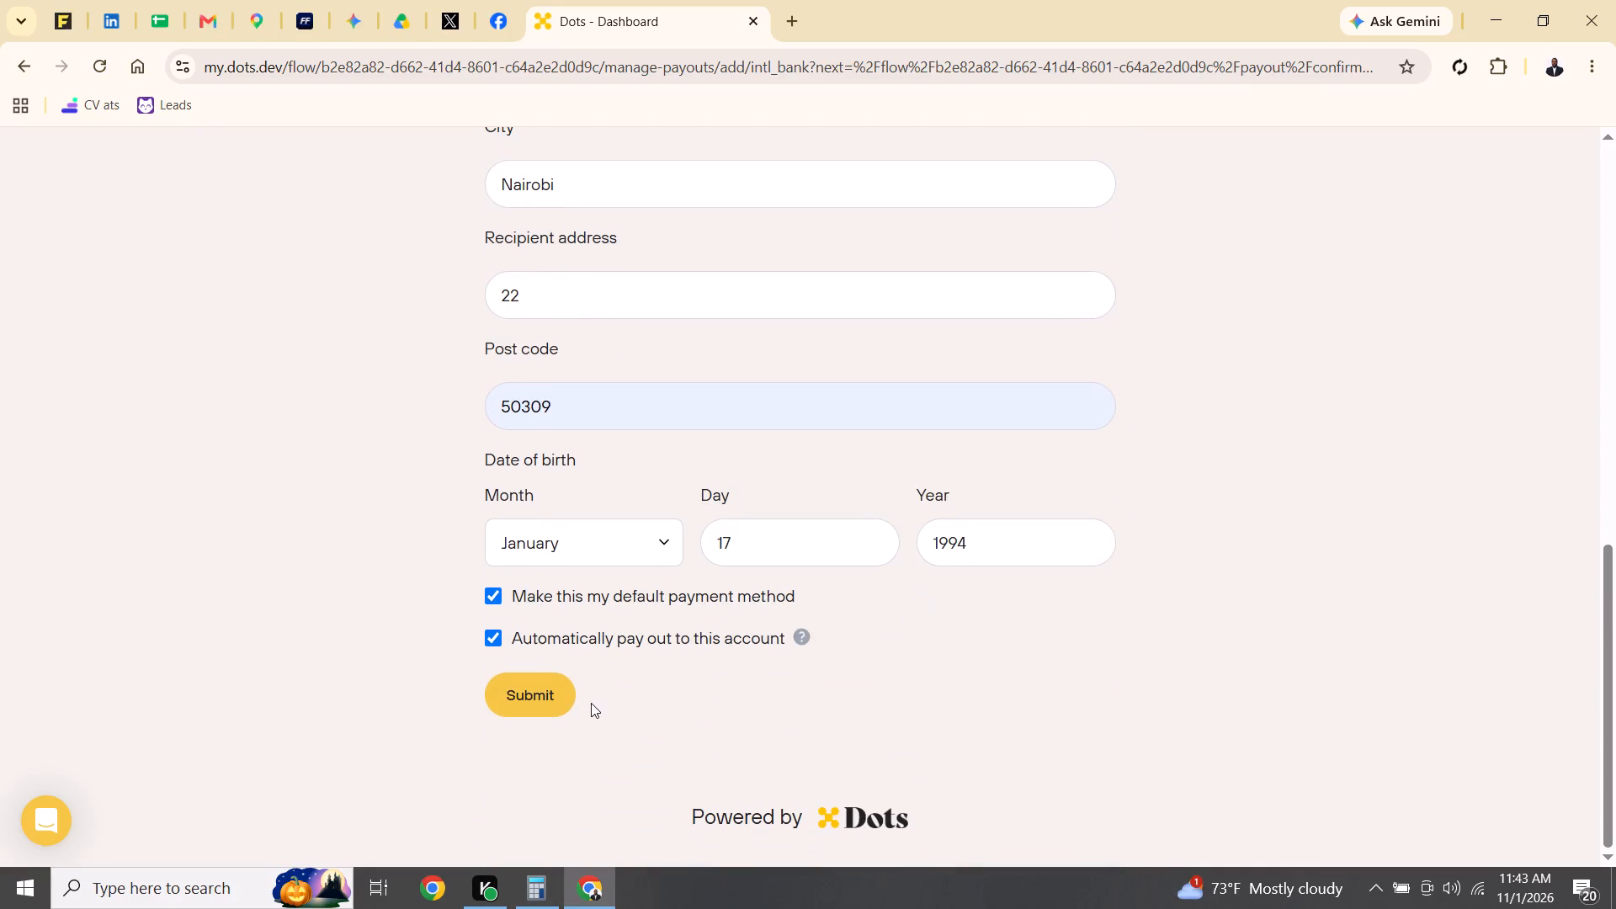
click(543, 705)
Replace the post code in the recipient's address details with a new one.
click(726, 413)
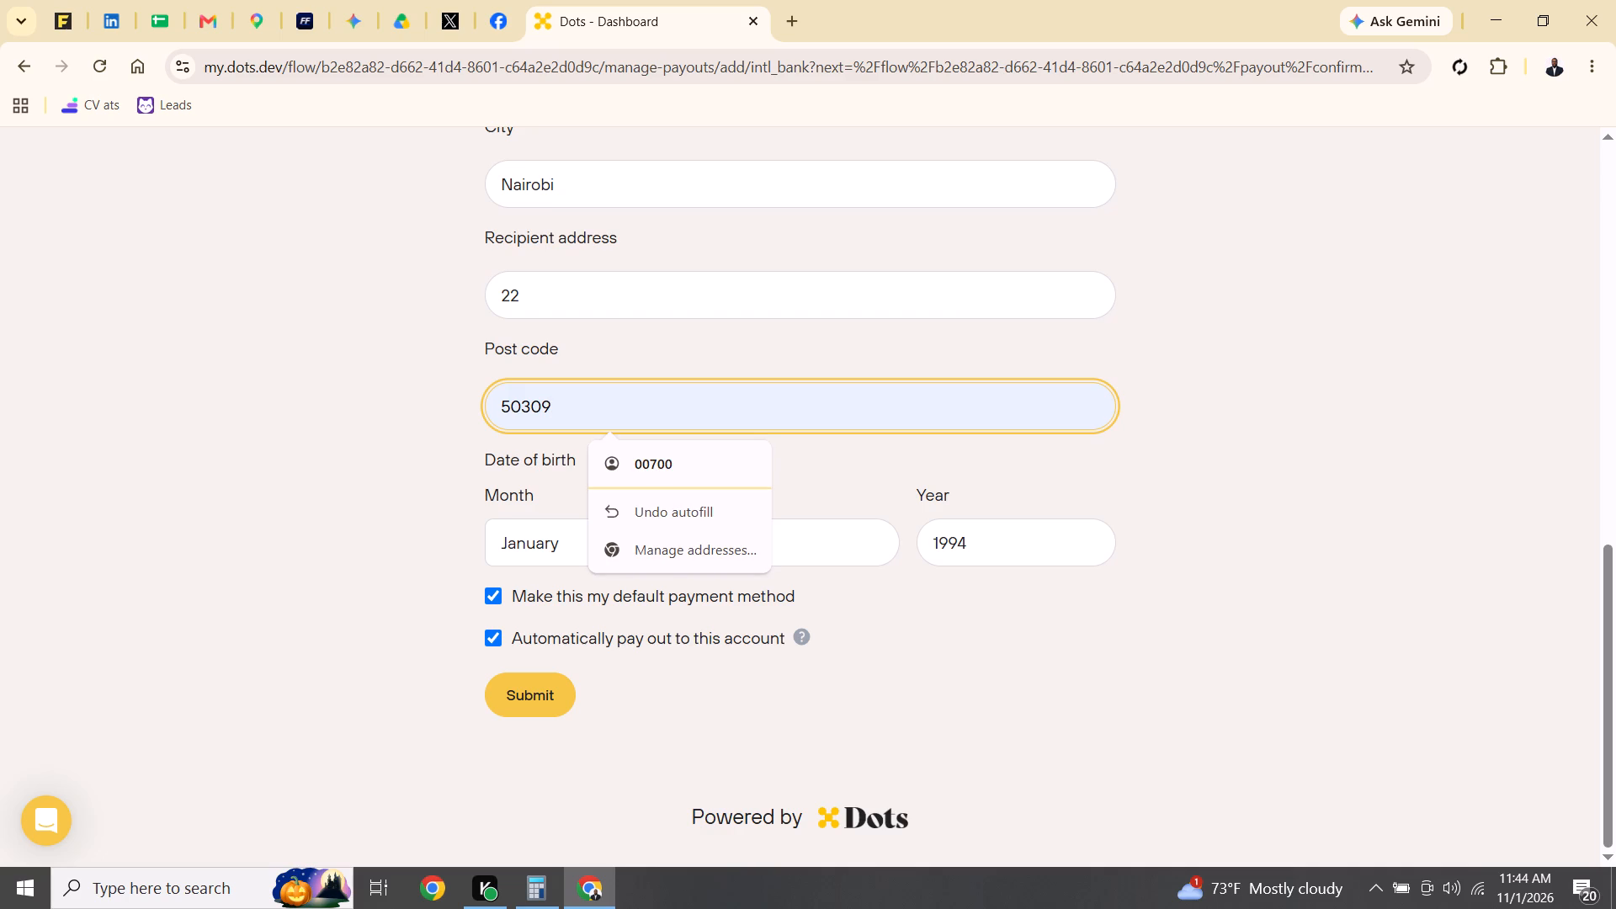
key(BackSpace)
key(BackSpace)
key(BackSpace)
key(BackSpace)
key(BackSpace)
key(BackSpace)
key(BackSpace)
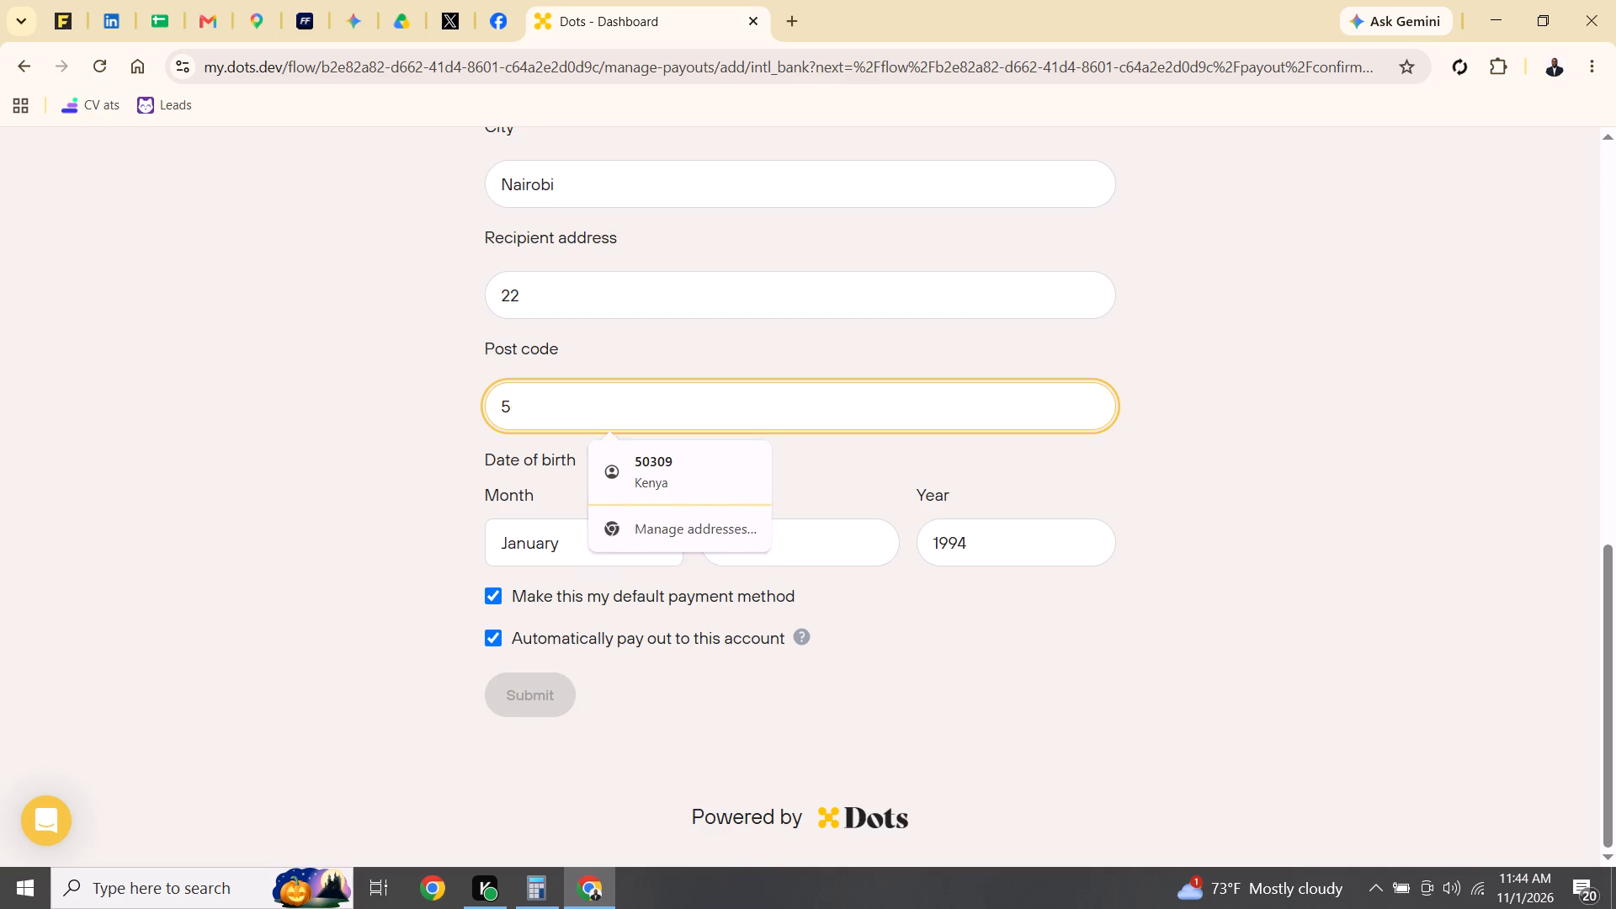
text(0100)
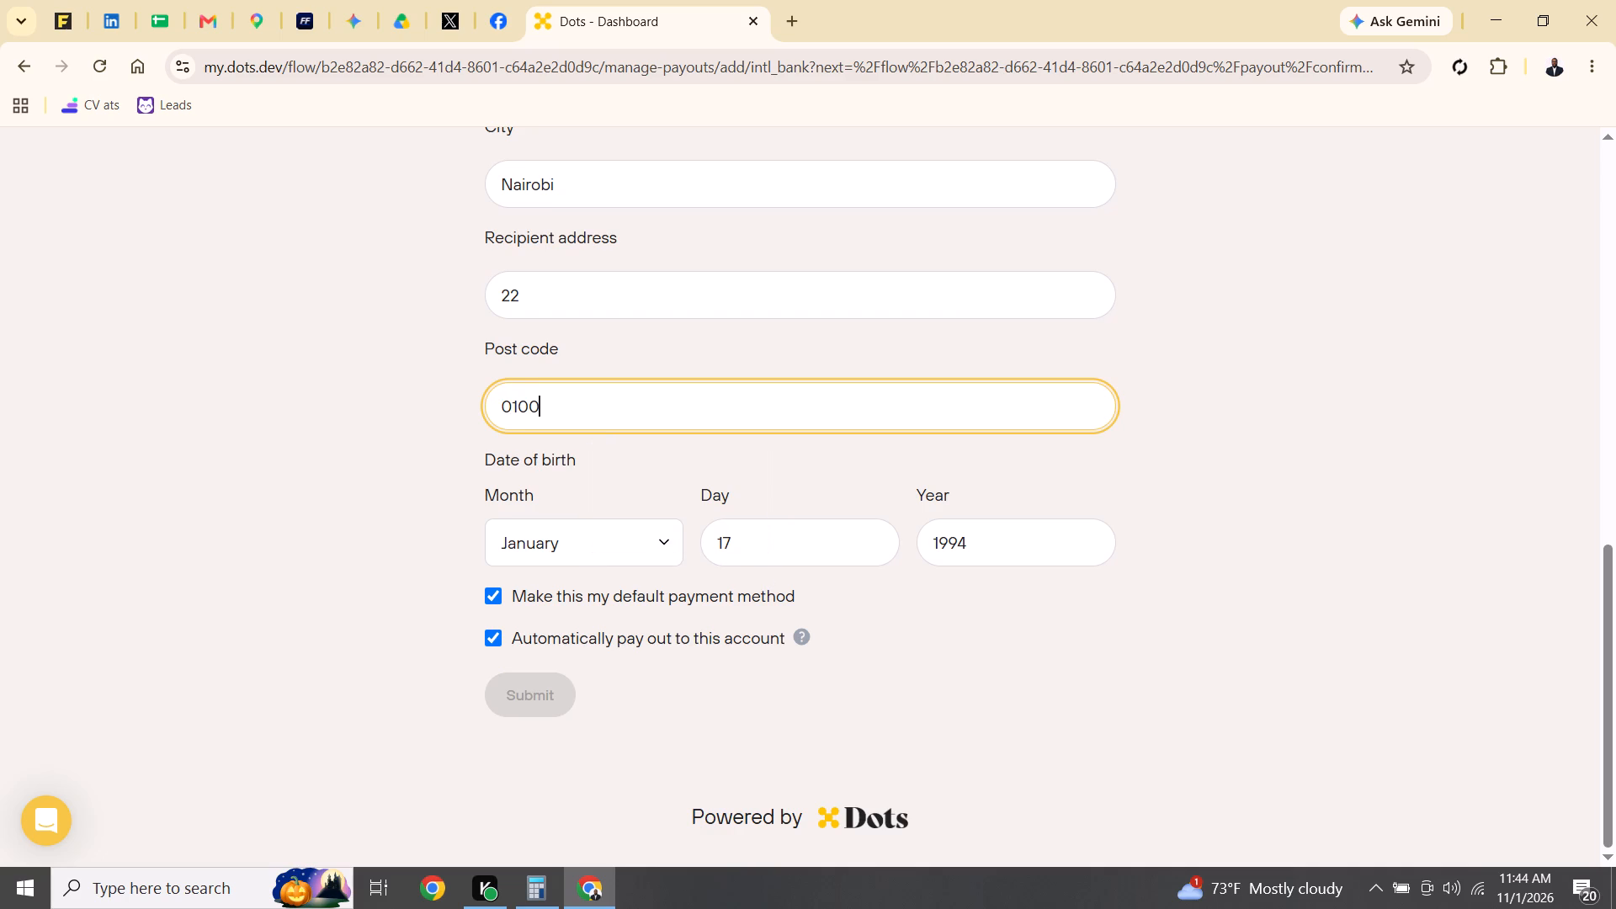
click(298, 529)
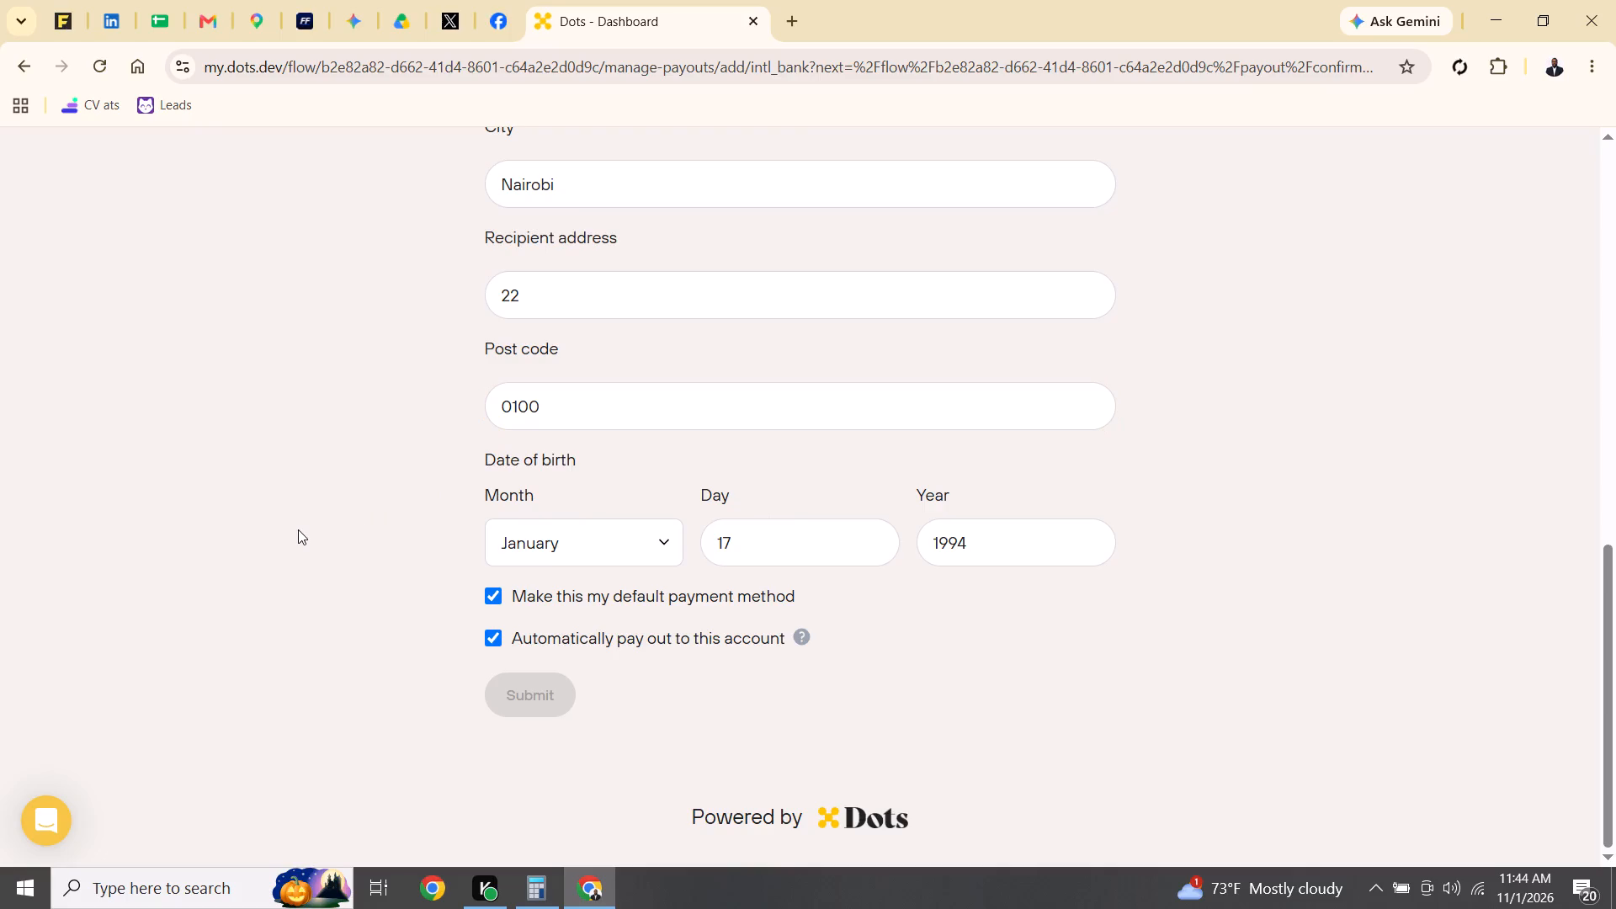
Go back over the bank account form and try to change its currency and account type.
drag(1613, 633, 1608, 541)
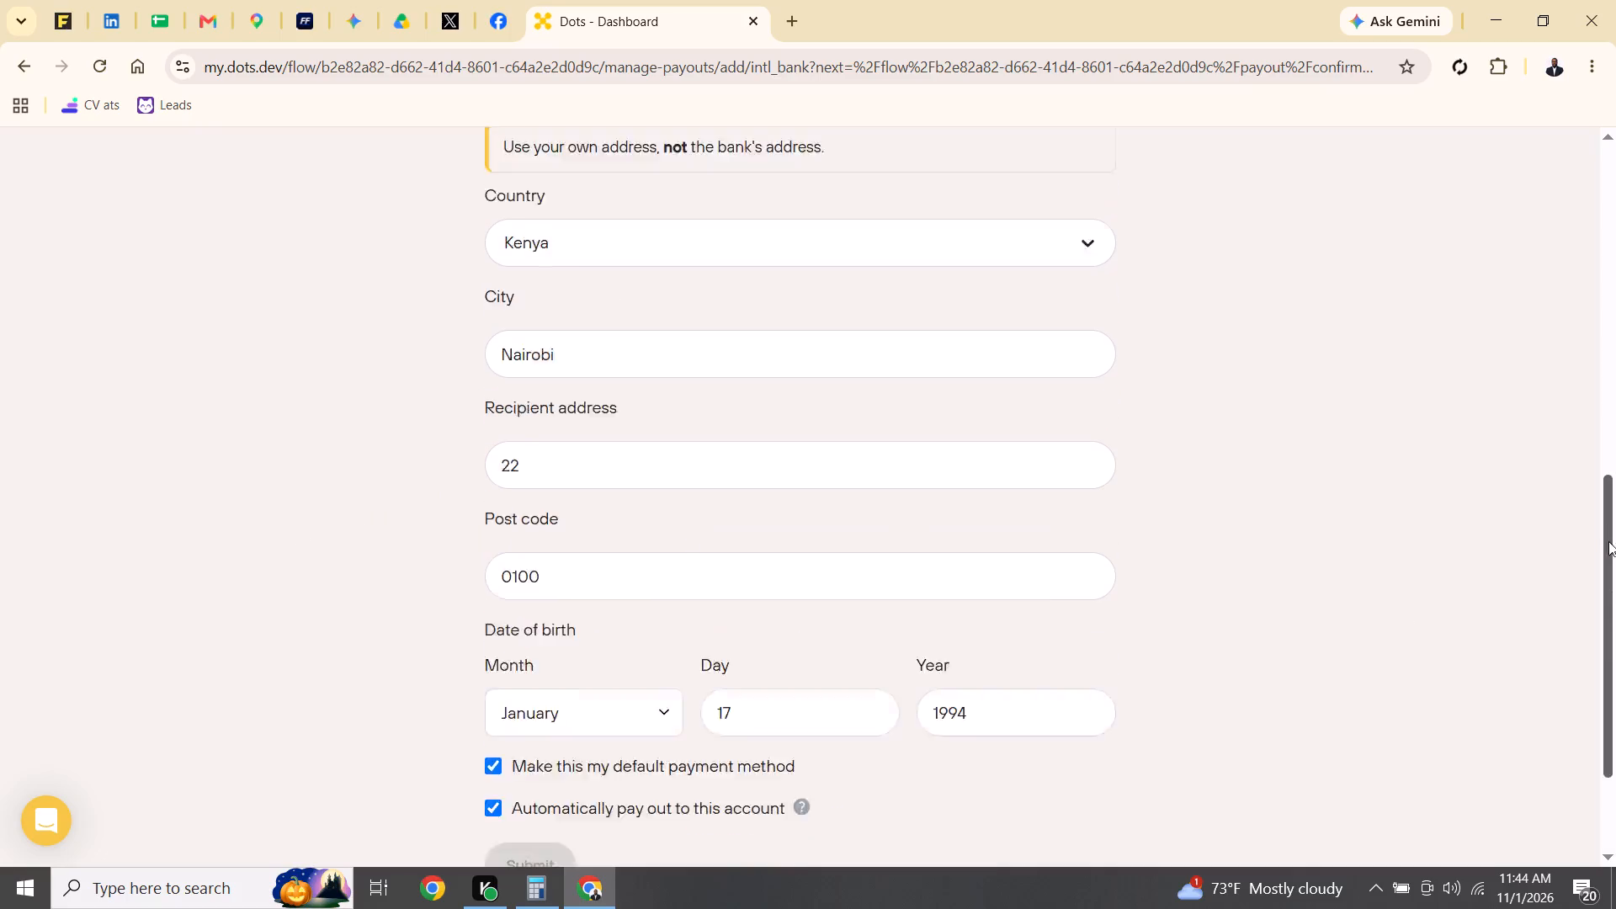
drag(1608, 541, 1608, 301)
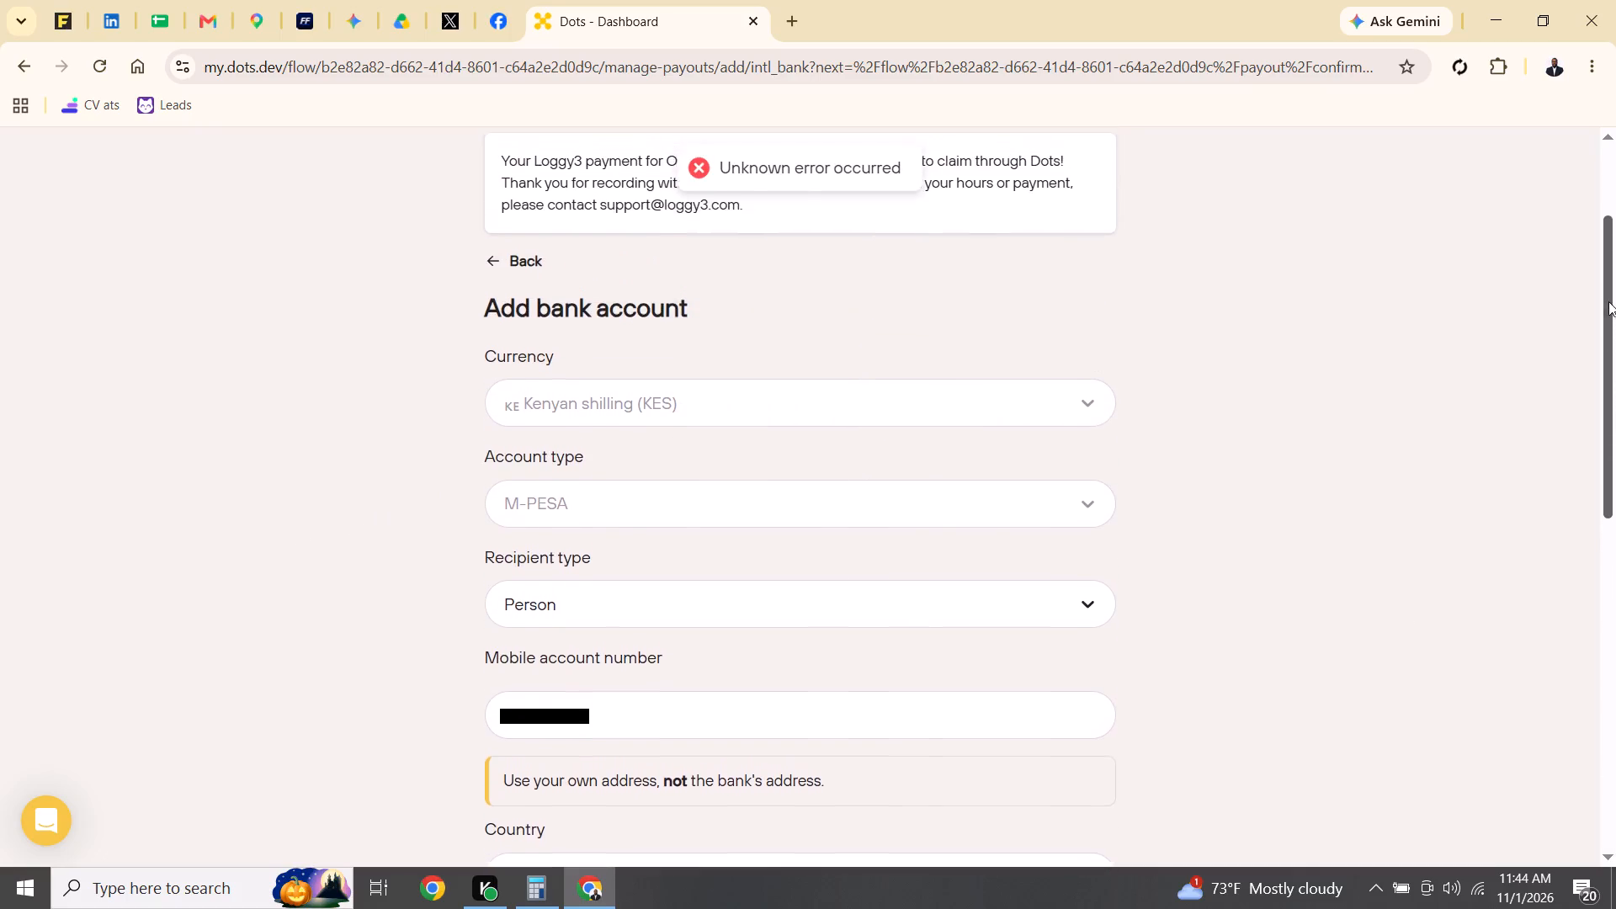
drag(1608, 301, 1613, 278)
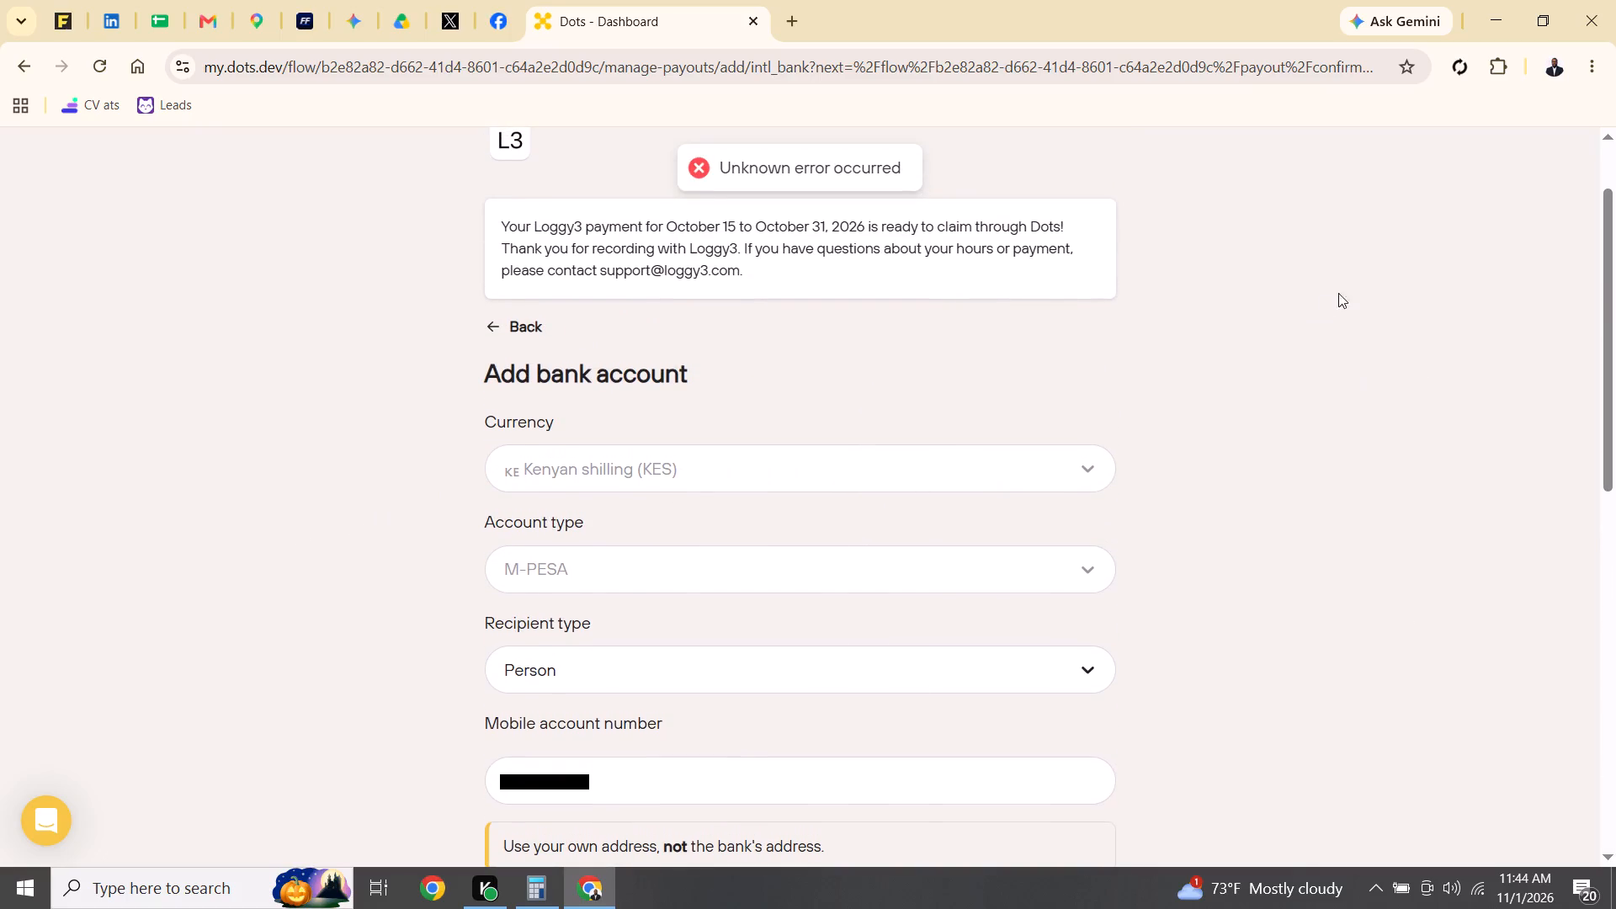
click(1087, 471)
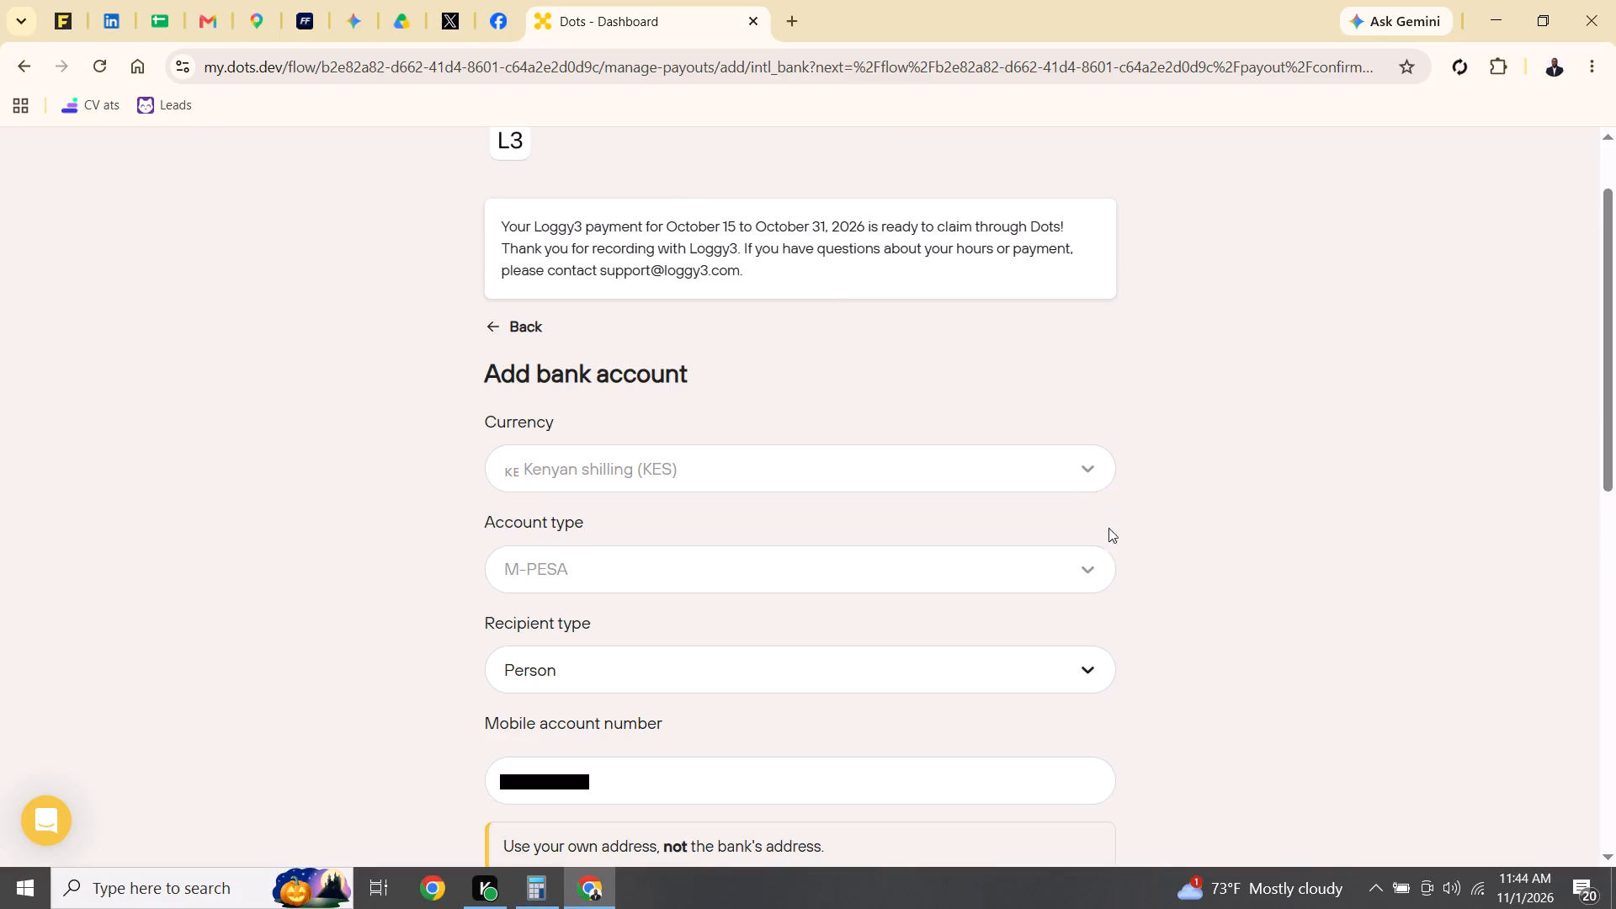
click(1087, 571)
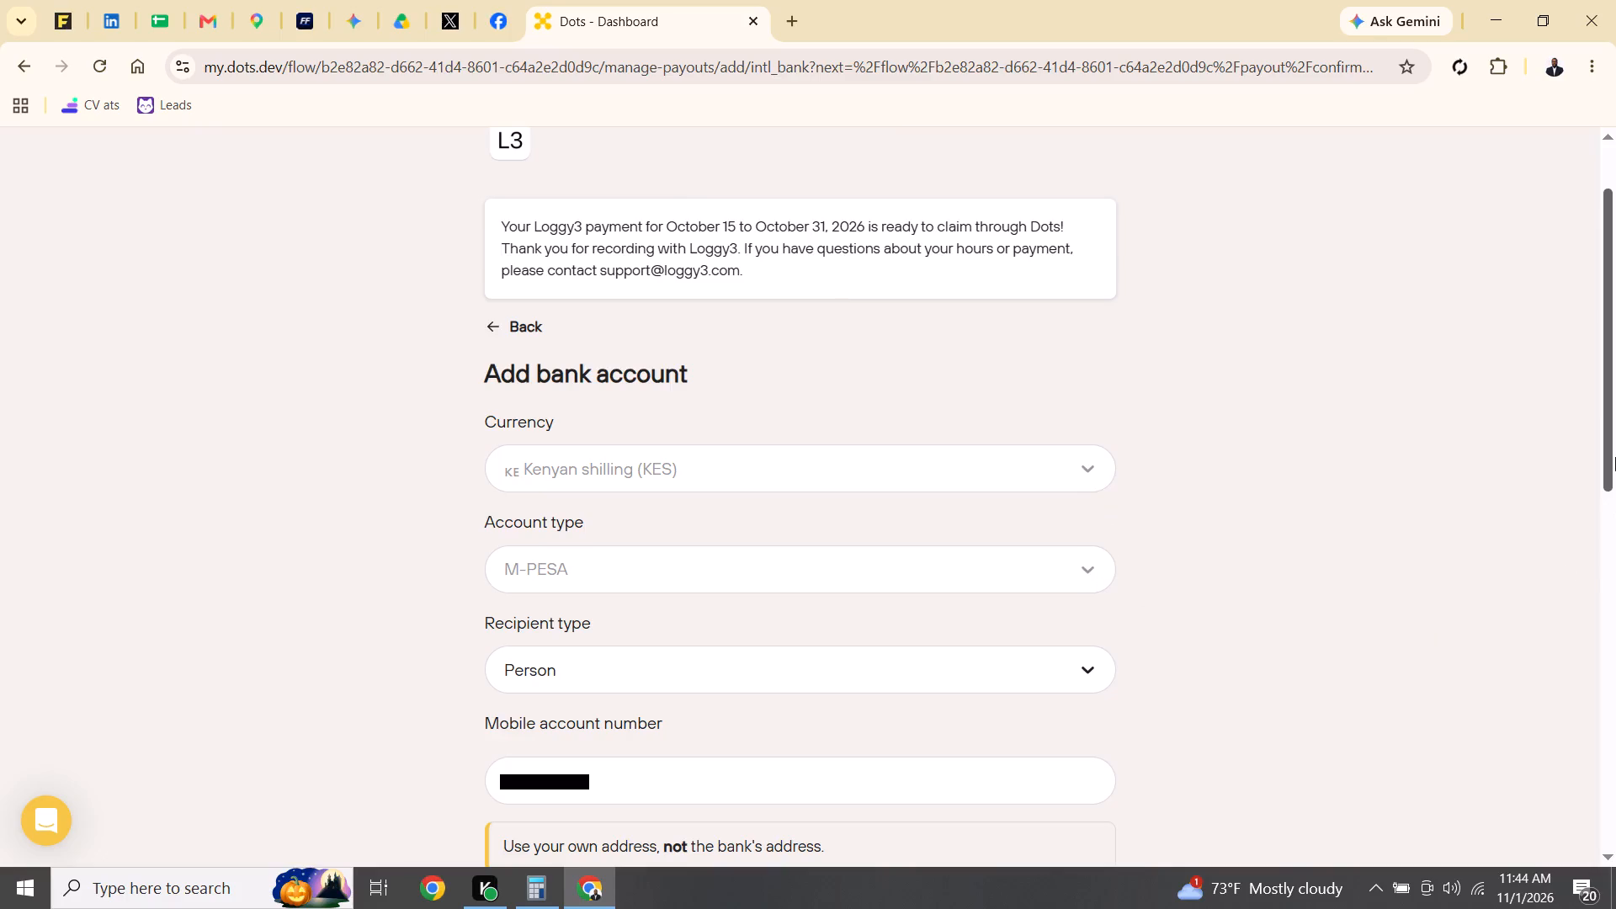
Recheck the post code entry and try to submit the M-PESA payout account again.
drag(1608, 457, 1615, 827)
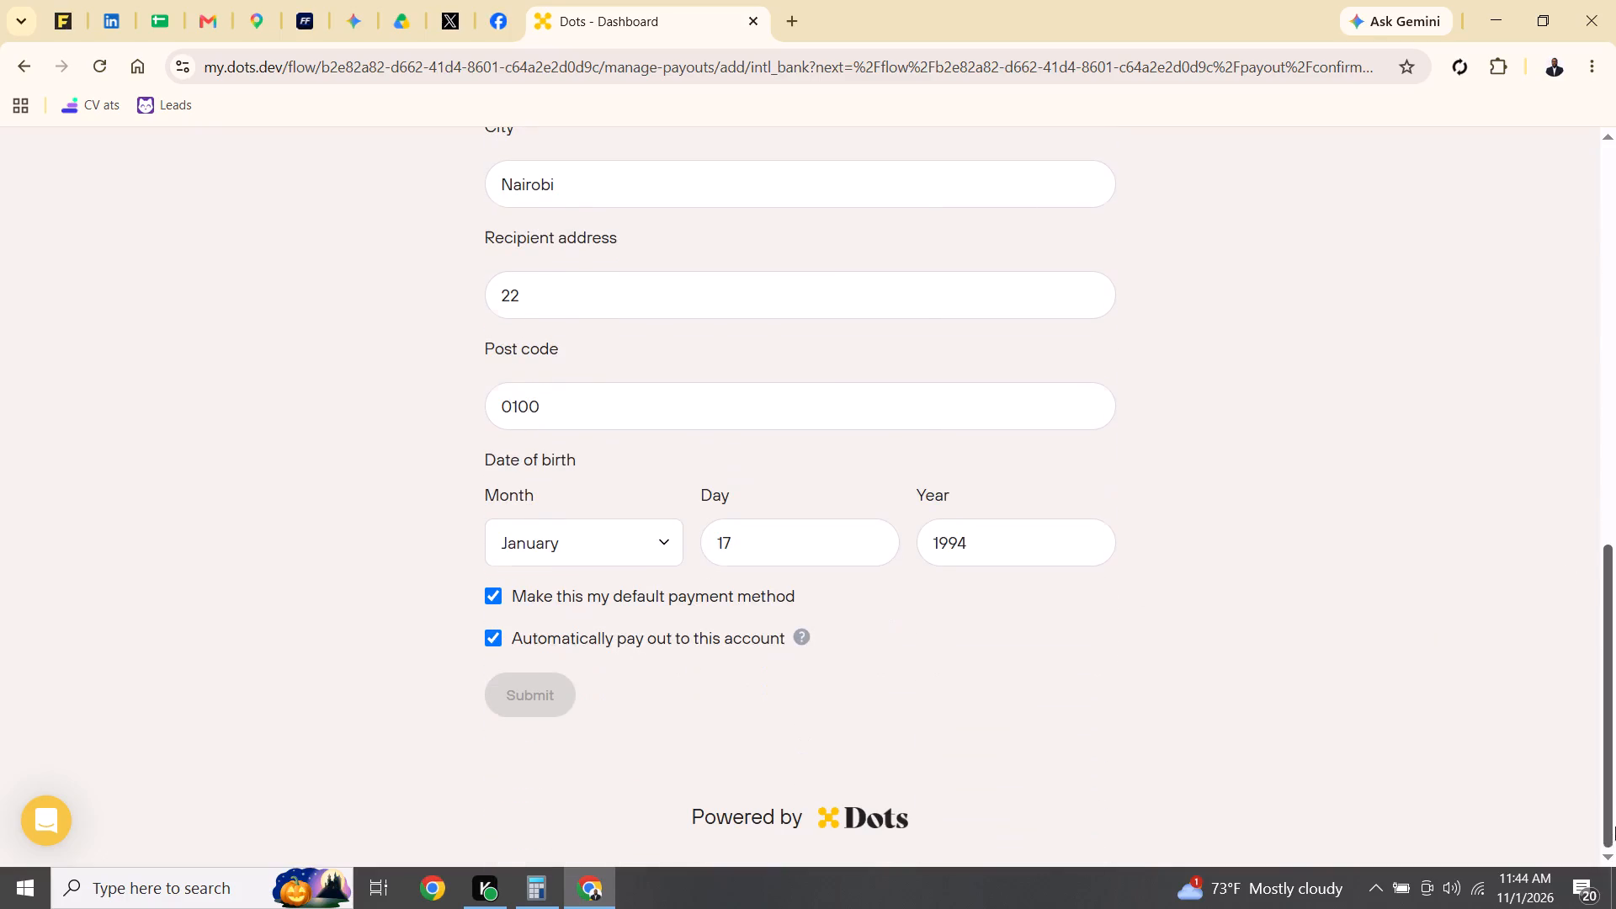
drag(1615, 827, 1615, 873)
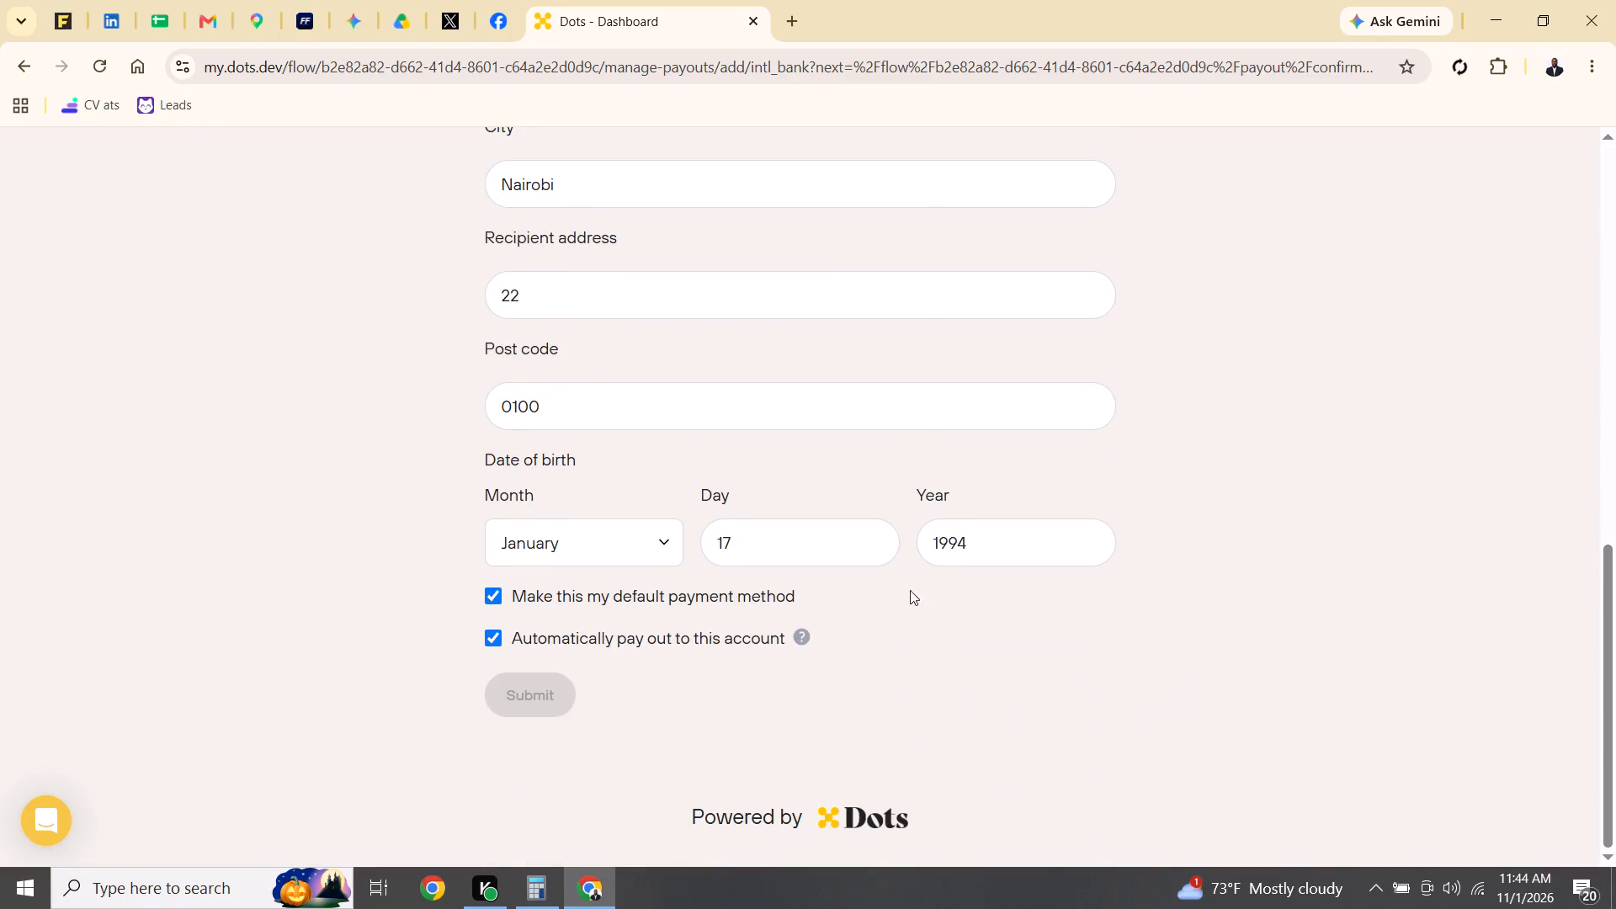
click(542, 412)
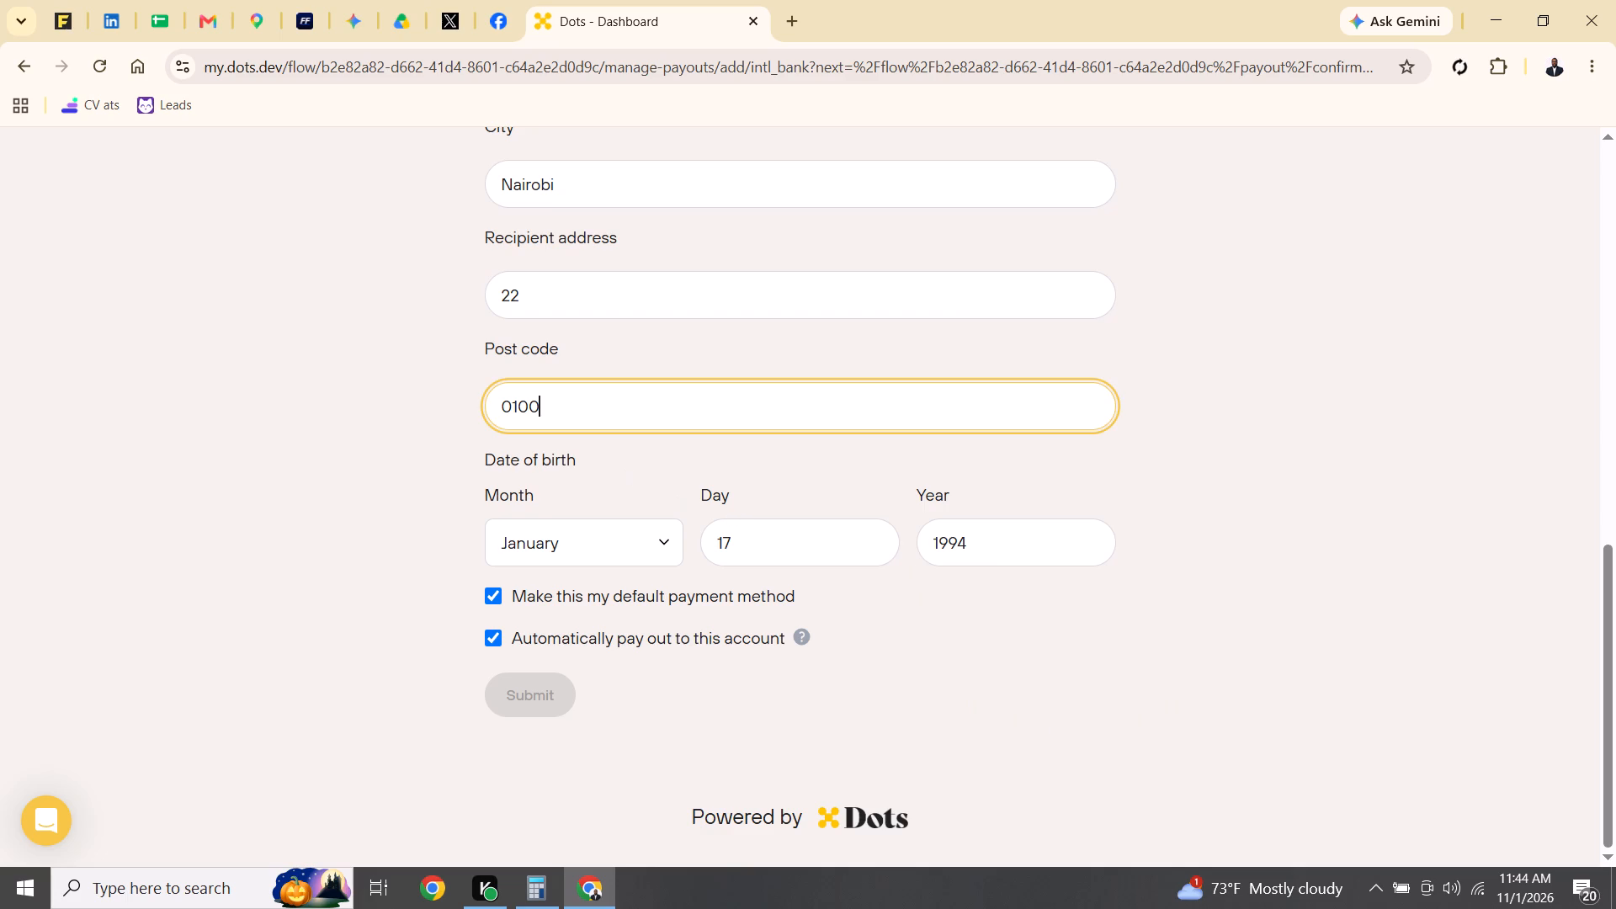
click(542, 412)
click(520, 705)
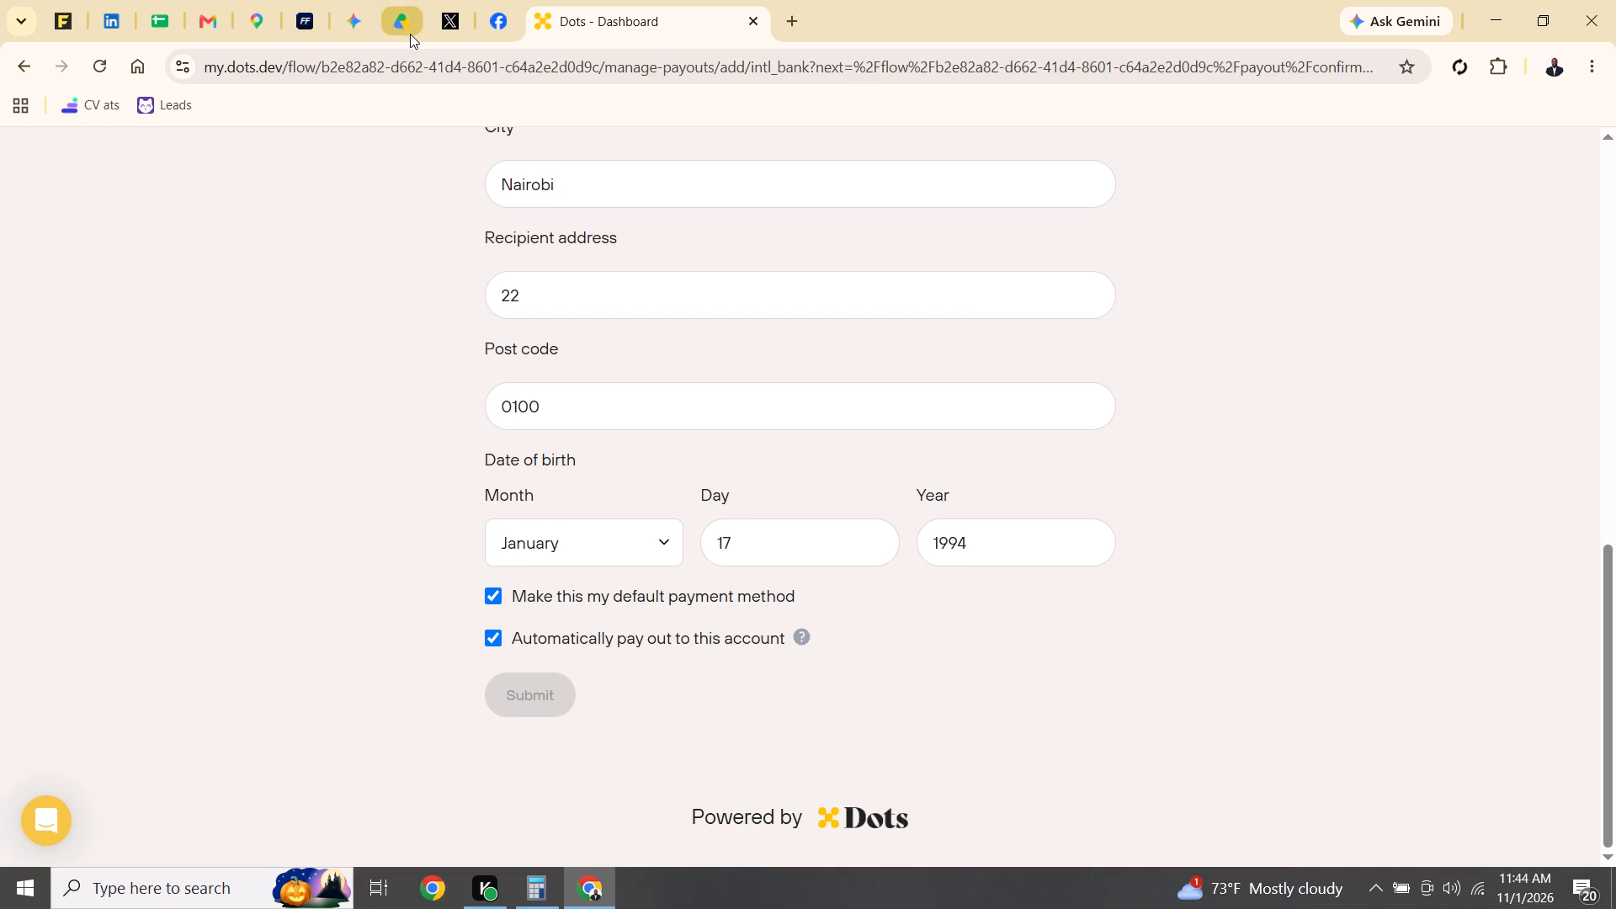
Switch to THE PLAN spreadsheet and sum the Capital sheet's withdrawals from November 2030 to January 2032 (J37:J51).
click(159, 12)
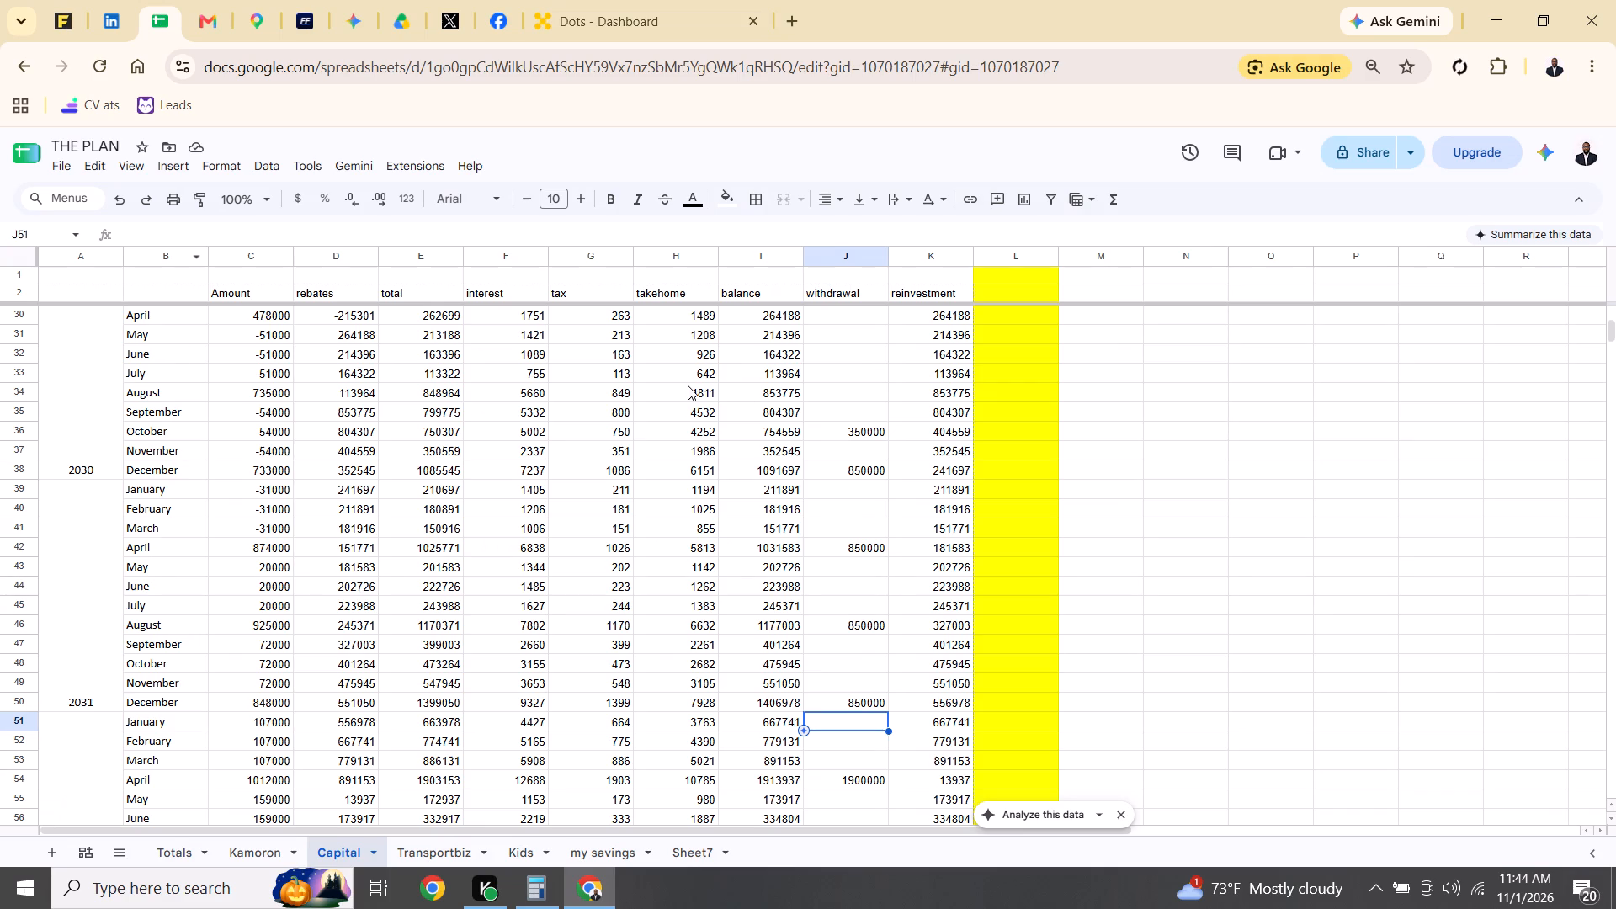
drag(855, 454, 864, 844)
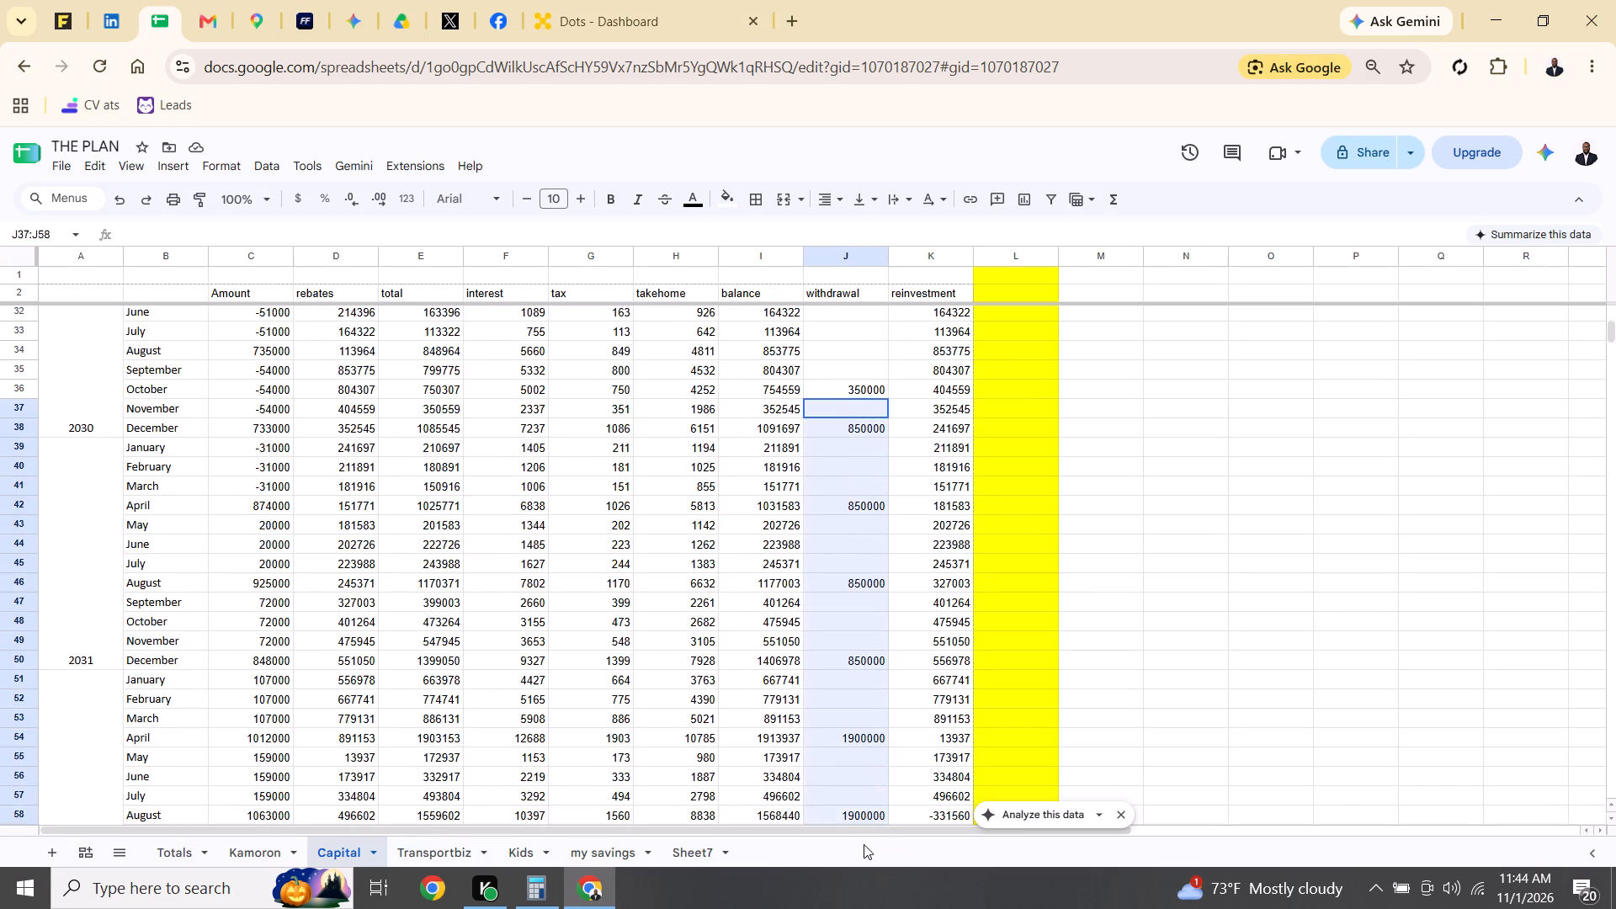
drag(864, 844, 843, 724)
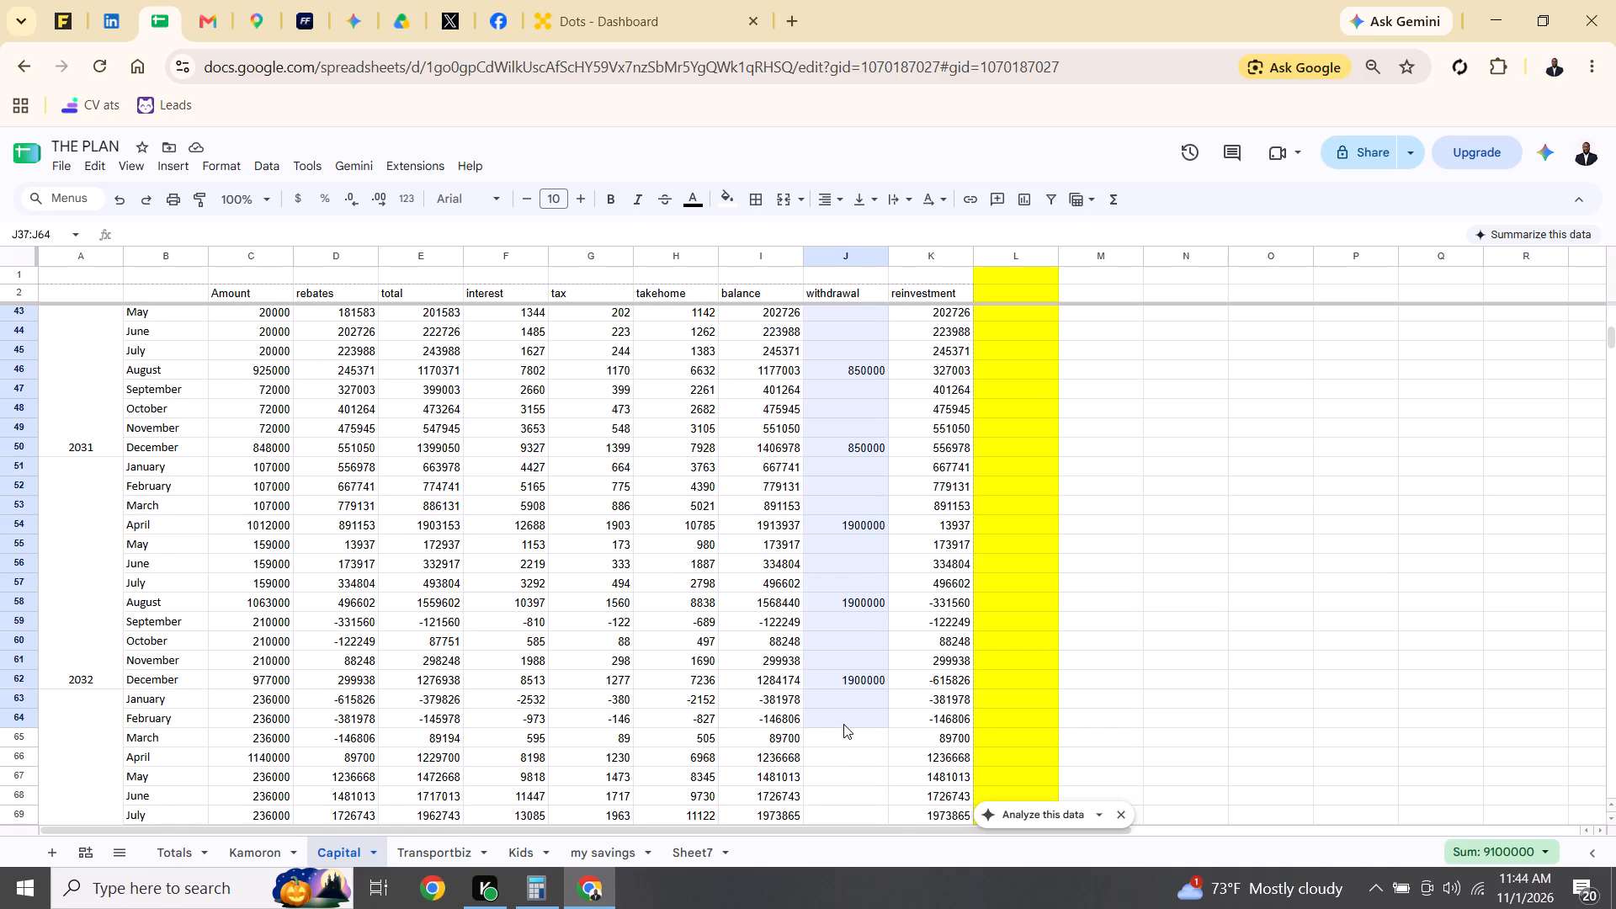
drag(843, 724, 858, 575)
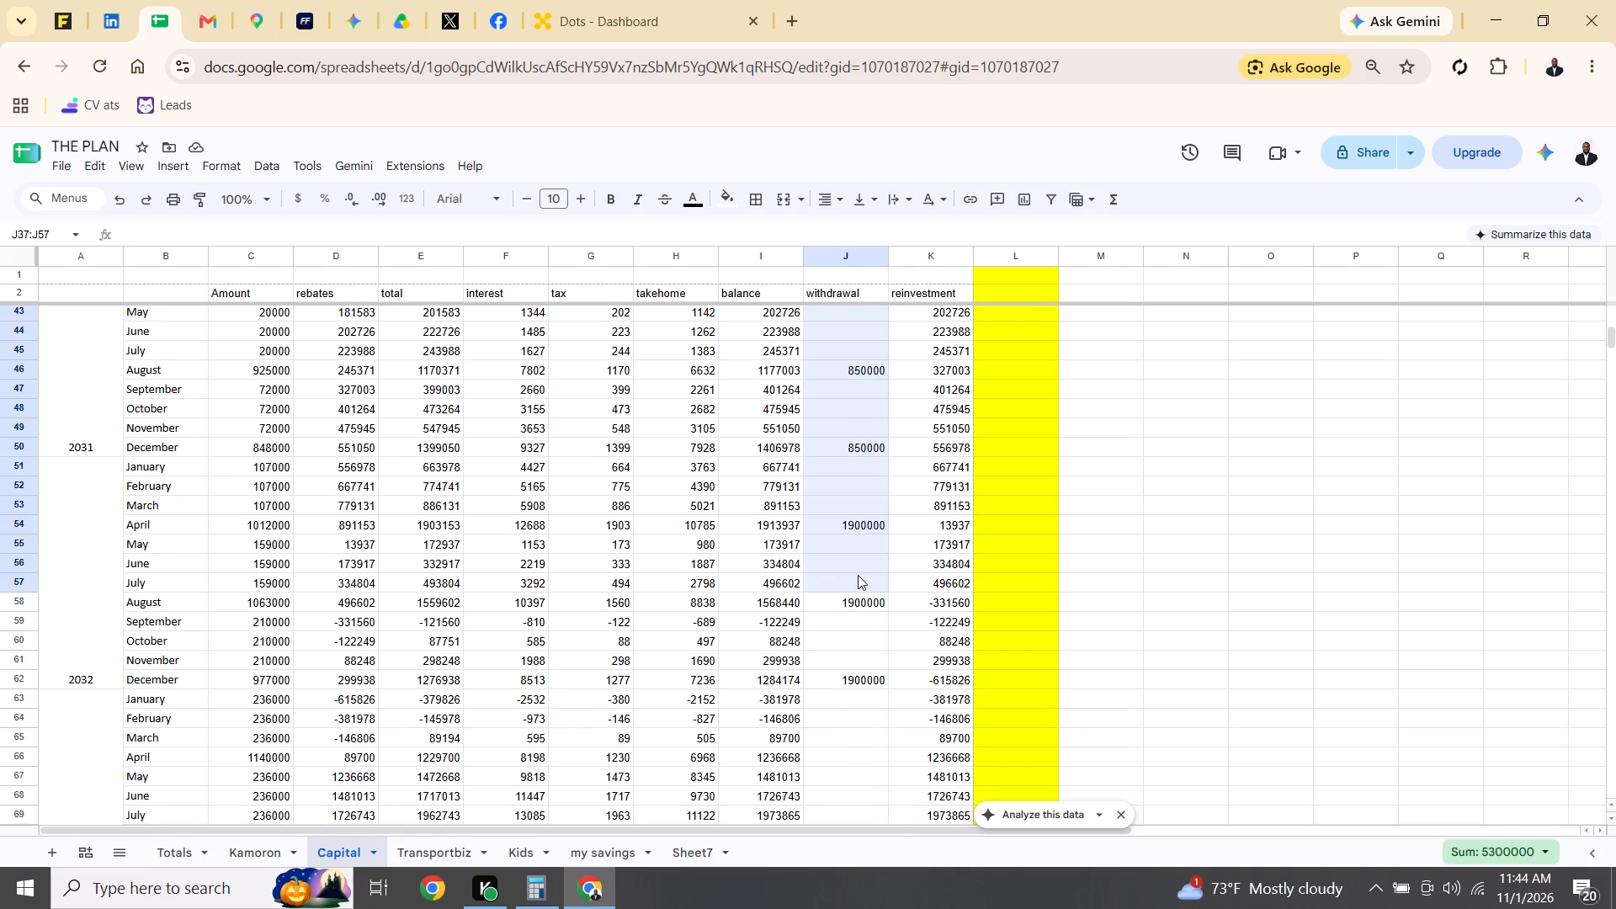
drag(858, 575, 848, 465)
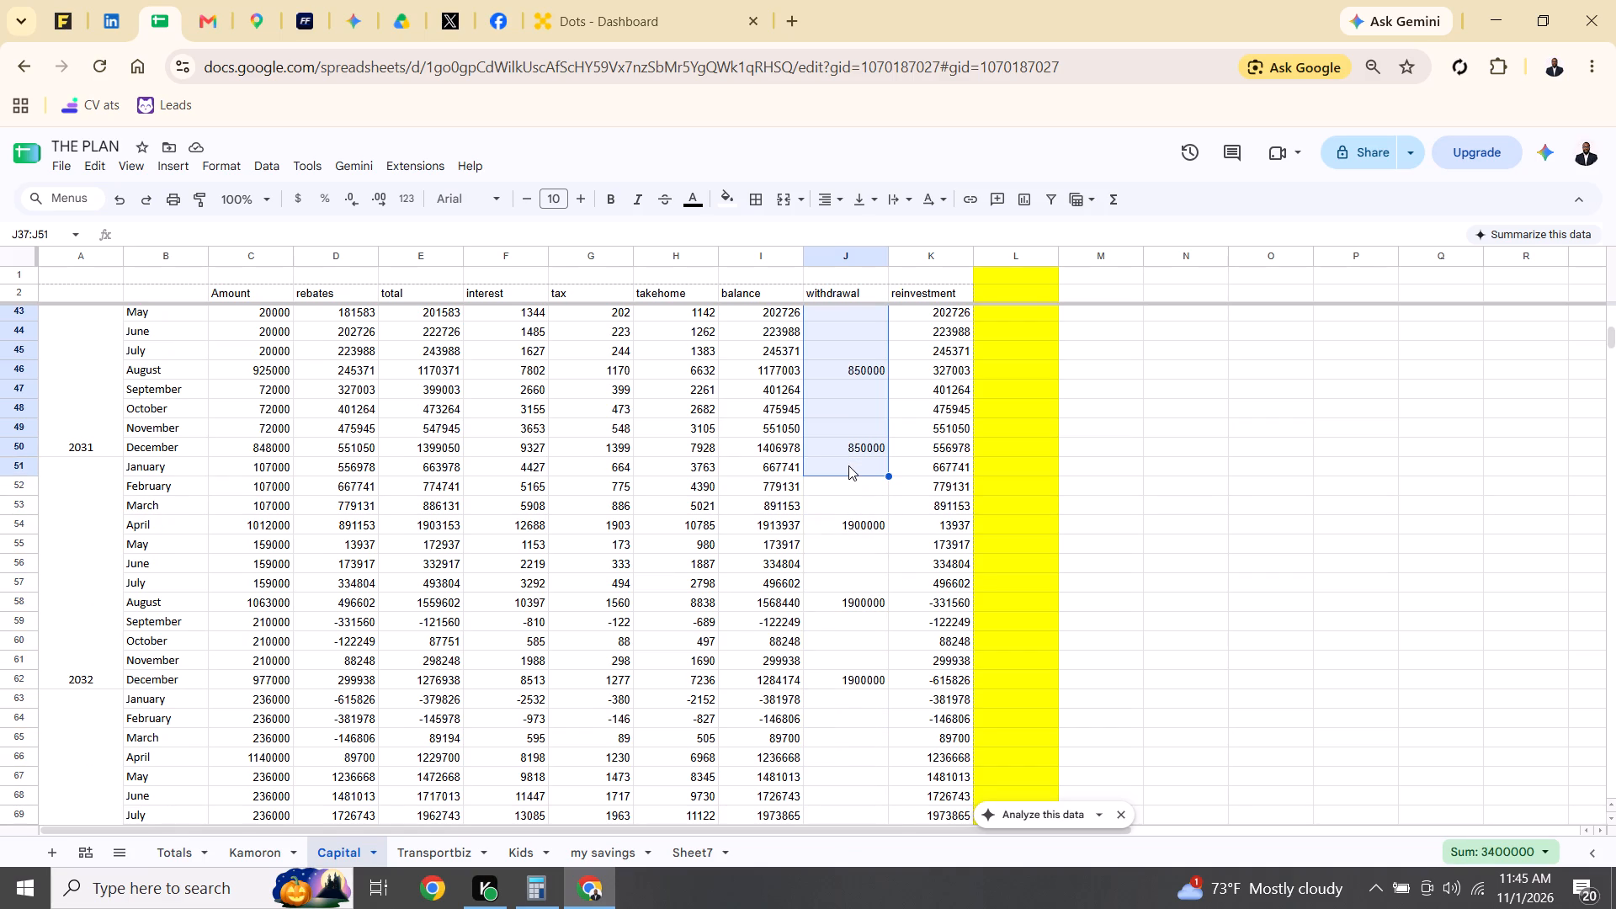
click(1544, 849)
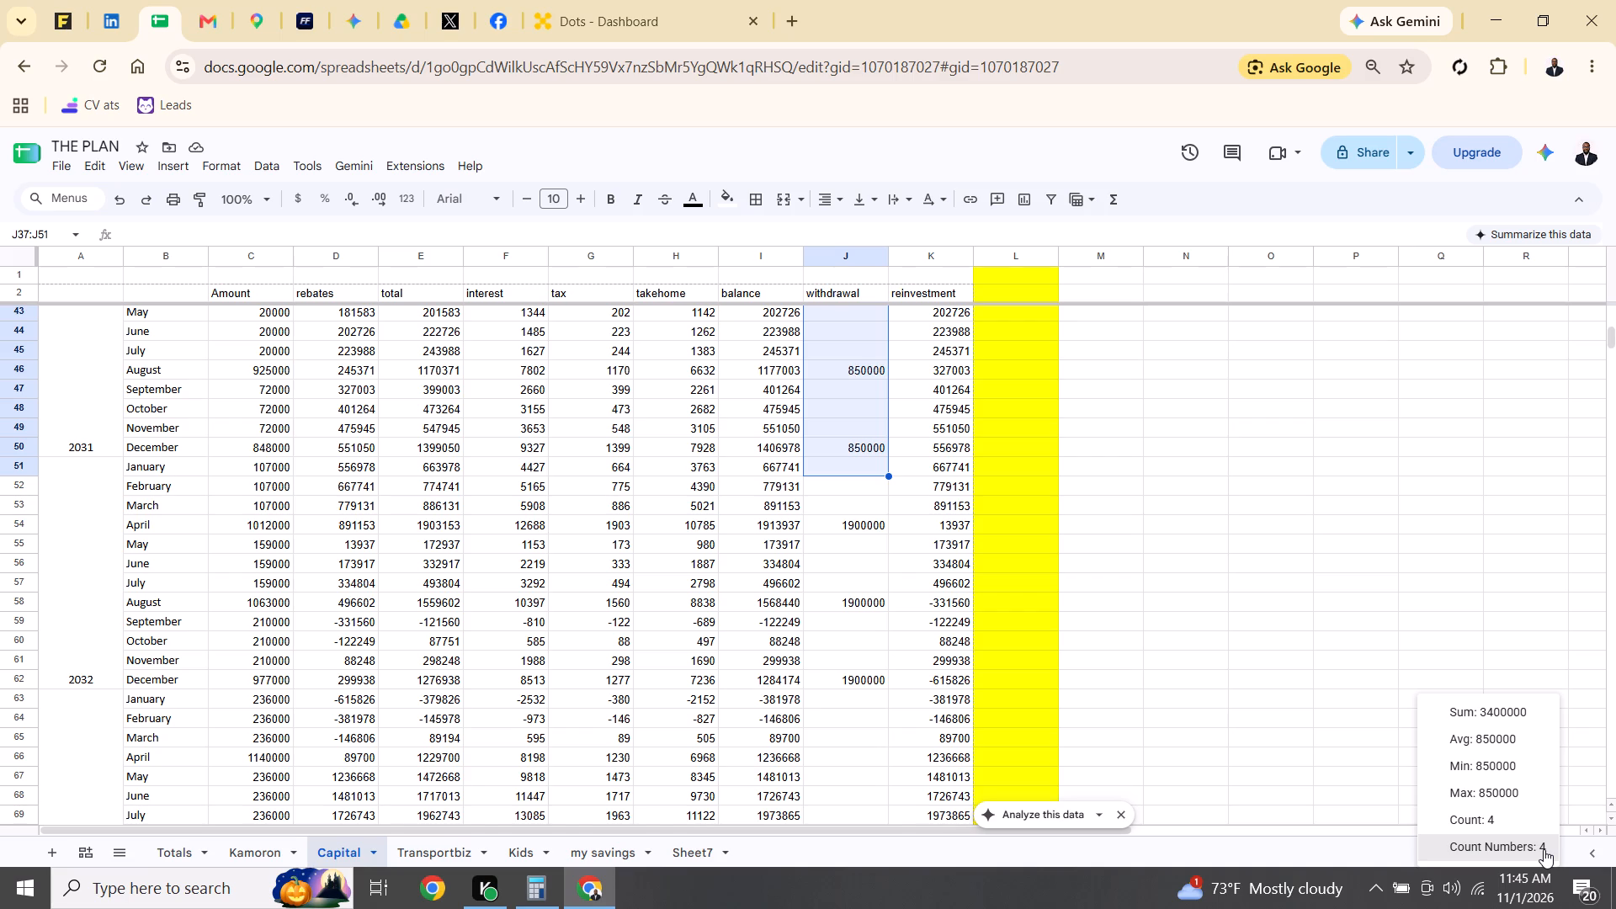
Set the Capital sheet's April, August and December 2032 withdrawals (J54, J58 and J62) to 850000 each.
click(867, 523)
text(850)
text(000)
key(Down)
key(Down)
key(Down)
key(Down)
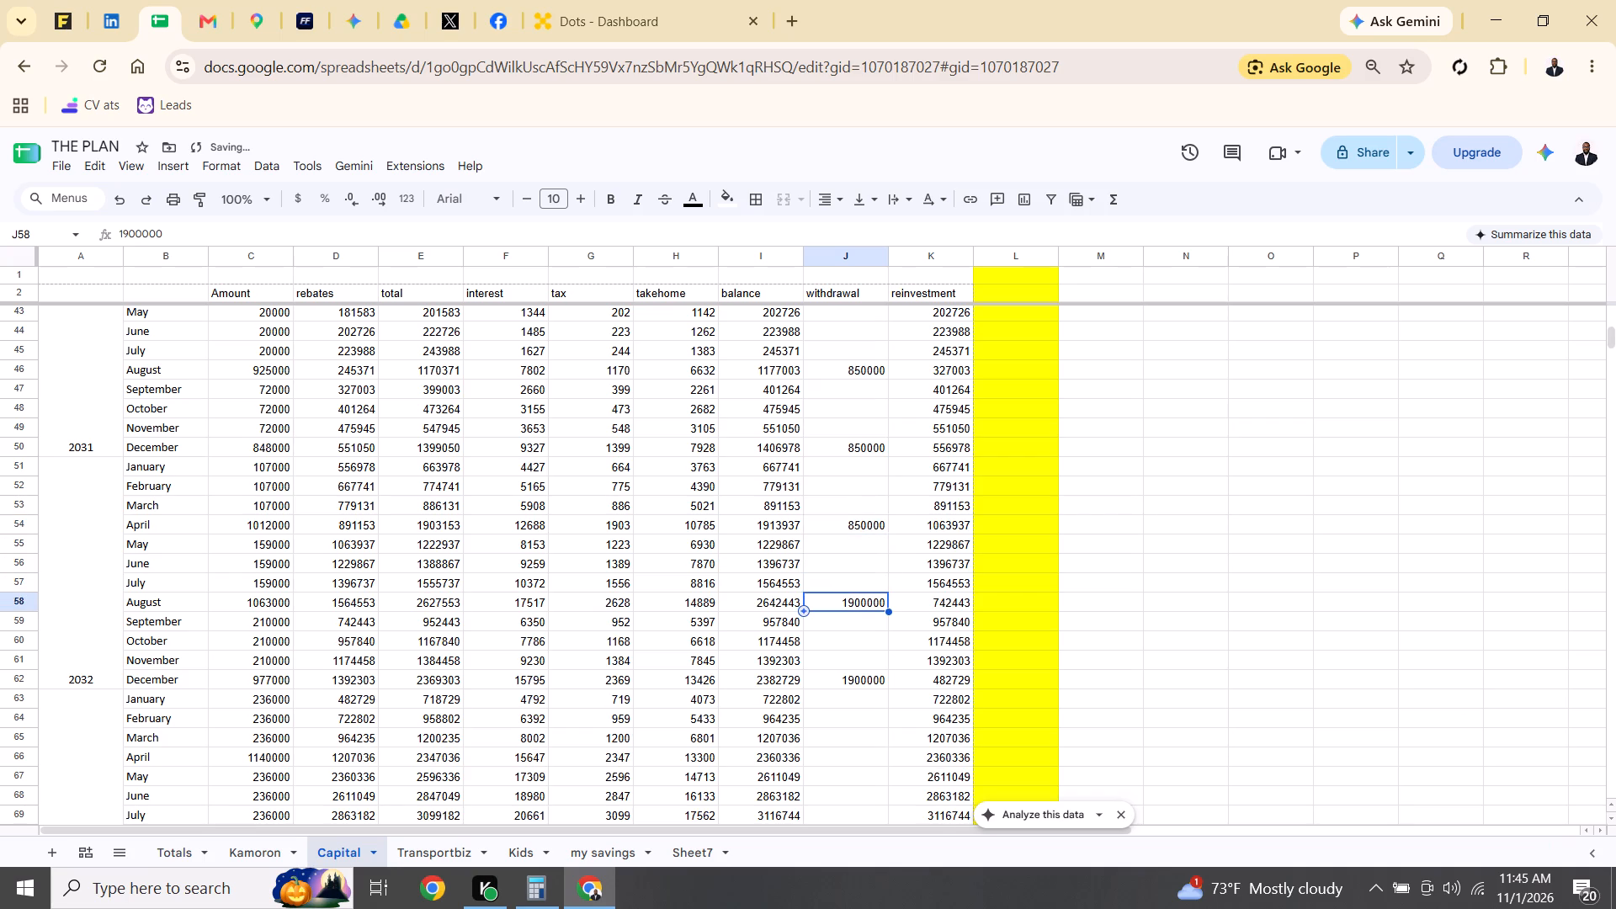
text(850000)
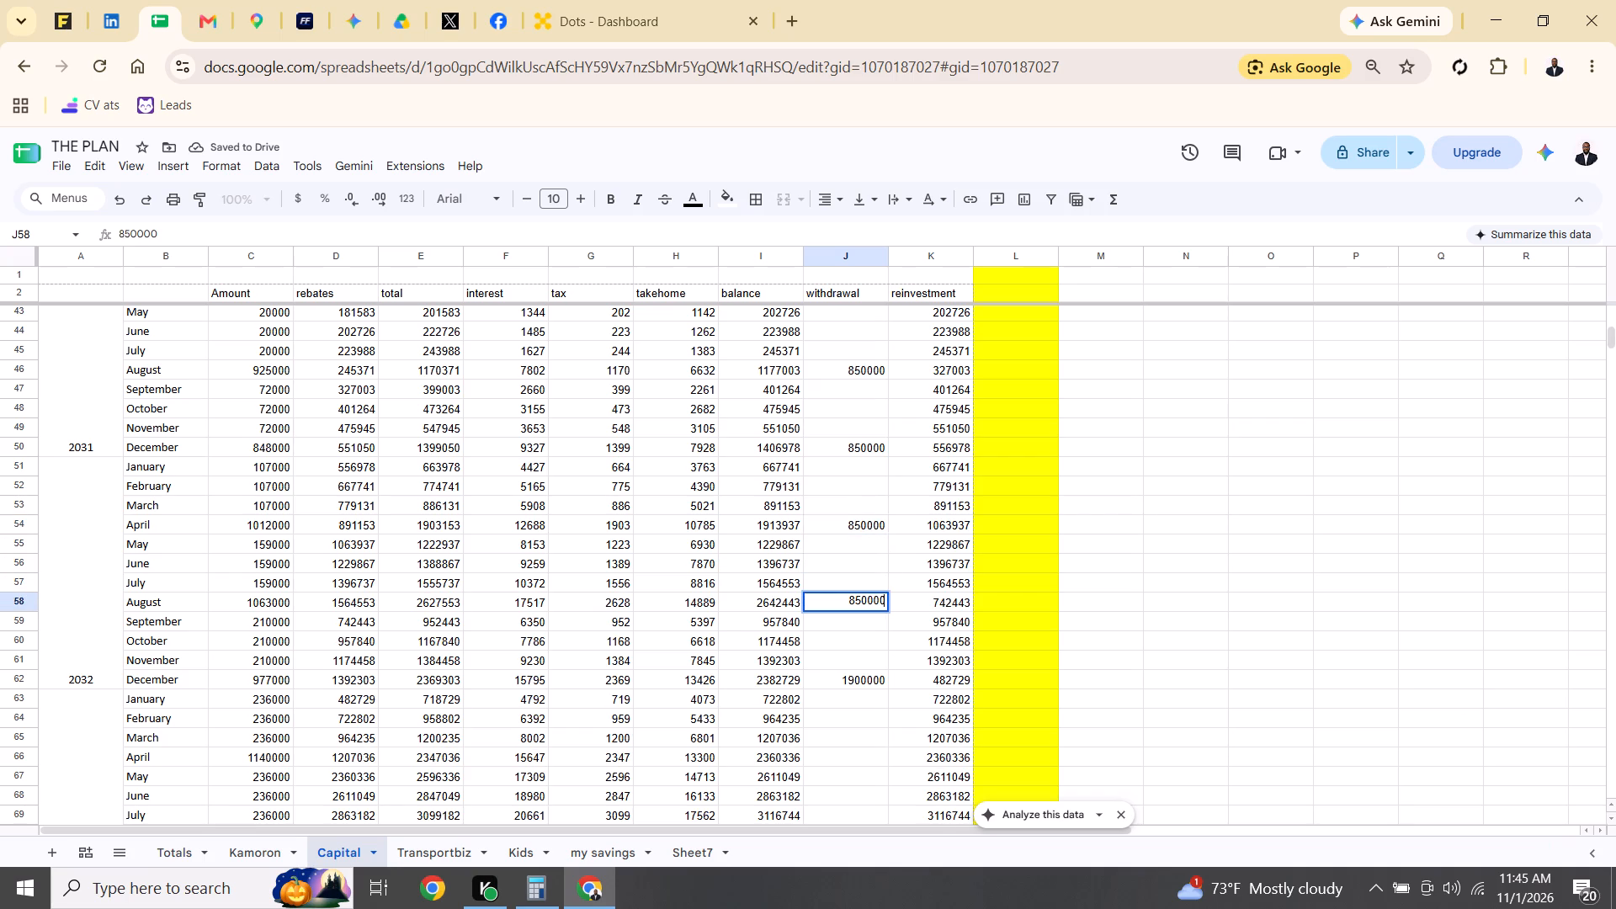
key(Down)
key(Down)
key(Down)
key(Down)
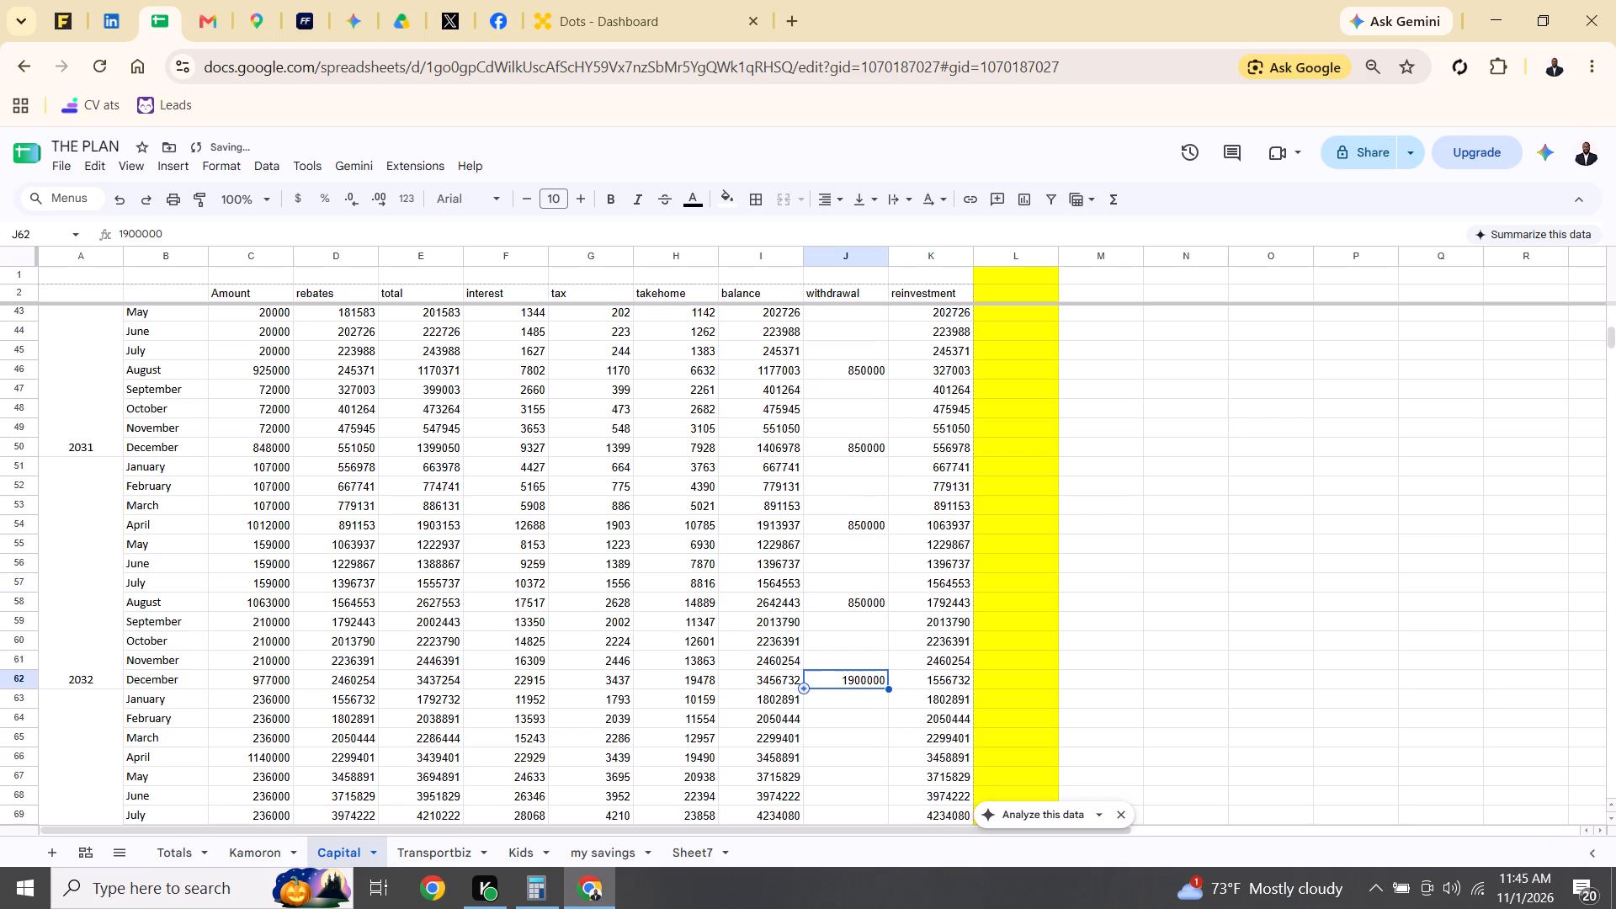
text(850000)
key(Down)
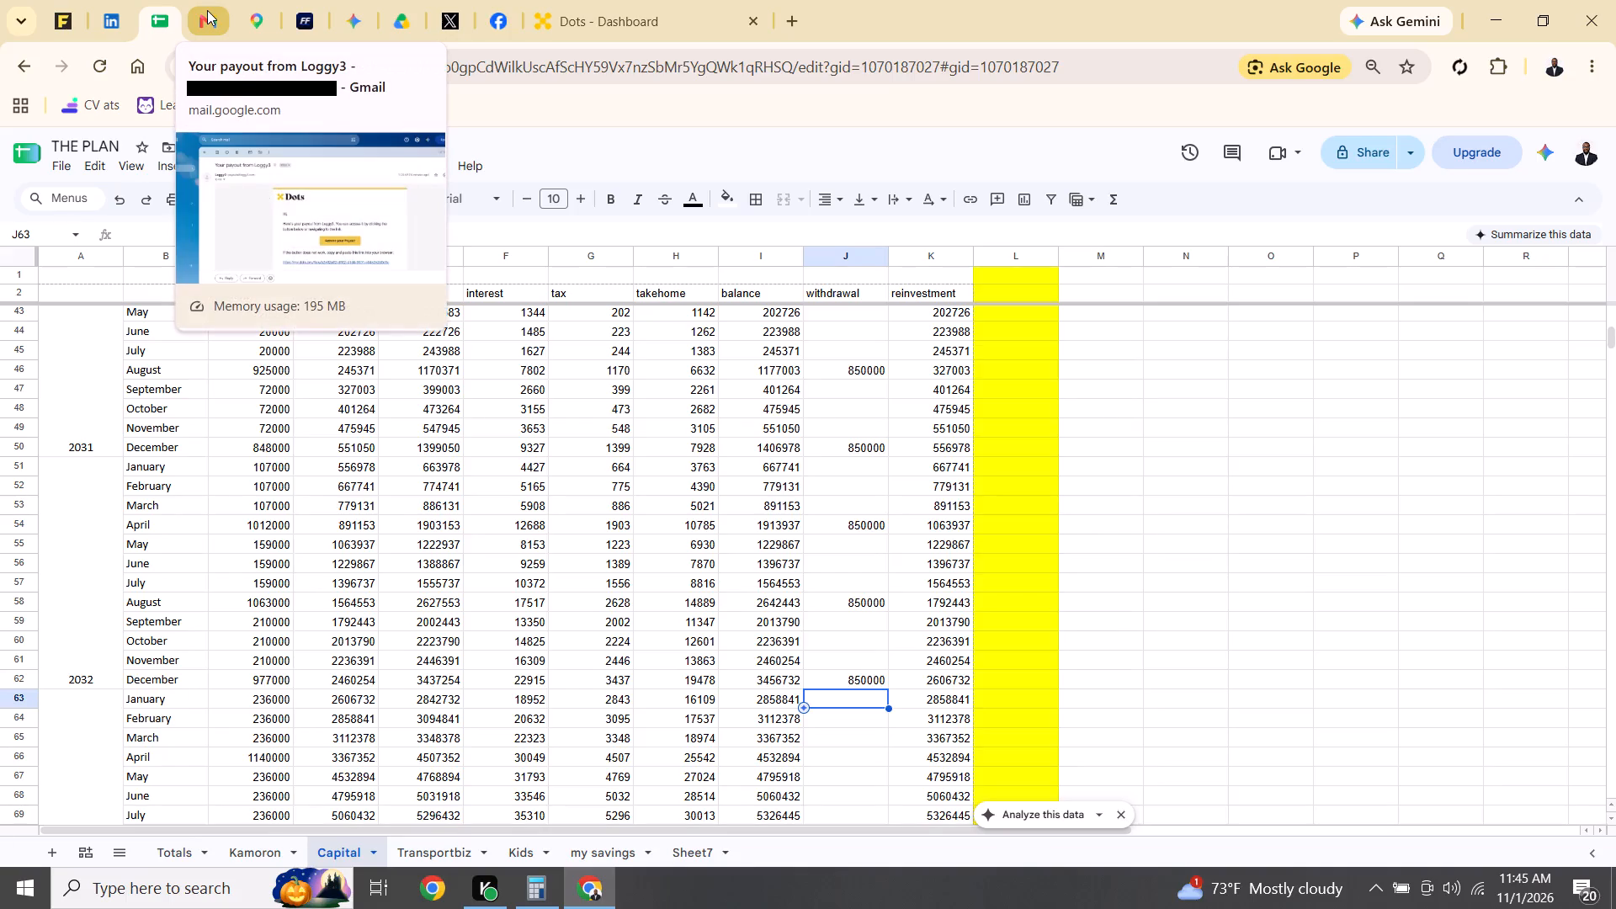
Switch back to the Dots bank account form and reload it to restart the entry.
click(612, 8)
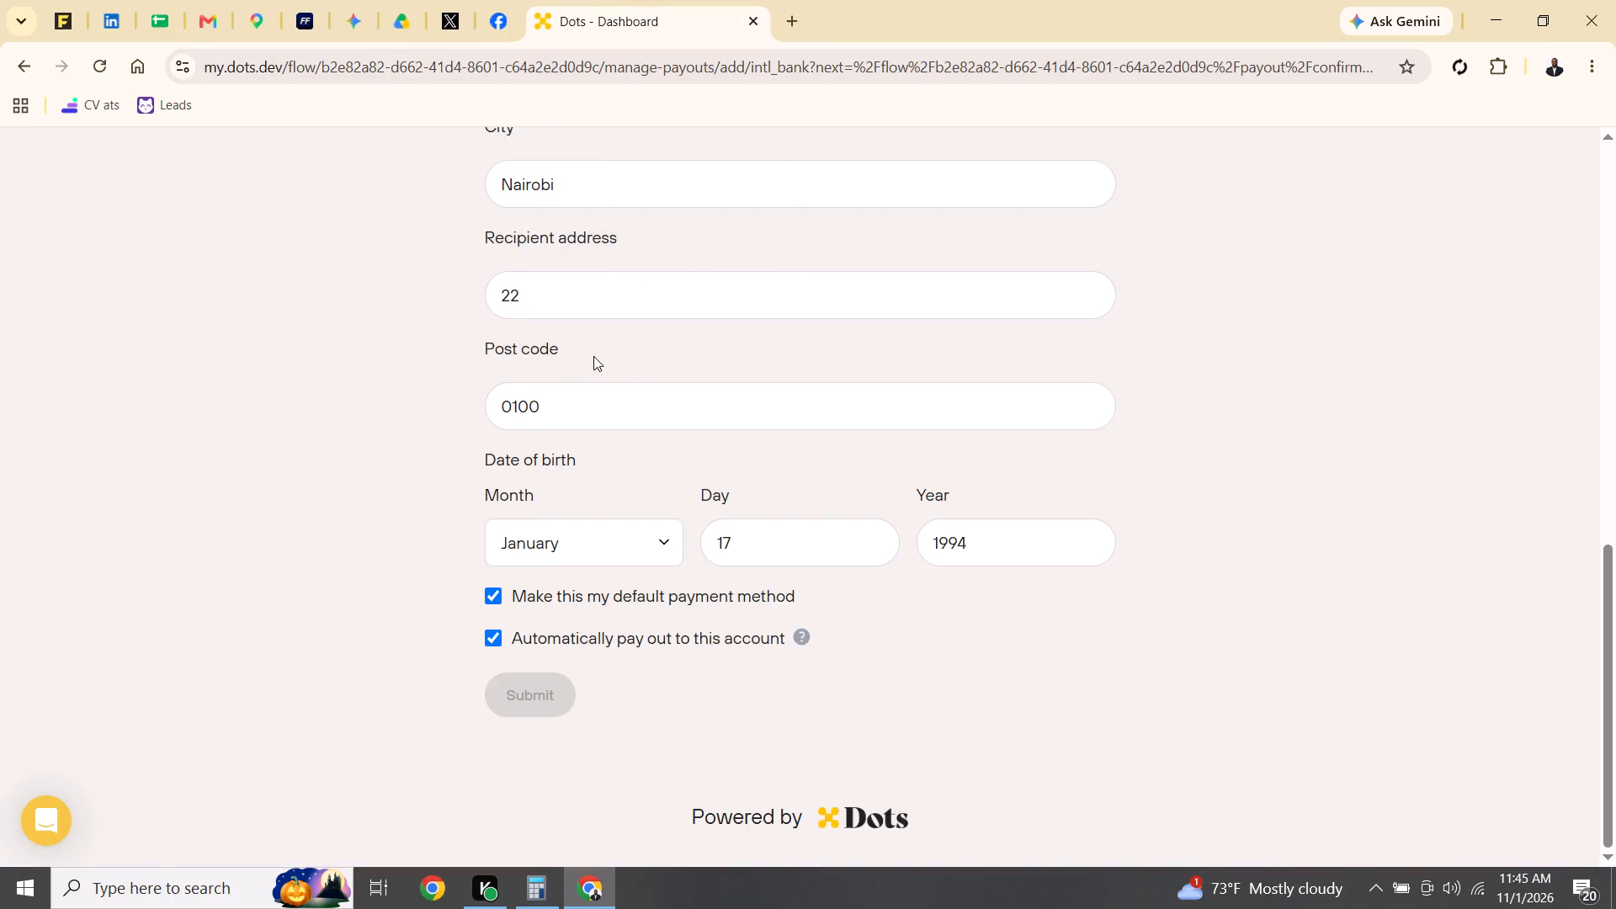
drag(1612, 689, 1613, 409)
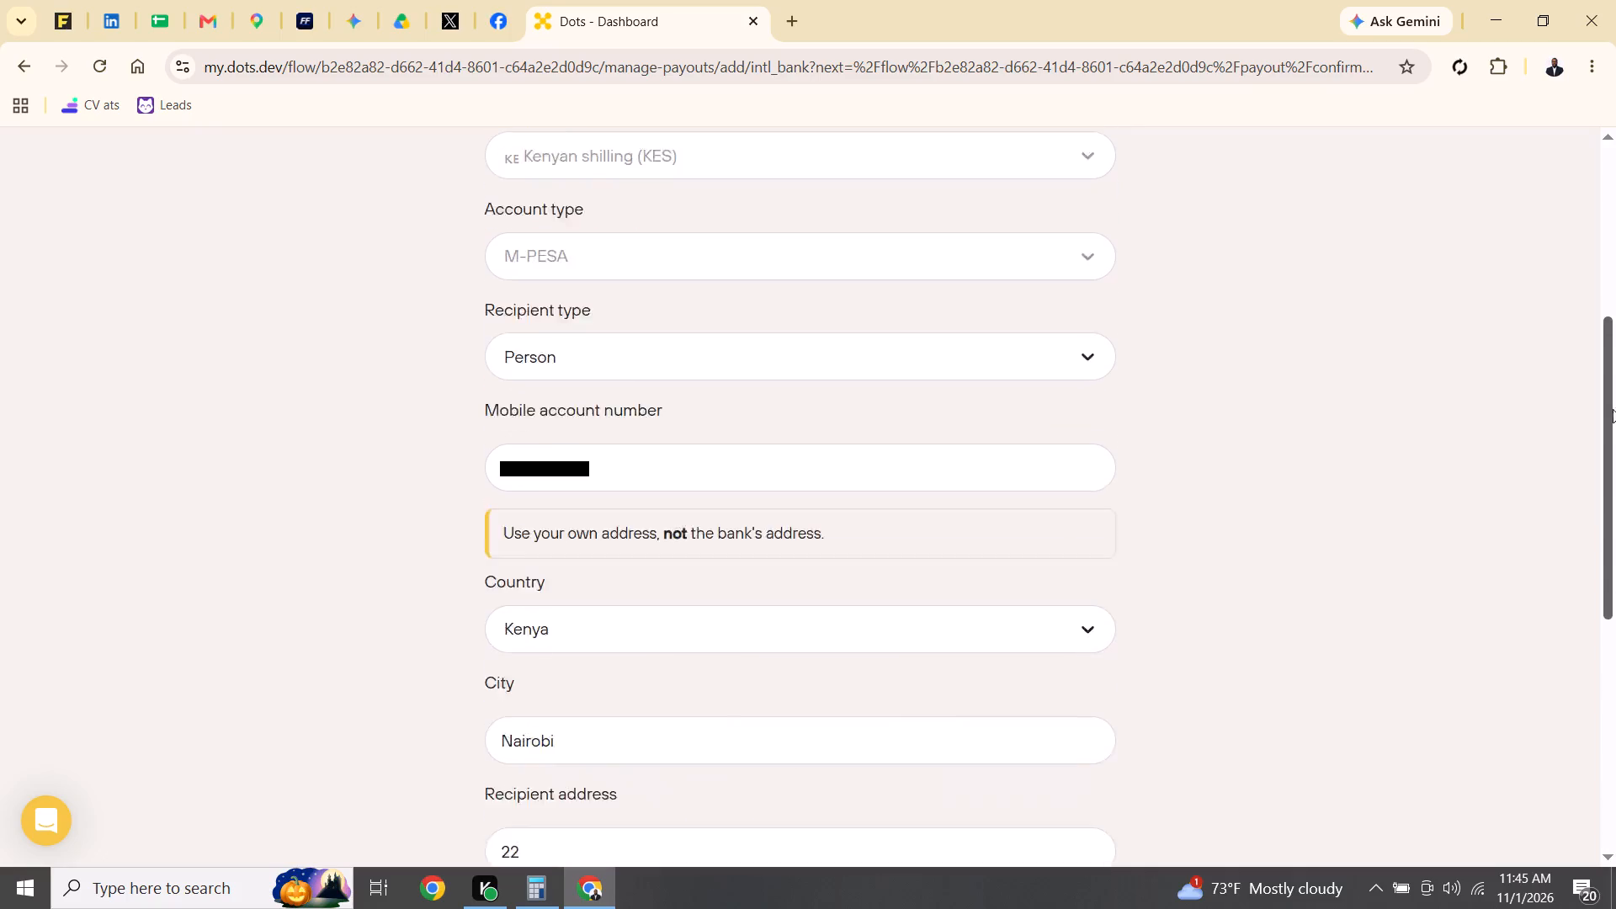
drag(1613, 409, 1610, 295)
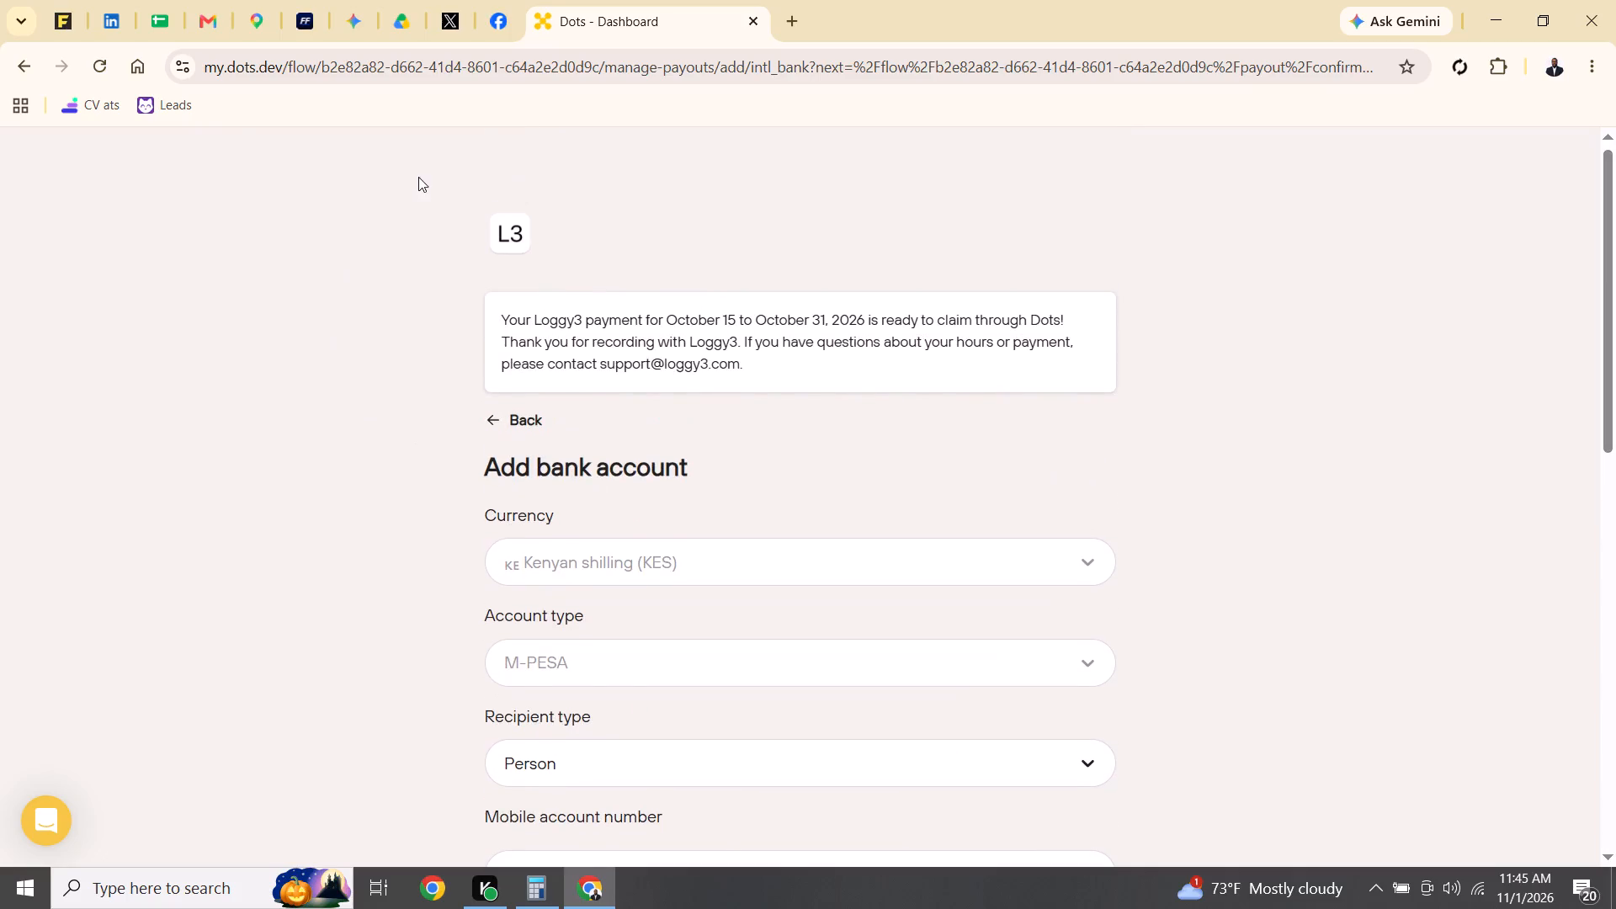
click(97, 68)
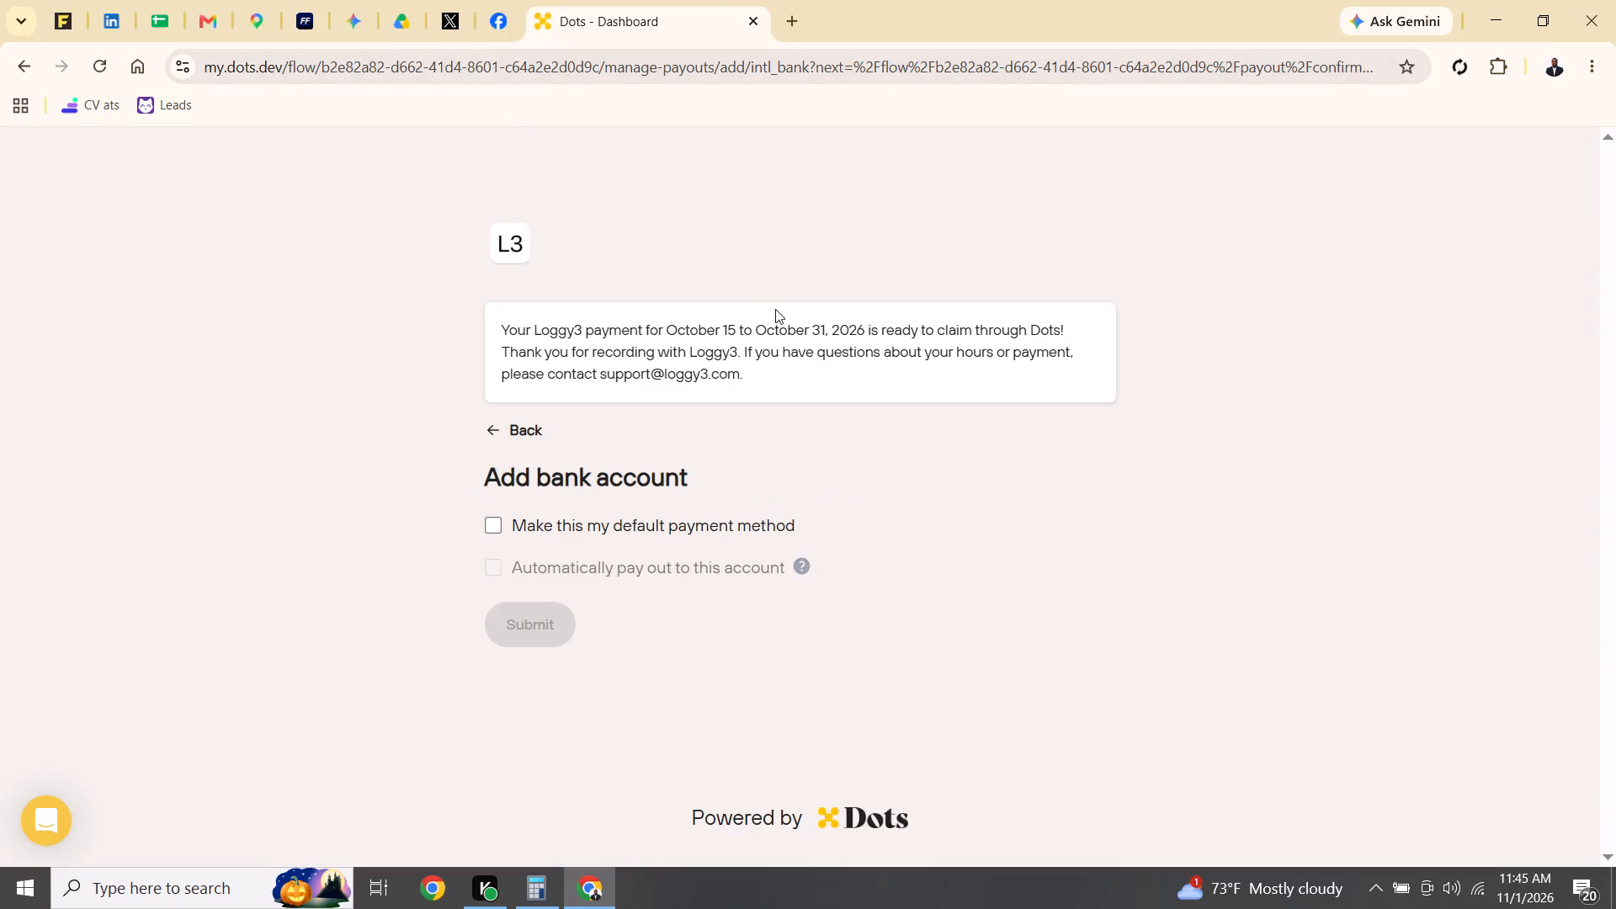
Mark the account as the default payment method in the reloaded form.
click(496, 524)
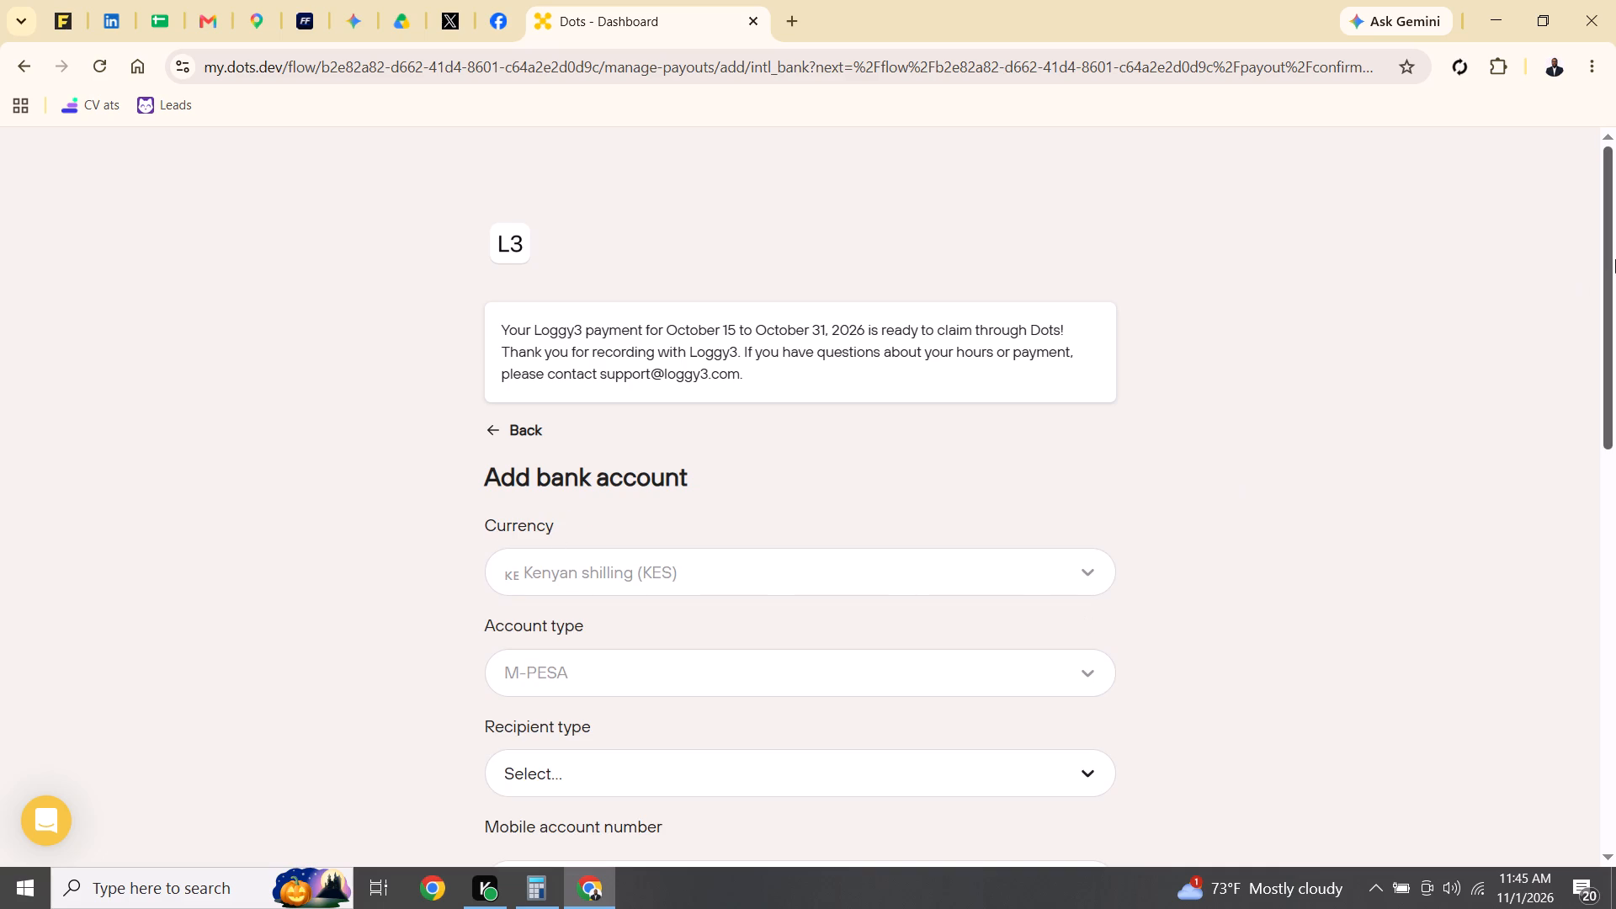
Open the recipient type options for the M-PESA account.
drag(1614, 290, 1615, 476)
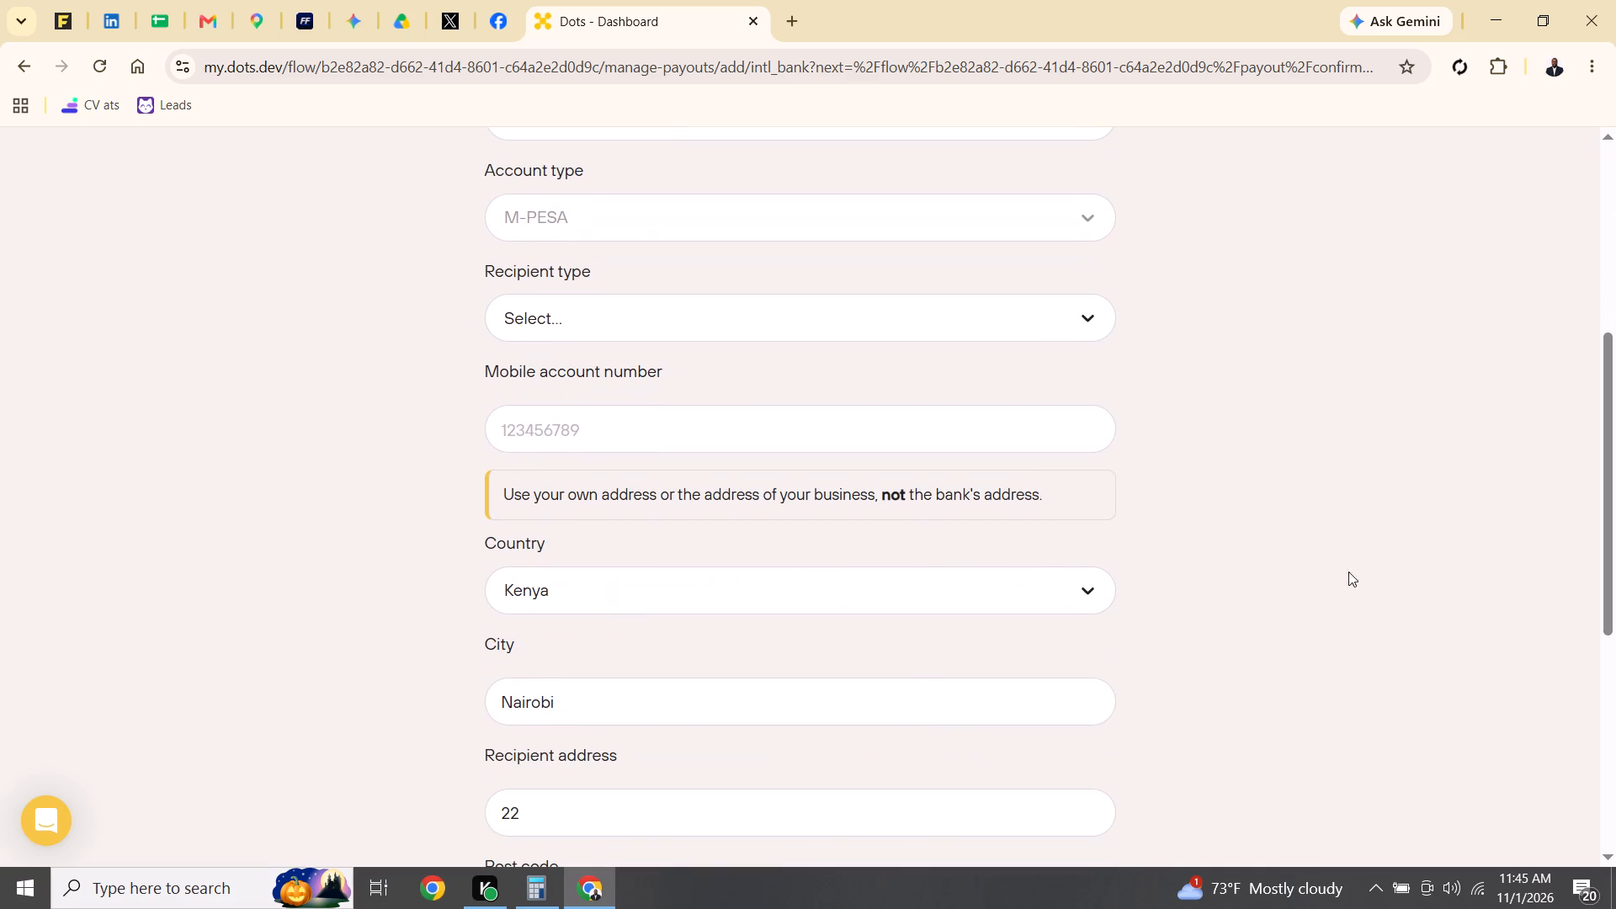
click(1035, 321)
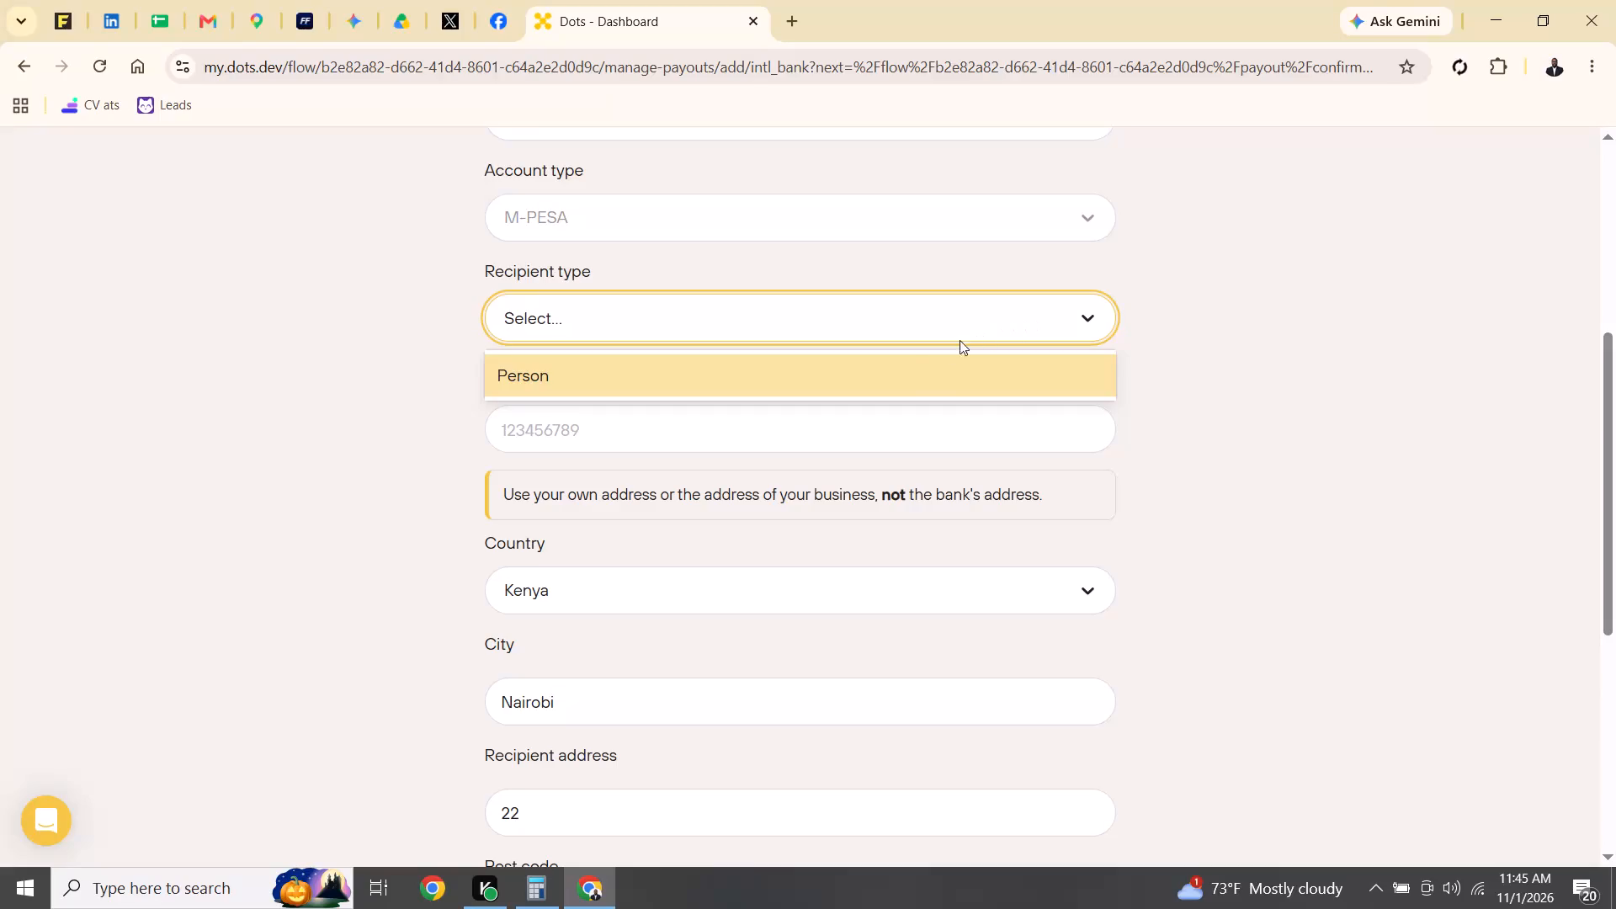
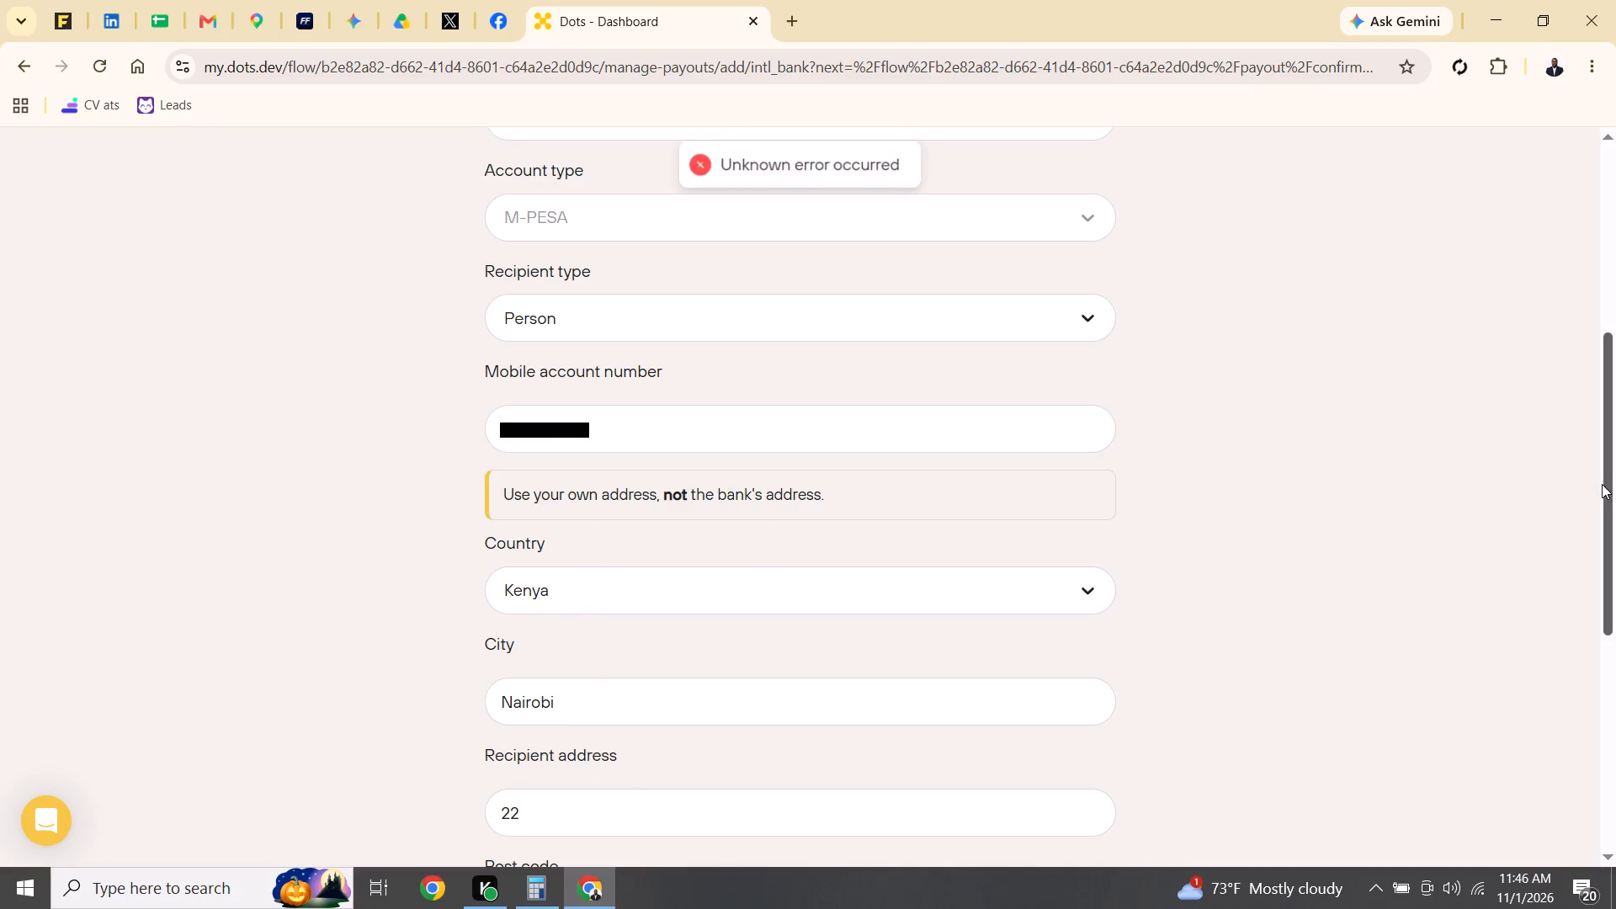
Mark the M-PESA account as the default payment method and enable automatic payouts to it.
drag(1608, 487, 1613, 734)
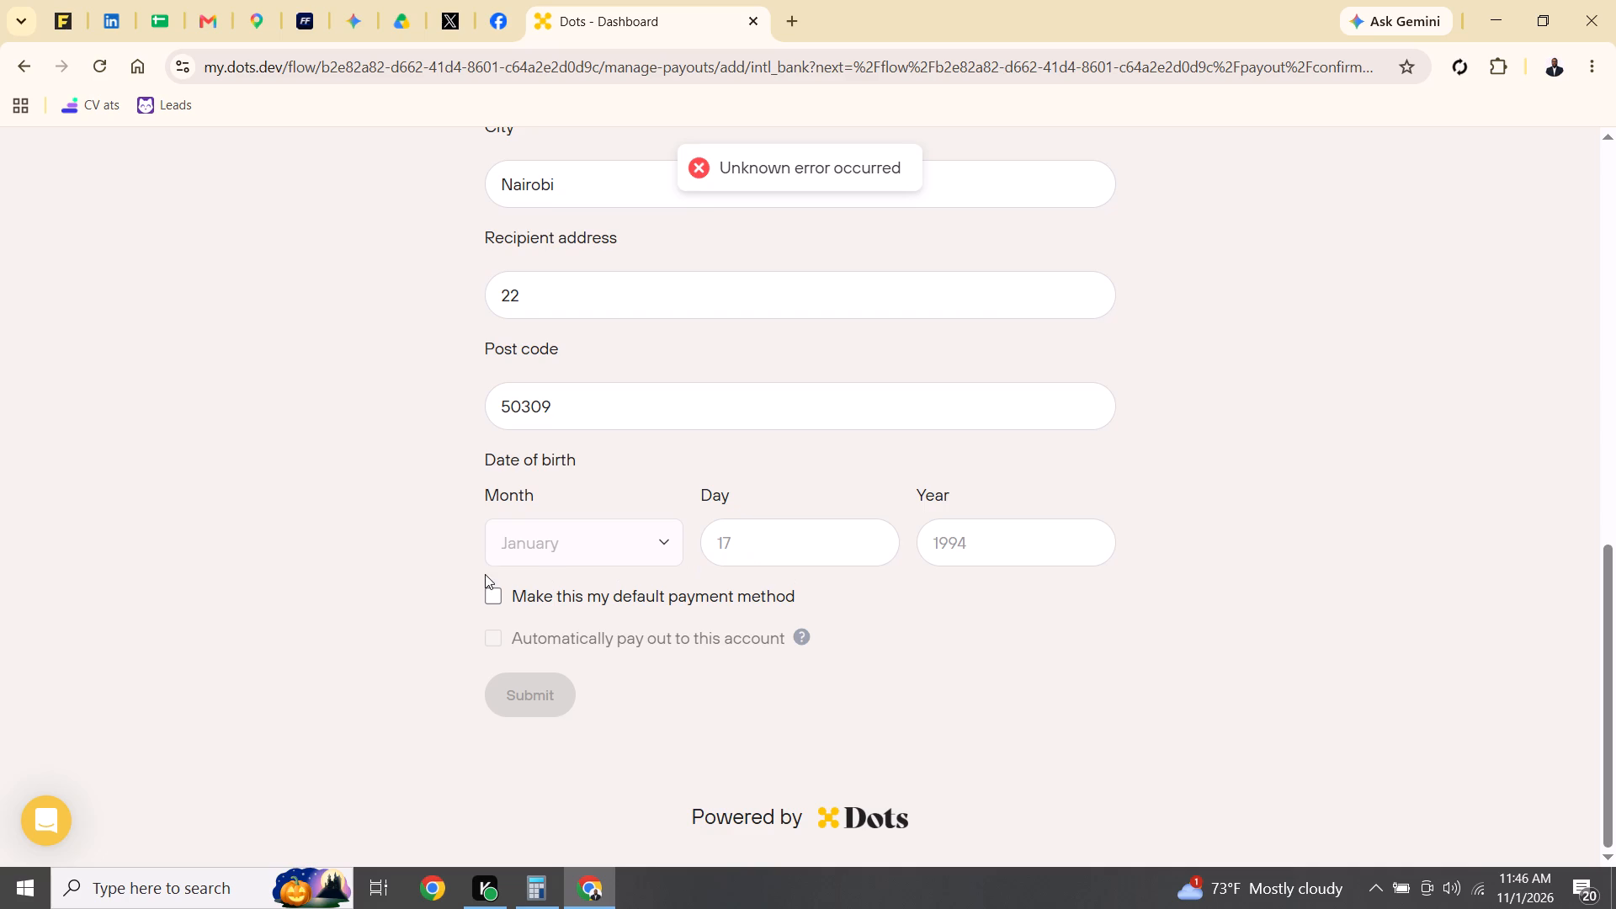
click(495, 598)
click(495, 635)
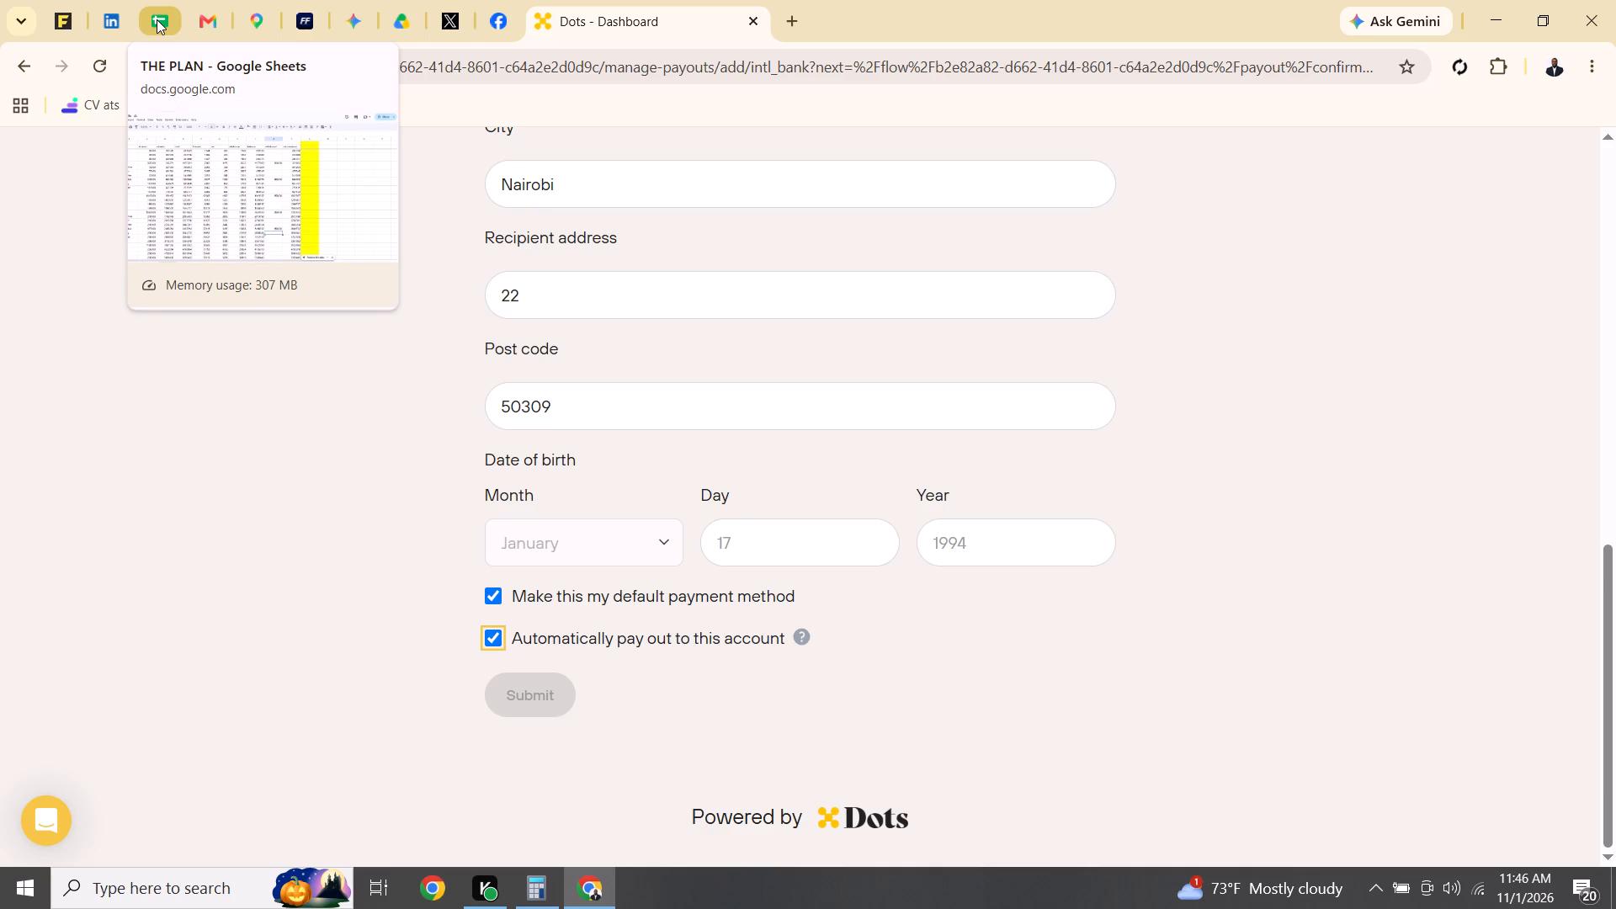
Close the Dots payout account form and return to the Totals sheet of THE PLAN spreadsheet.
click(758, 21)
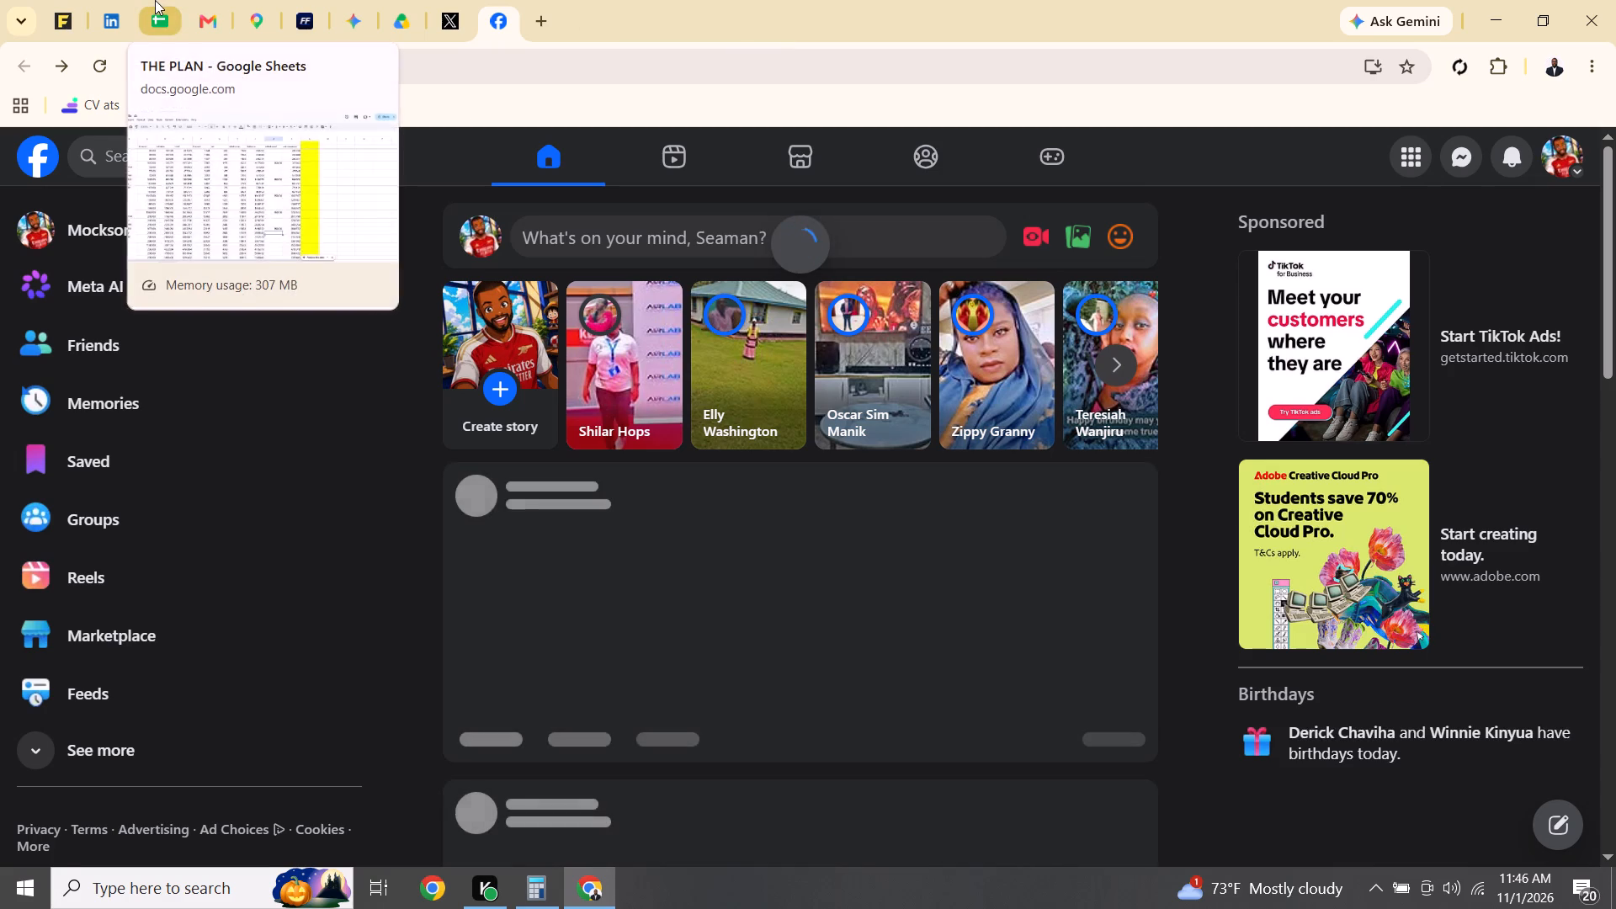
click(155, 0)
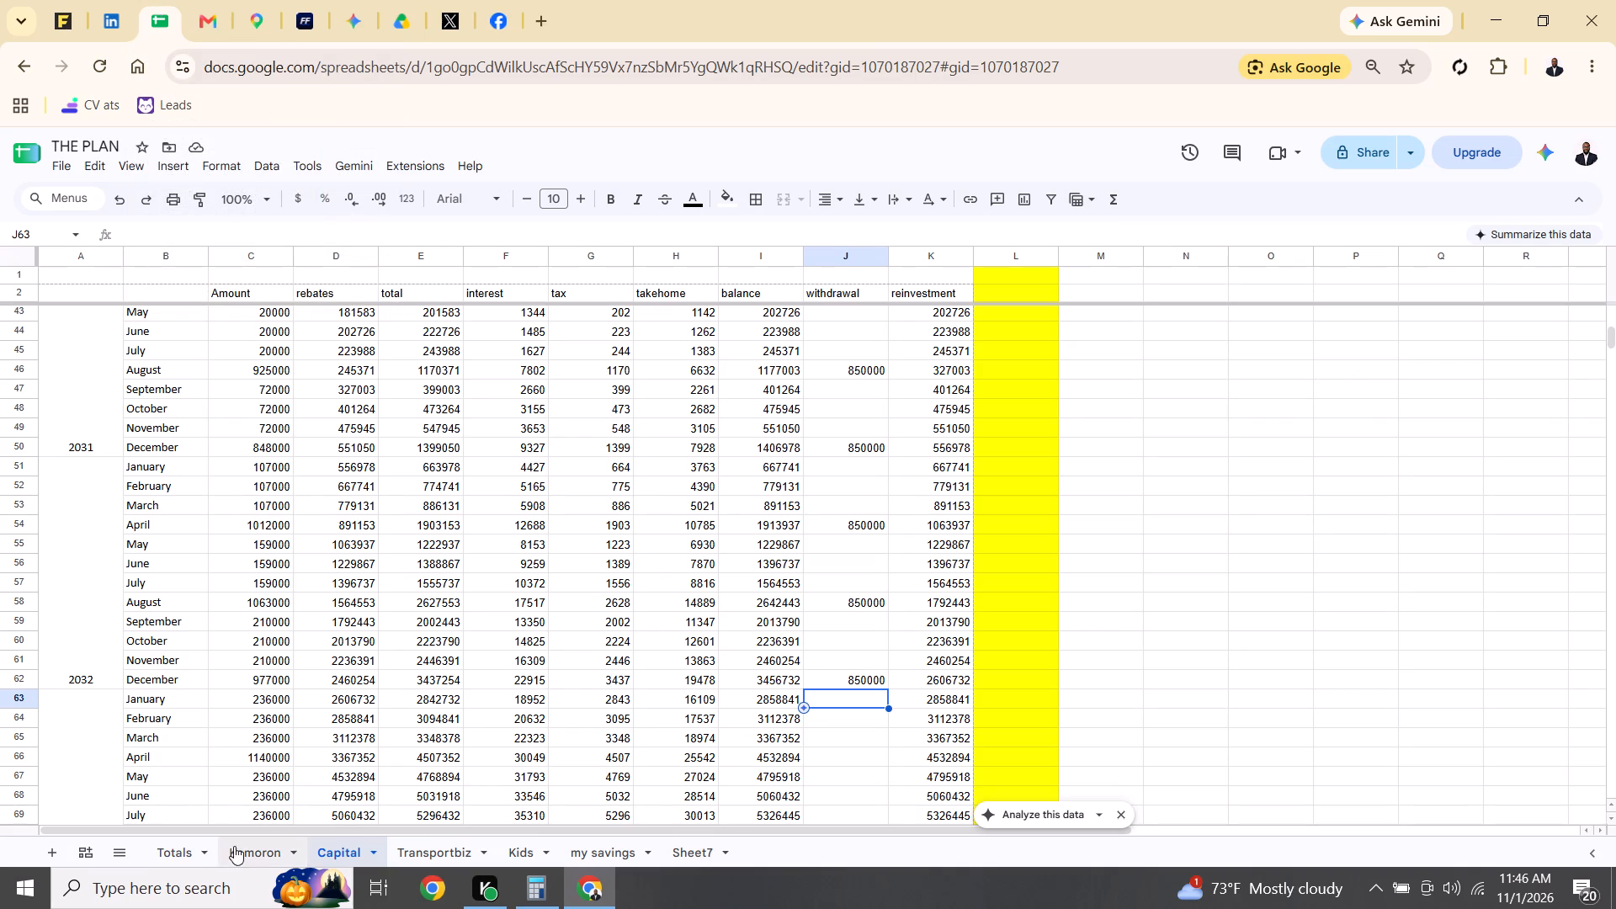
click(183, 849)
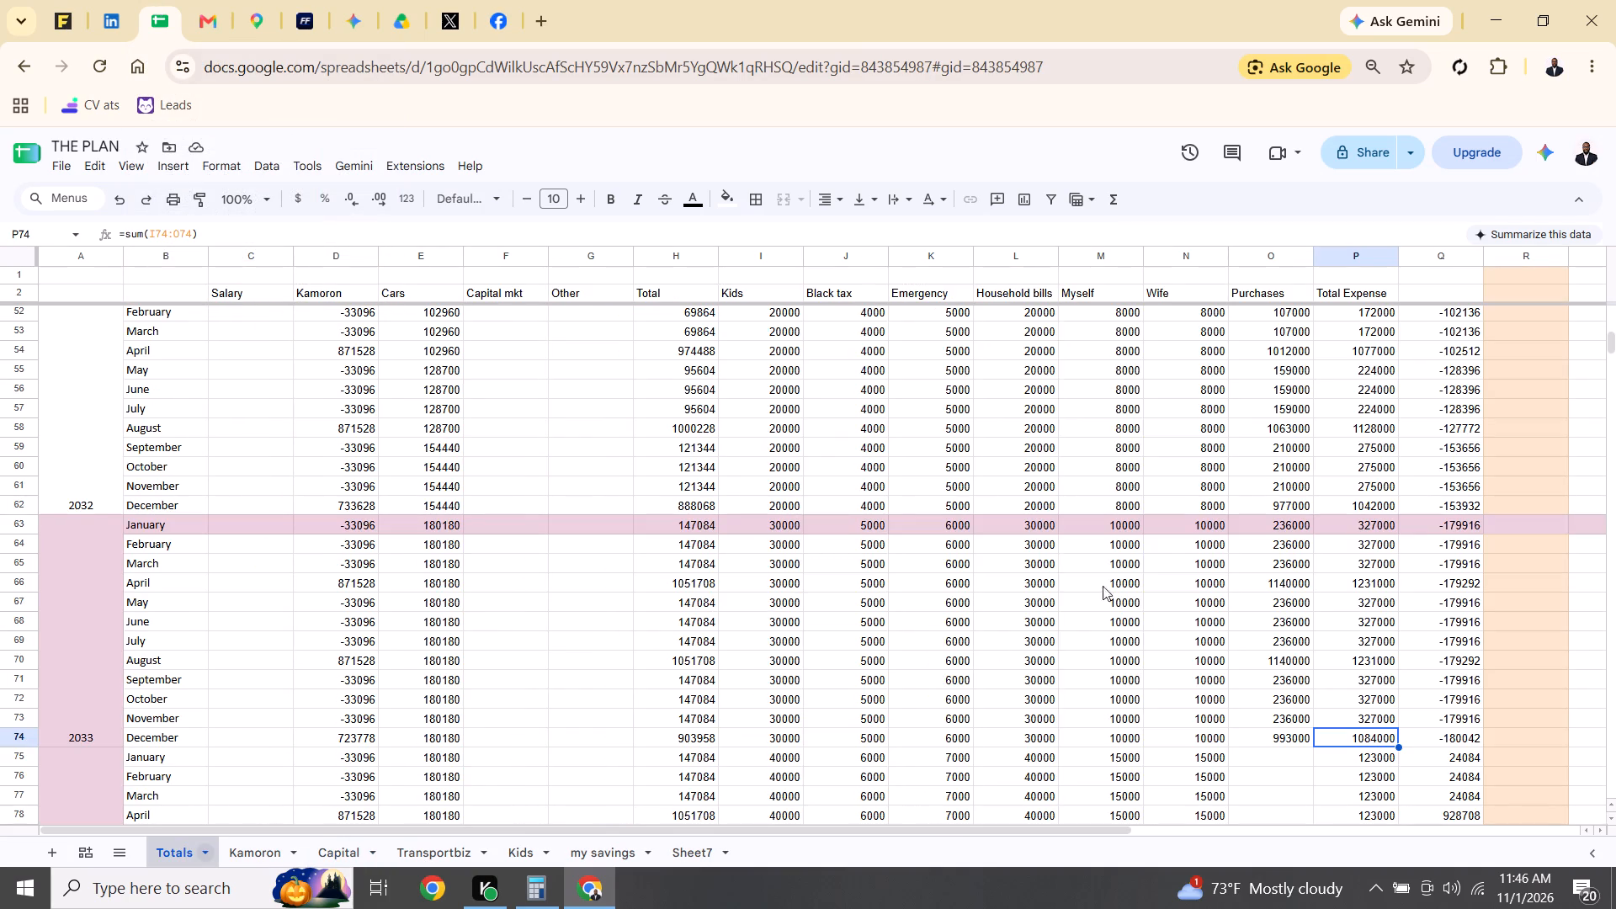
Select the Purchases cells on the Totals sheet from January 2031 down to the January row below December 2033 (O39:O75).
click(1344, 416)
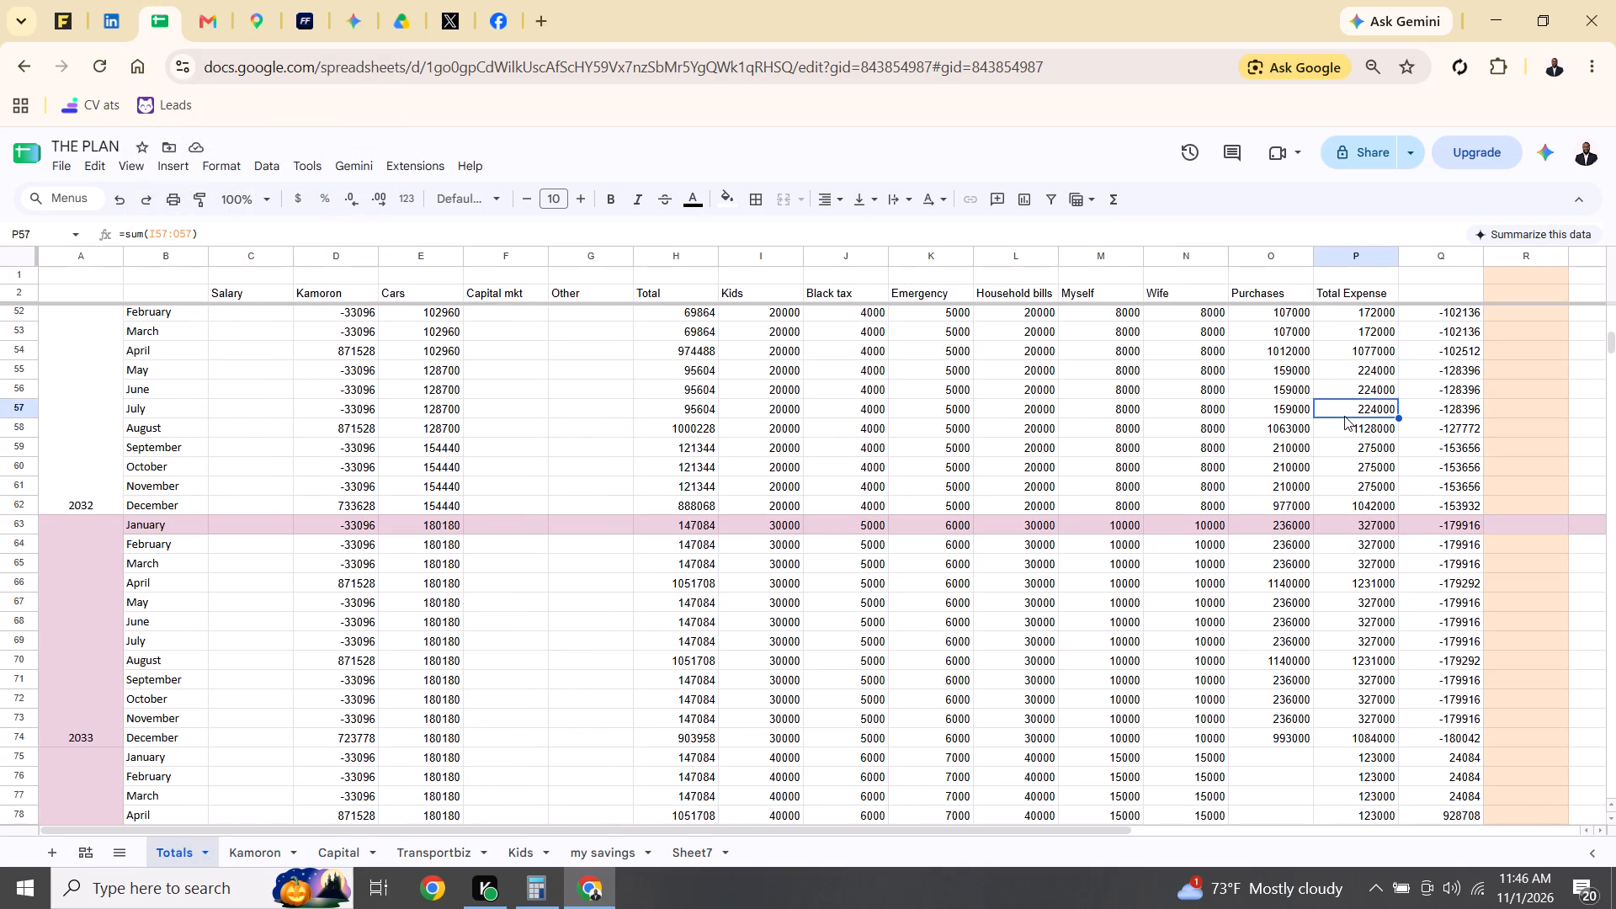
key(Up)
key(Up)
key(Up)
key(Up)
key(Up)
key(Up)
key(Up)
key(Up)
key(Up)
key(Up)
key(Up)
key(Up)
key(Up)
key(Up)
key(Up)
key(Up)
key(Up)
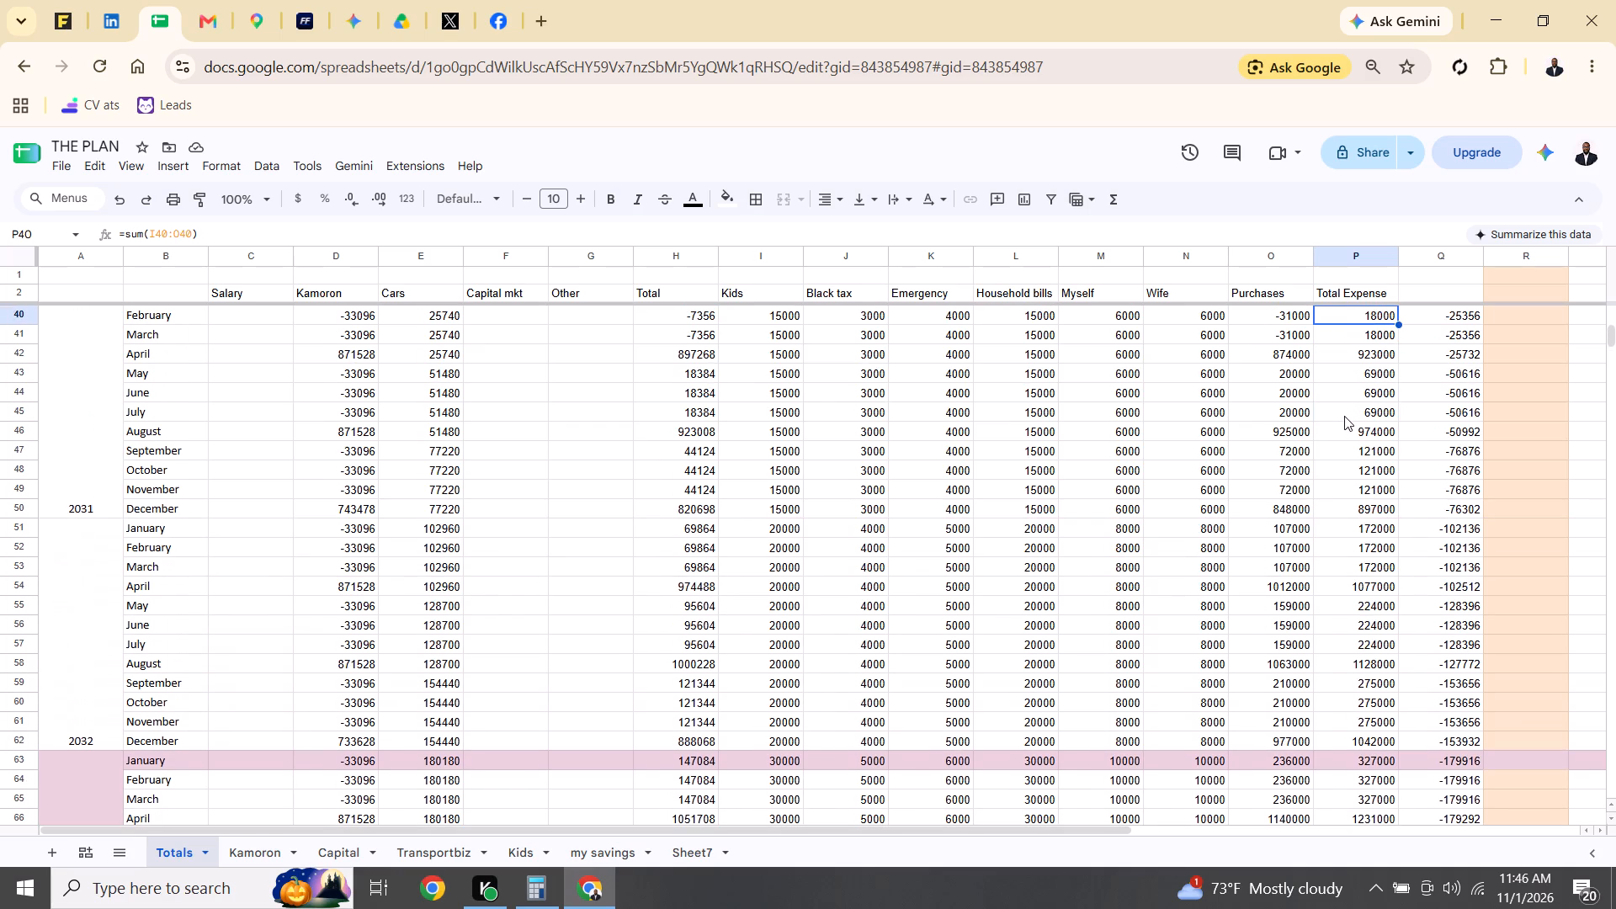
key(Up)
key(Up)
key(Up)
key(Up)
key(Up)
key(Up)
key(Up)
key(Up)
key(Up)
key(Up)
key(Up)
key(Up)
key(Up)
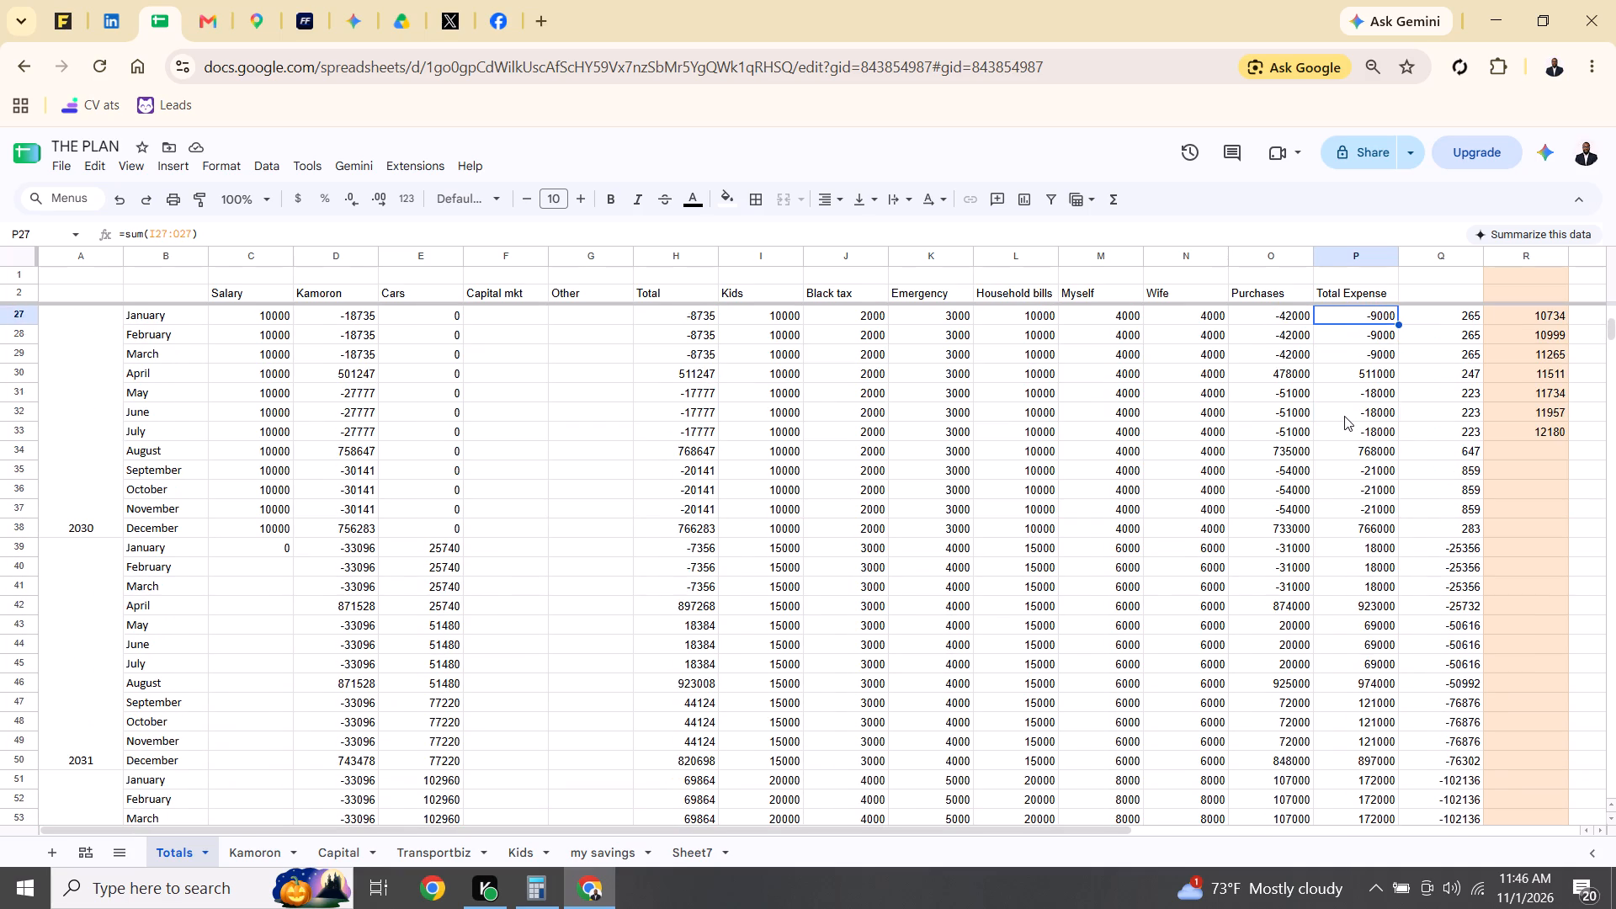
drag(1294, 550, 1294, 666)
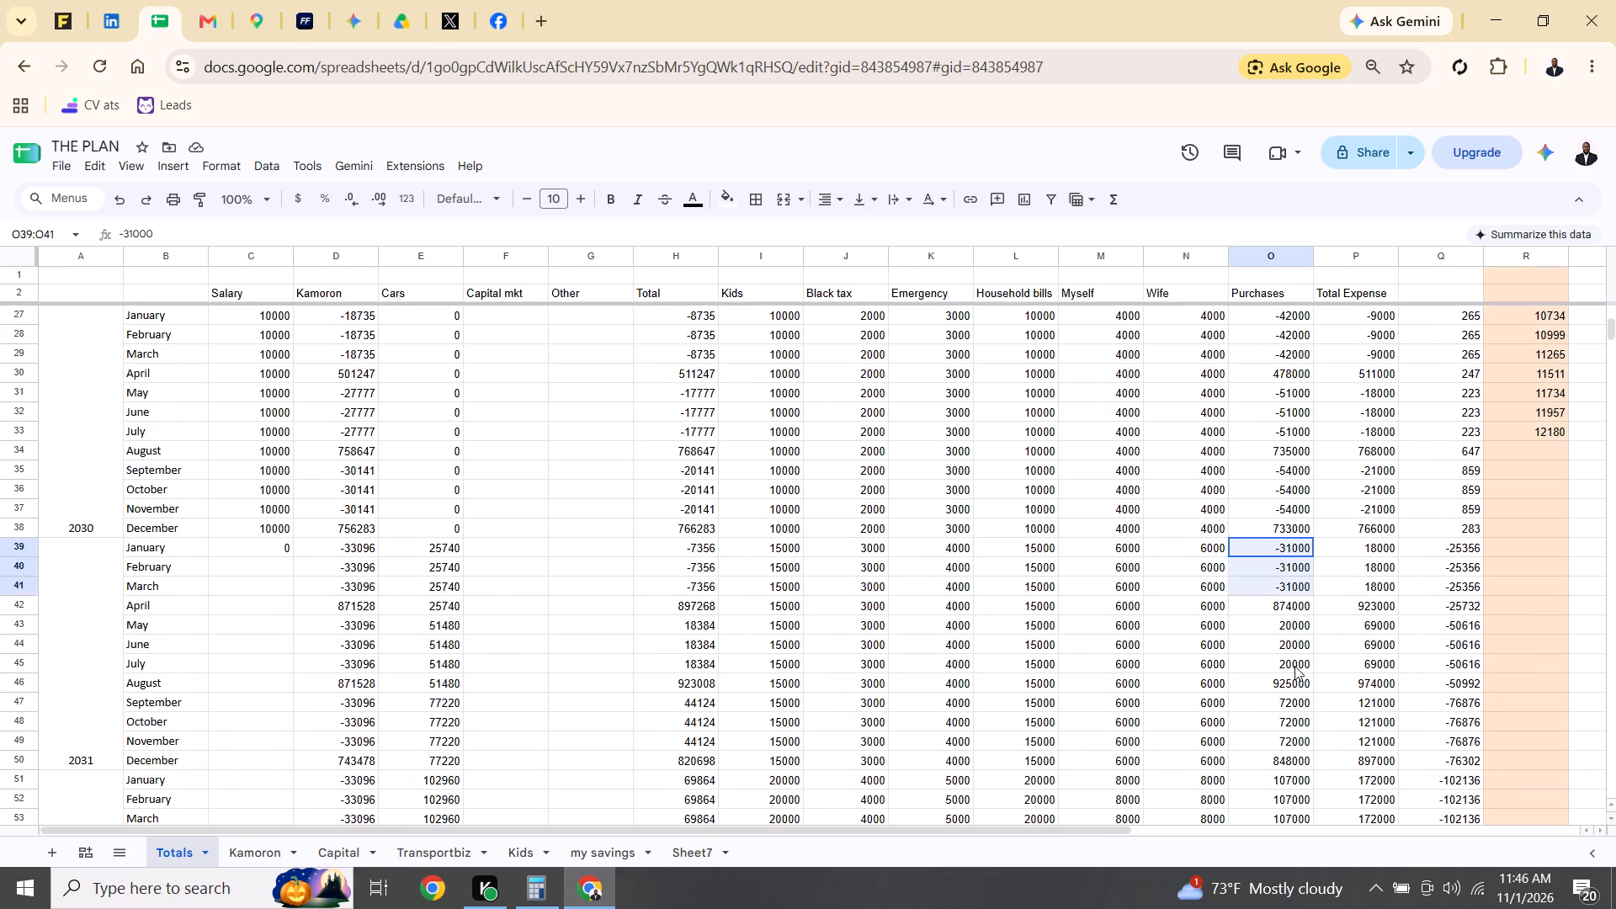
drag(1294, 666, 1286, 743)
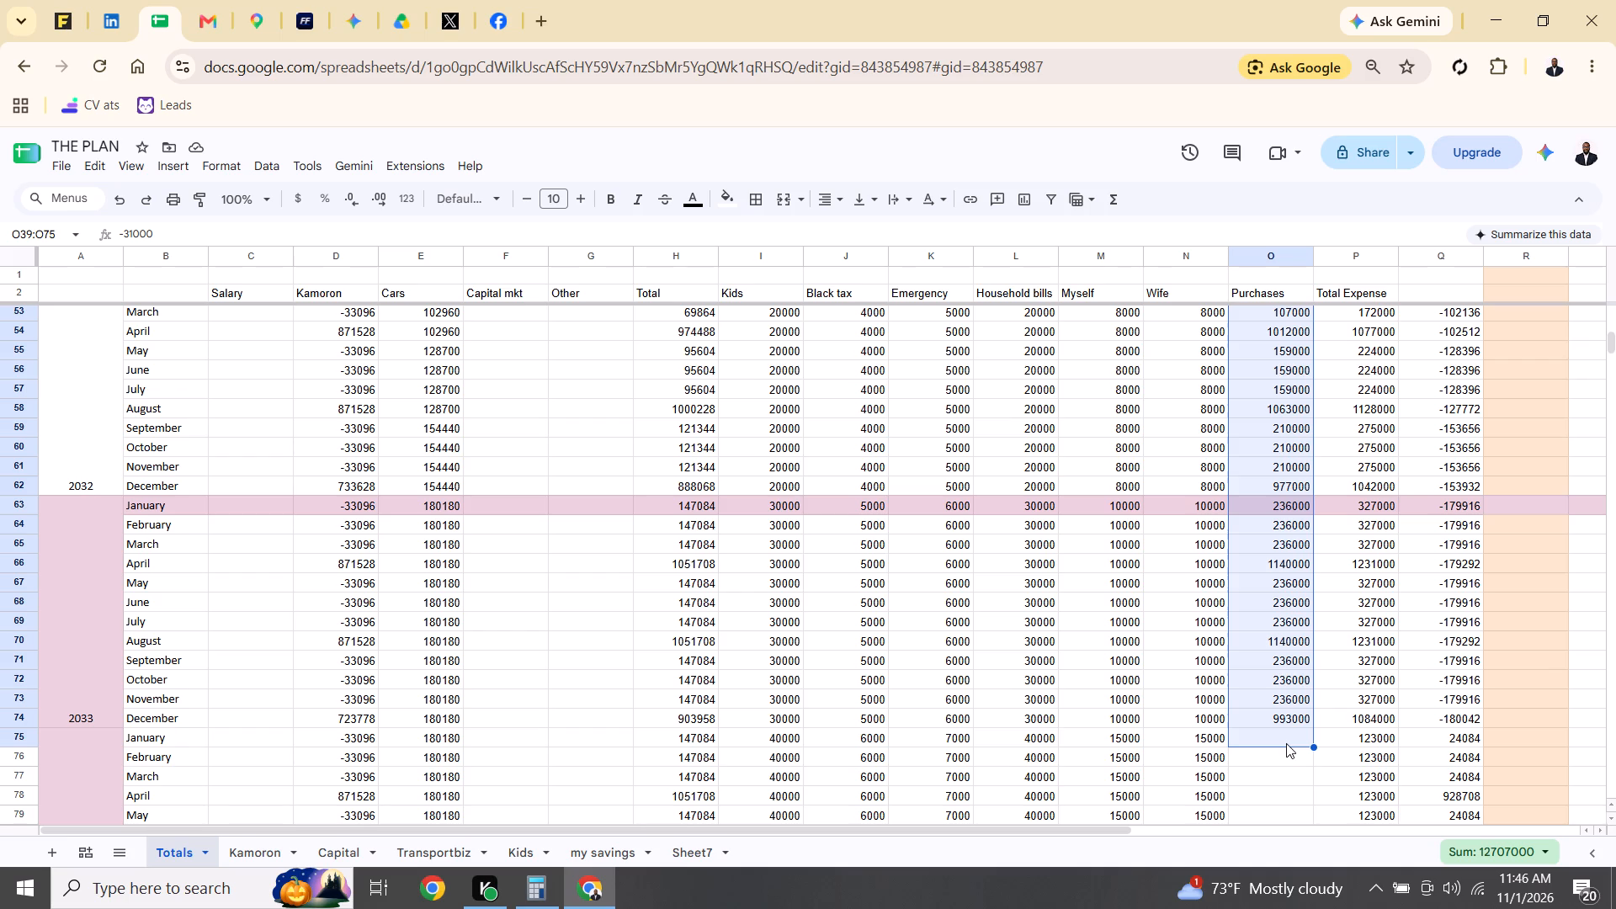
Clear the Purchases values in O39:O75 on the Totals sheet of THE PLAN.
key(Delete)
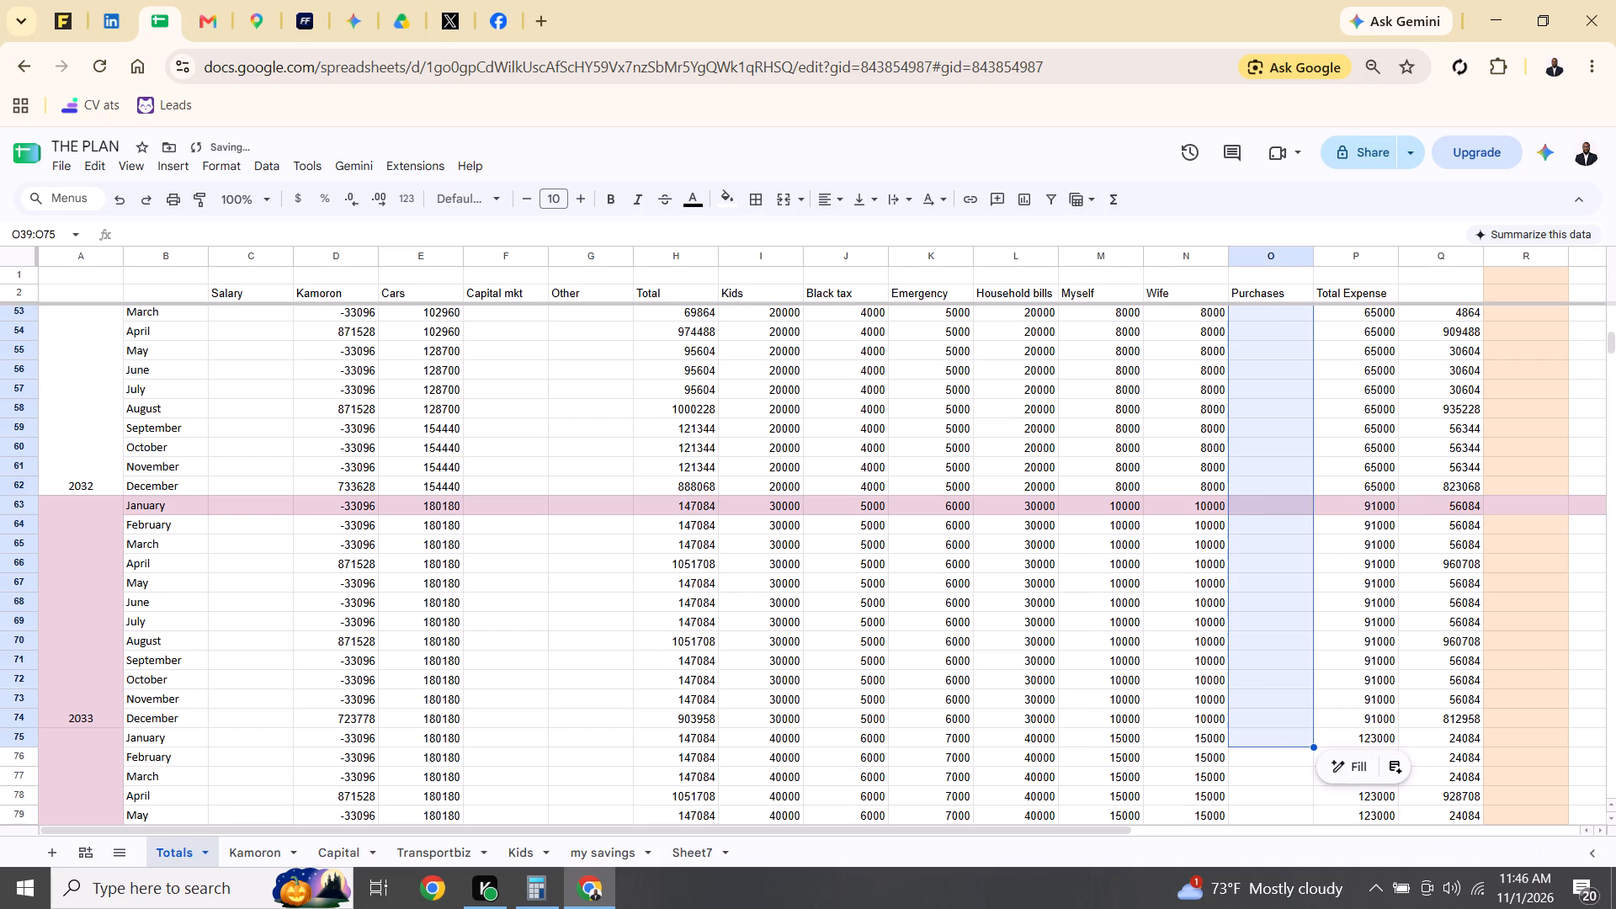
Set the January to March 2031 Purchases (O39:O41) to -57000 each and April (O42) to 848000.
key(Up)
key(Up)
key(Up)
key(Up)
key(Up)
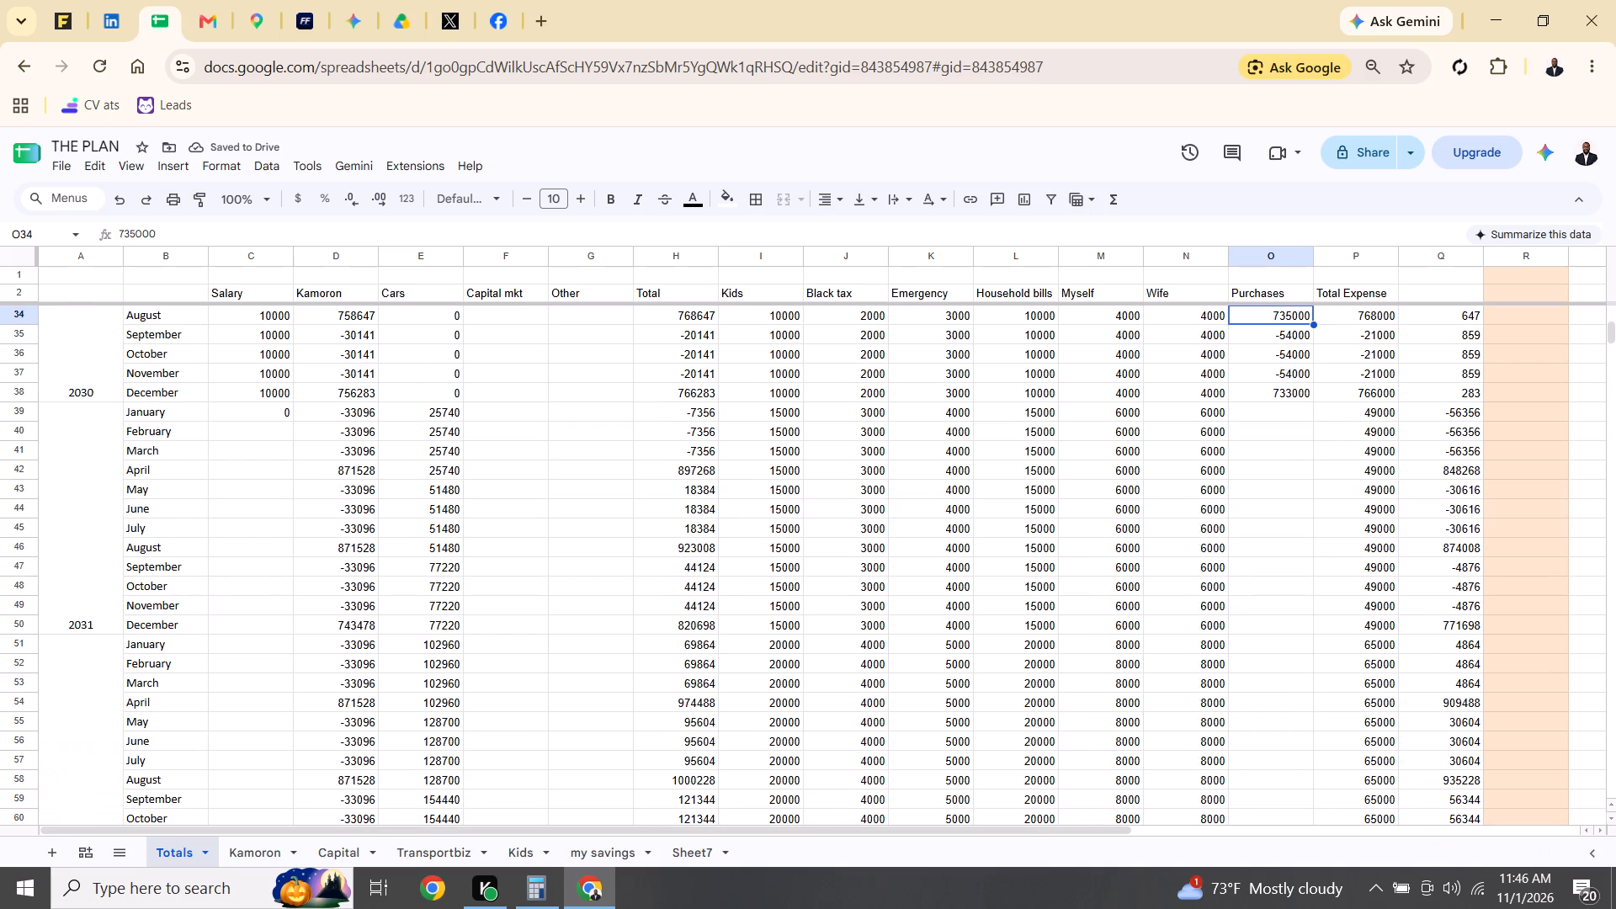
click(1292, 409)
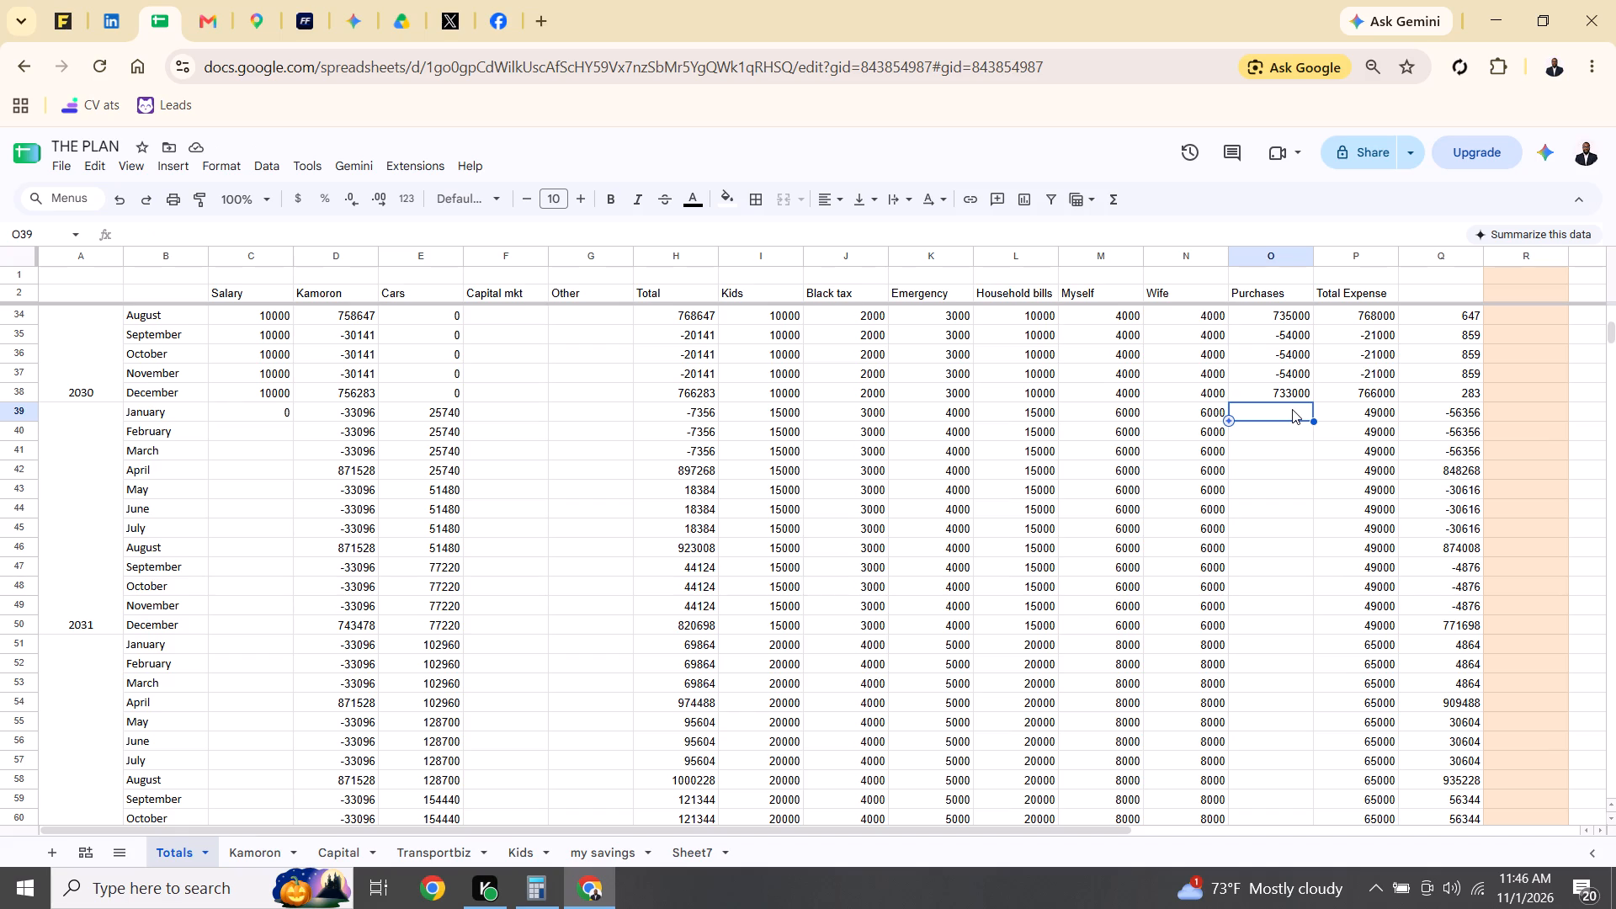
key(minus)
text(57000)
key(Down)
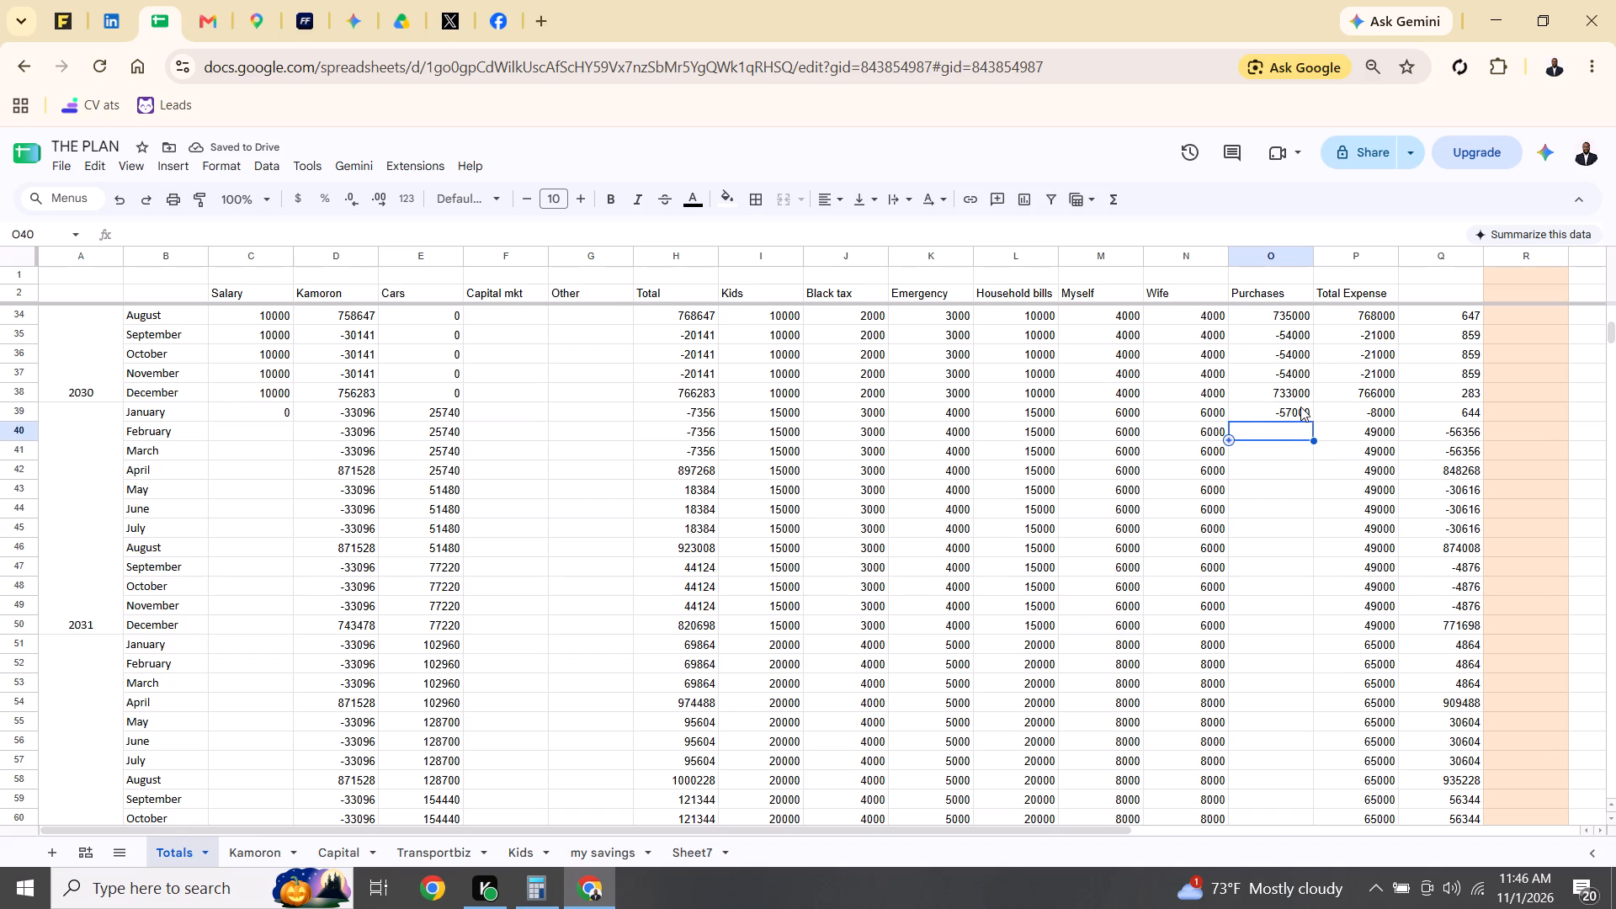
click(1300, 407)
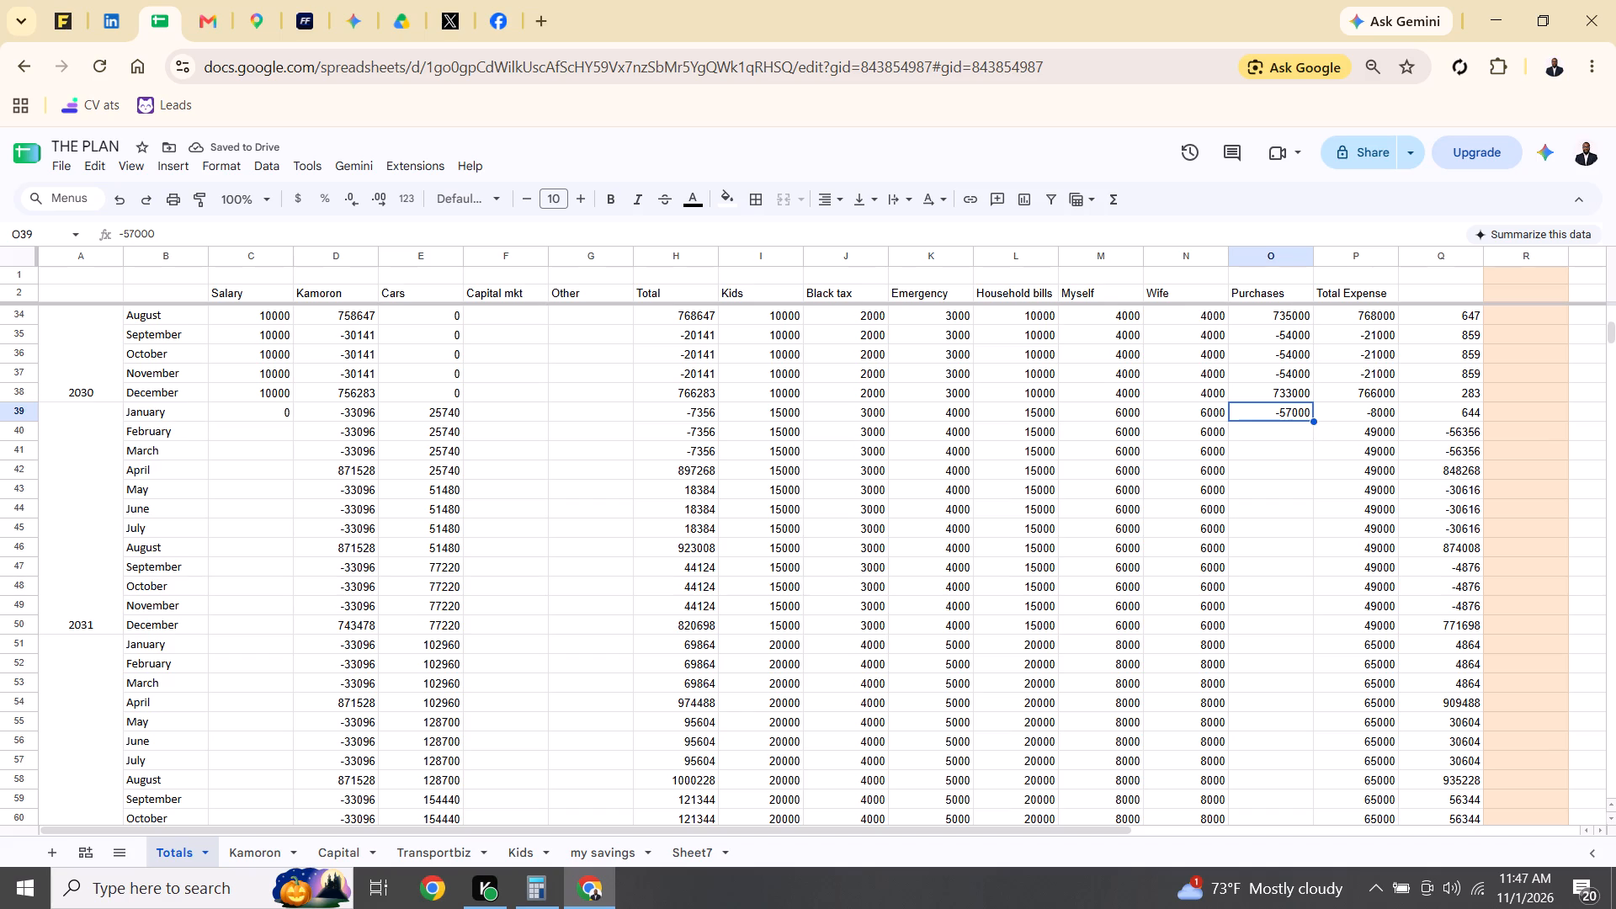
drag(1313, 421, 1317, 454)
click(1287, 468)
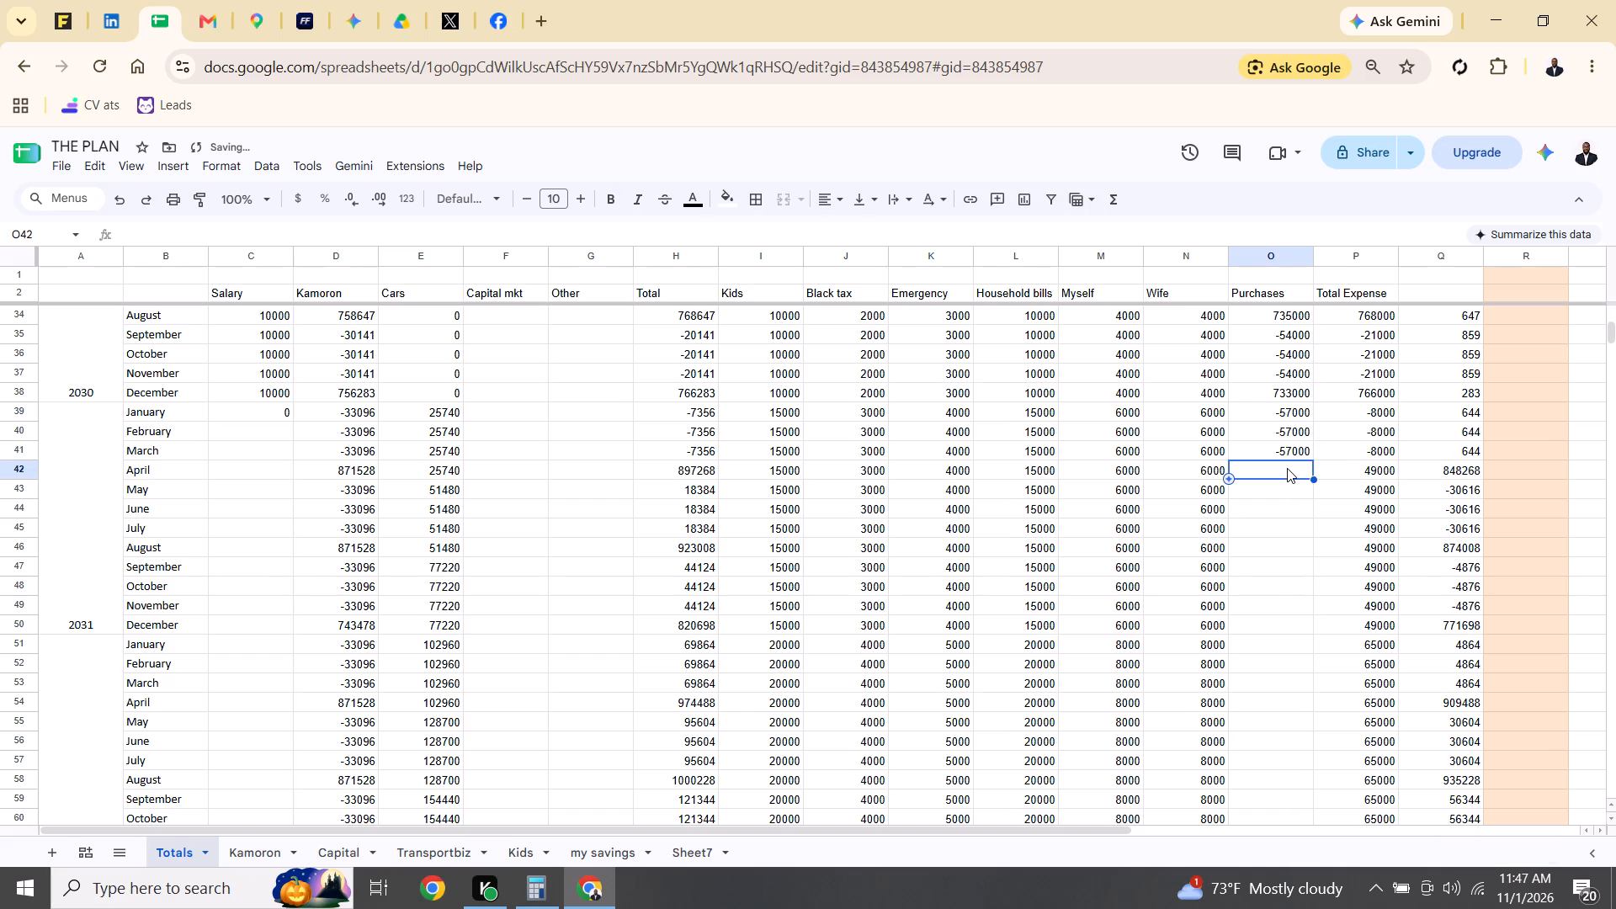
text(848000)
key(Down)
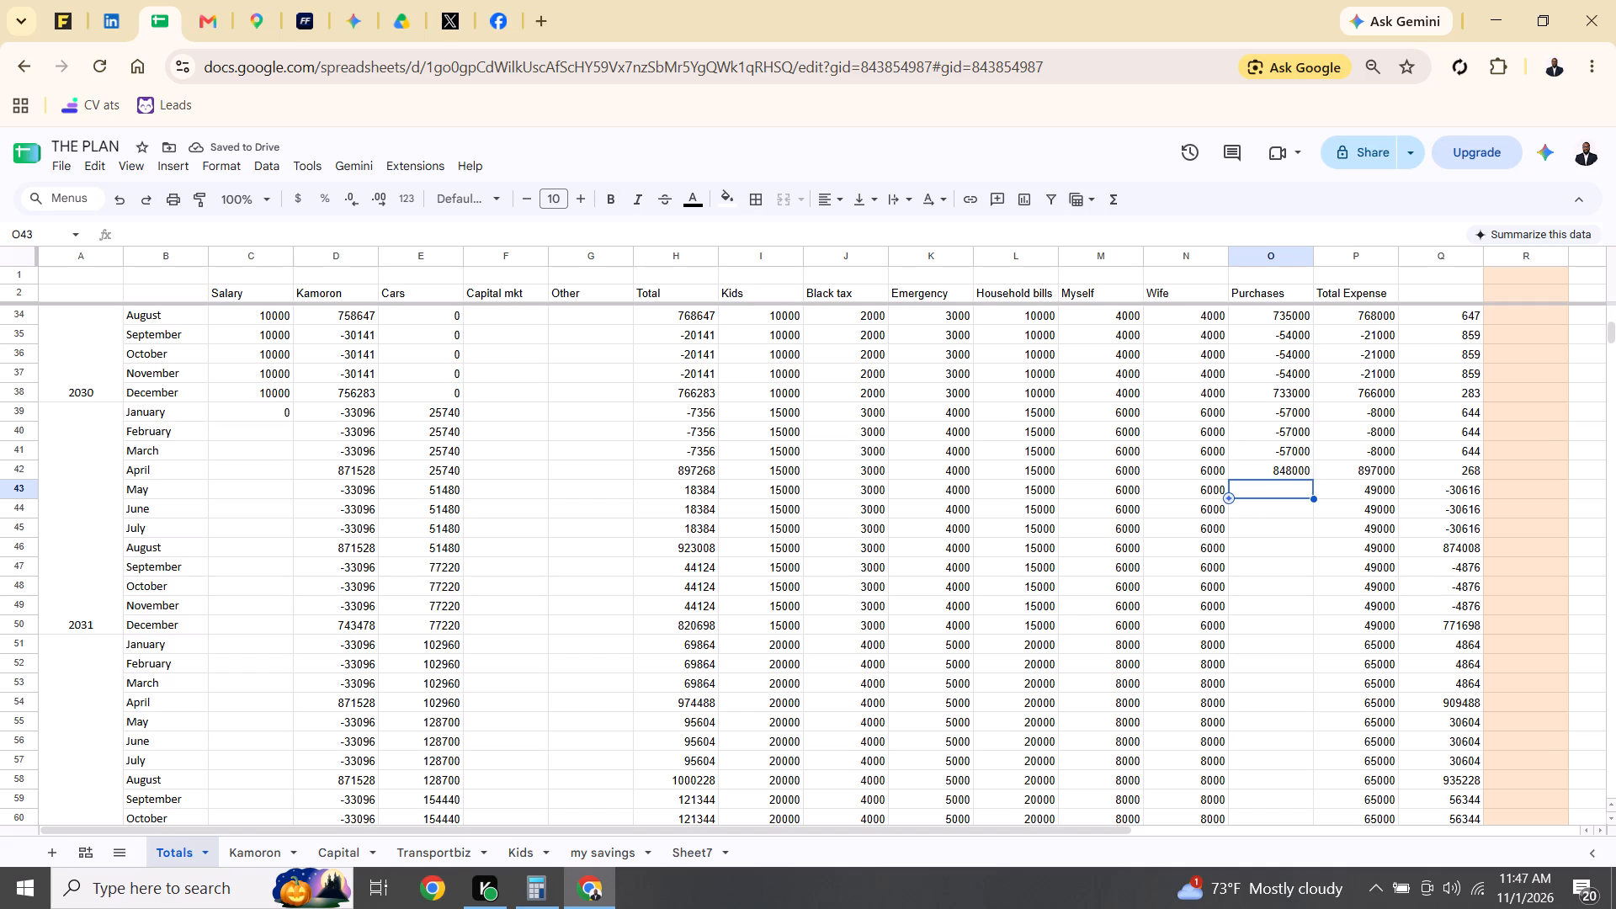
Set the May to July 2031 Purchases (O43:O45) to -31000 each and August (O46) to 874000.
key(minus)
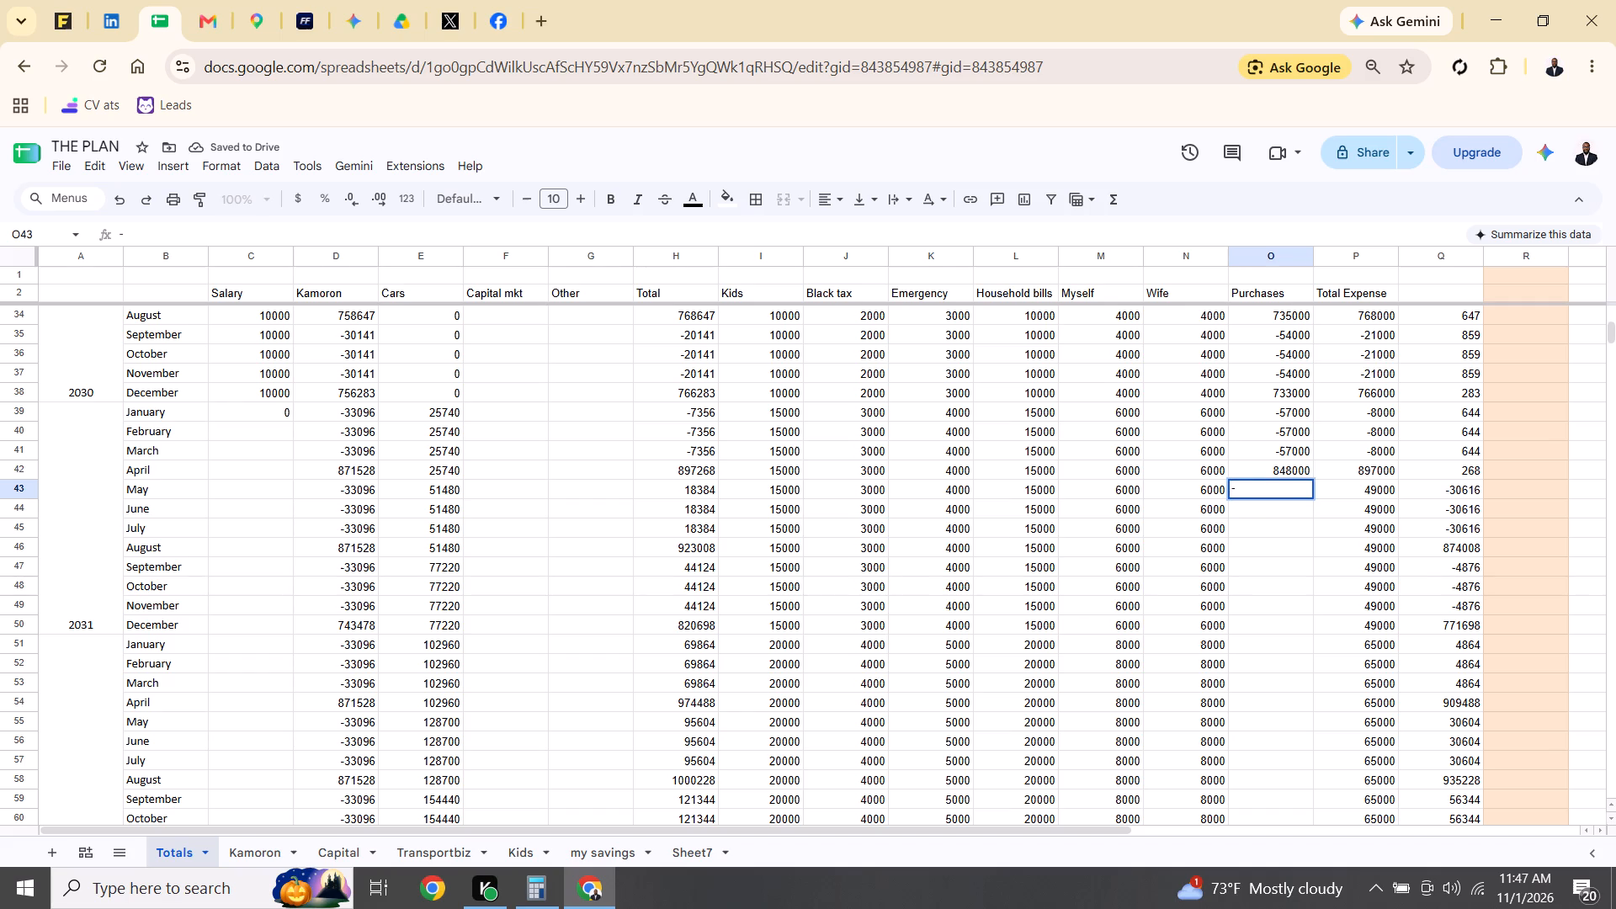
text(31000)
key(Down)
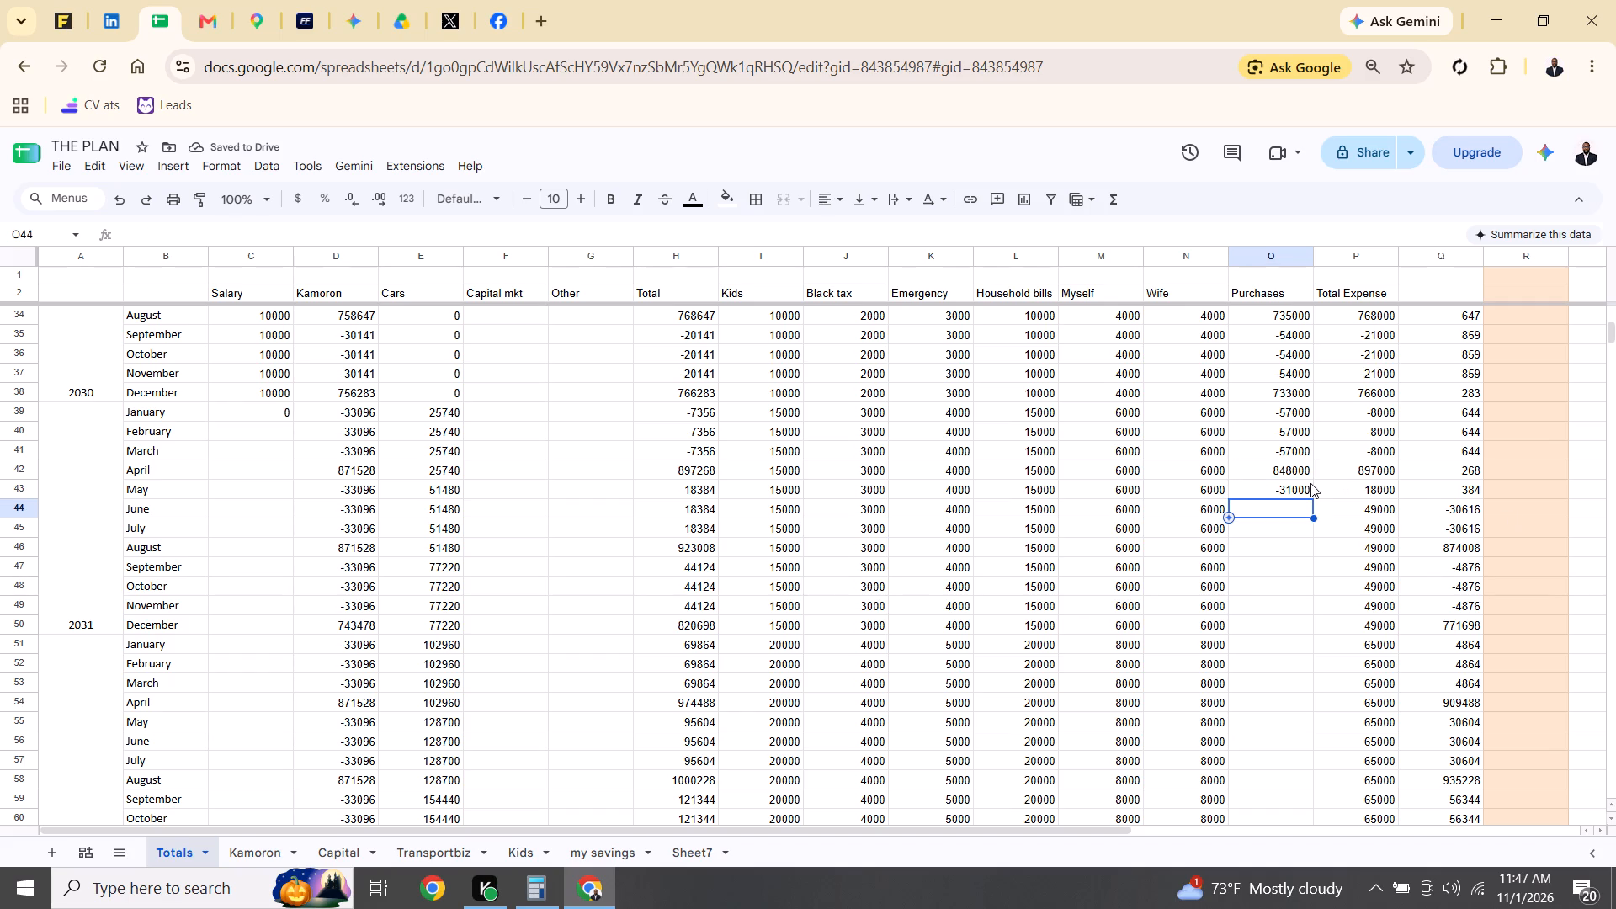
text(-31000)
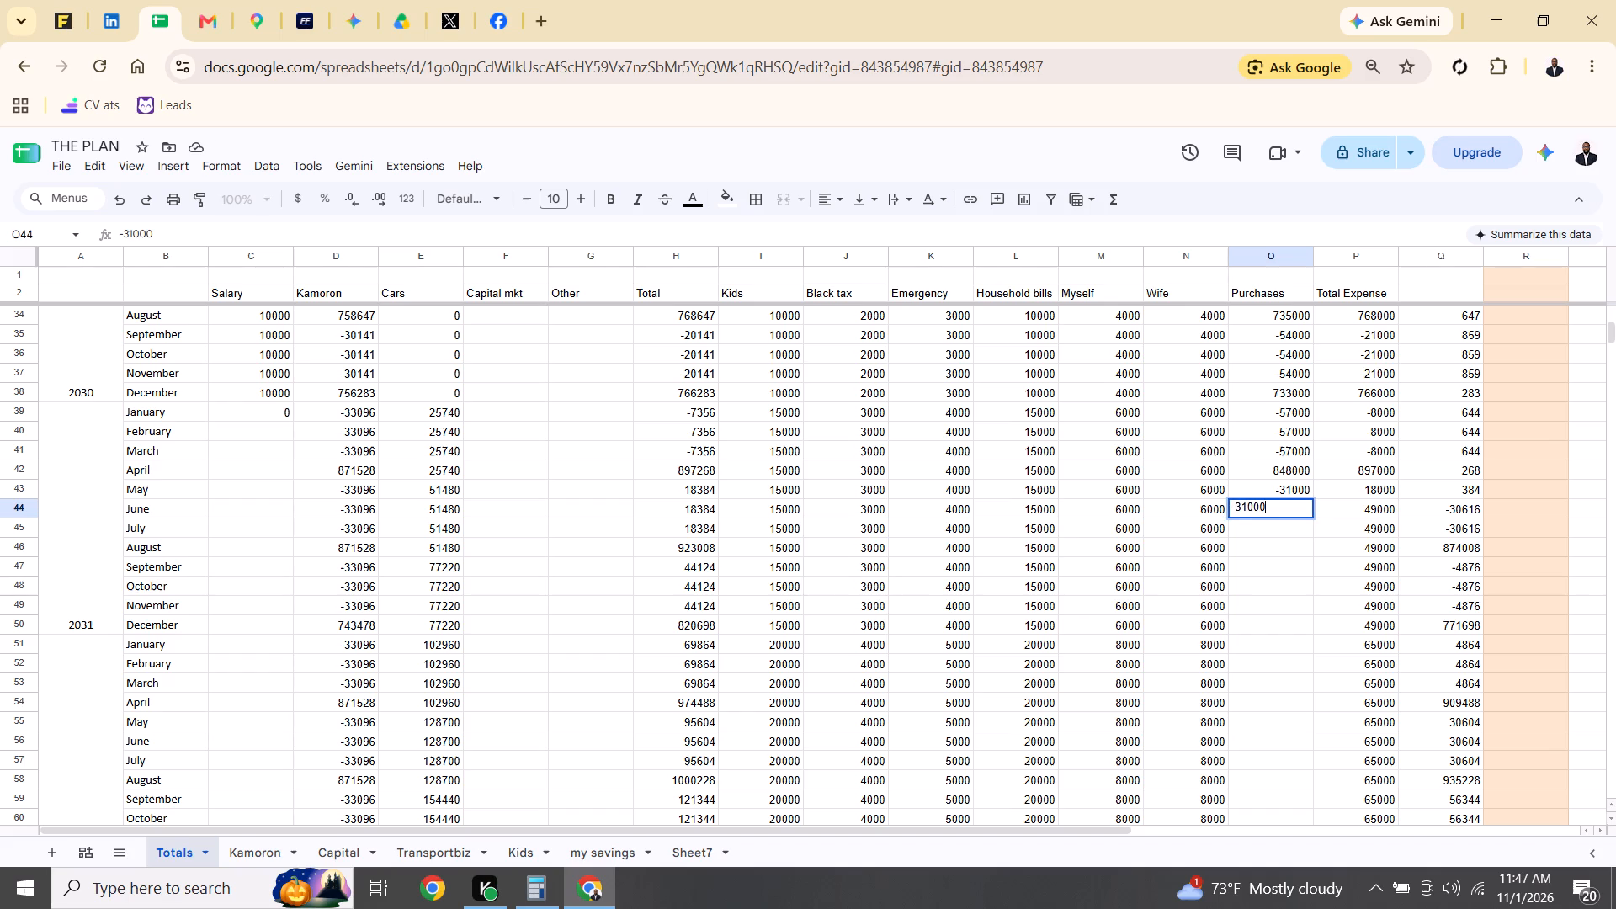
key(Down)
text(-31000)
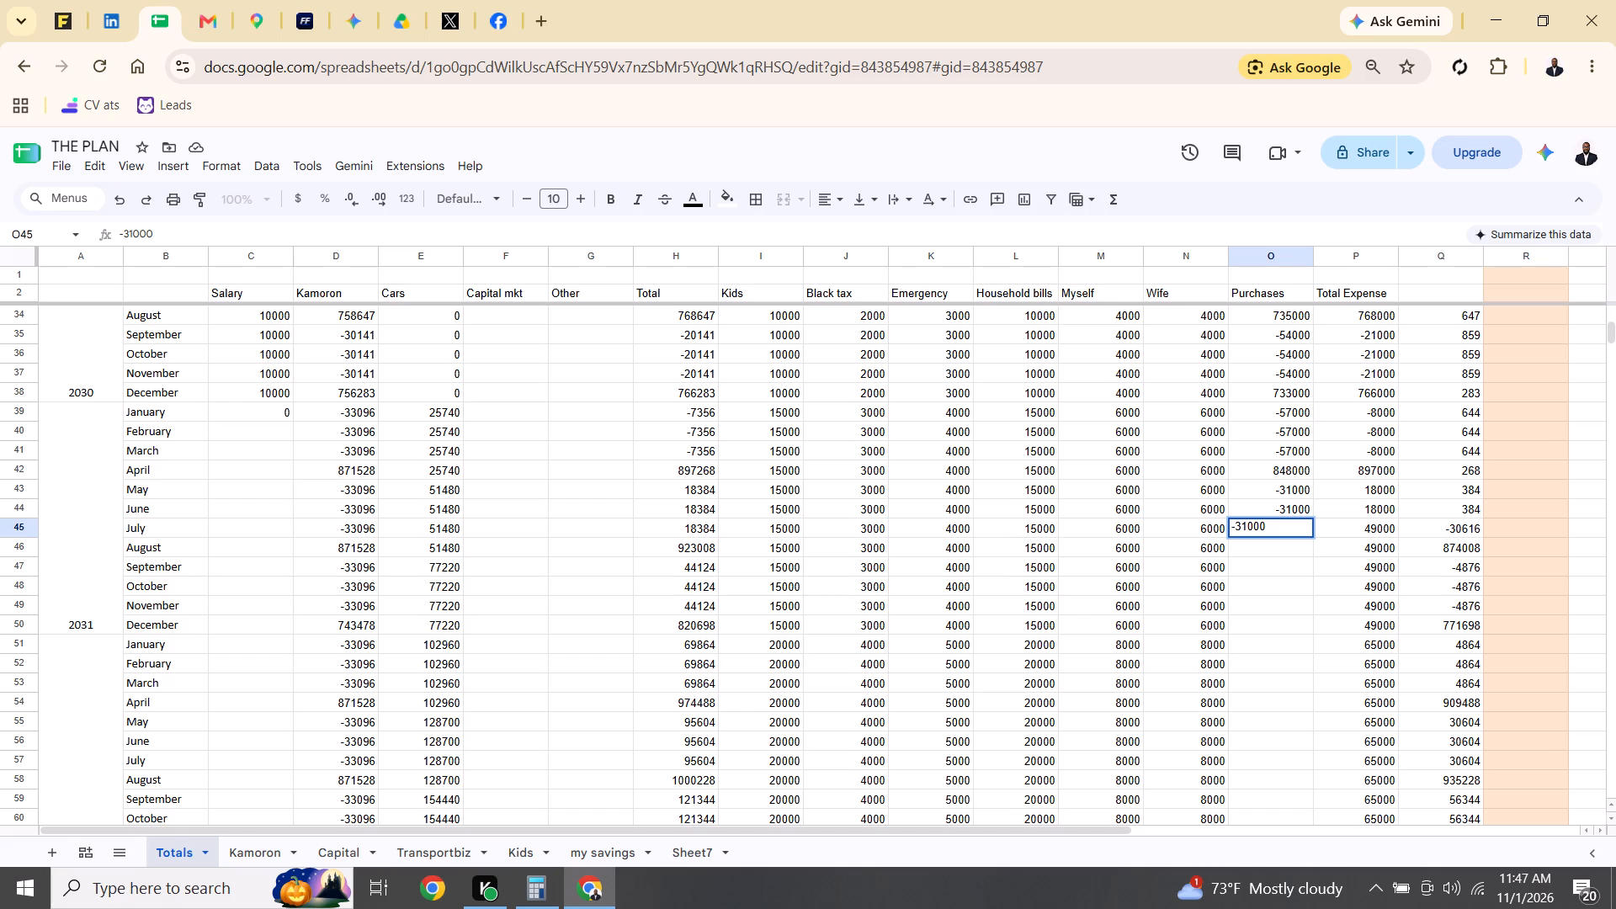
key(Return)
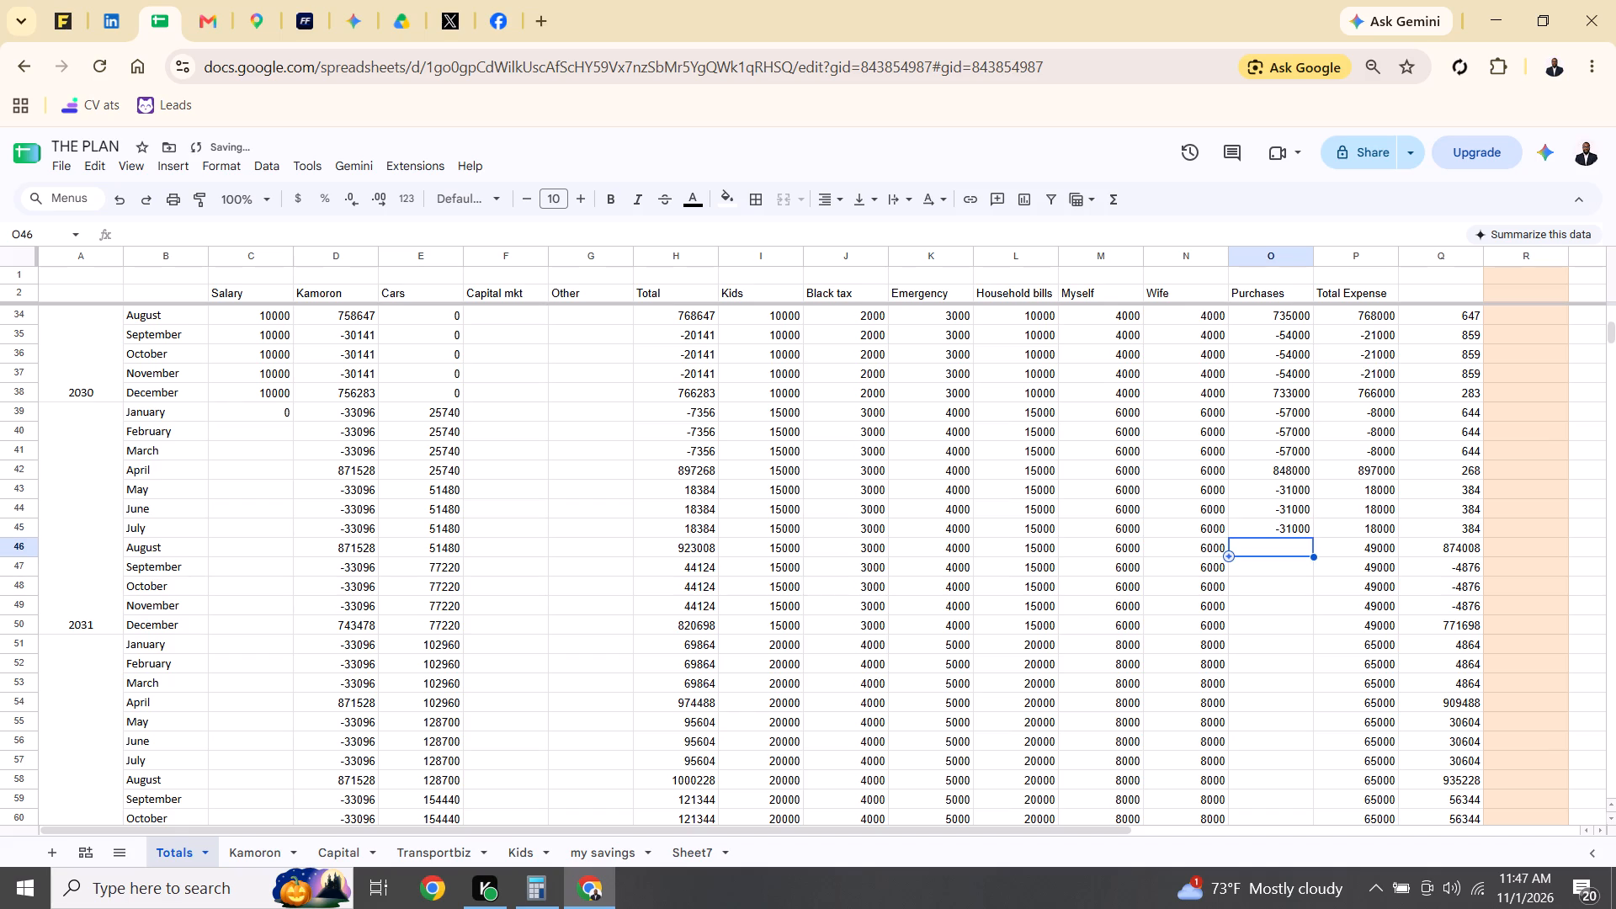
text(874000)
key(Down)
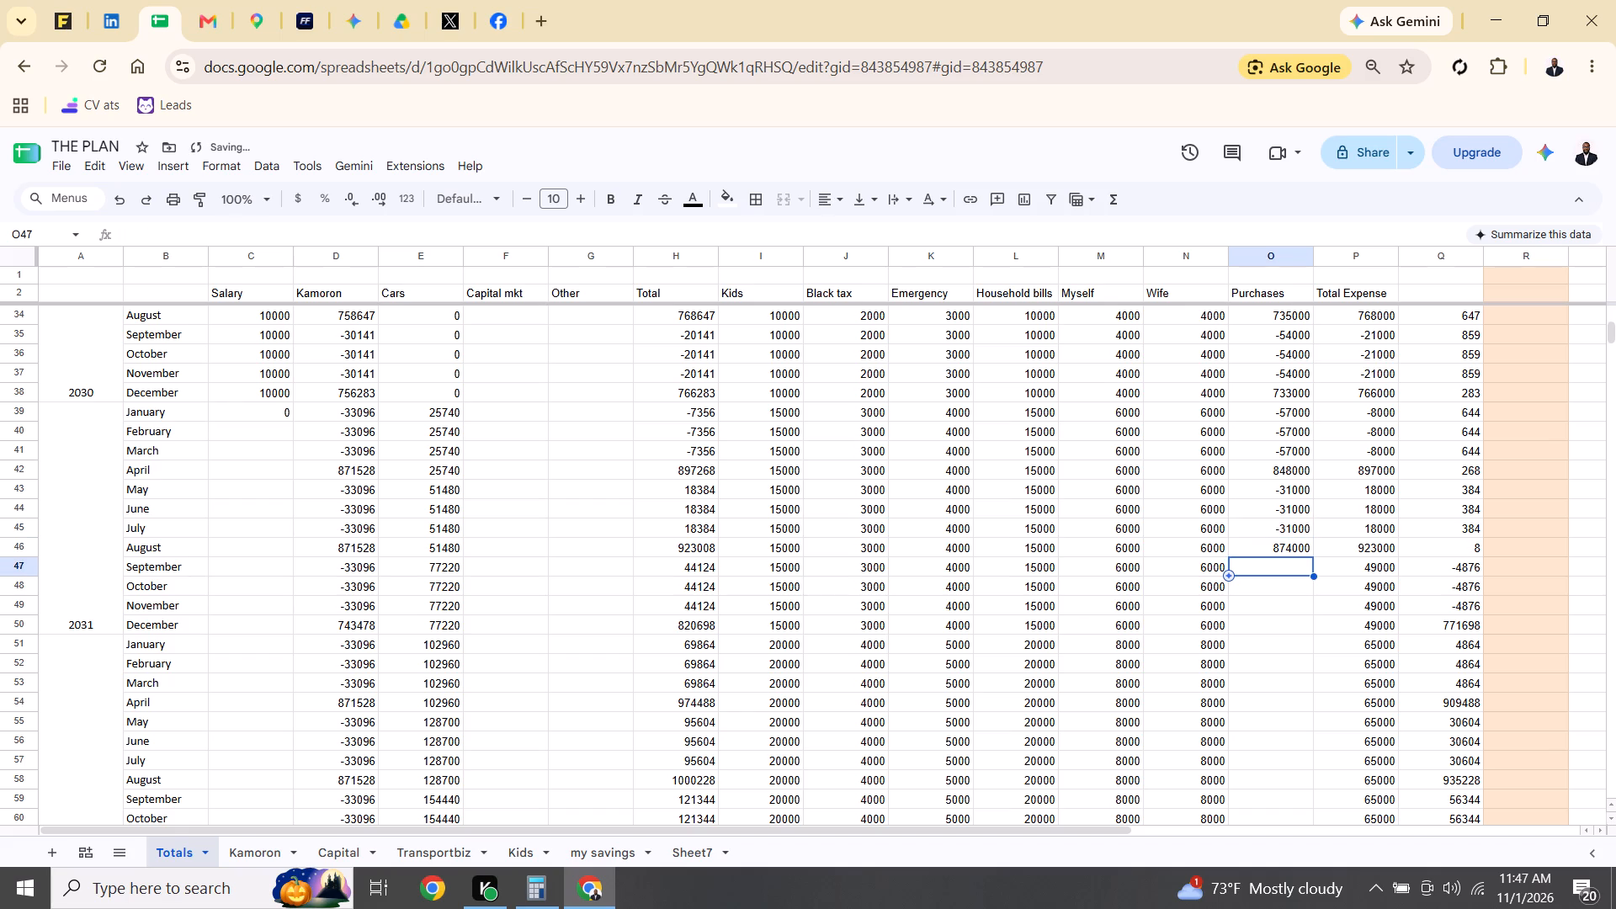
Set the September to November 2031 Purchases (O47:O49) to -5000 each and December (O50) to 771000.
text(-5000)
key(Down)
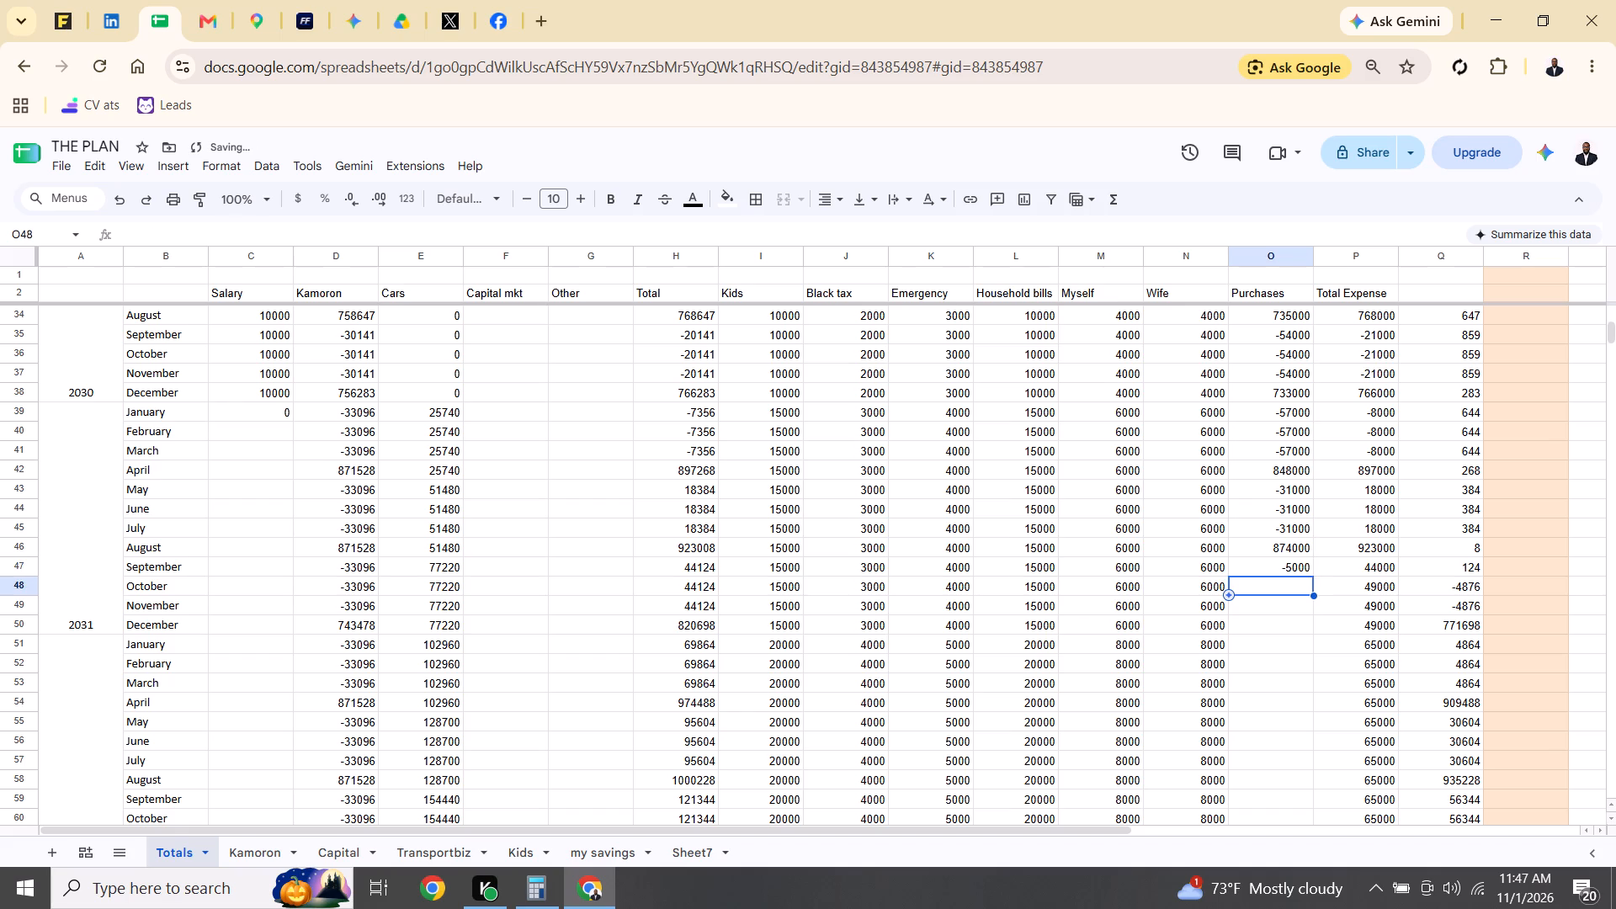
click(1309, 568)
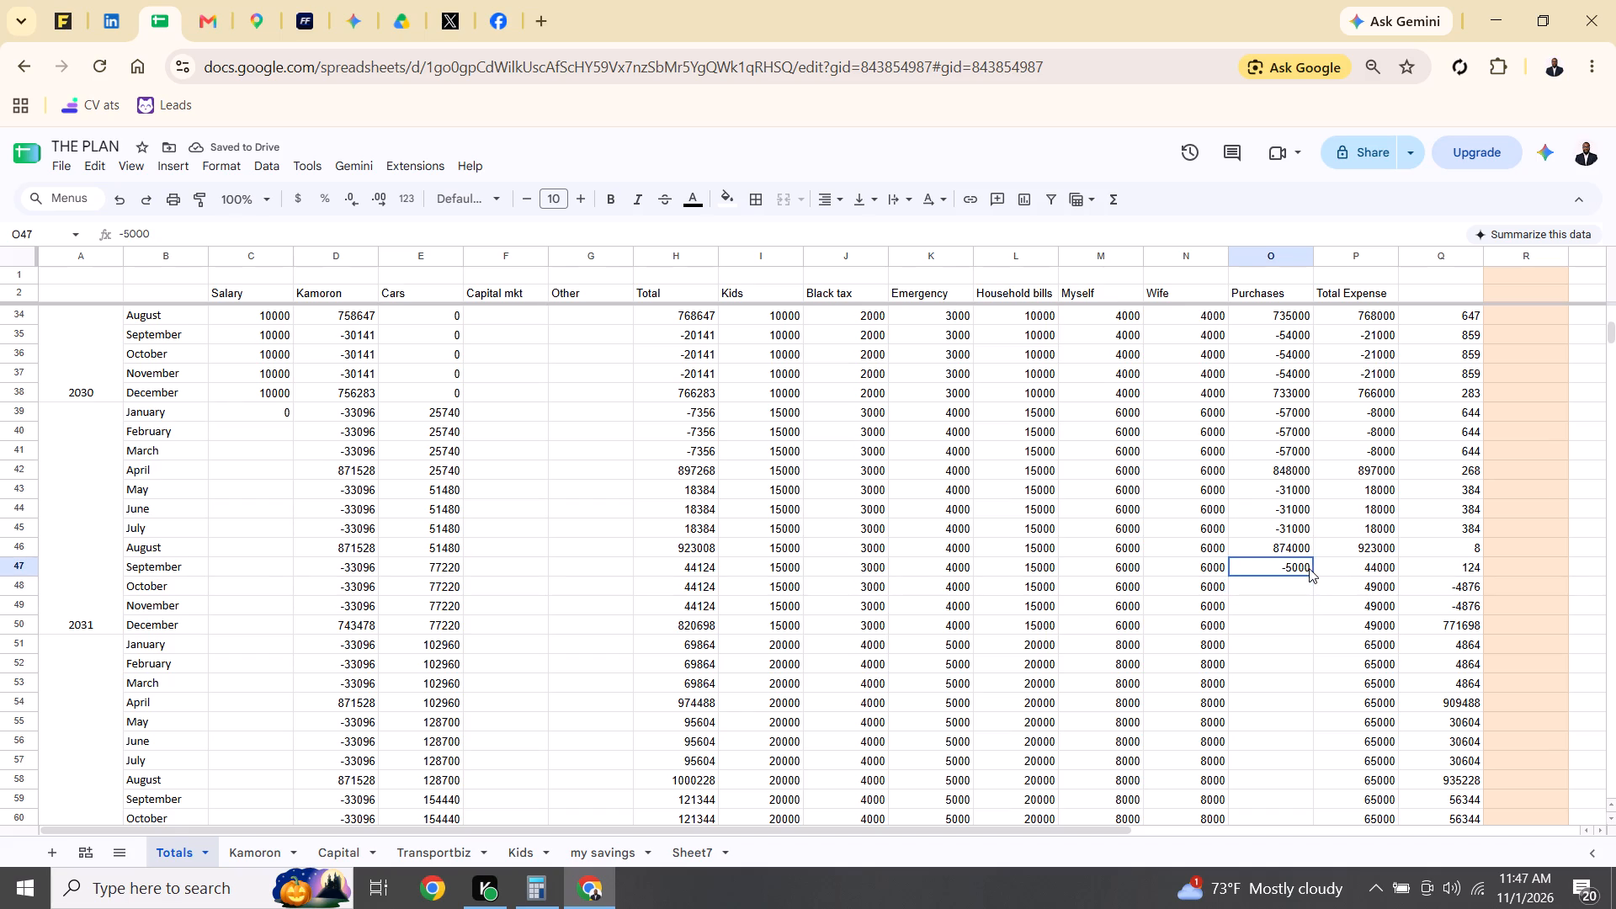
click(1302, 586)
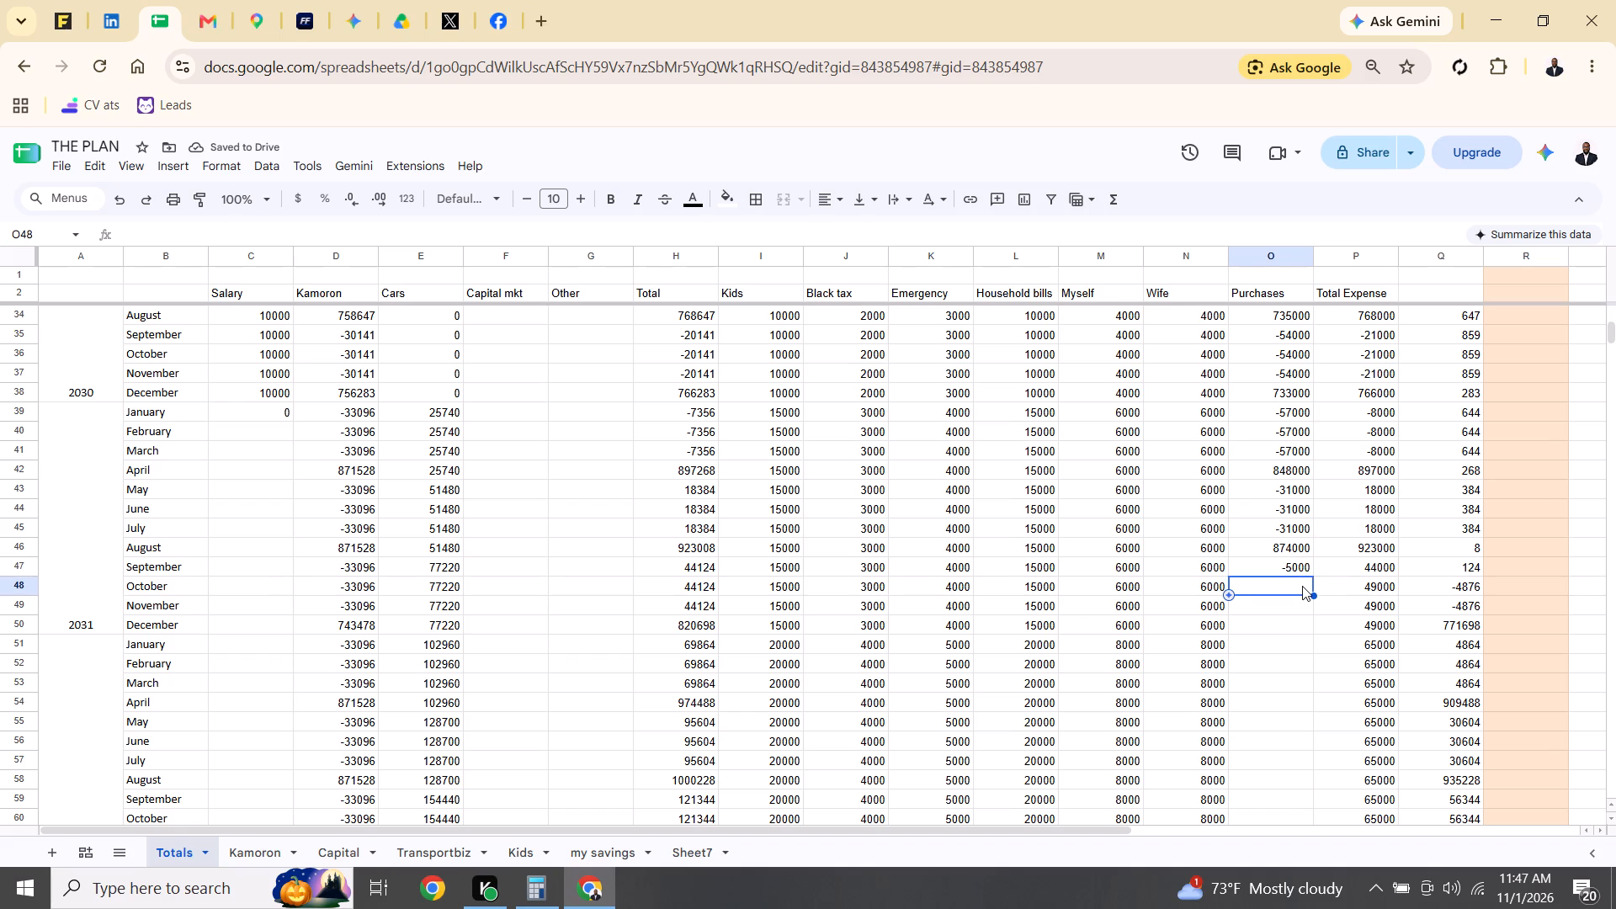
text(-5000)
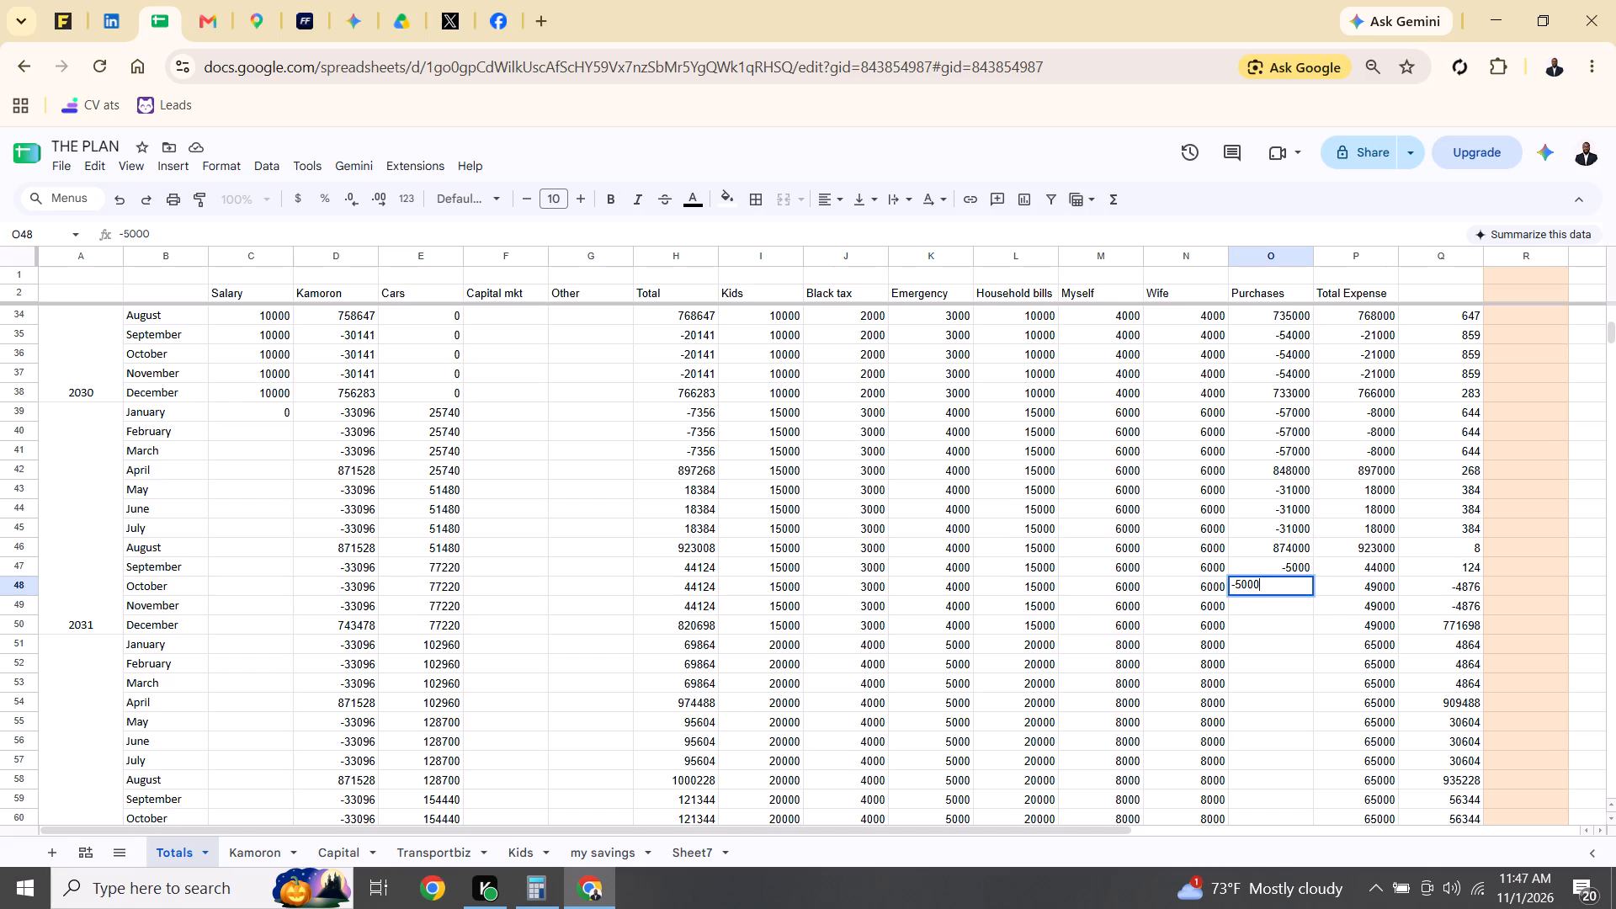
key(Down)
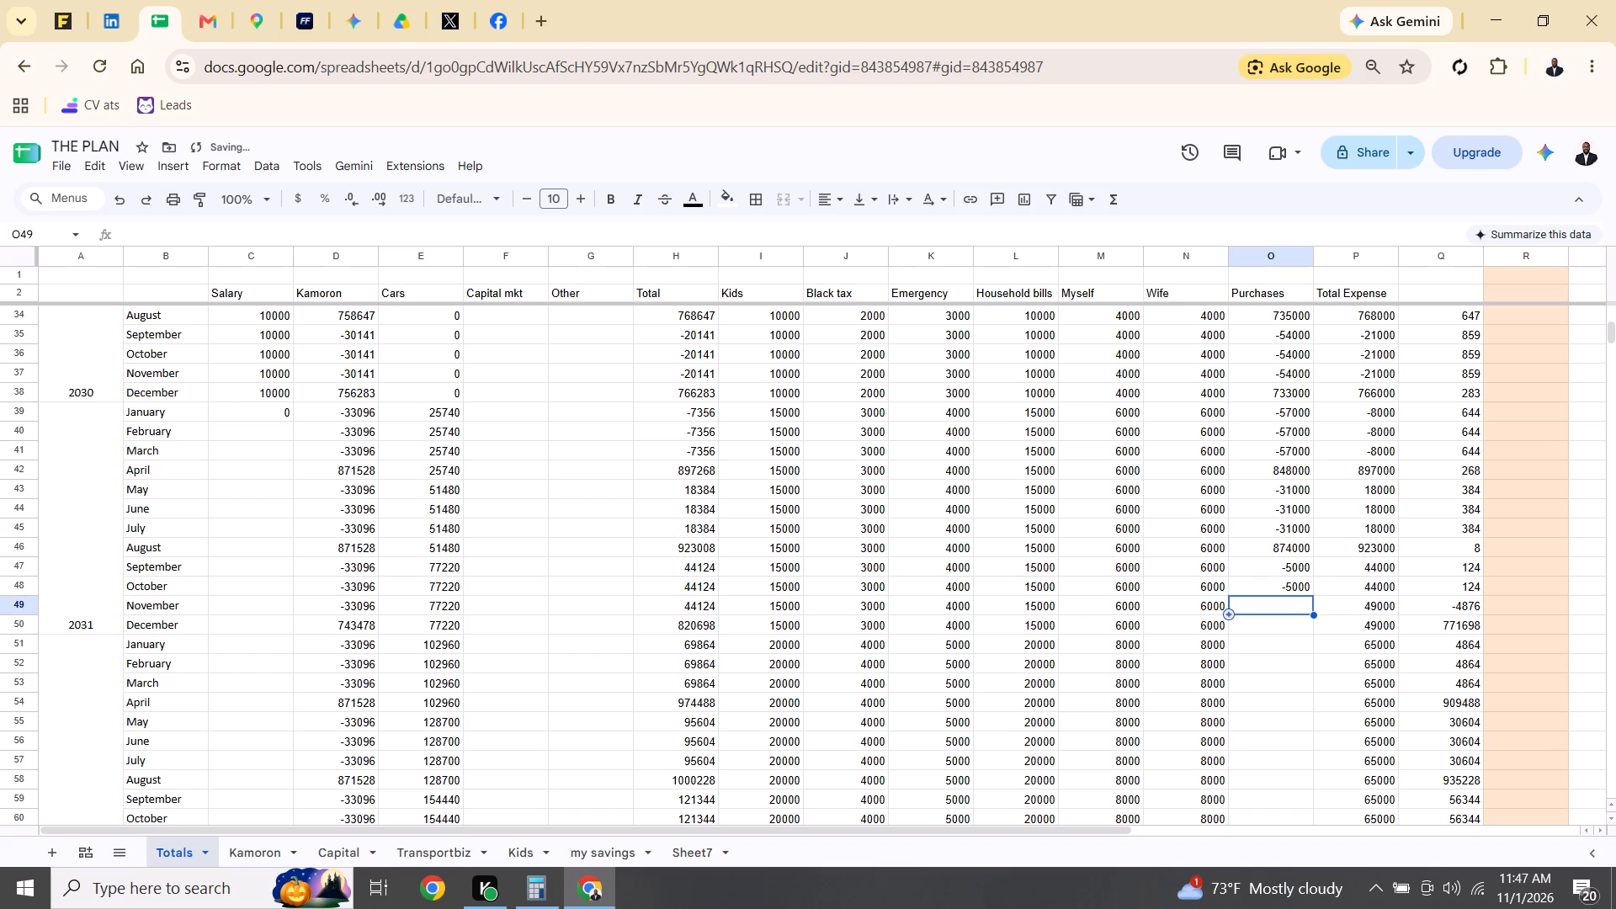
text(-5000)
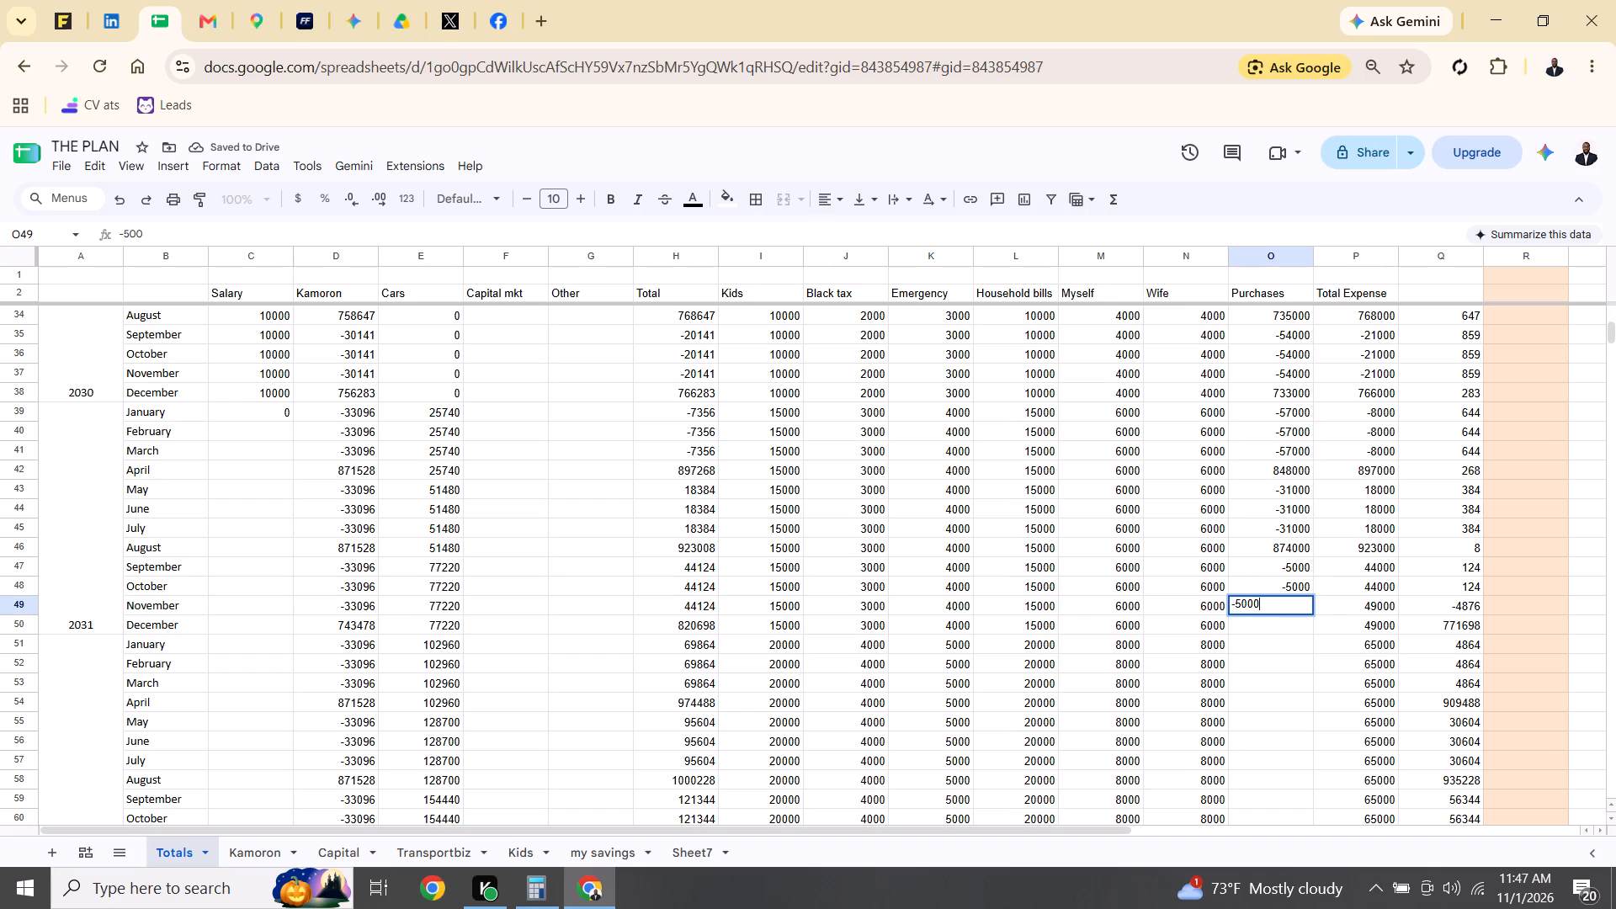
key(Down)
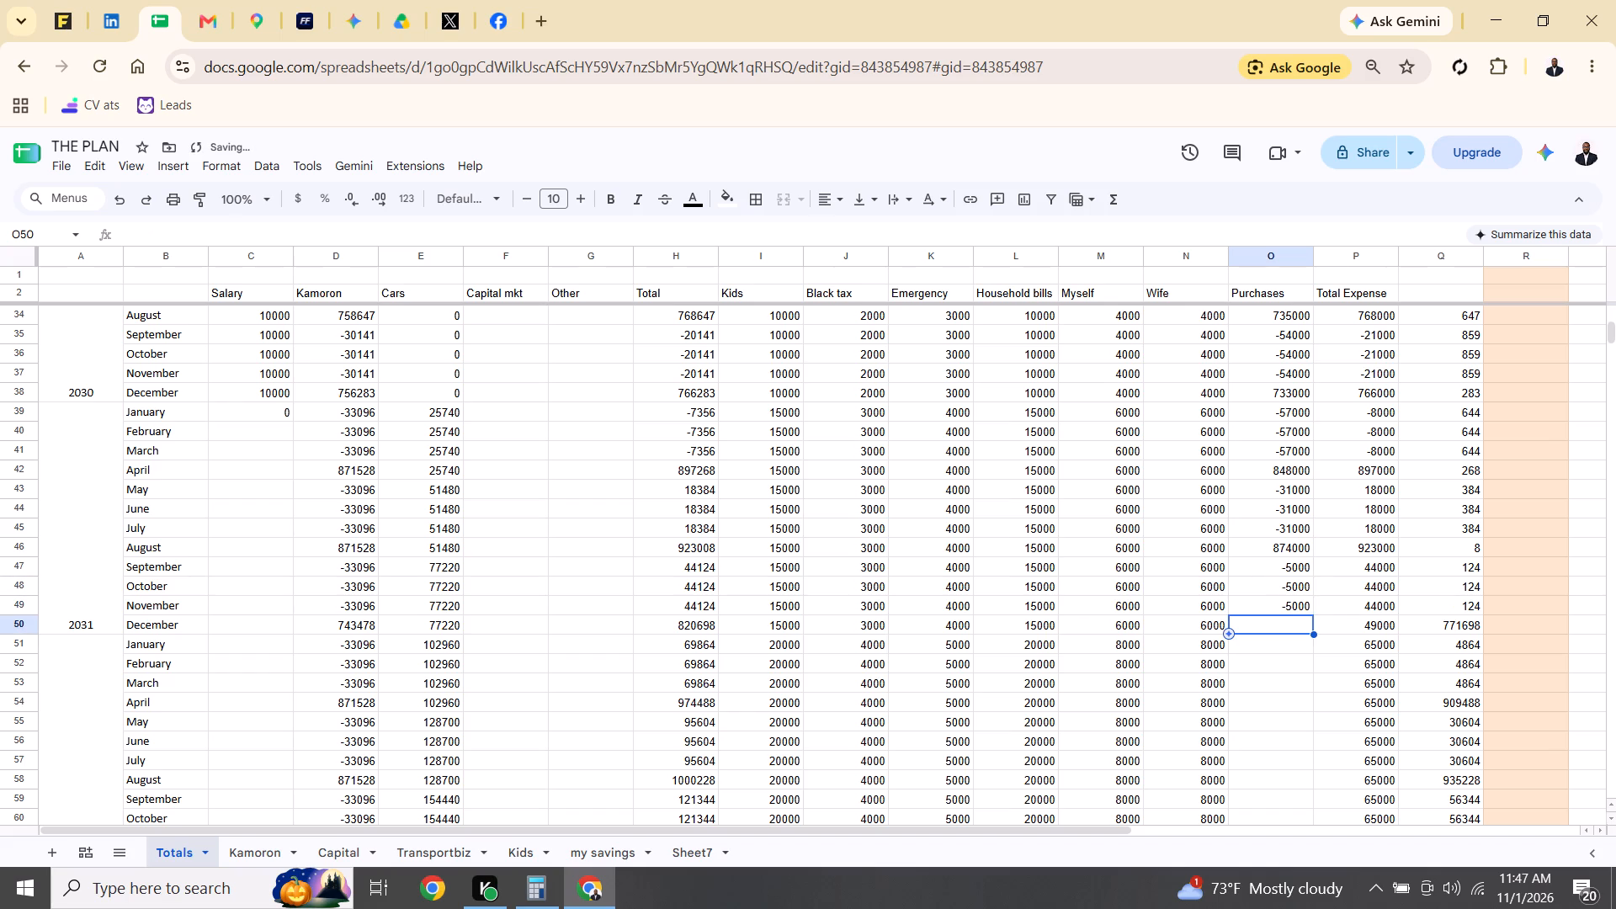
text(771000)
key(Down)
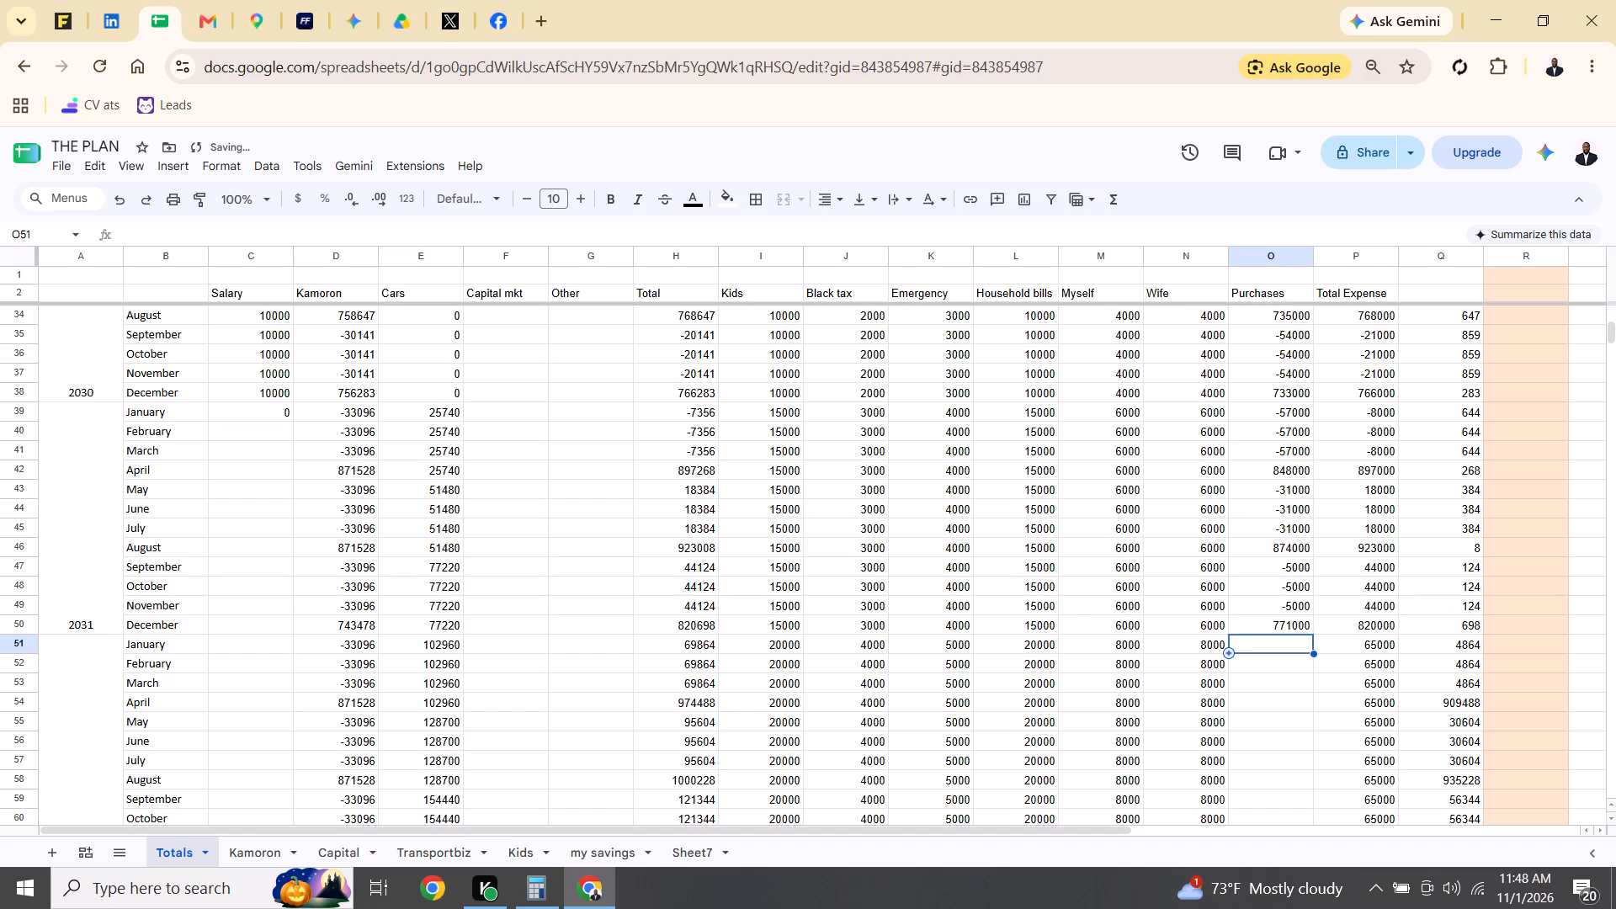
Set the January to March 2032 Purchases (O51:O53) to 4000 each and April (O54) to 909000.
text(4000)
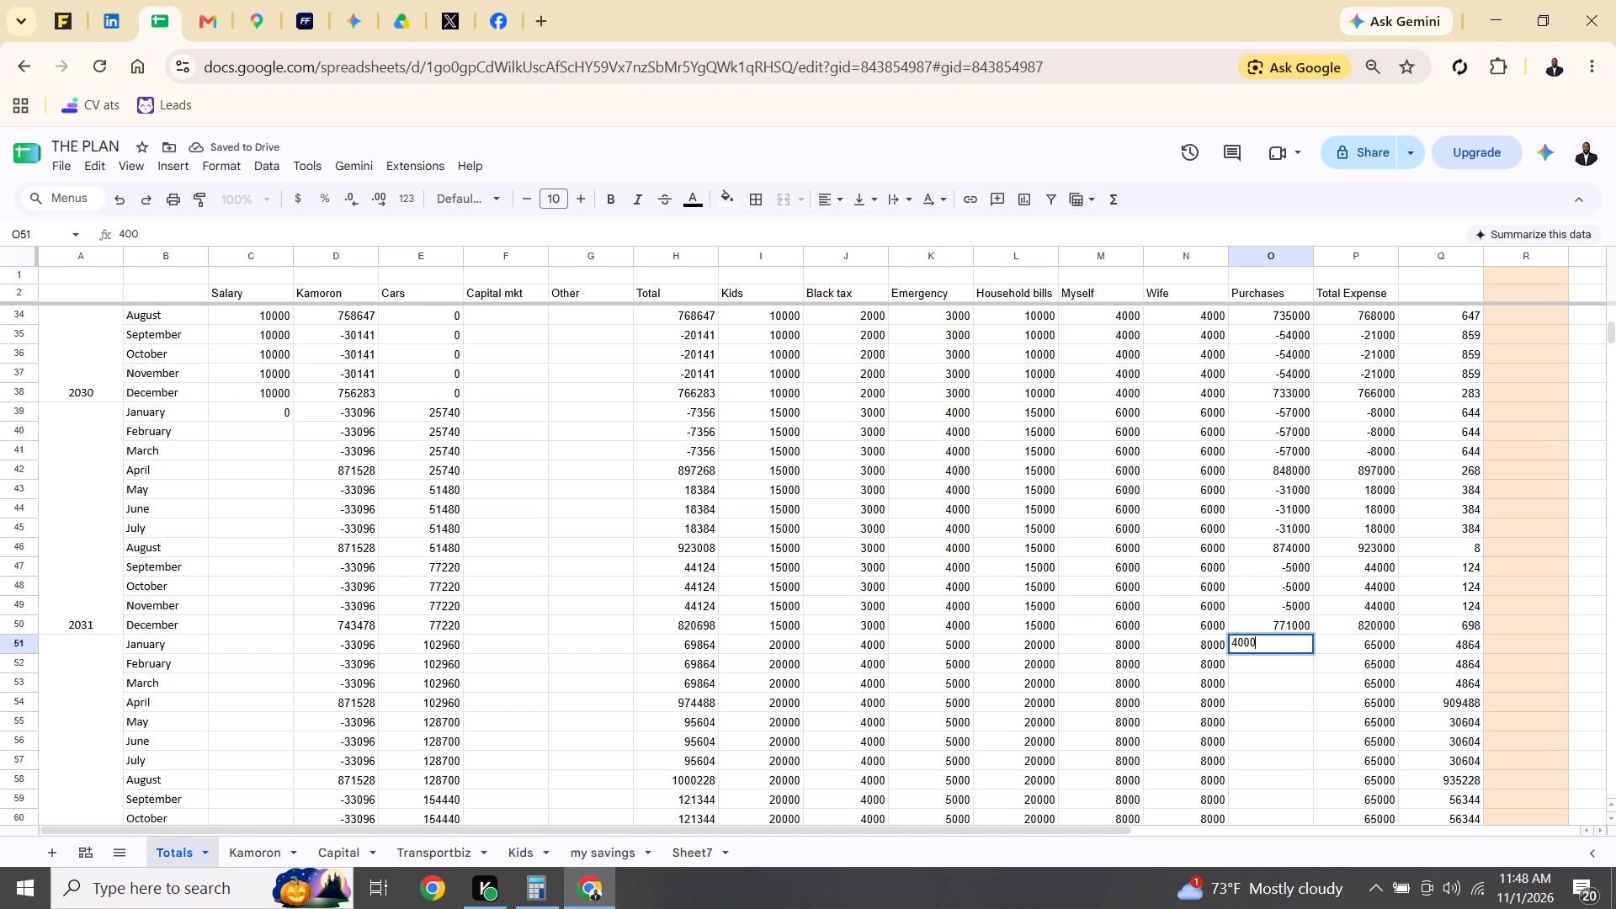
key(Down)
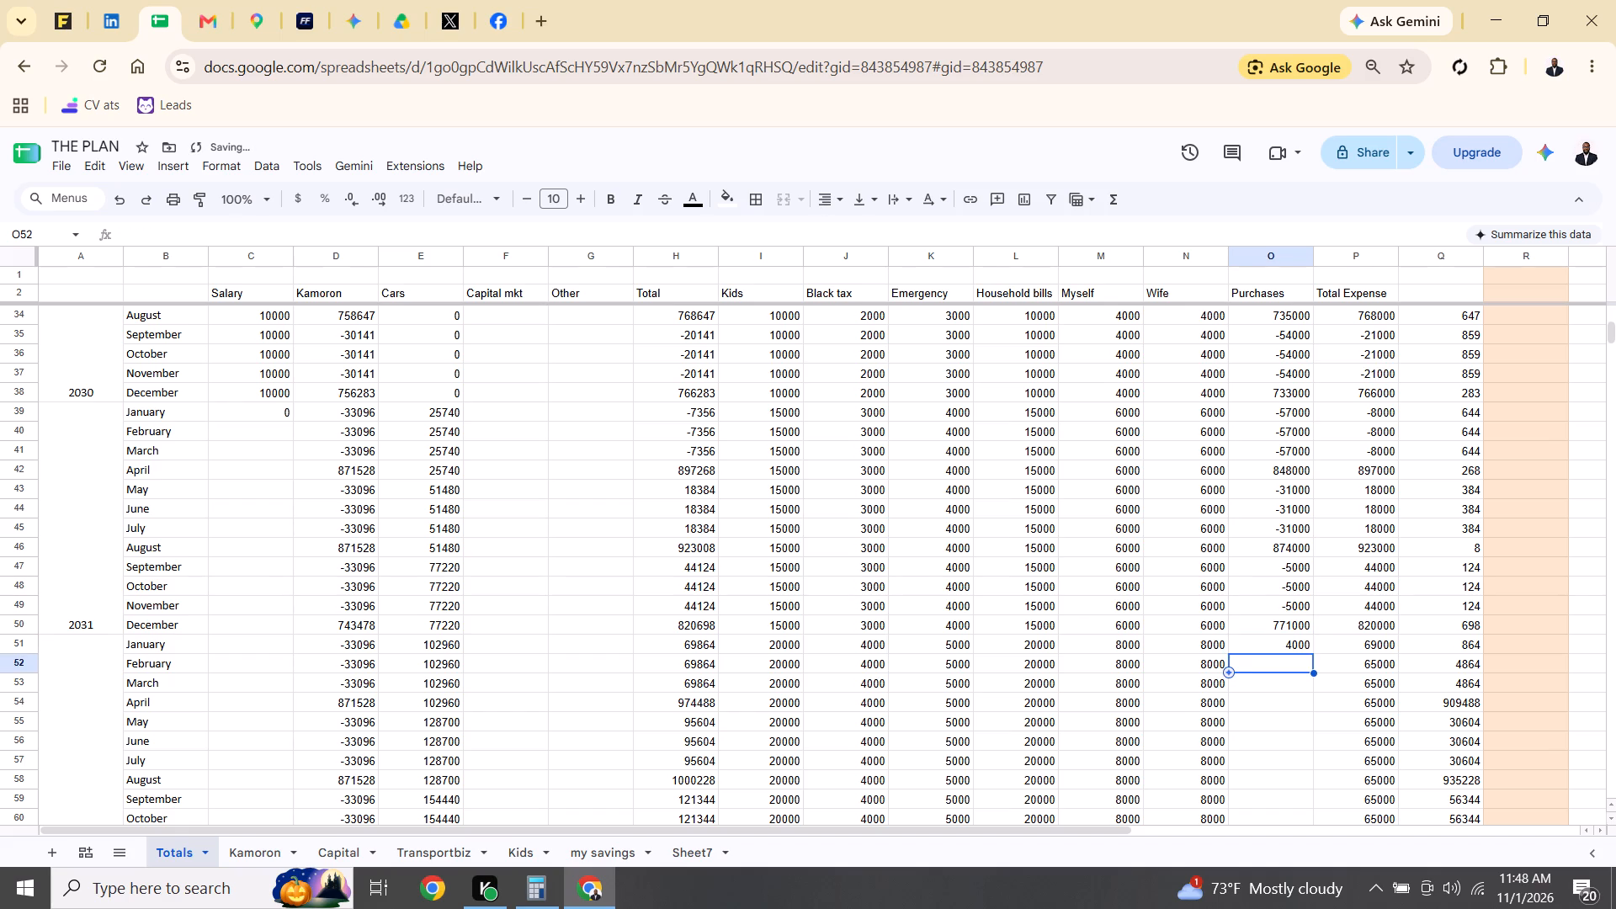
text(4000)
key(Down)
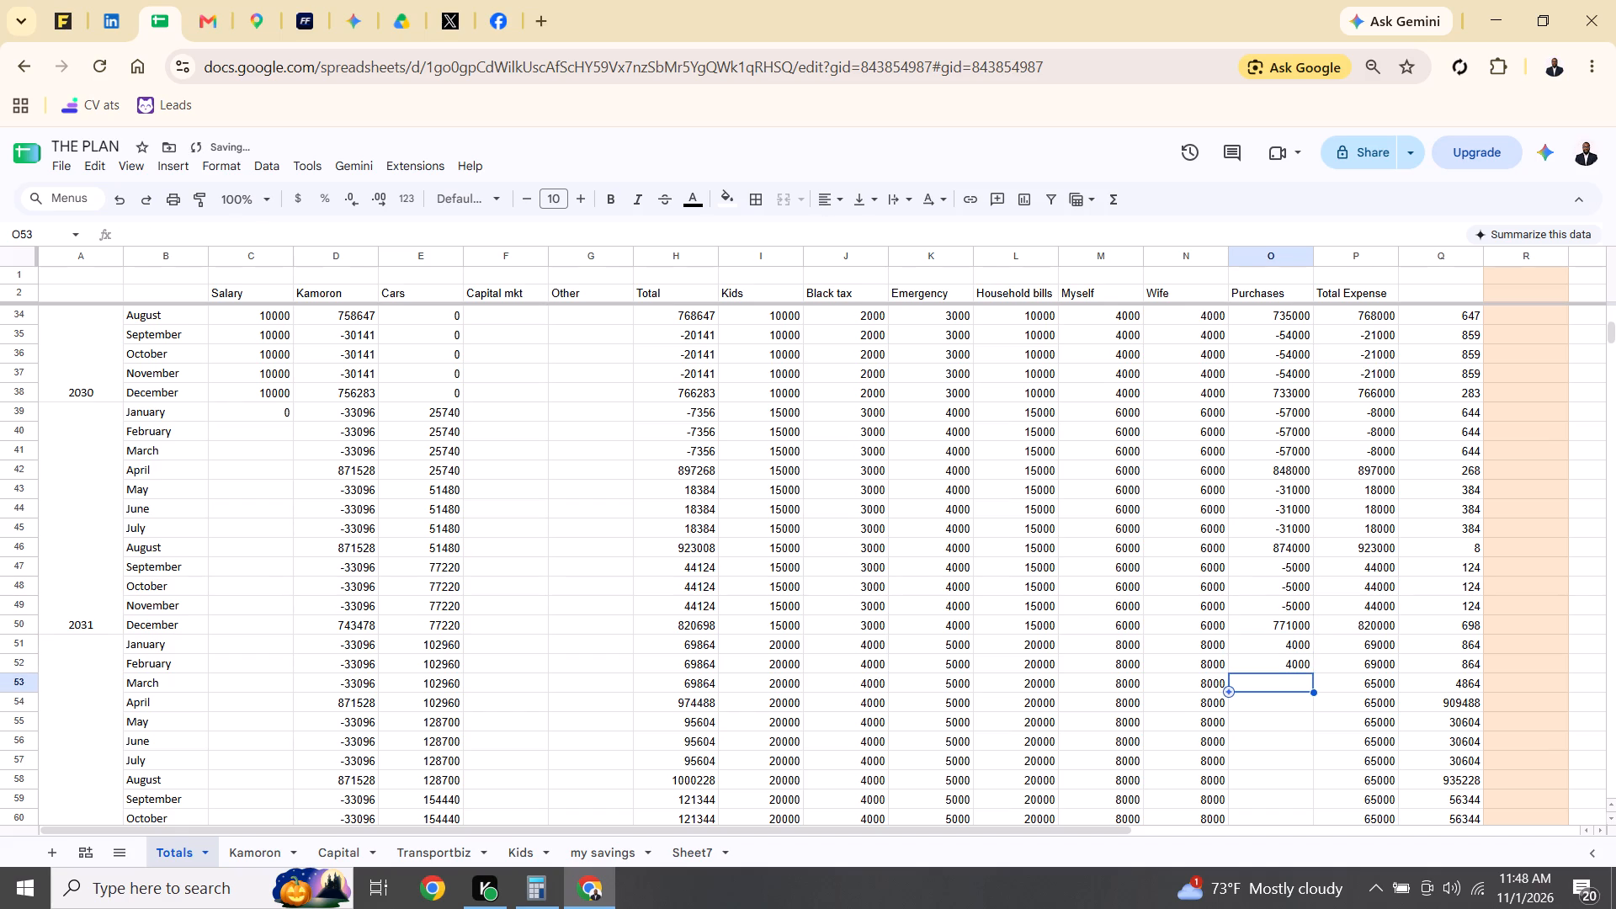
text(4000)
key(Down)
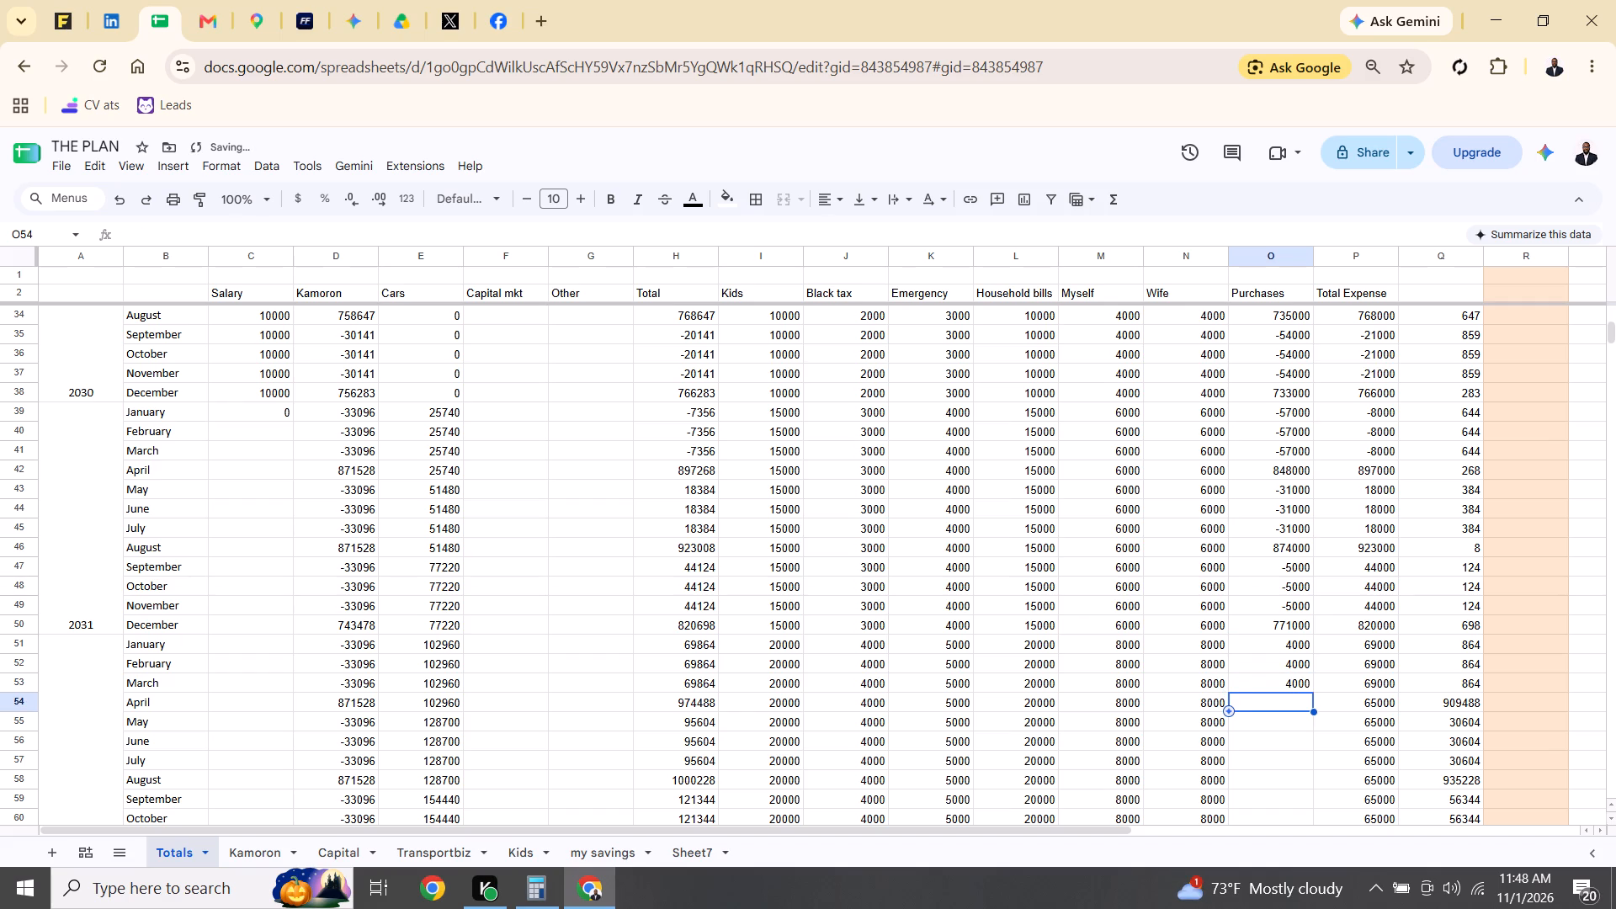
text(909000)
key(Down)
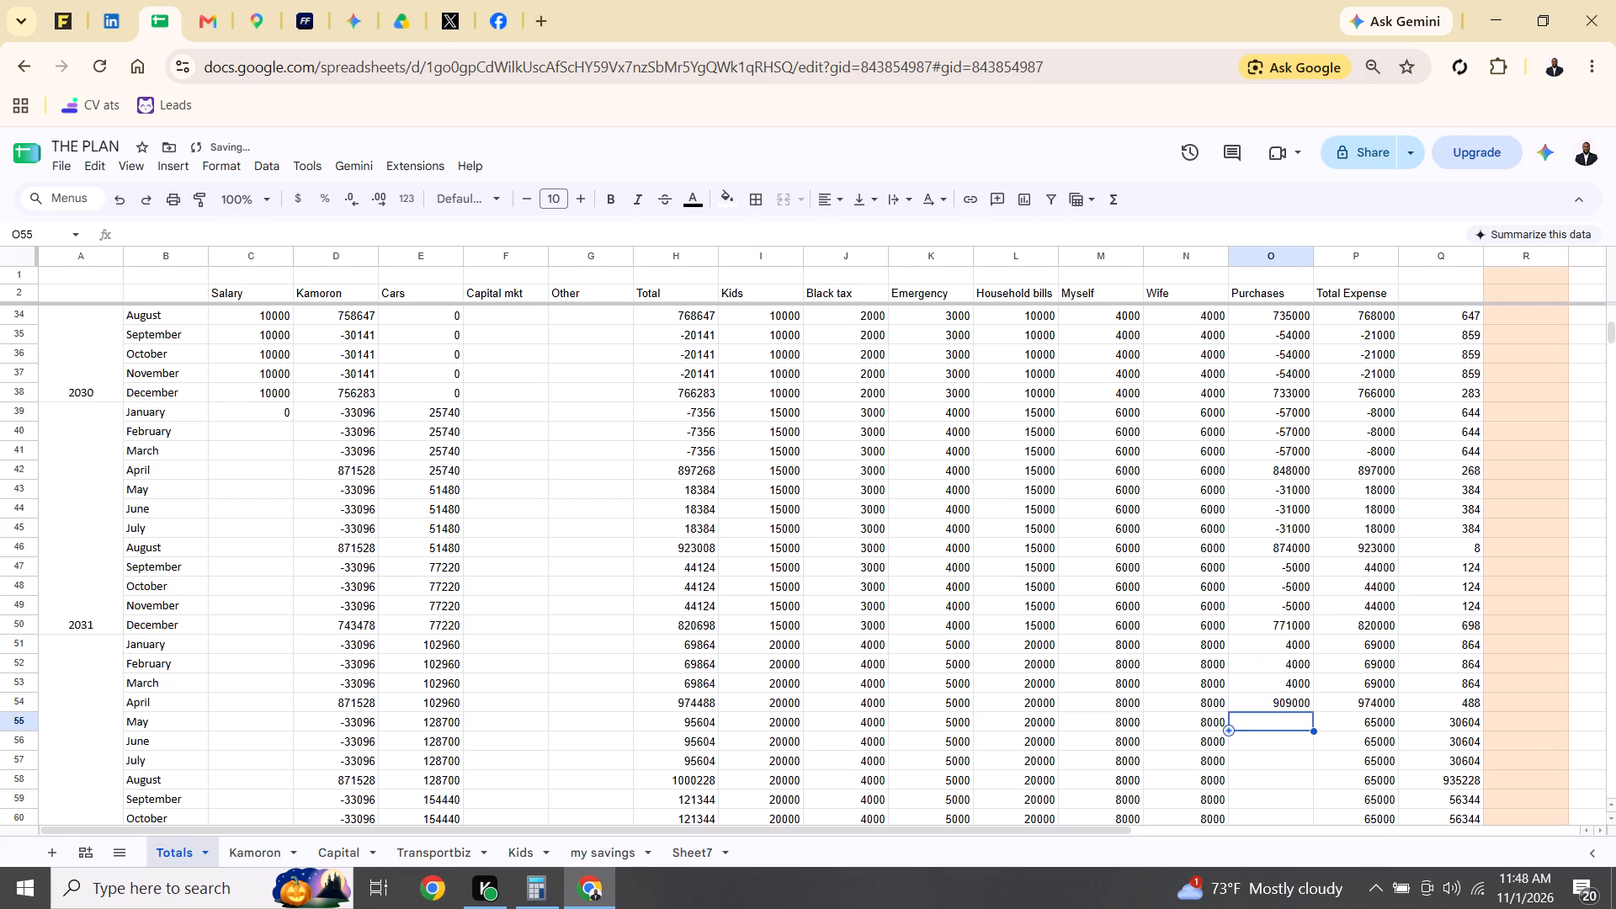
Set the May to July 2032 Purchases (O55:O57) to 30000 each and August (O58) to 935000.
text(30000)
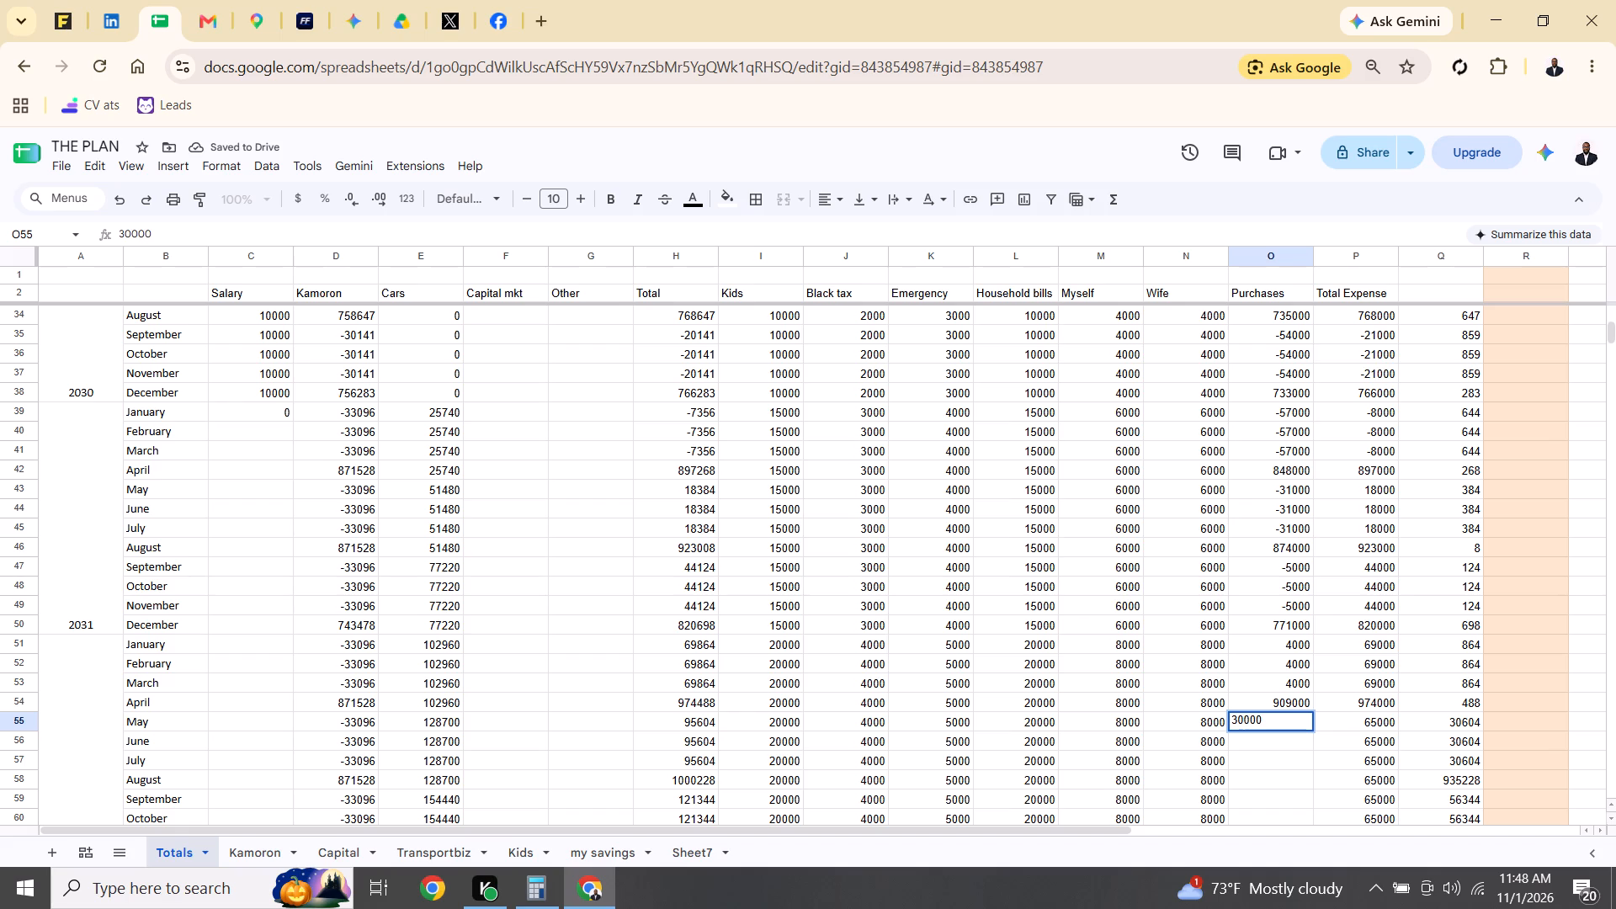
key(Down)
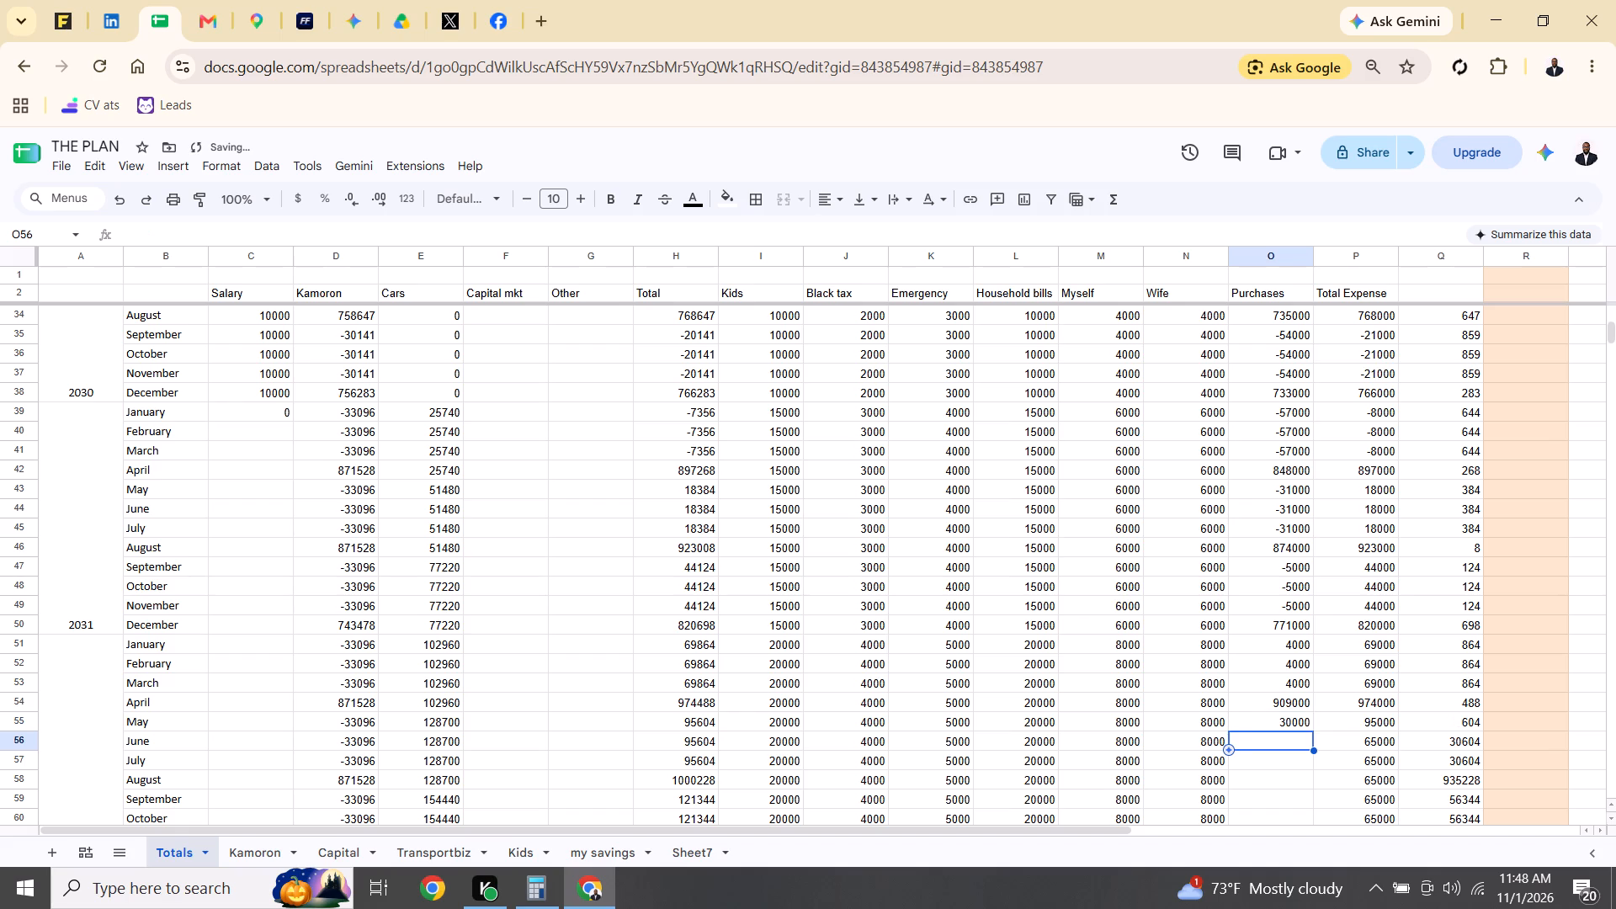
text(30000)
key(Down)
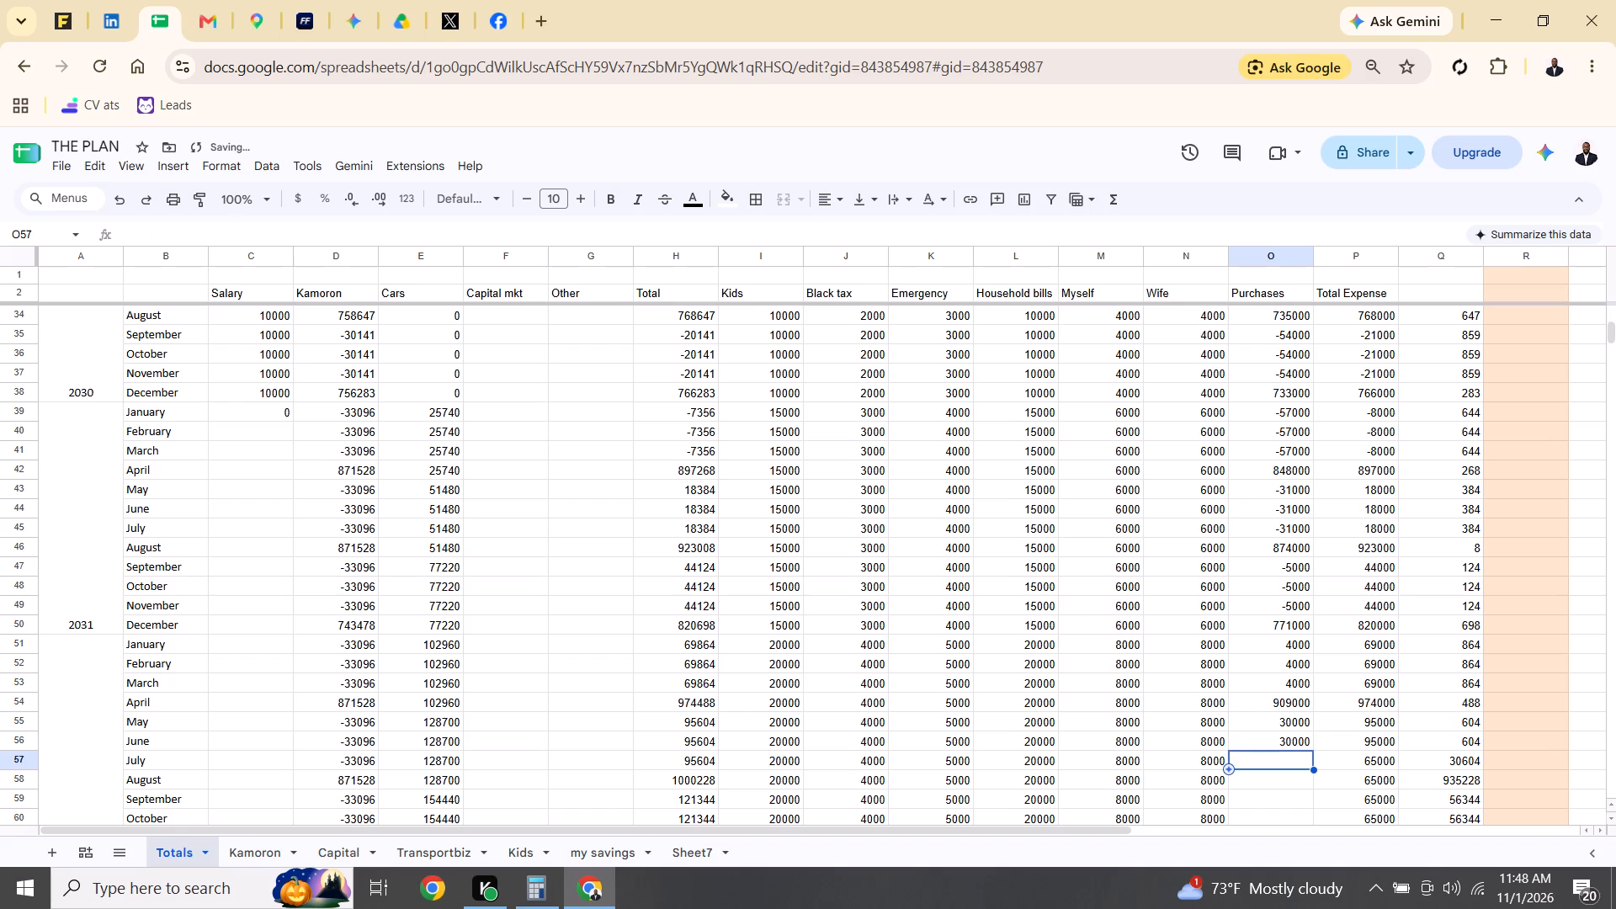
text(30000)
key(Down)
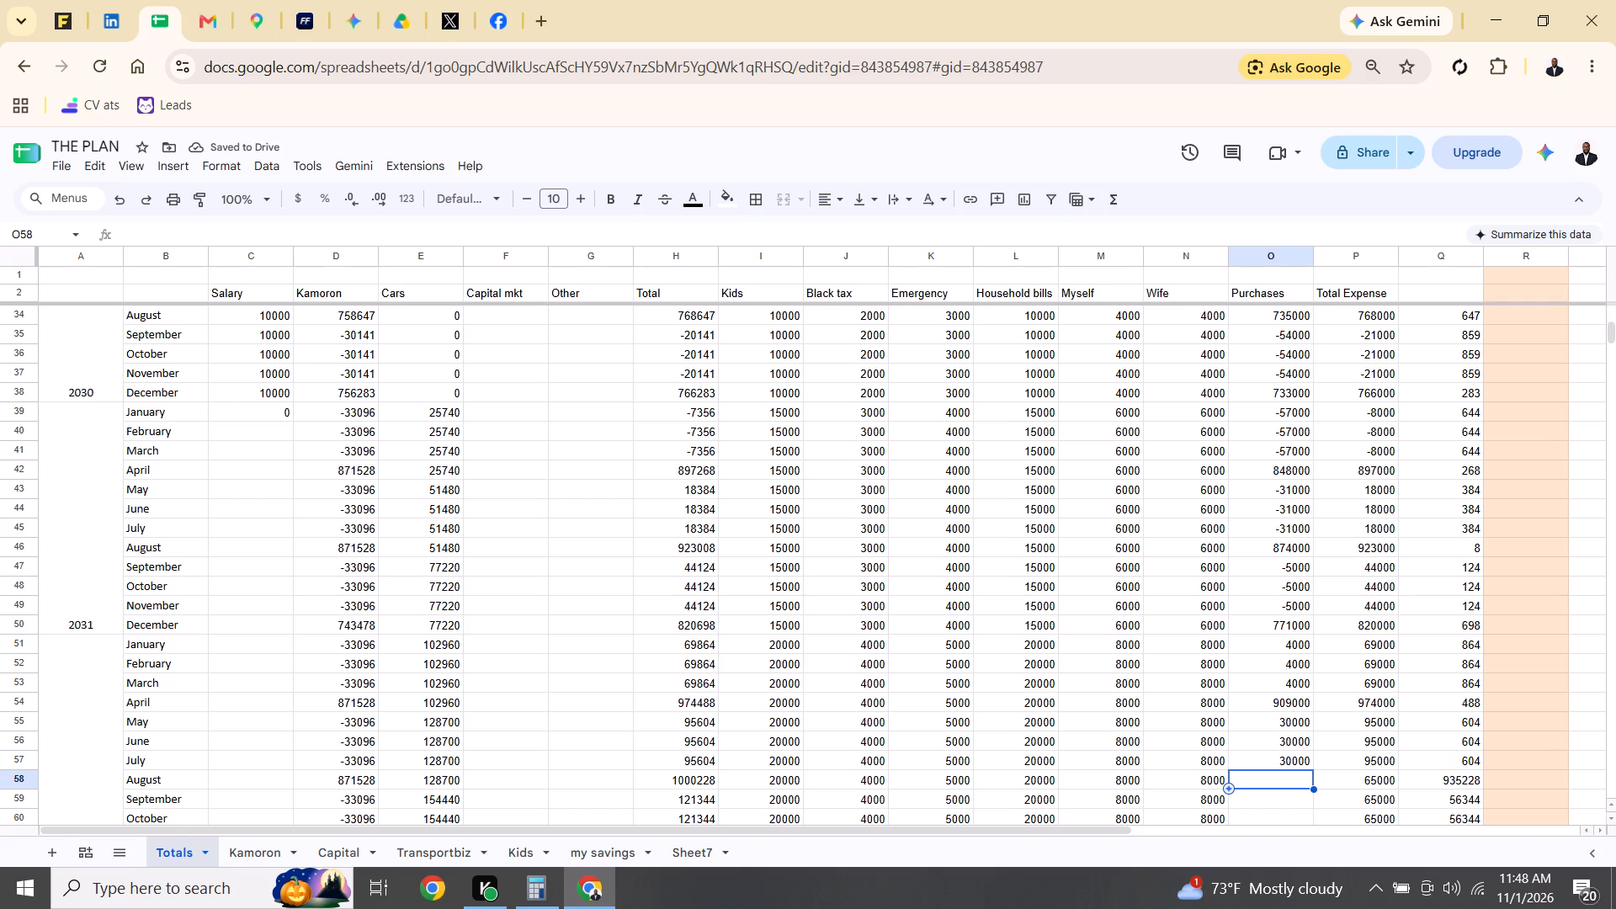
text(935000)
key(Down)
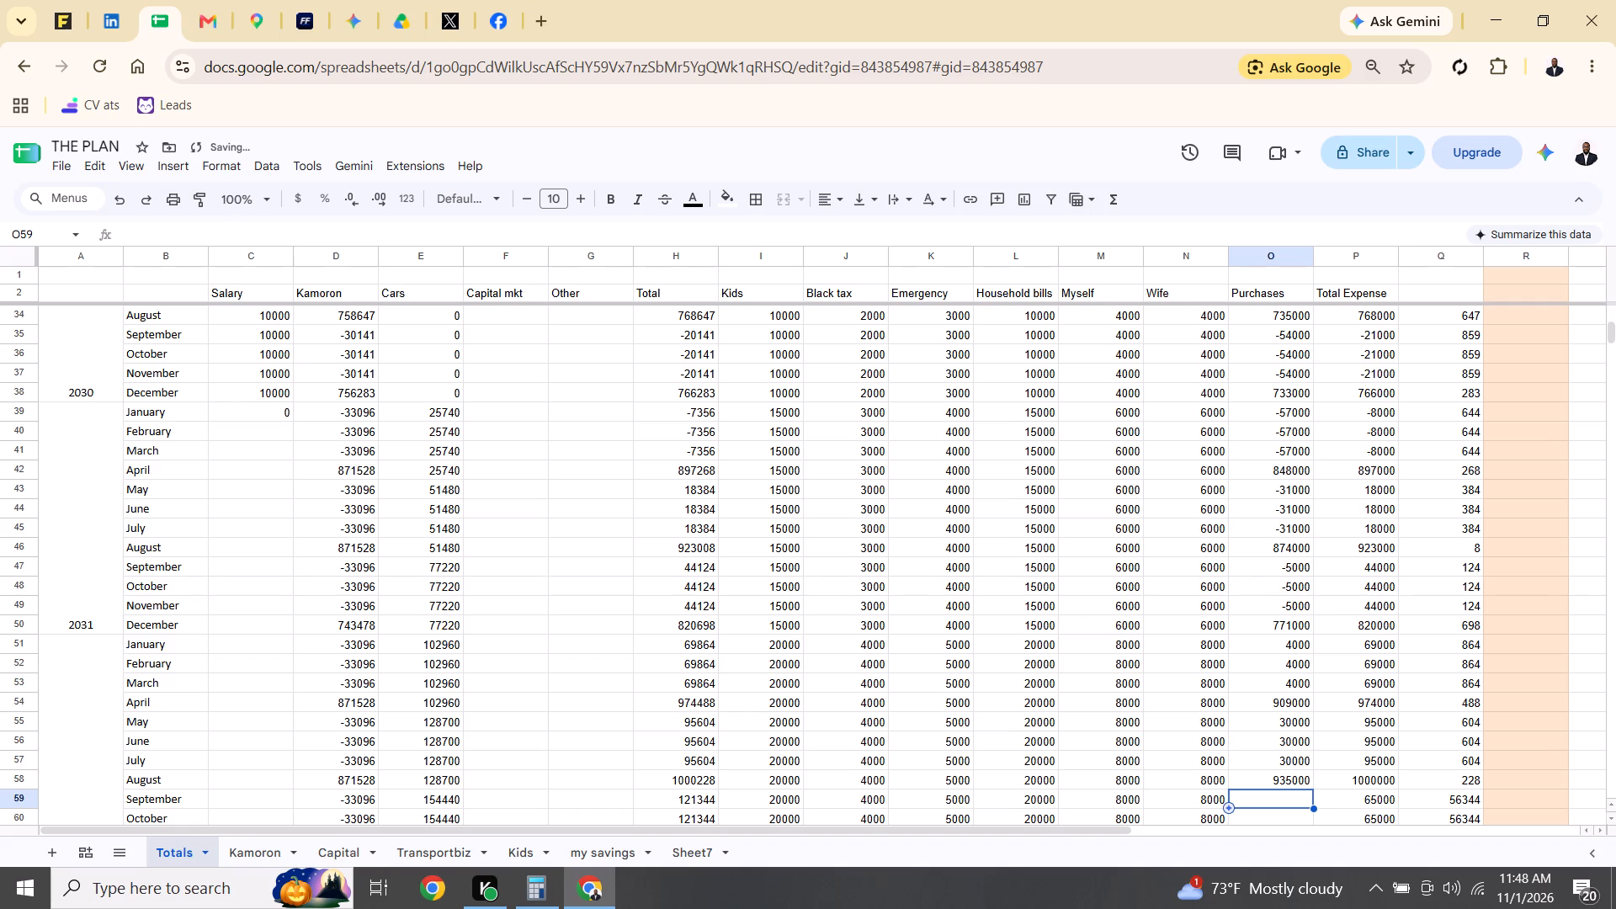
Set the September to November 2032 Purchases (O59:O61) to 56000 each and December (O62) to 823000.
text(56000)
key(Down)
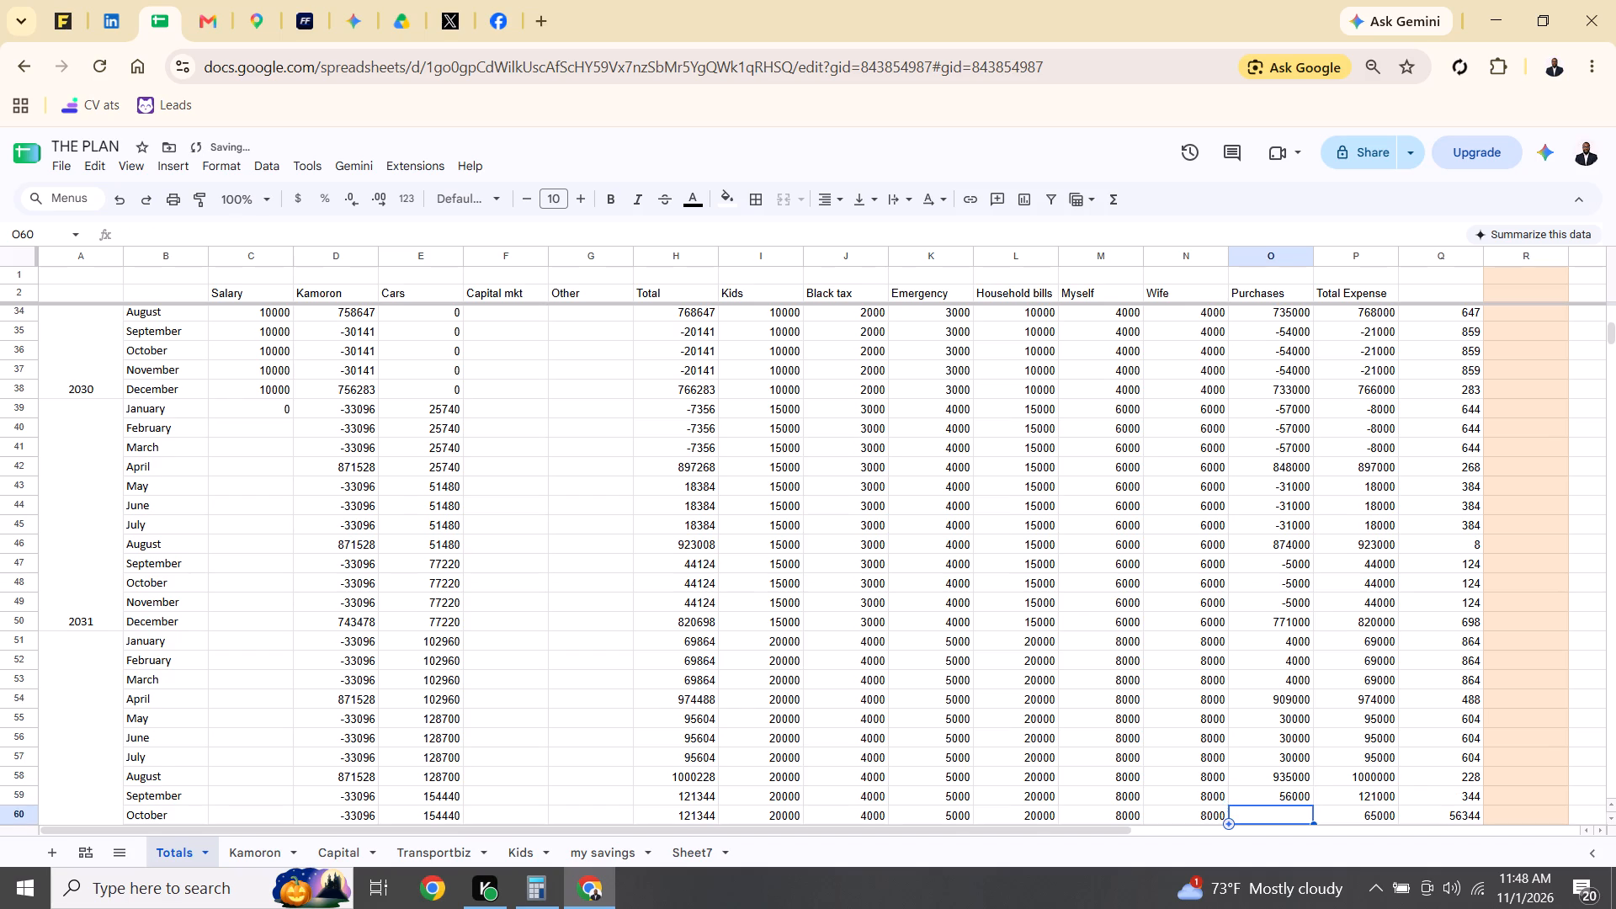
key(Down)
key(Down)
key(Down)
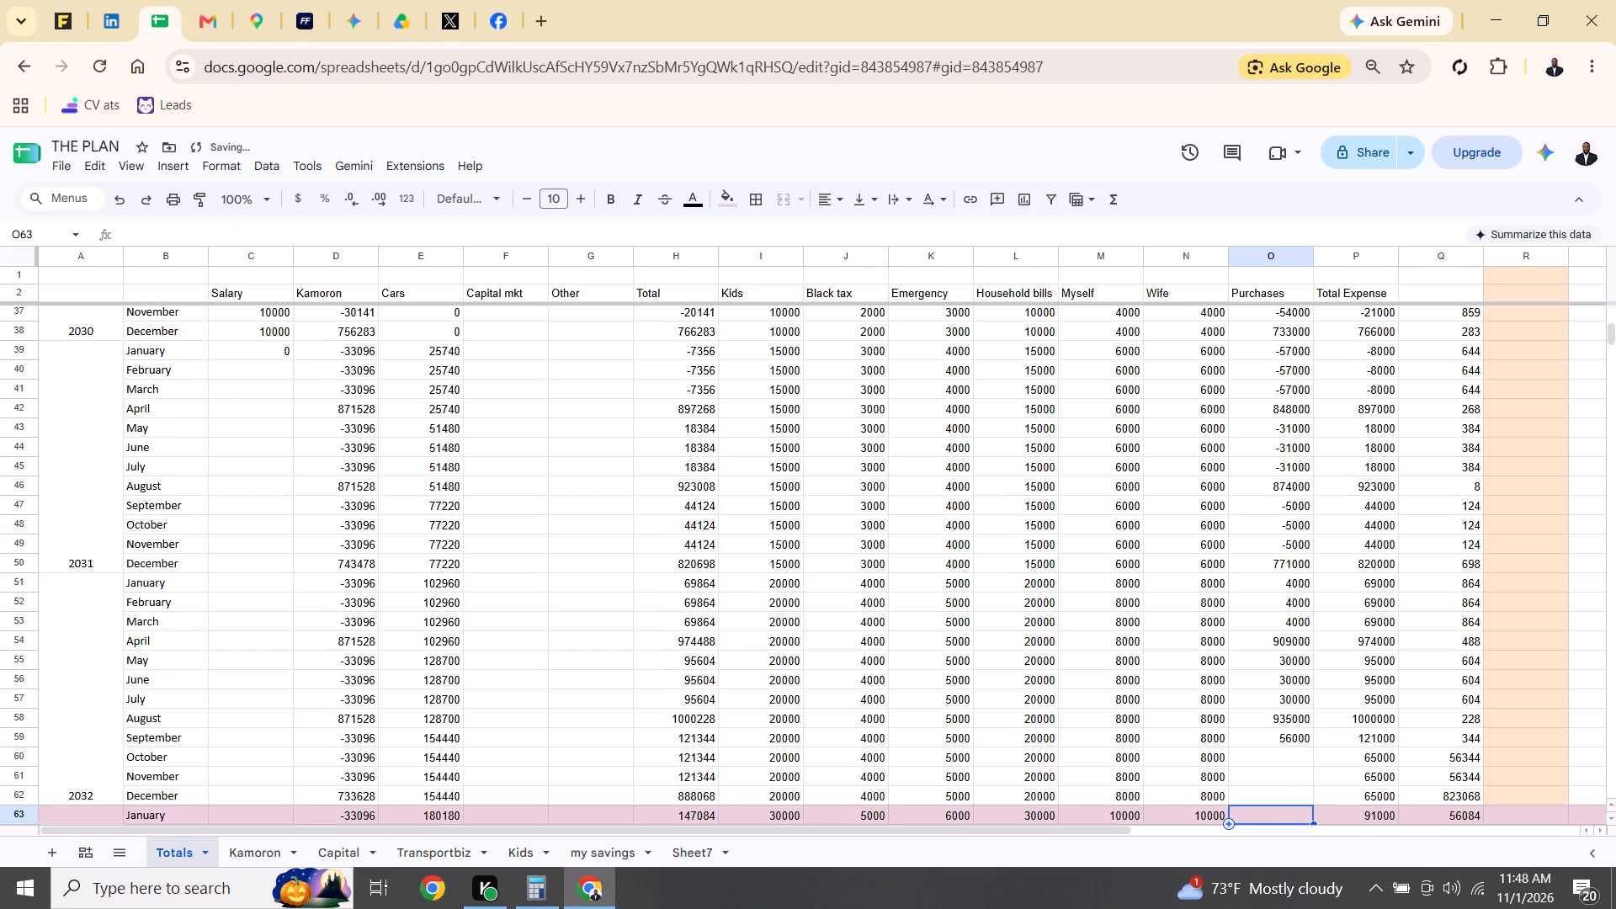
click(1296, 754)
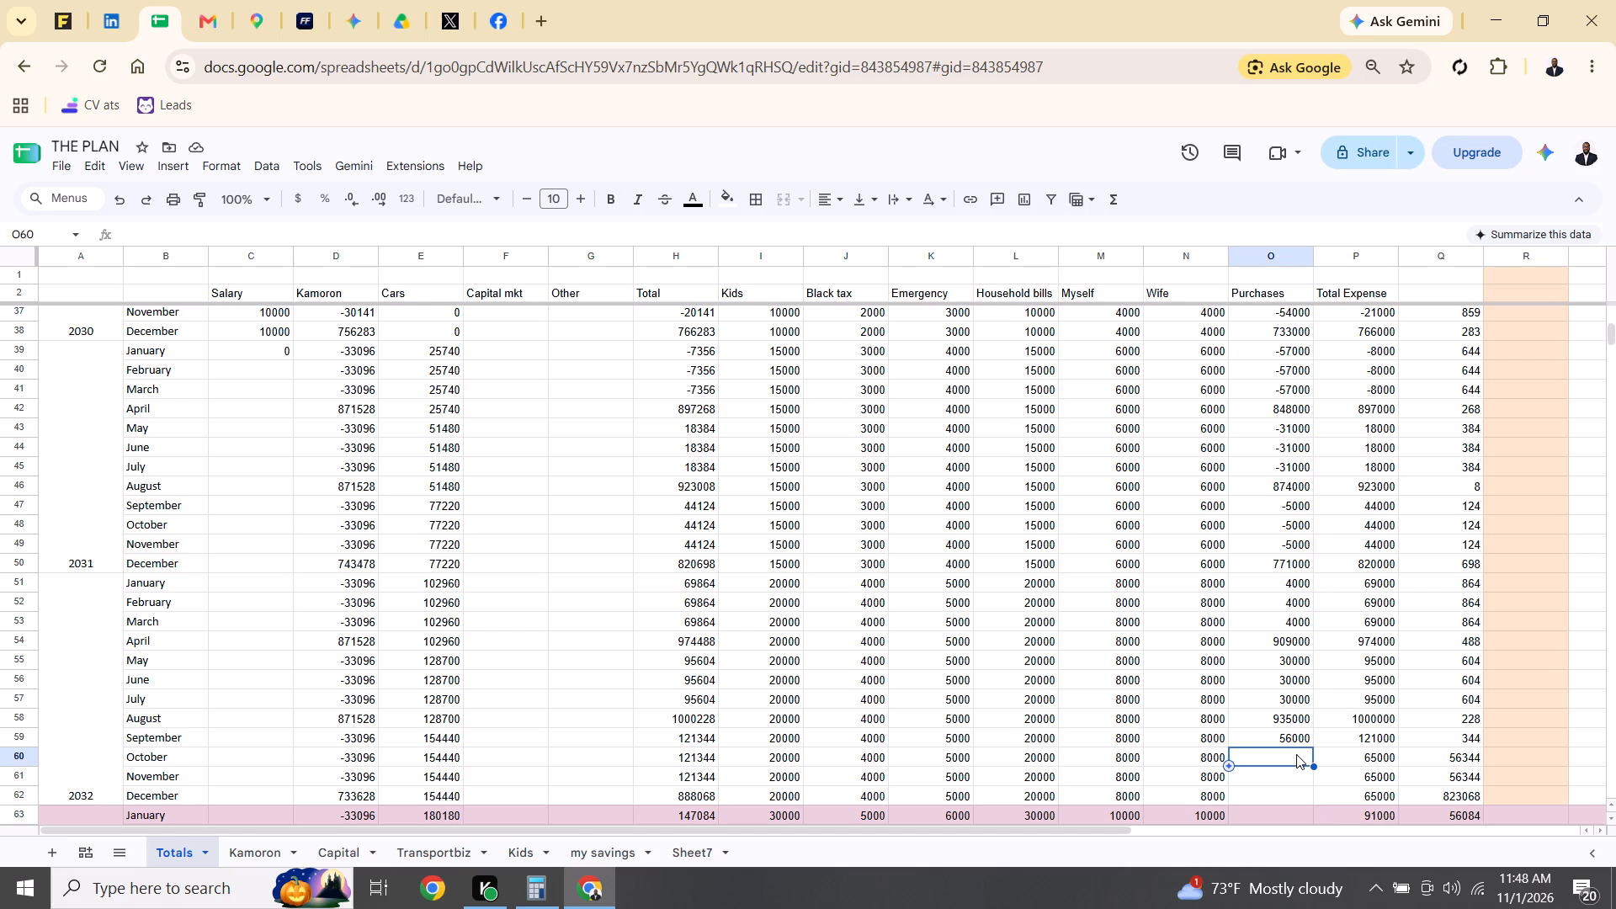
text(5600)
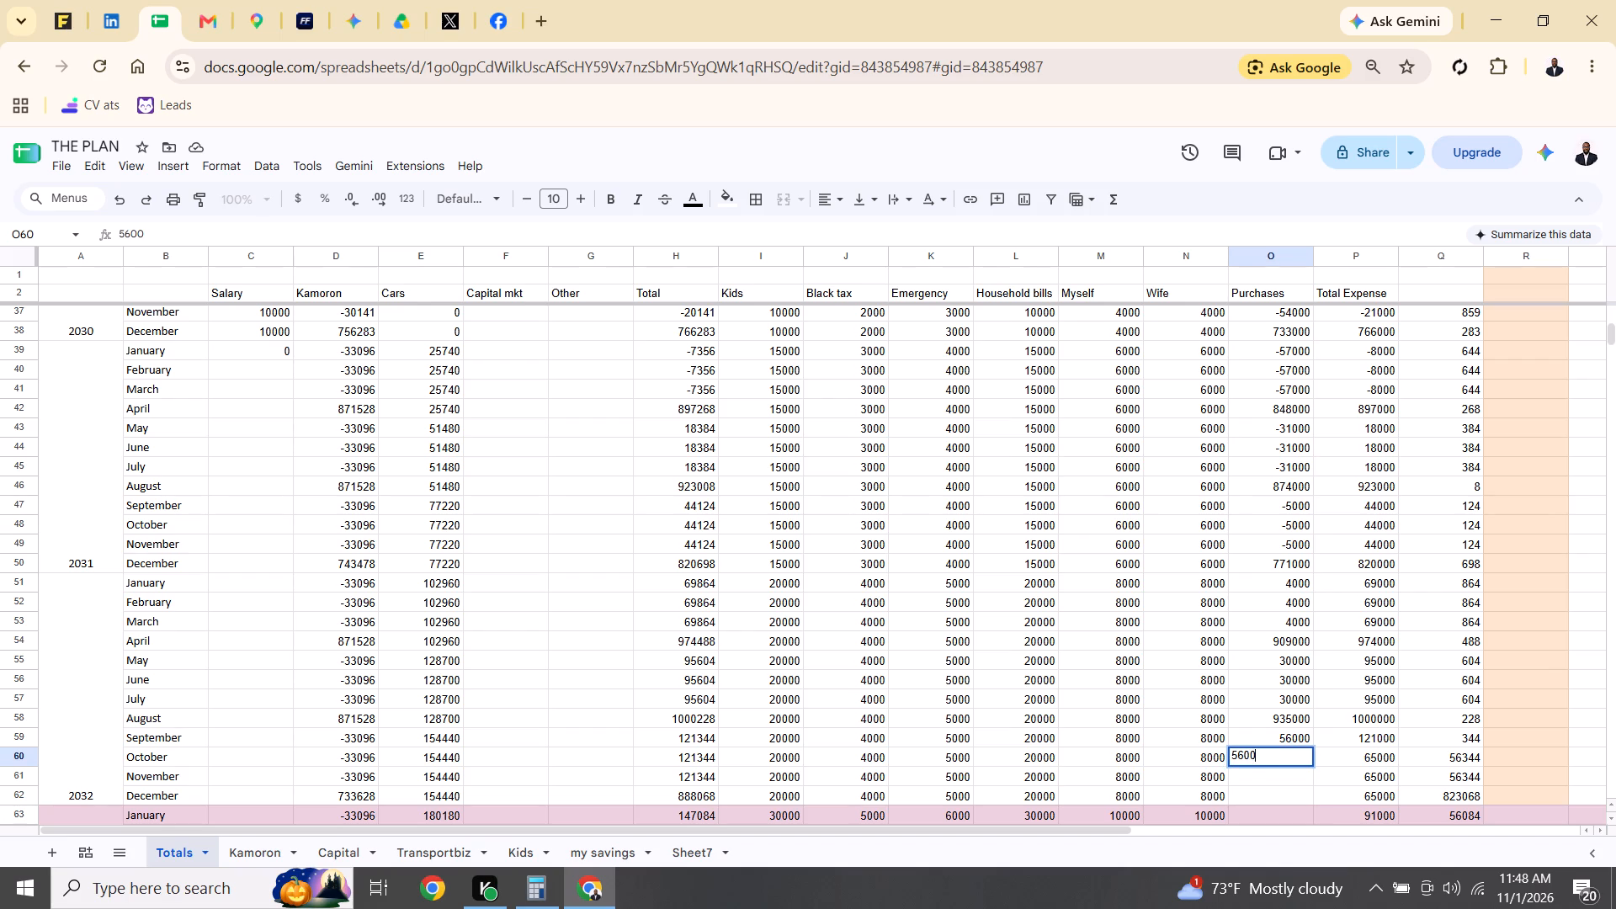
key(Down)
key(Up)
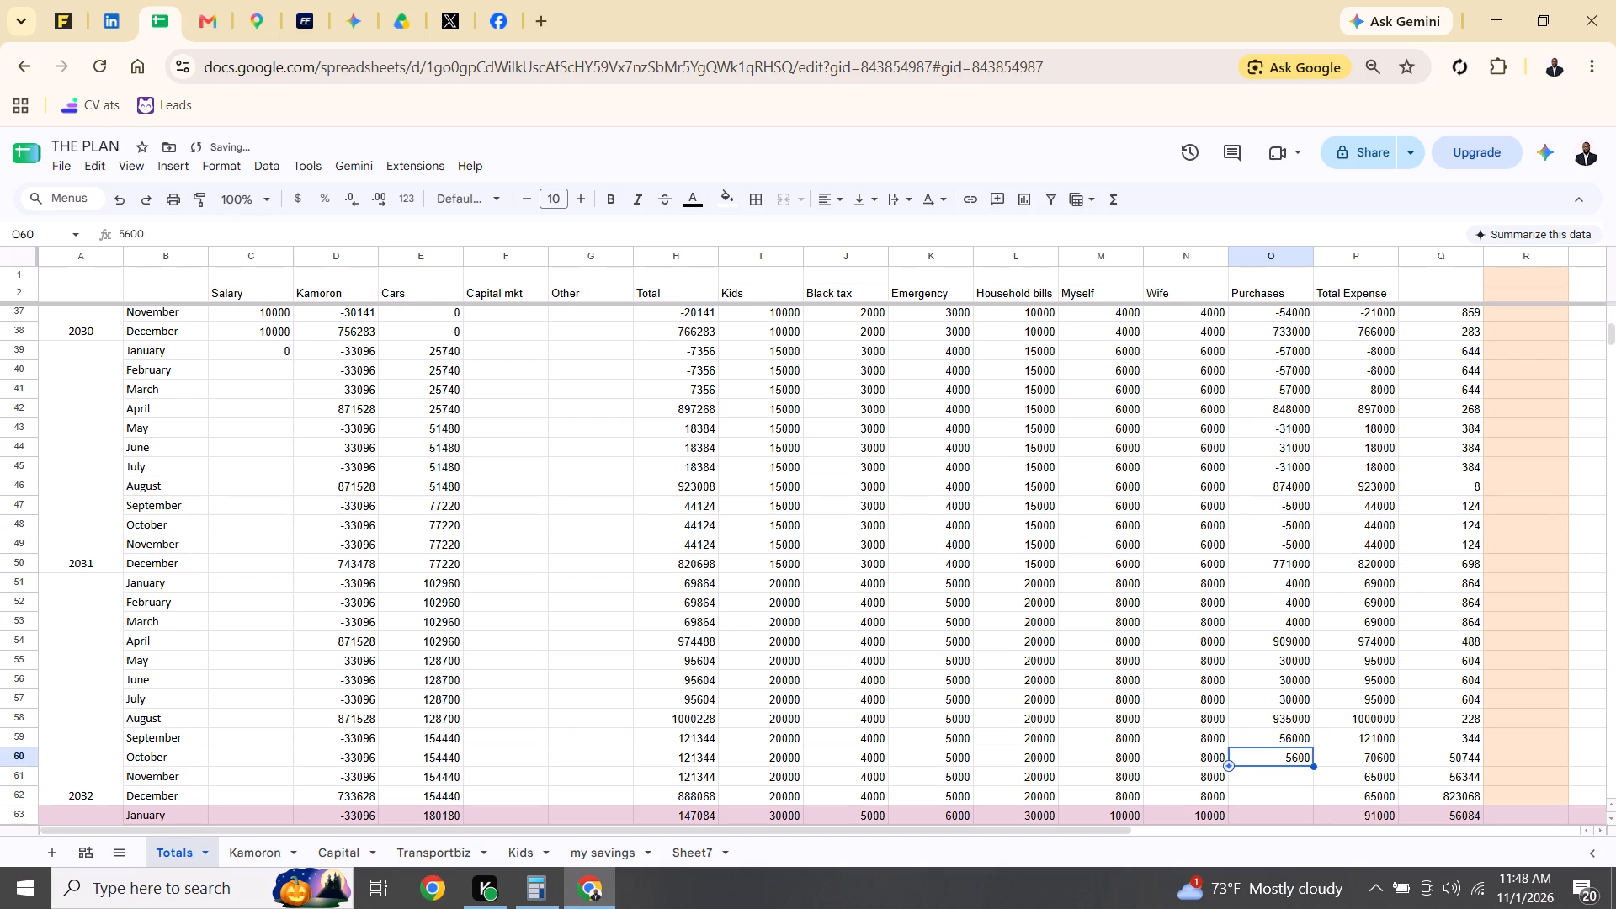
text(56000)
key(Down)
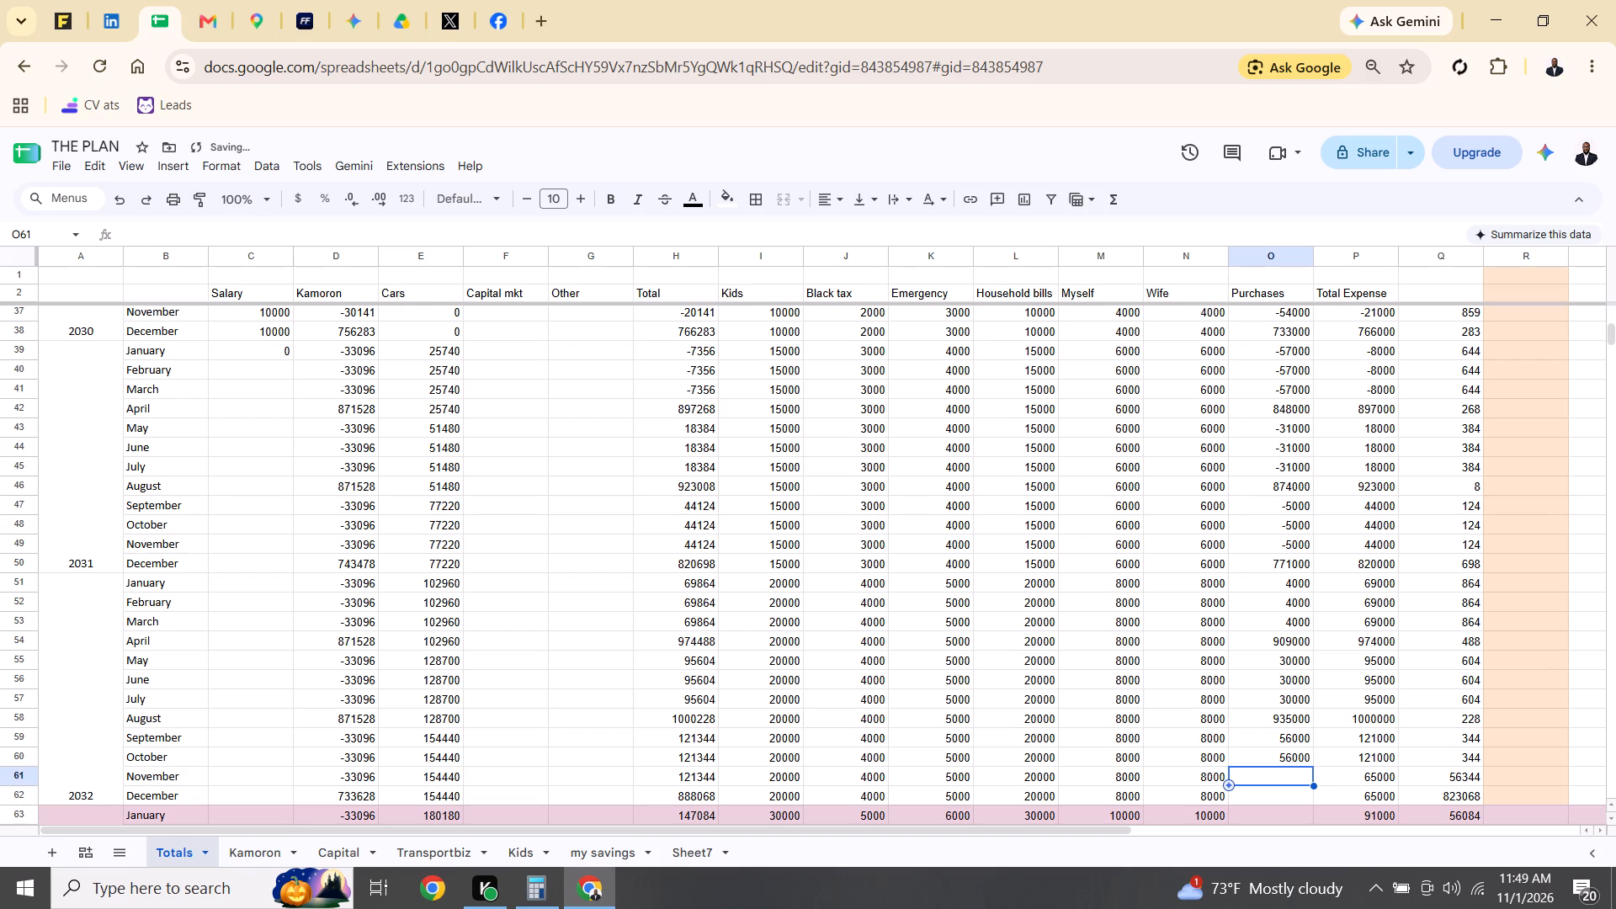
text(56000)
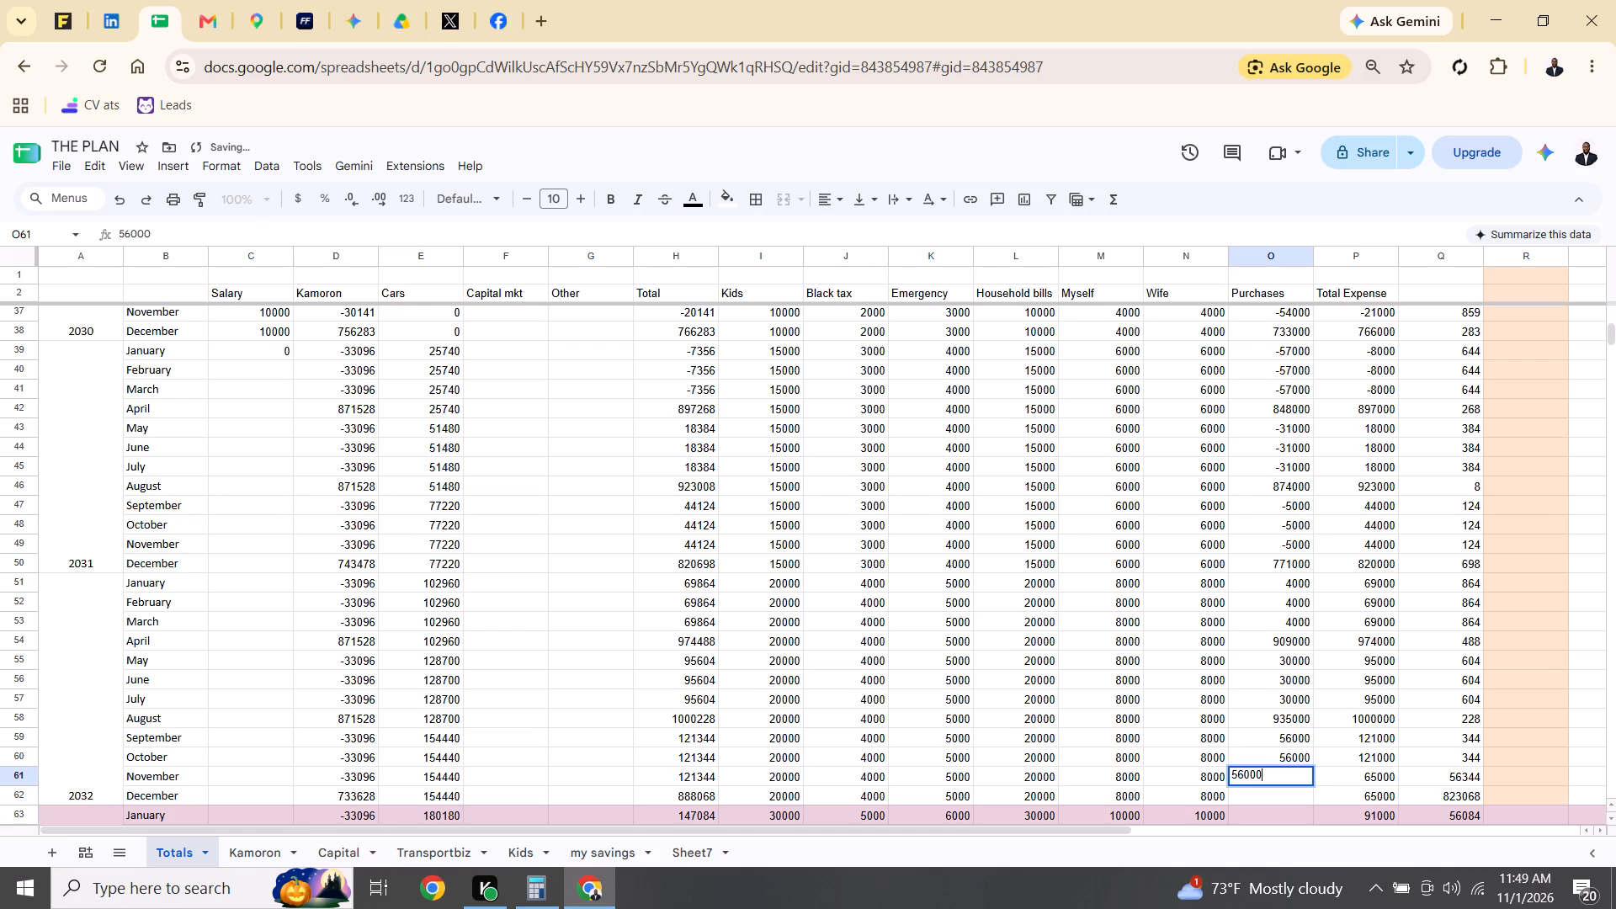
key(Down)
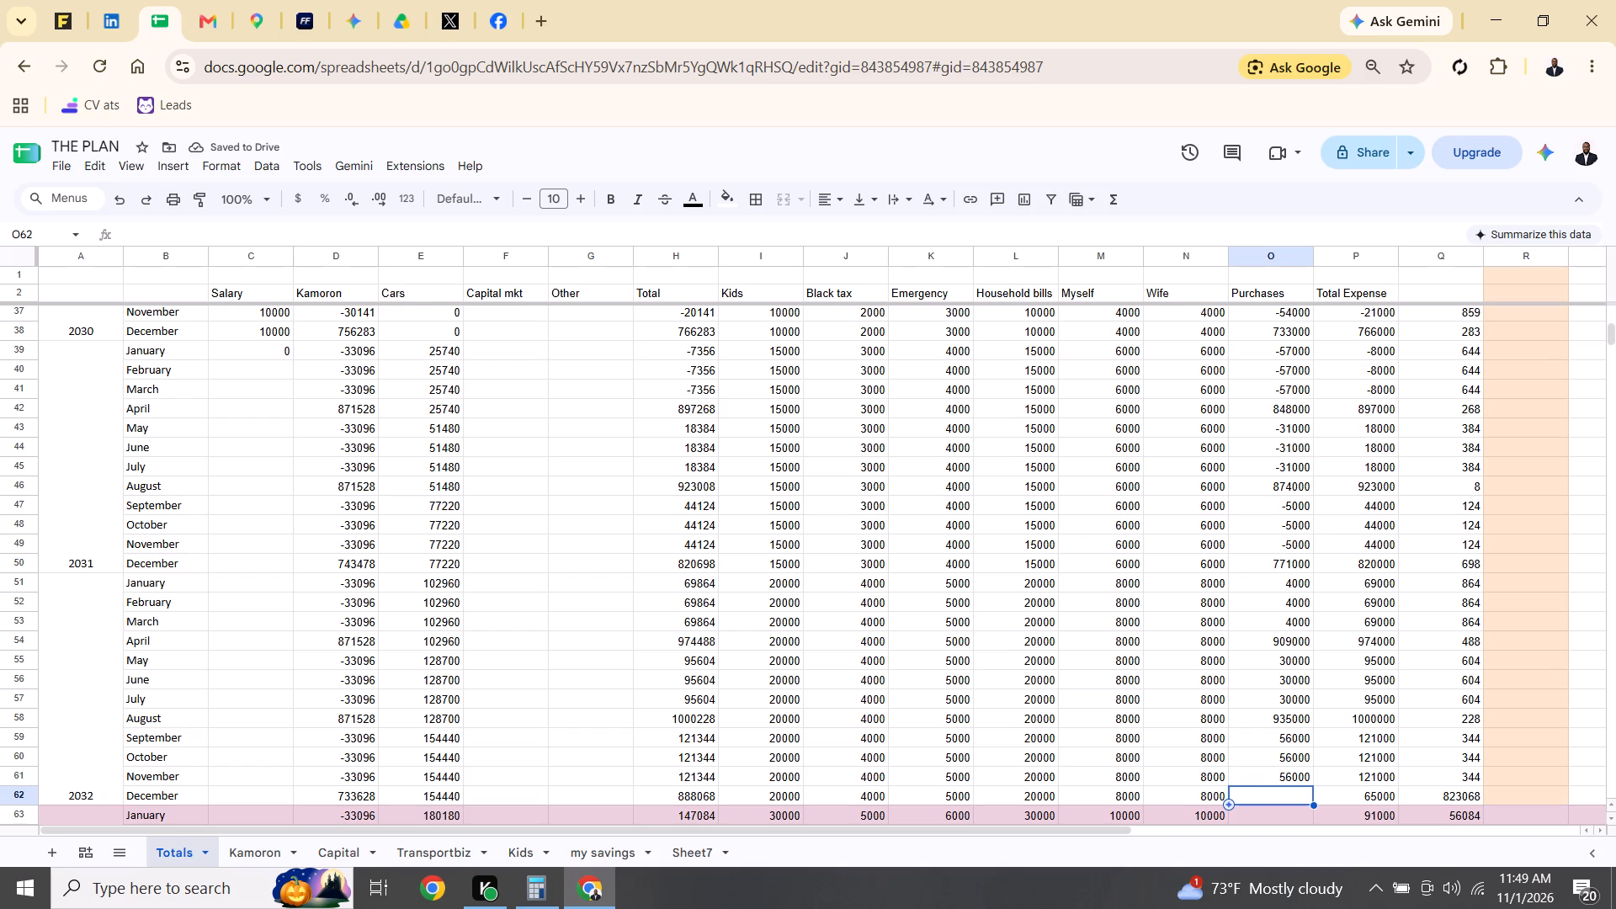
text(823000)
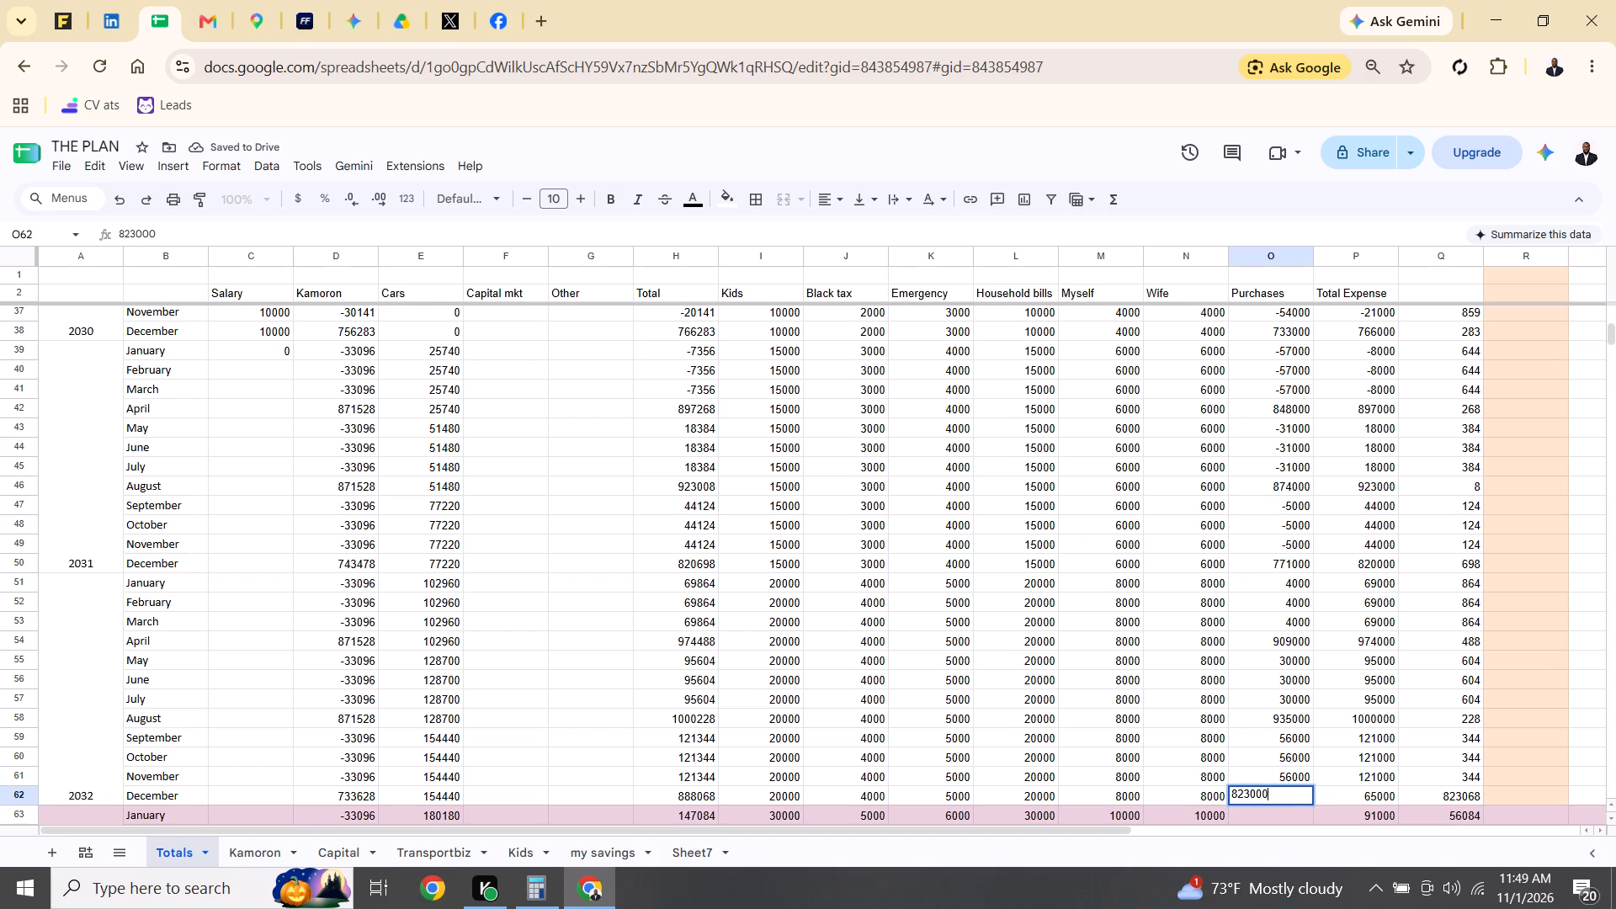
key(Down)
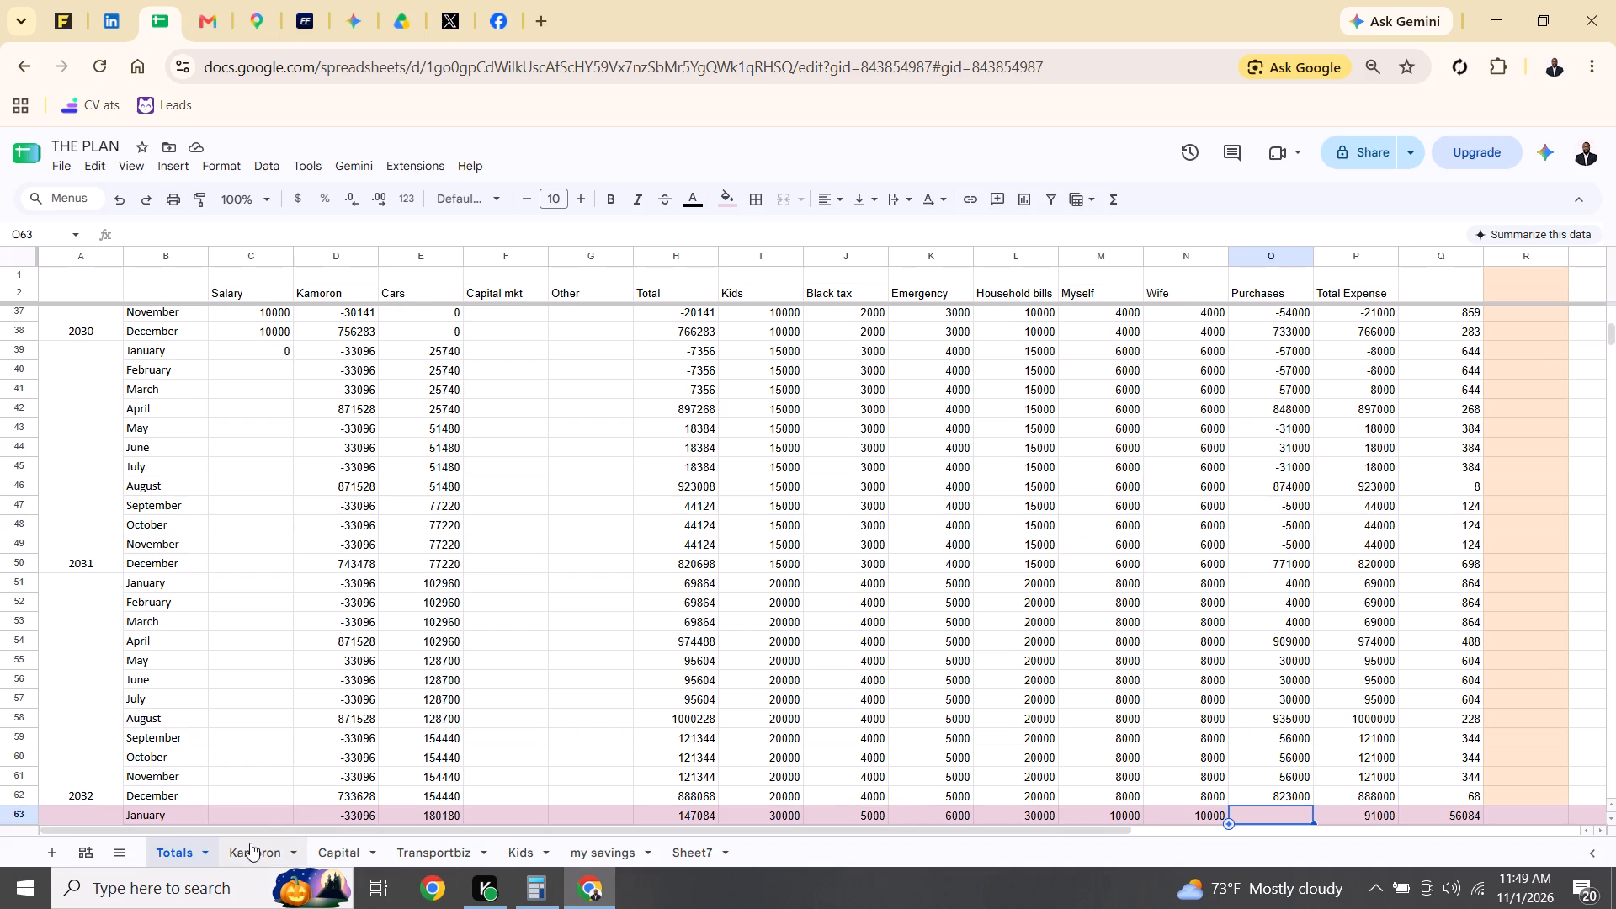
On the Capital sheet, enter a withdrawal of 850000 for April 2035 (J90).
click(356, 852)
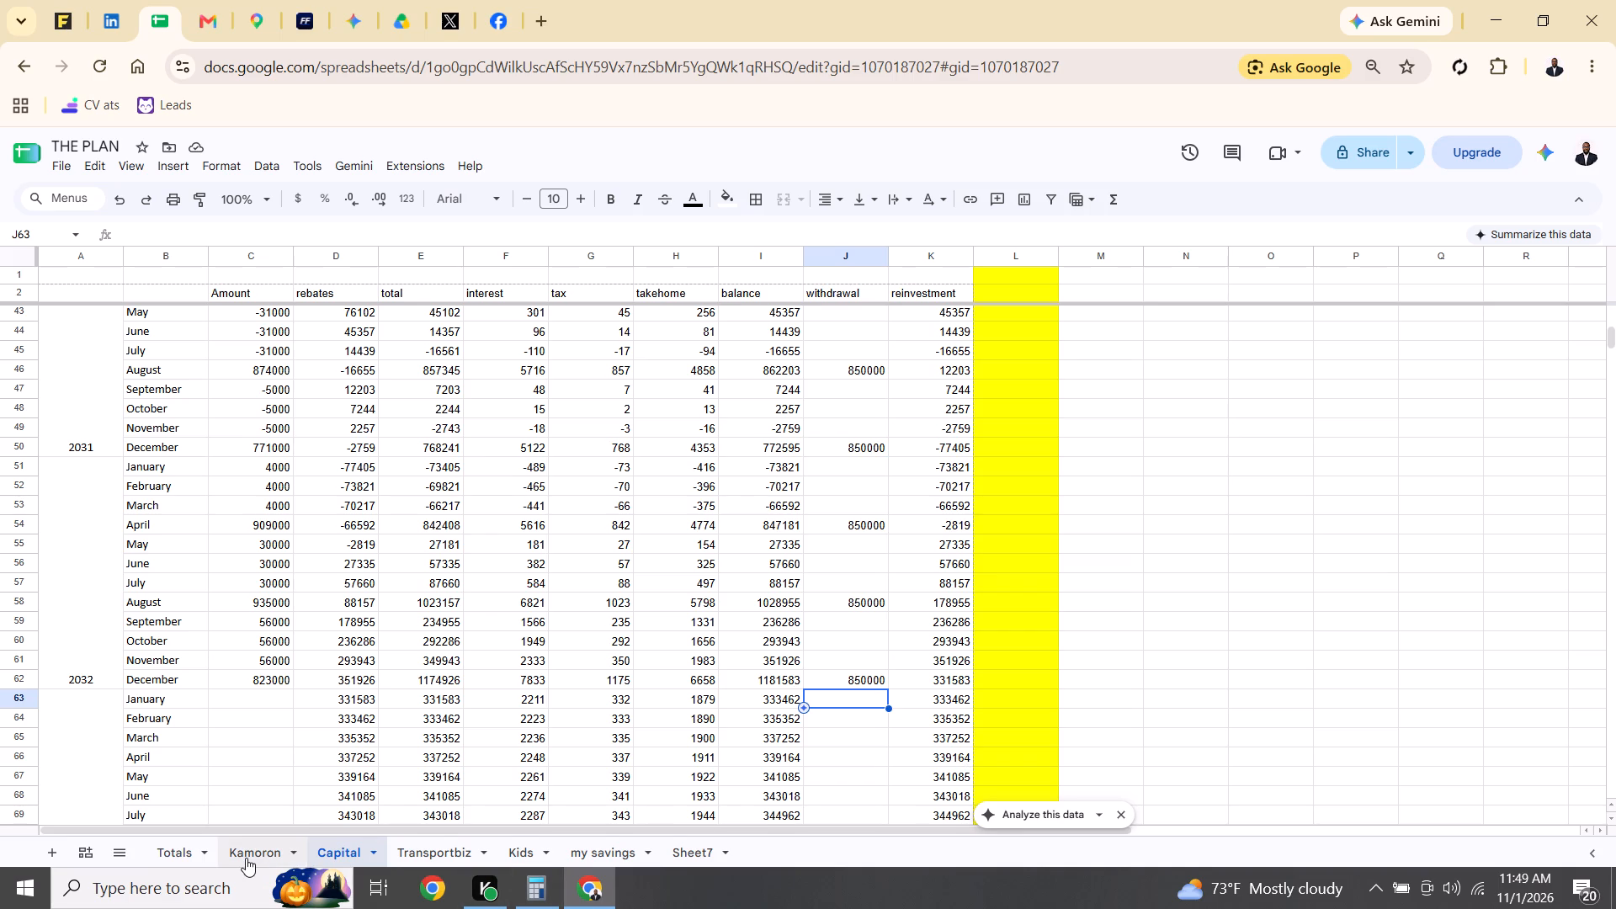
key(Down)
key(Down)
key(Down)
key(Down)
key(Down)
key(Down)
key(Down)
key(Down)
key(Down)
key(Down)
key(Down)
key(Down)
key(Down)
key(Down)
key(Down)
key(Down)
key(Down)
key(Down)
key(Down)
key(Down)
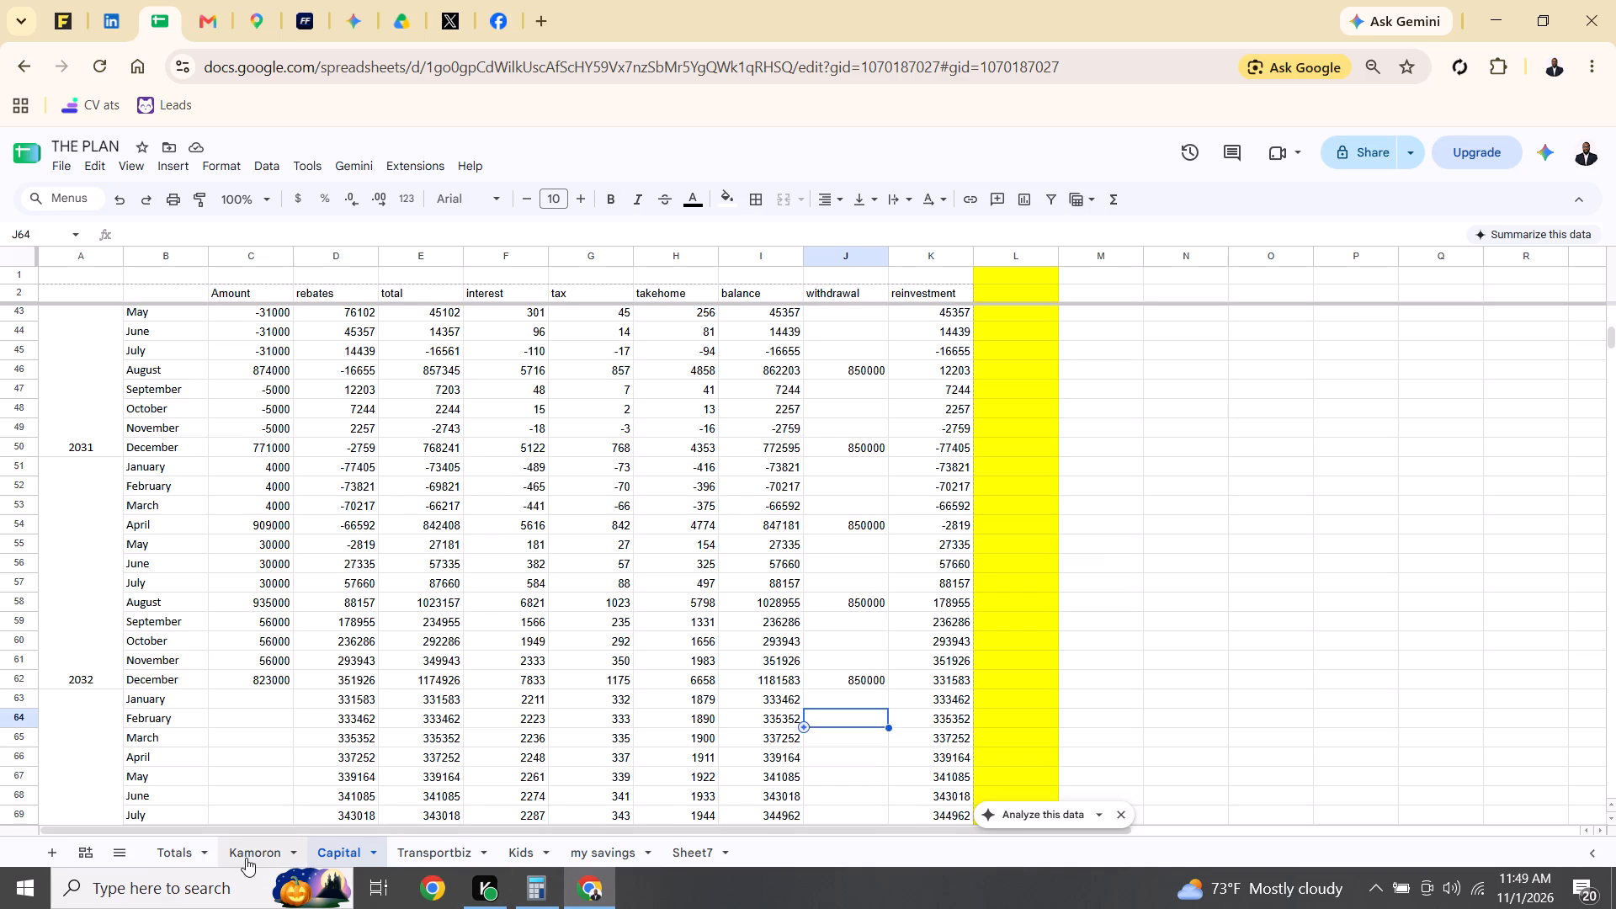
key(Down)
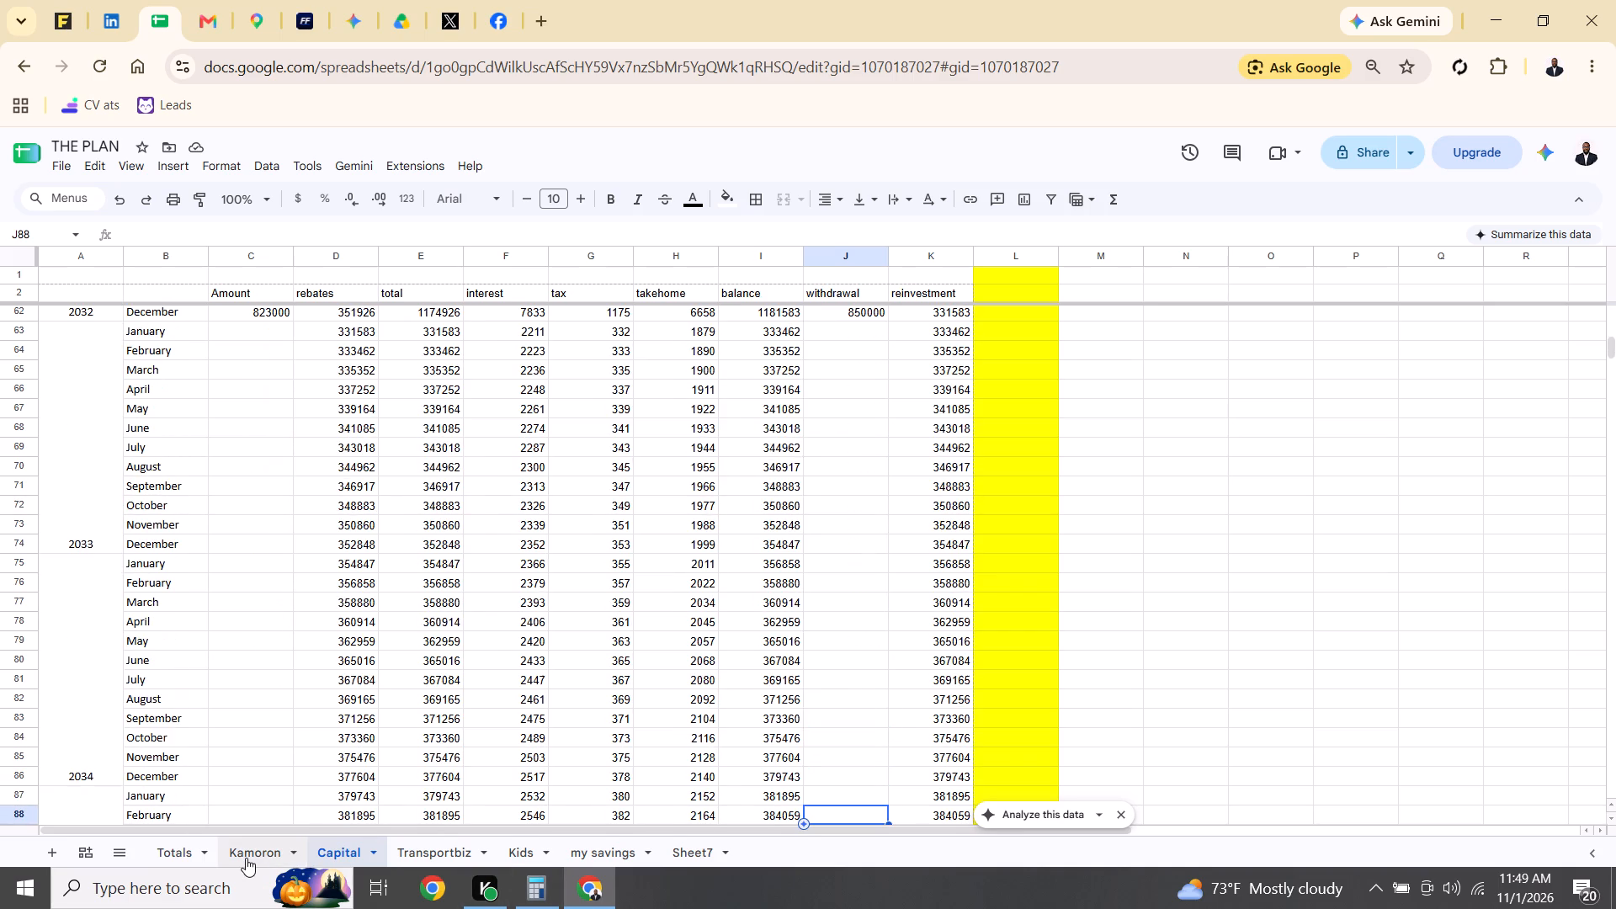
key(Down)
key(Down)
key(Down)
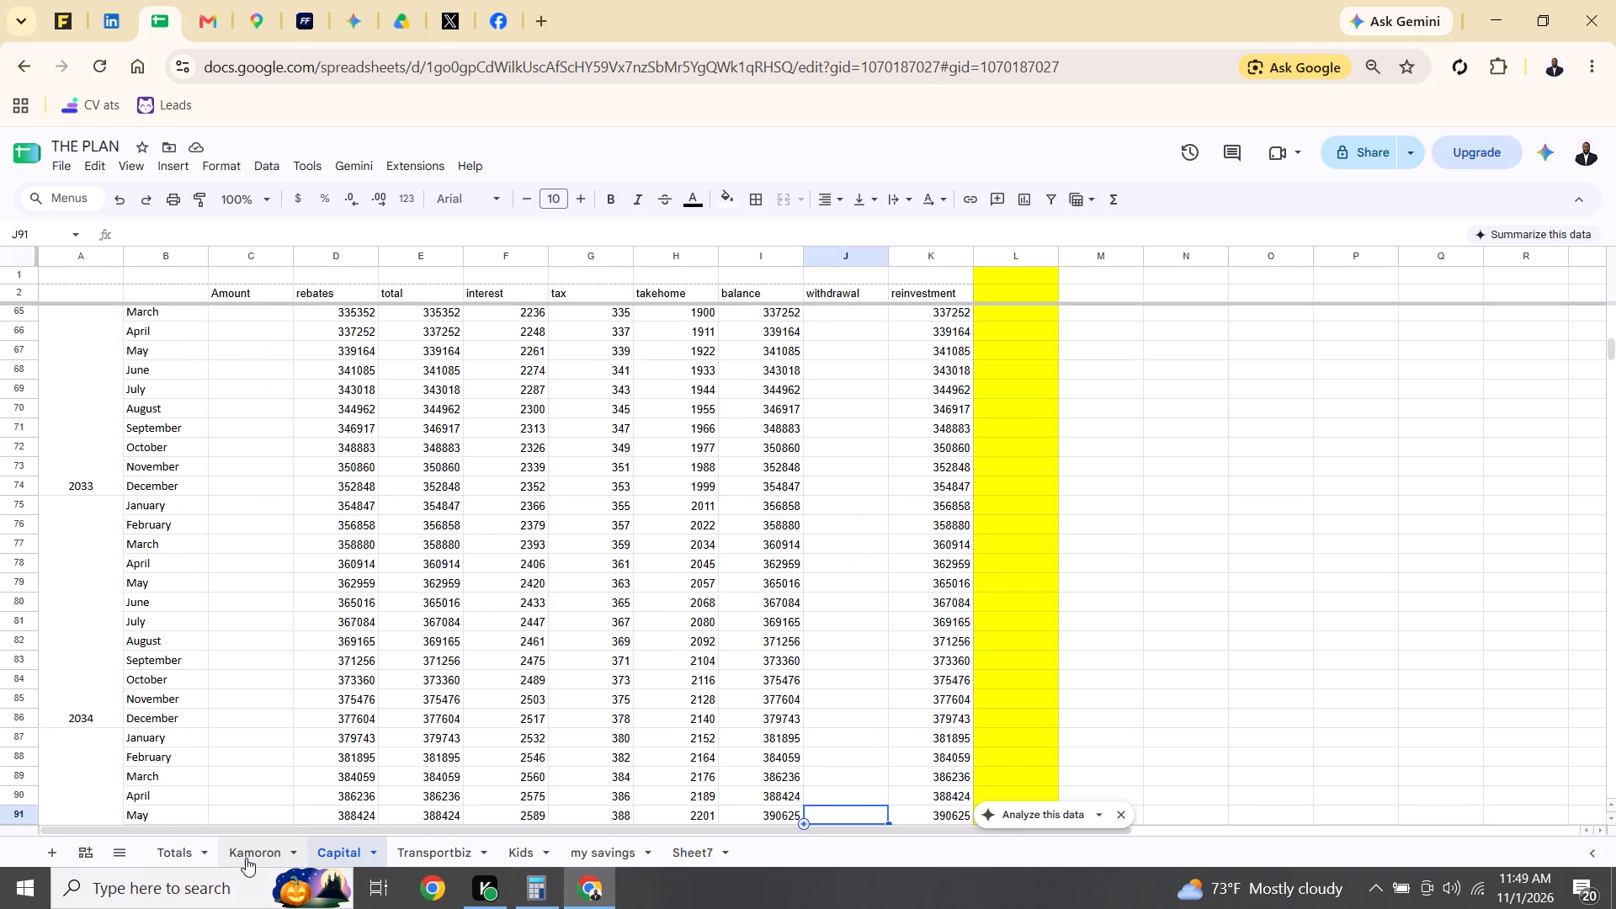
key(Down)
key(Down)
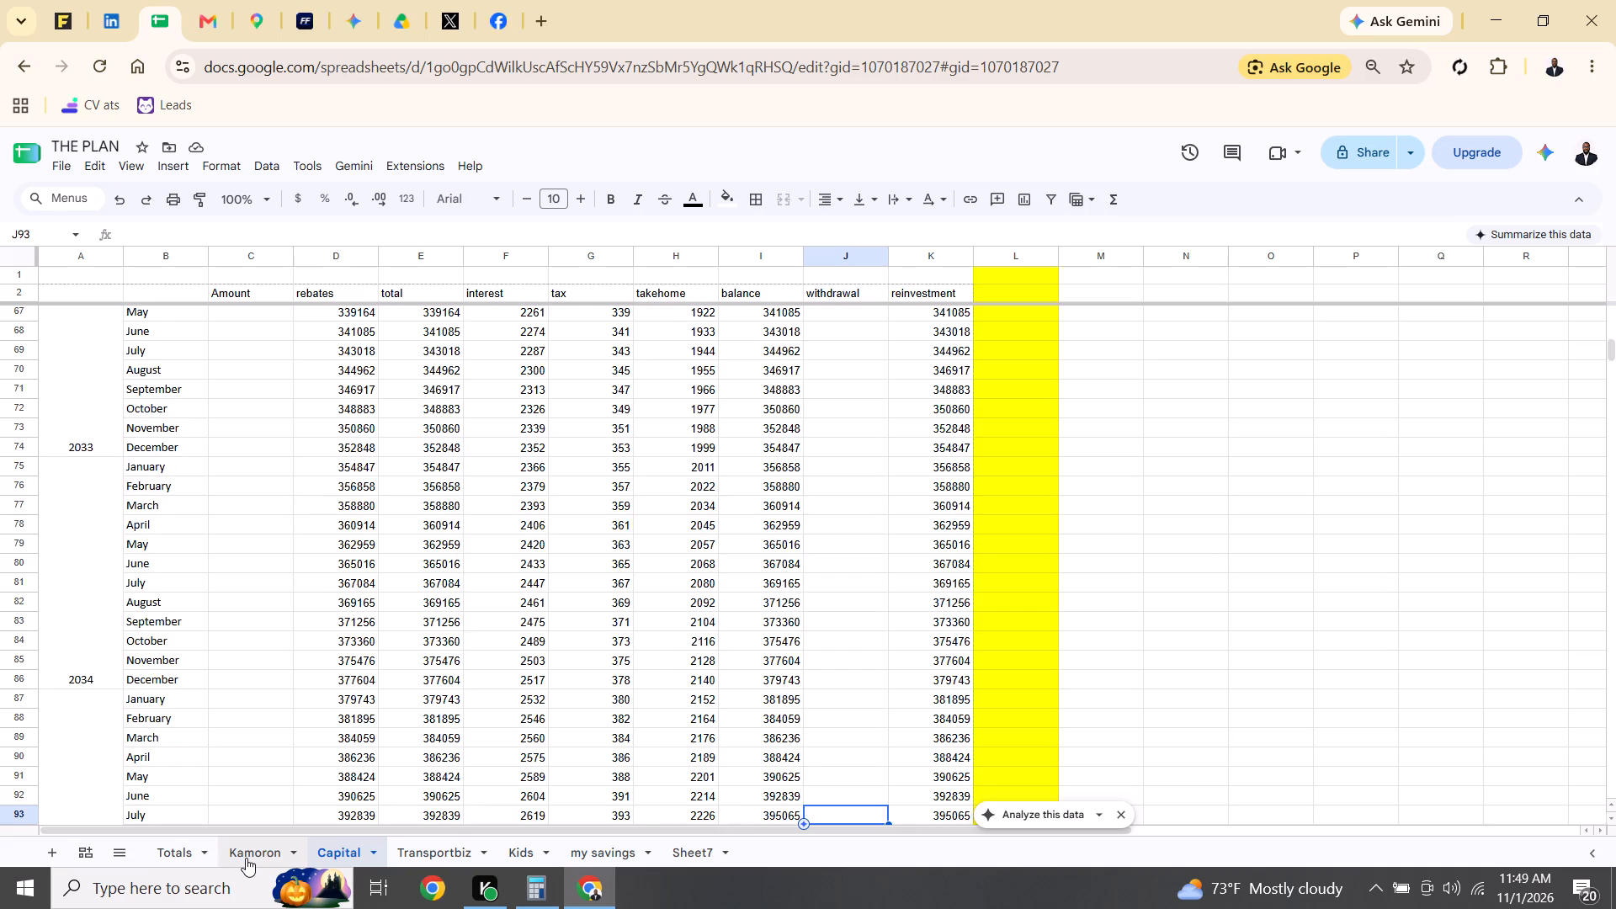
key(Up)
key(Up)
key(Up)
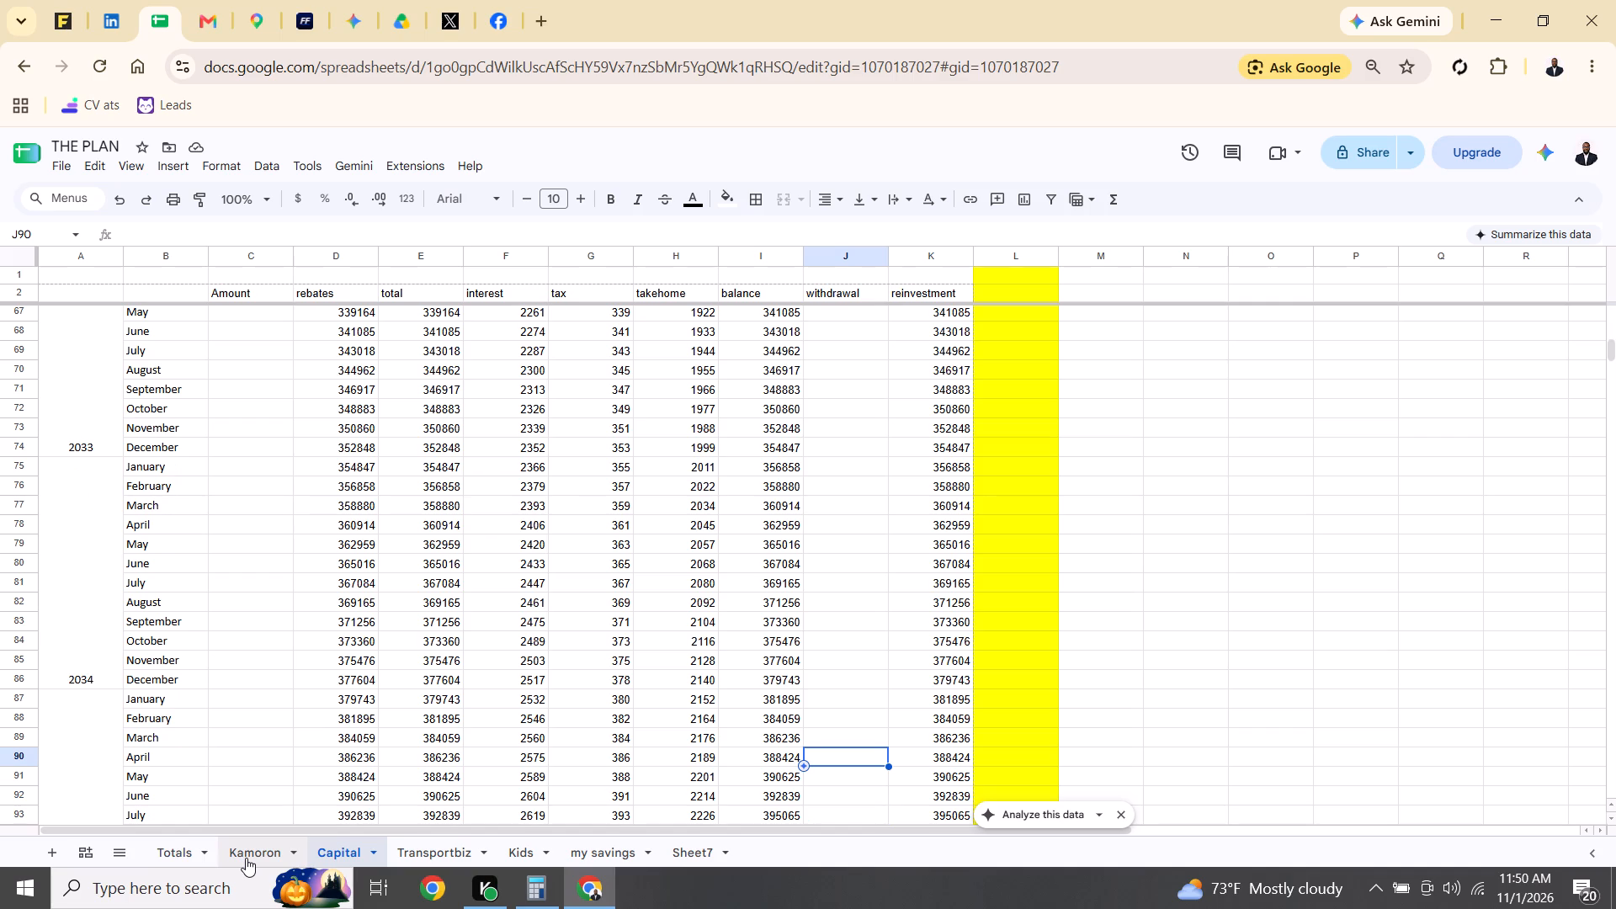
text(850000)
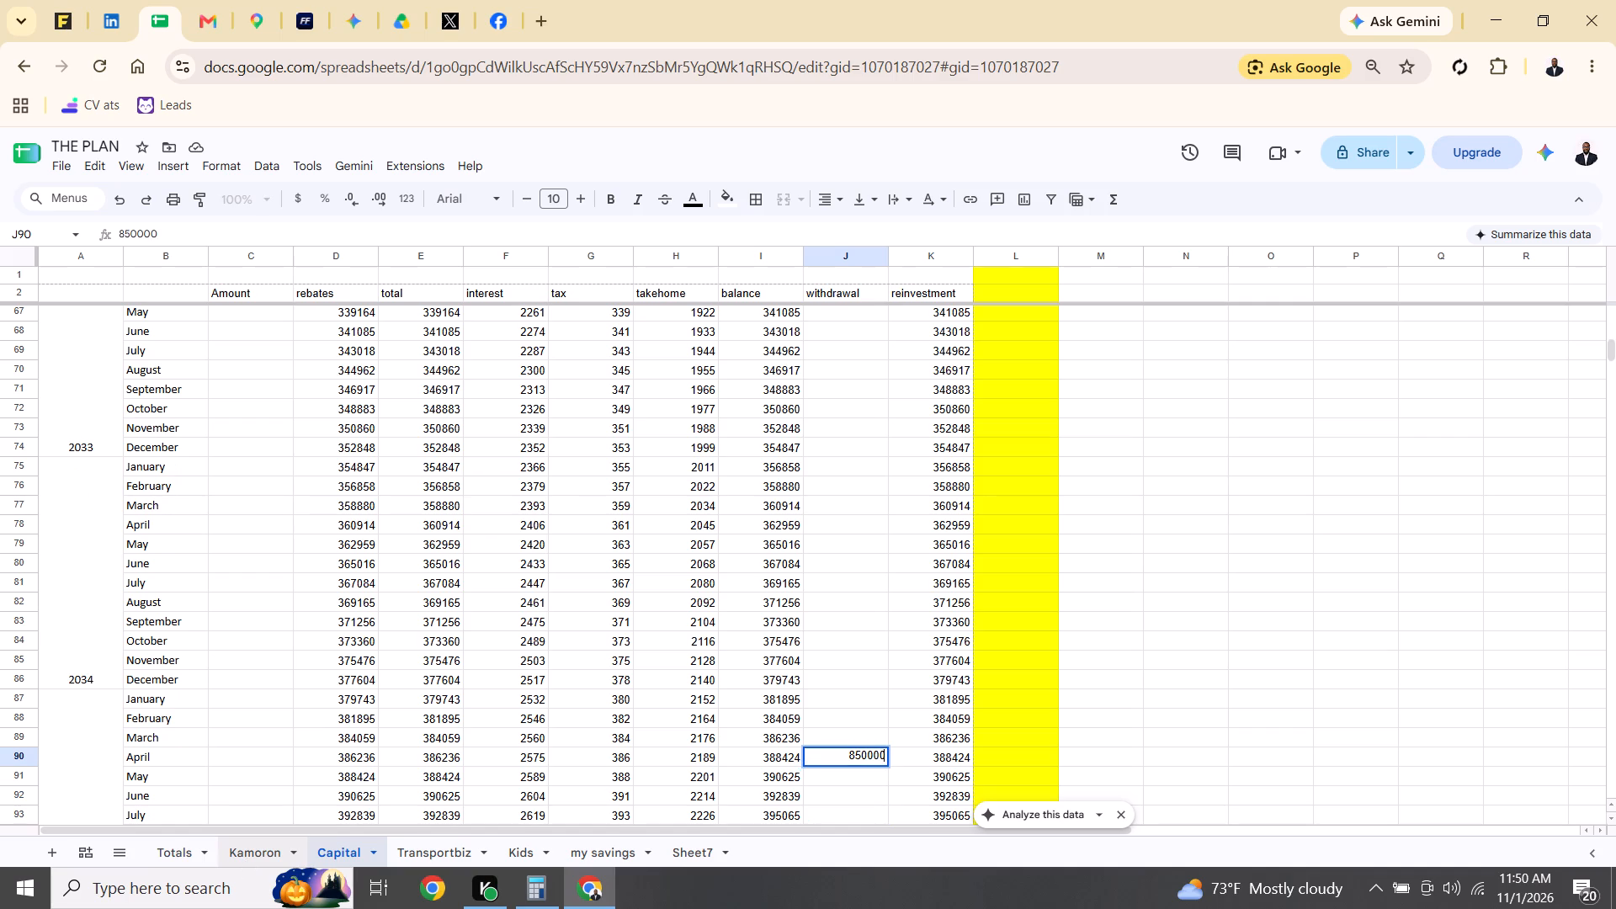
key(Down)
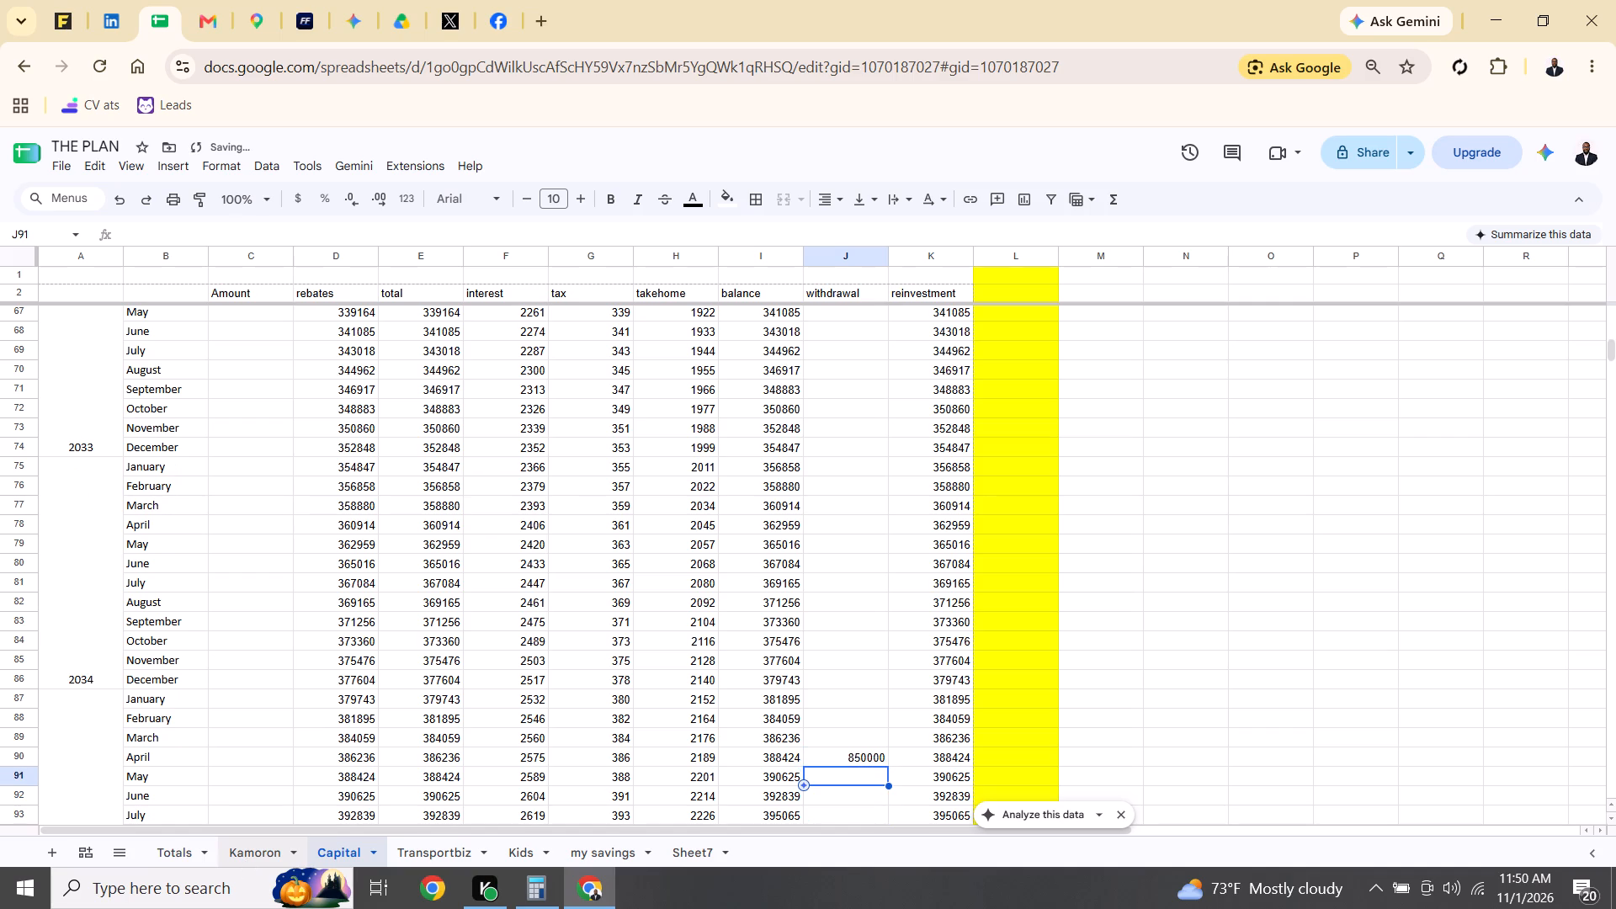
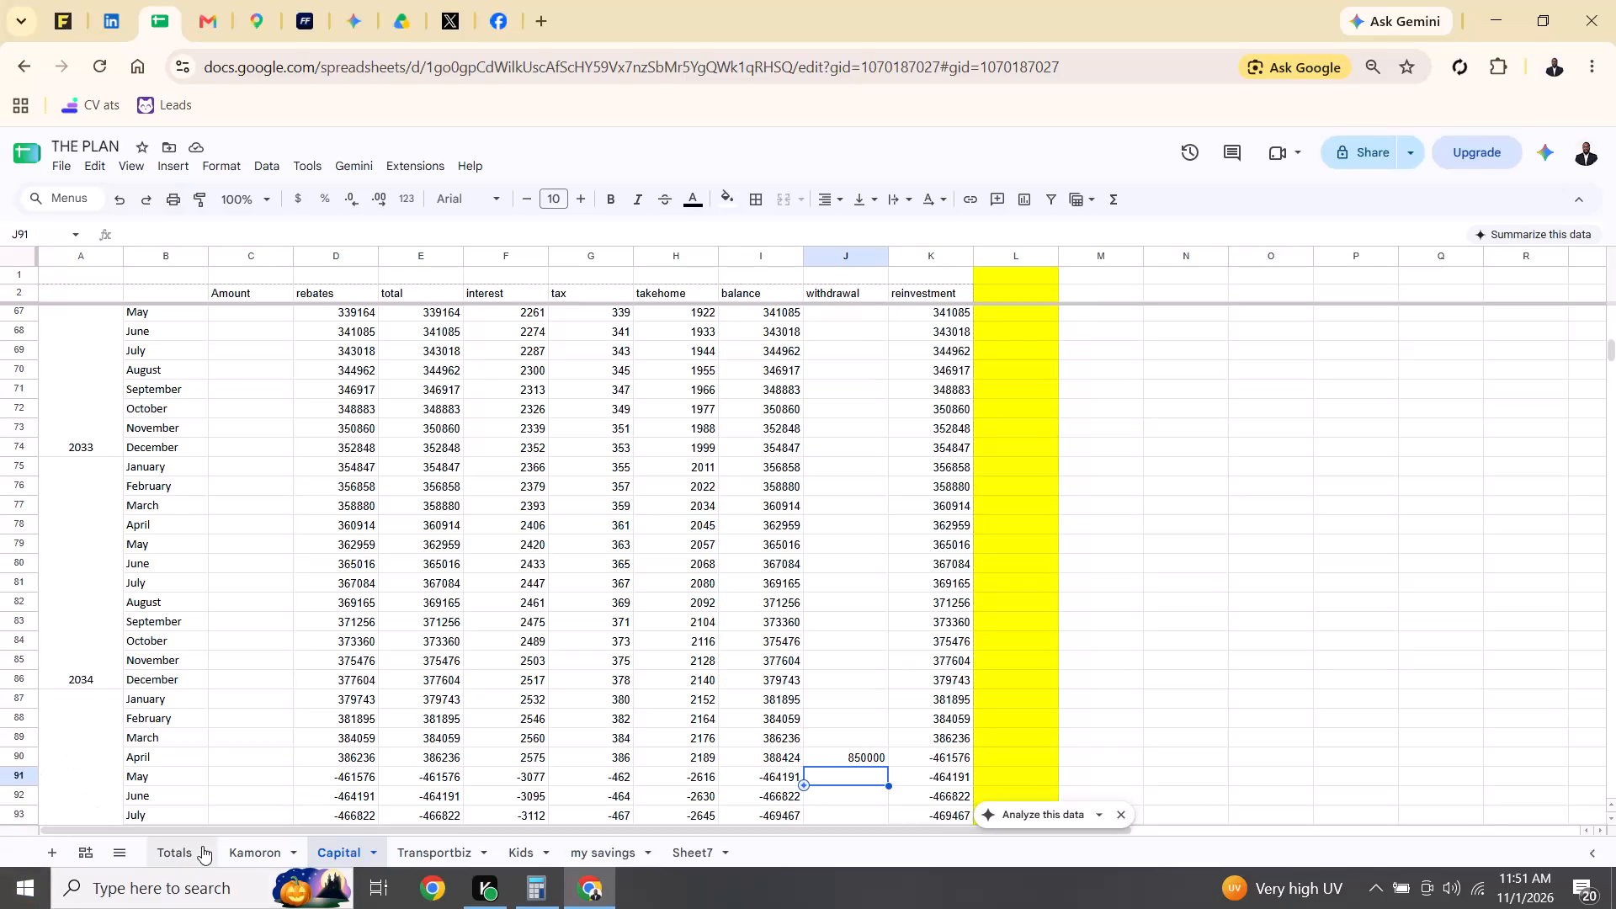
On the Totals sheet, set the January to March 2035 Purchases (O87:O89) to -3000 each and April (O90) to 901000.
click(170, 850)
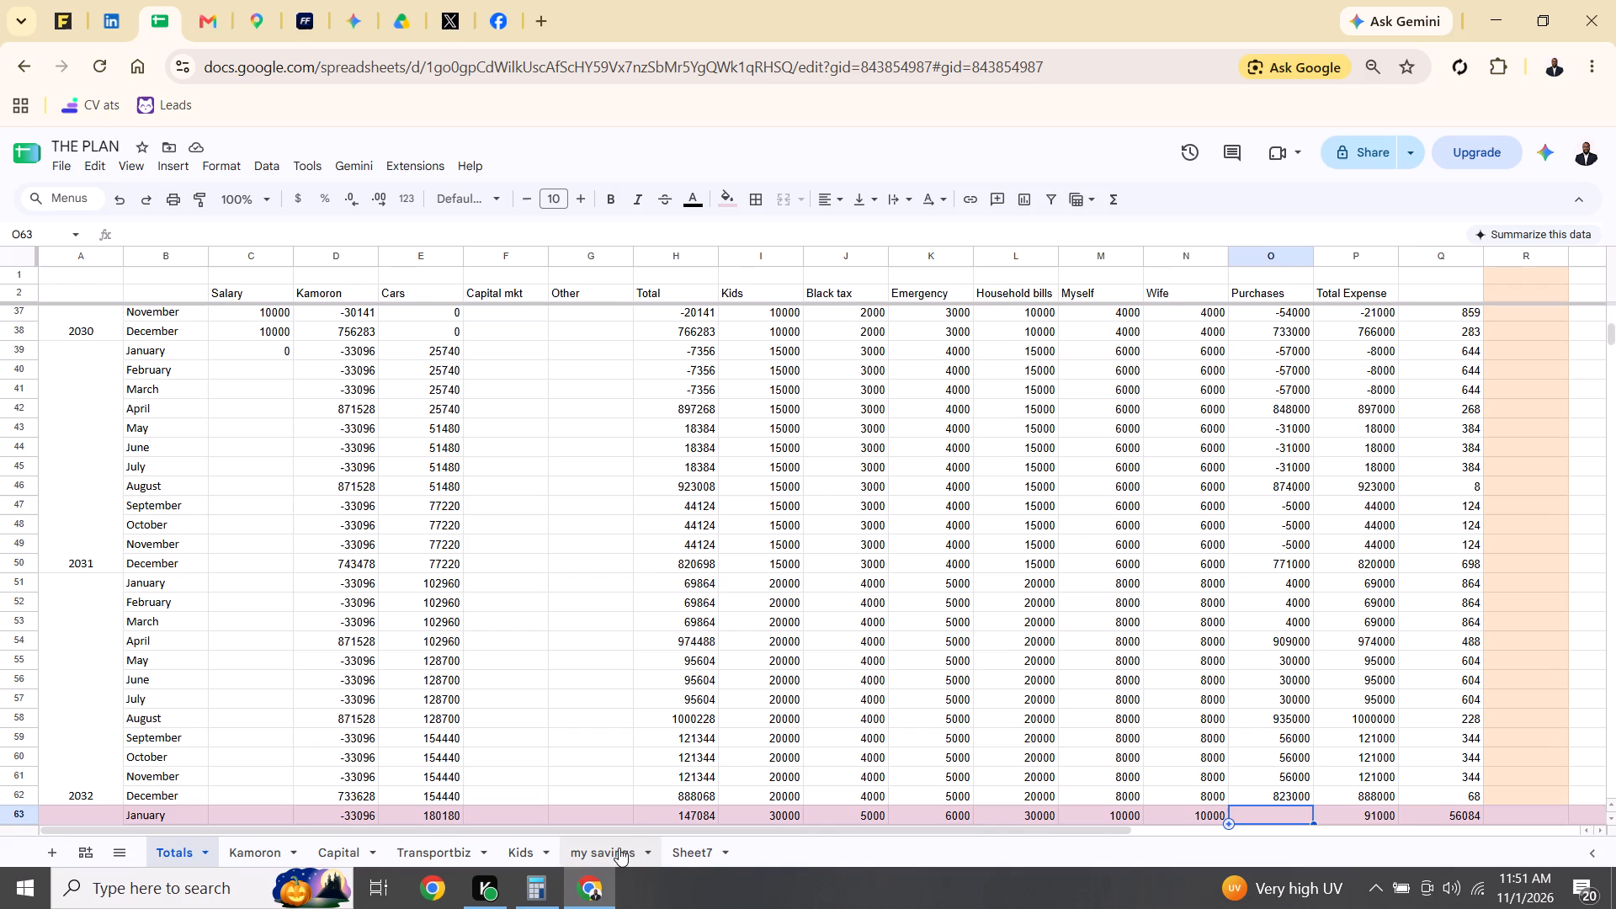
key(Down)
key(Down)
key(Down)
key(Down)
key(Down)
key(Down)
key(Down)
key(Down)
key(Down)
key(Down)
key(Down)
key(Down)
key(Down)
key(Down)
key(Down)
key(Down)
key(Down)
key(Down)
key(Down)
key(Down)
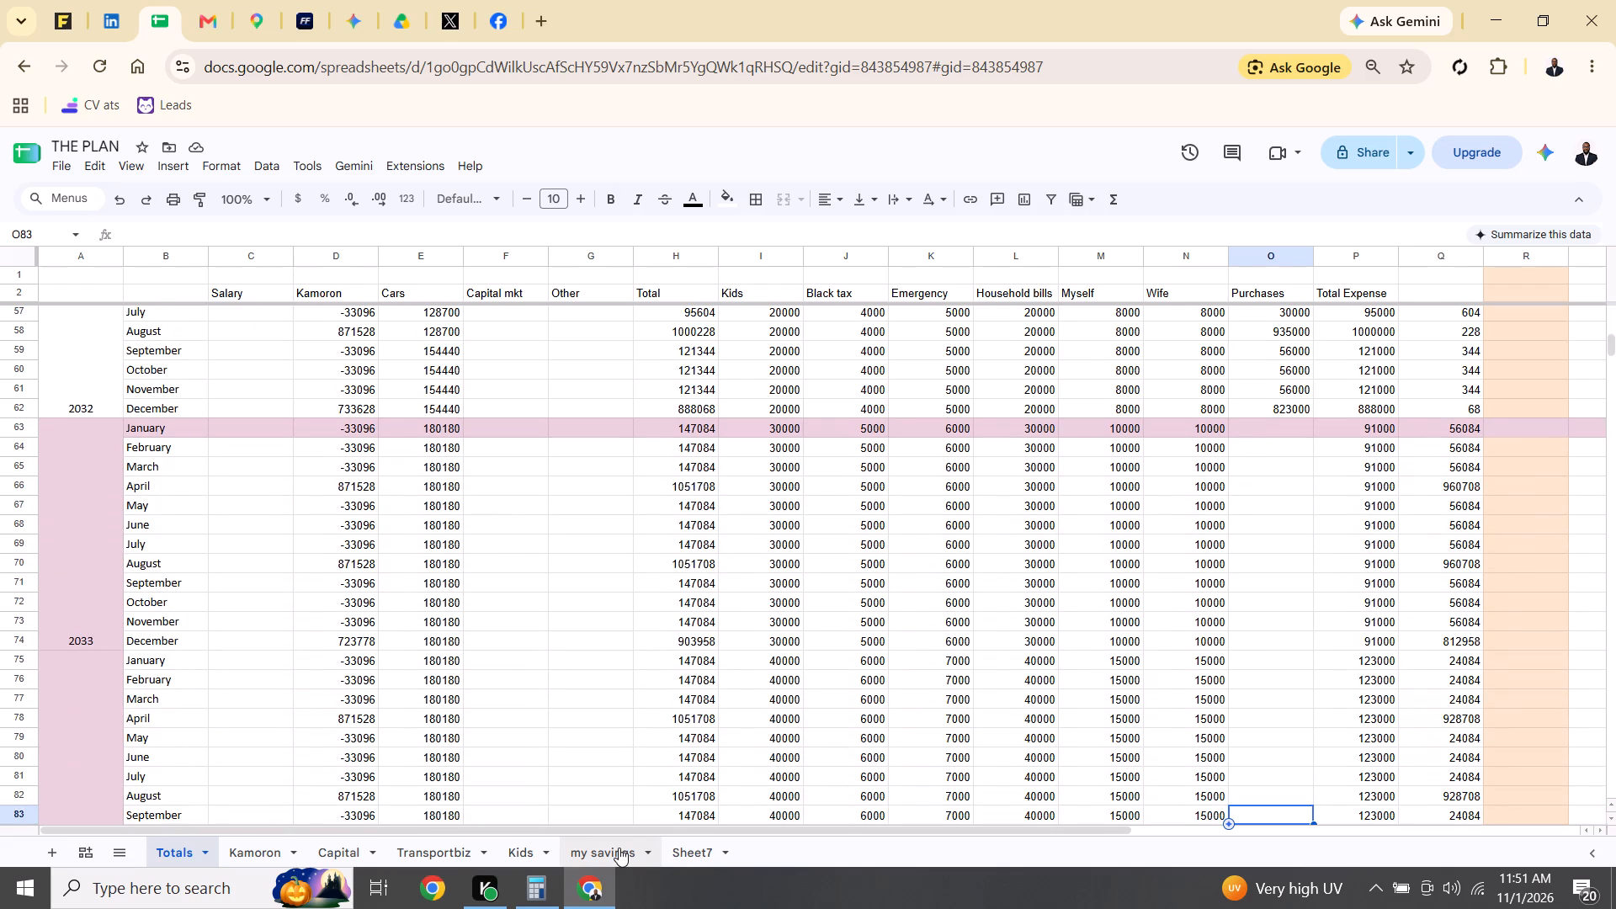
key(Down)
key(Down)
key(Down)
key(Down)
key(Down)
key(Down)
key(Down)
key(Down)
key(Down)
key(Down)
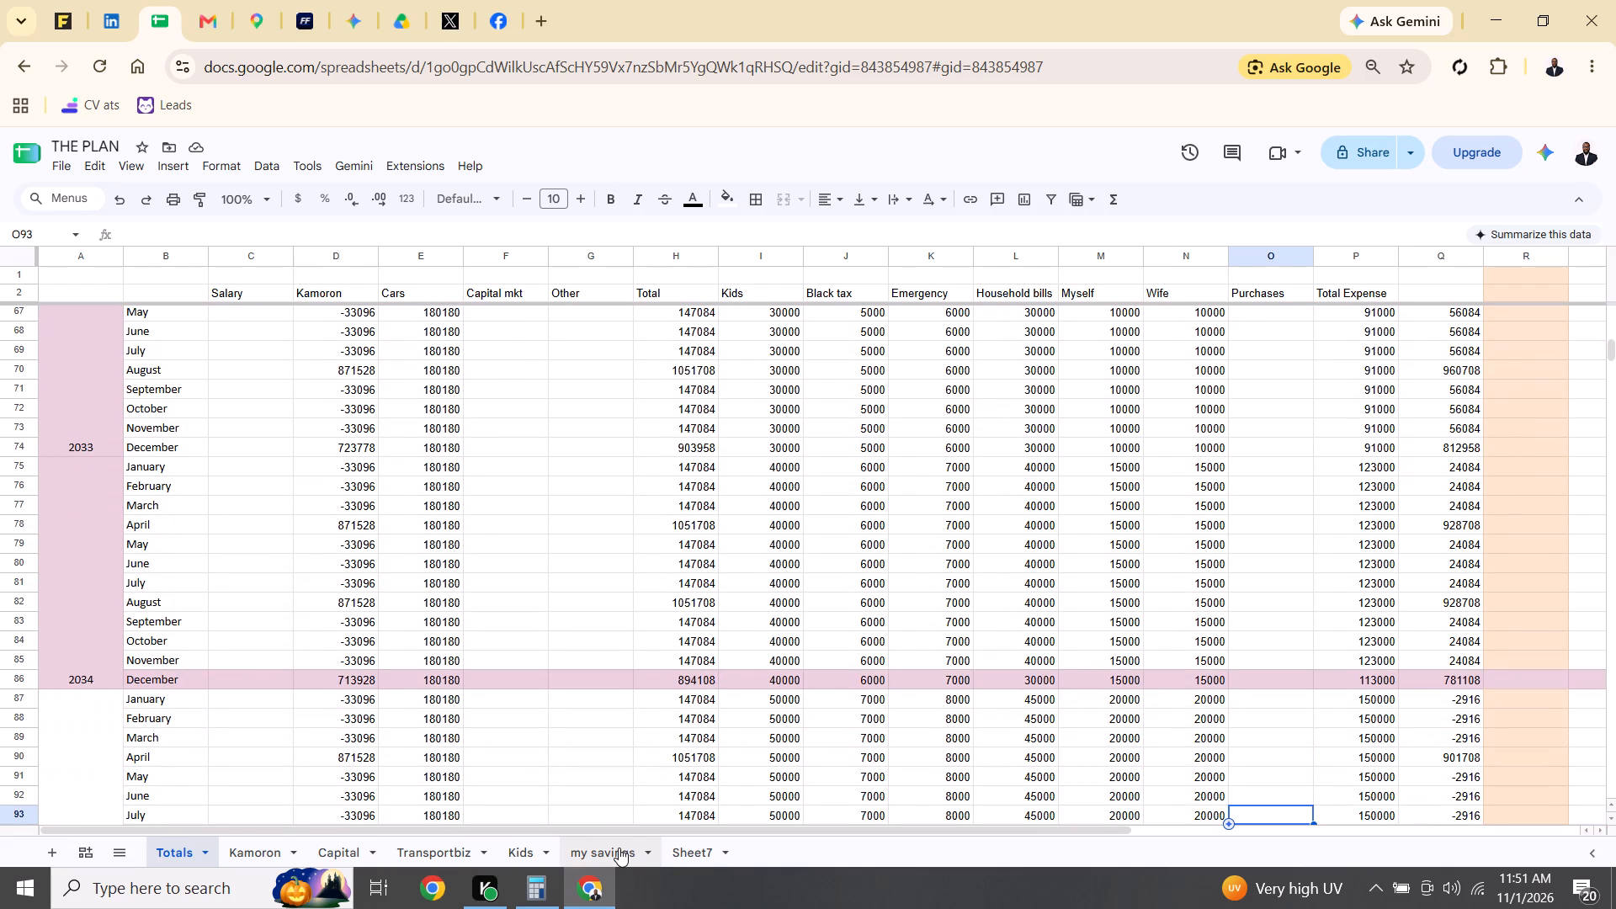
key(Up)
key(Up)
key(Up)
key(Up)
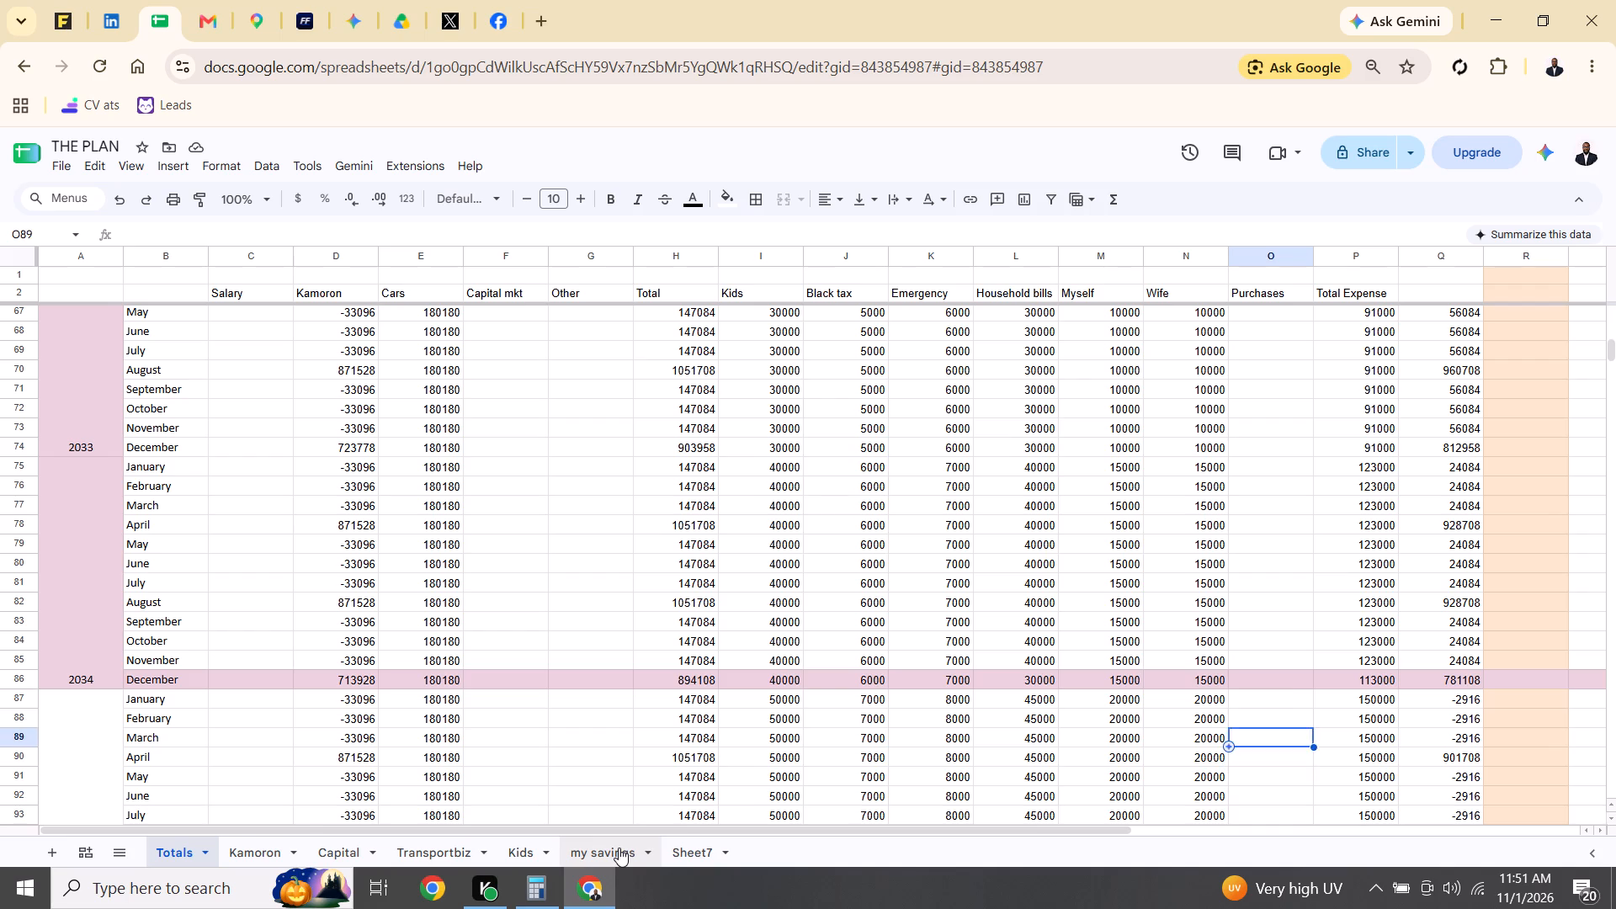
key(Up)
key(Up)
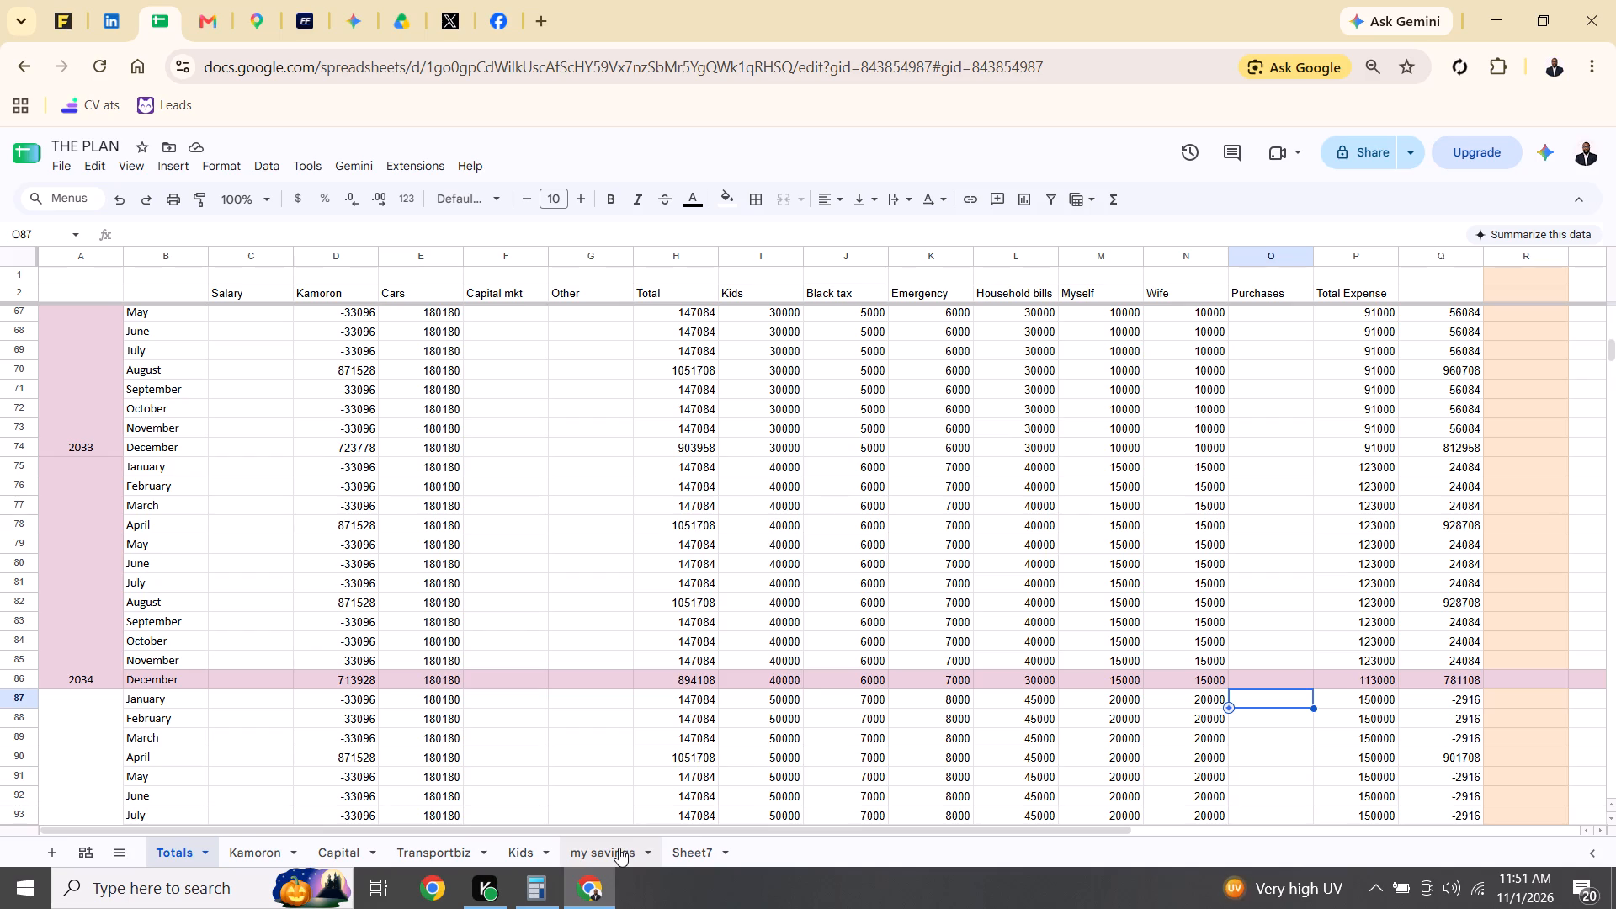
key(minus)
key(9)
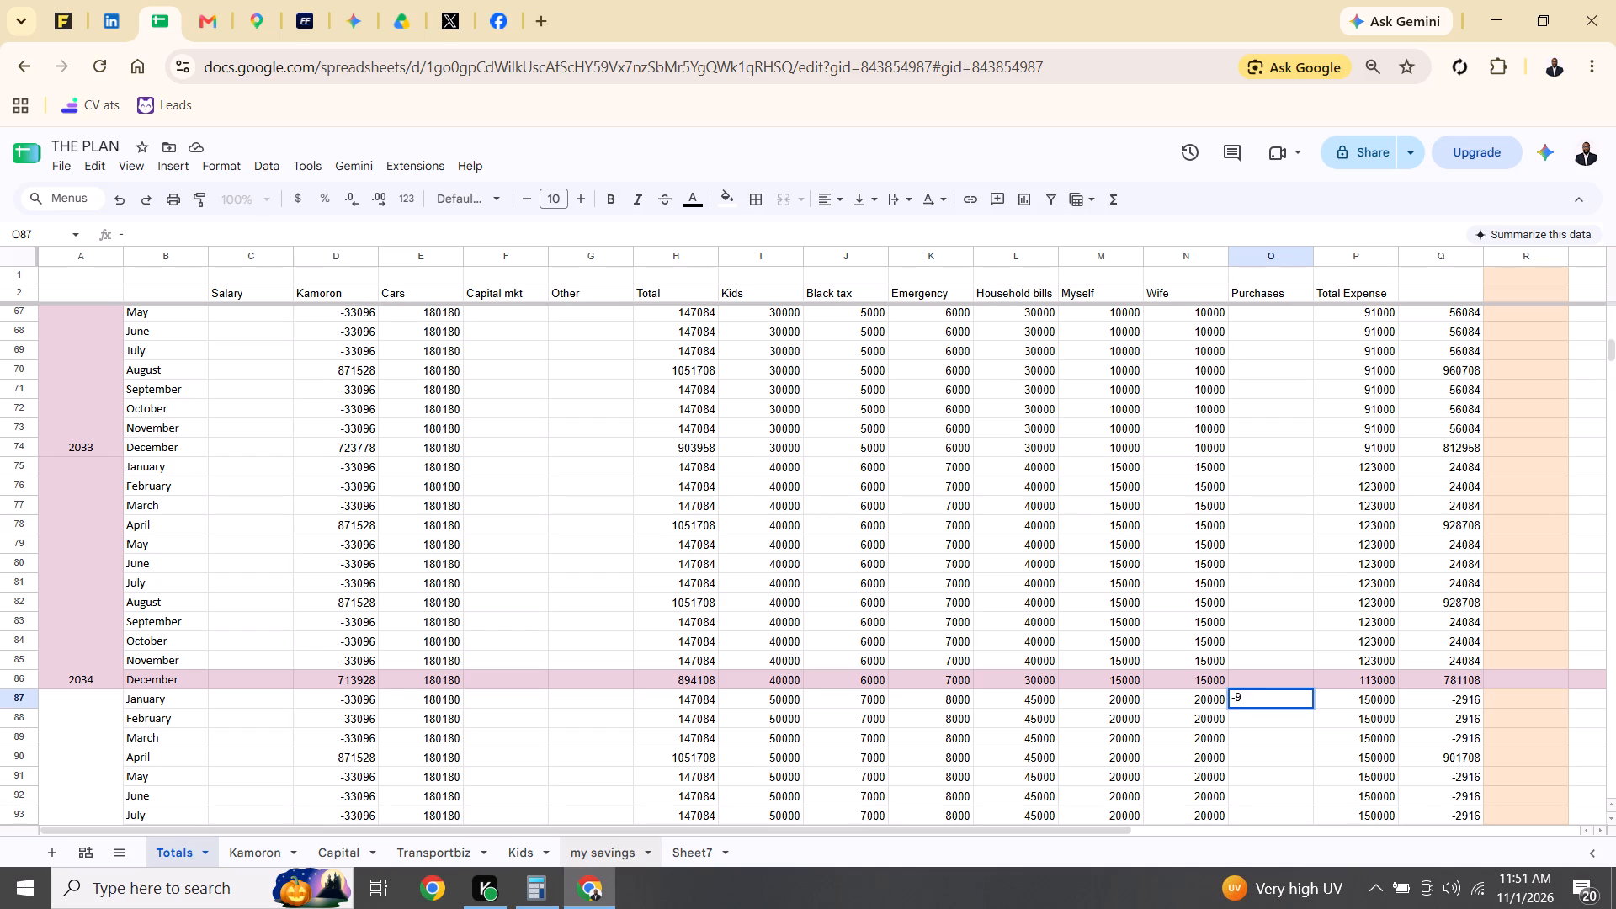
key(BackSpace)
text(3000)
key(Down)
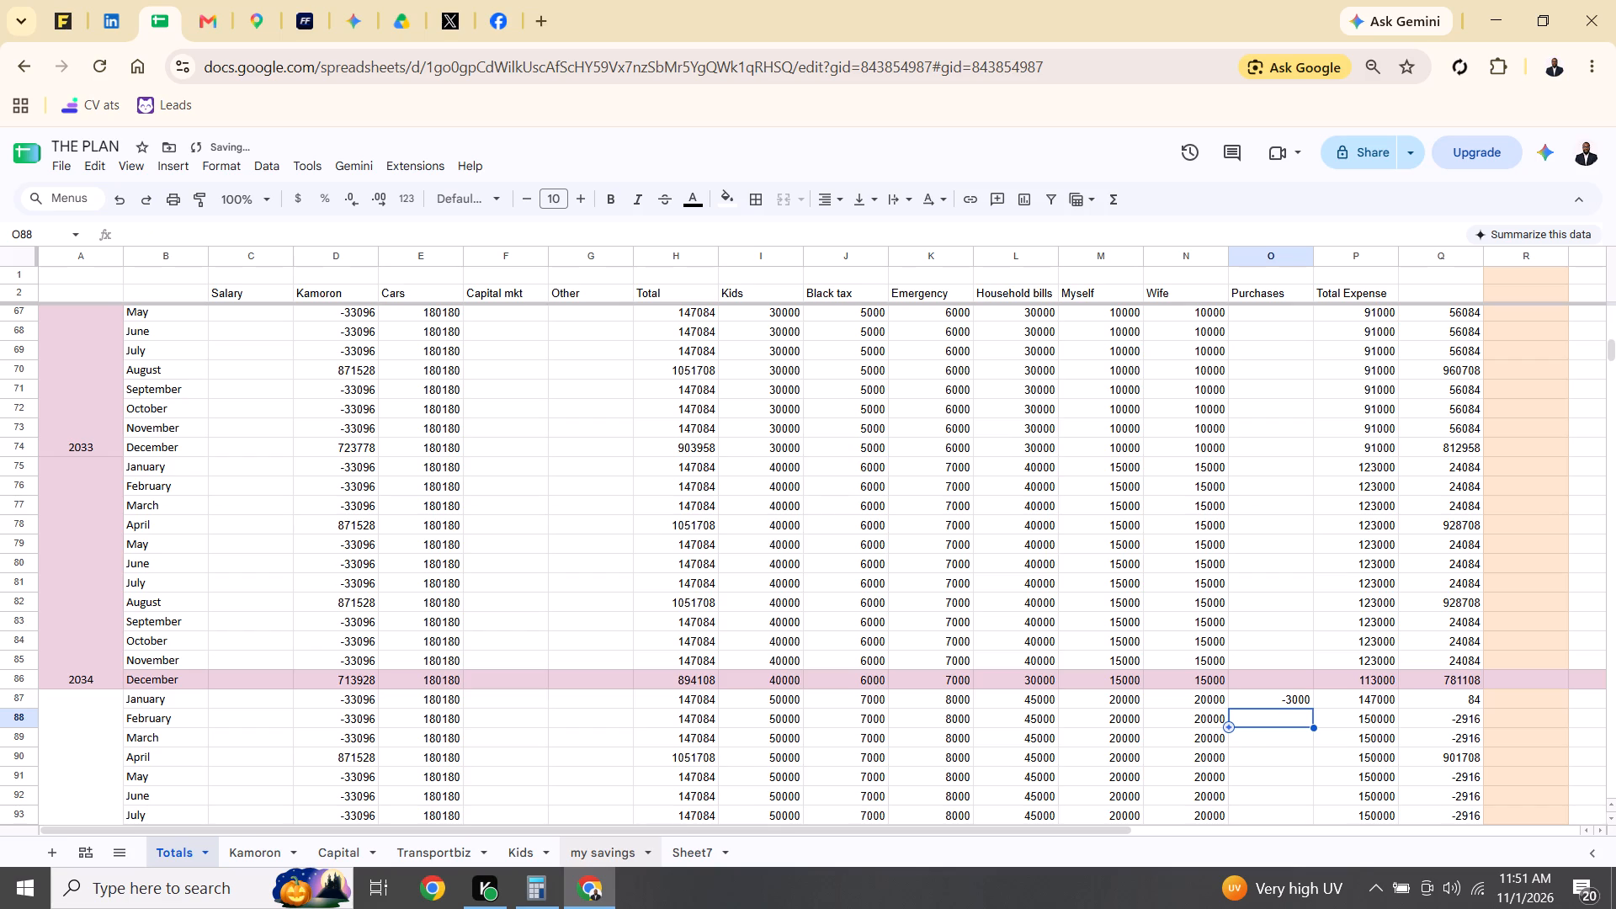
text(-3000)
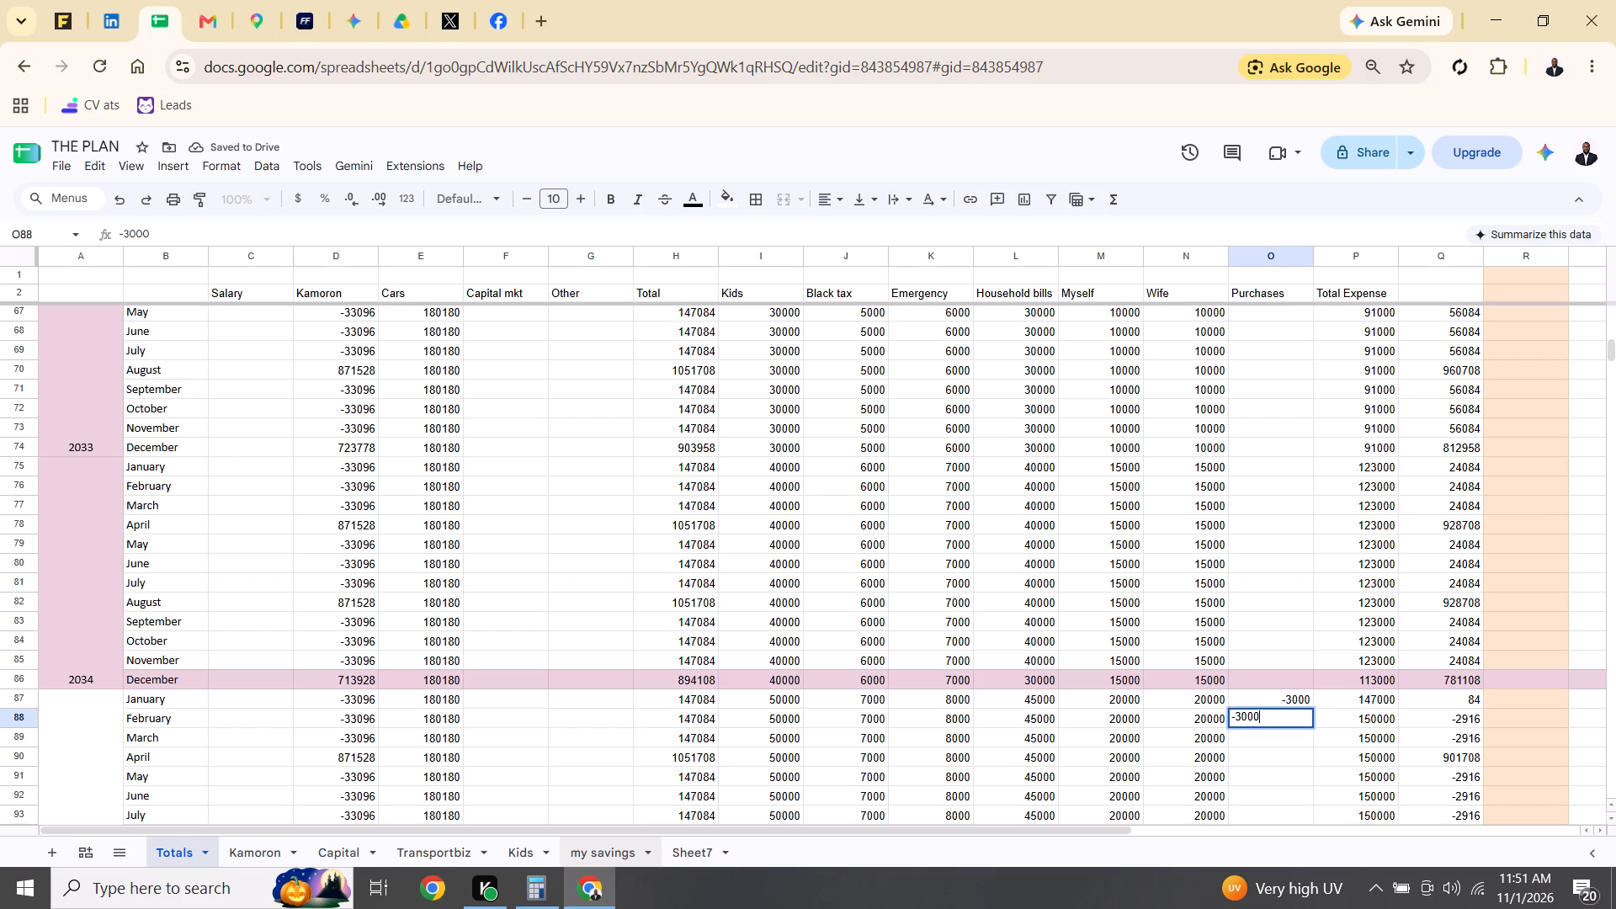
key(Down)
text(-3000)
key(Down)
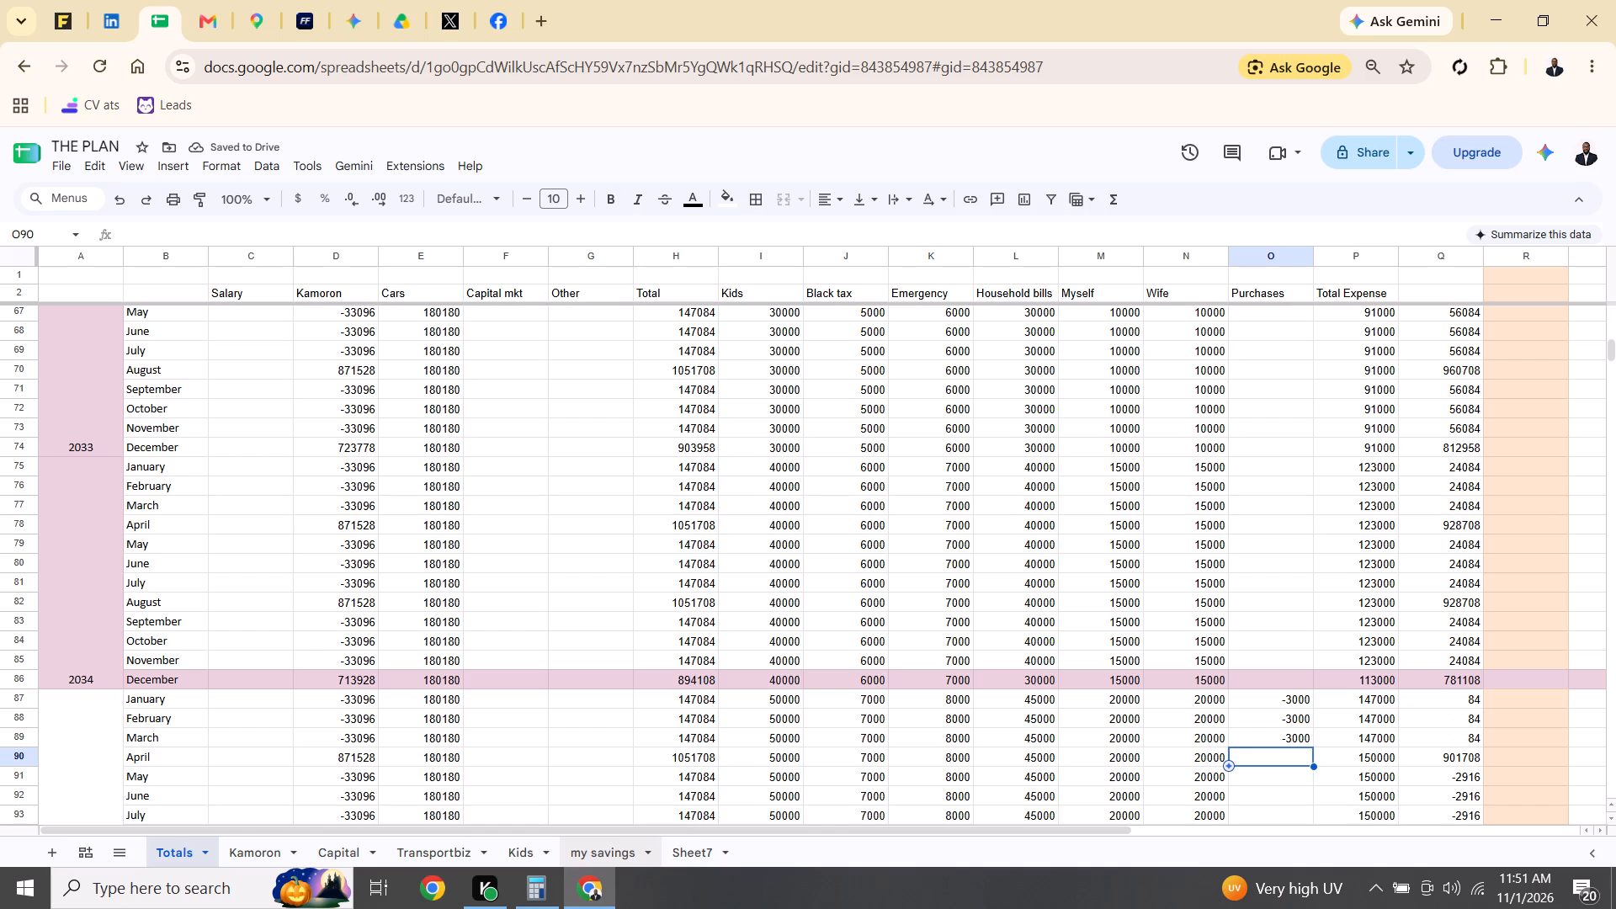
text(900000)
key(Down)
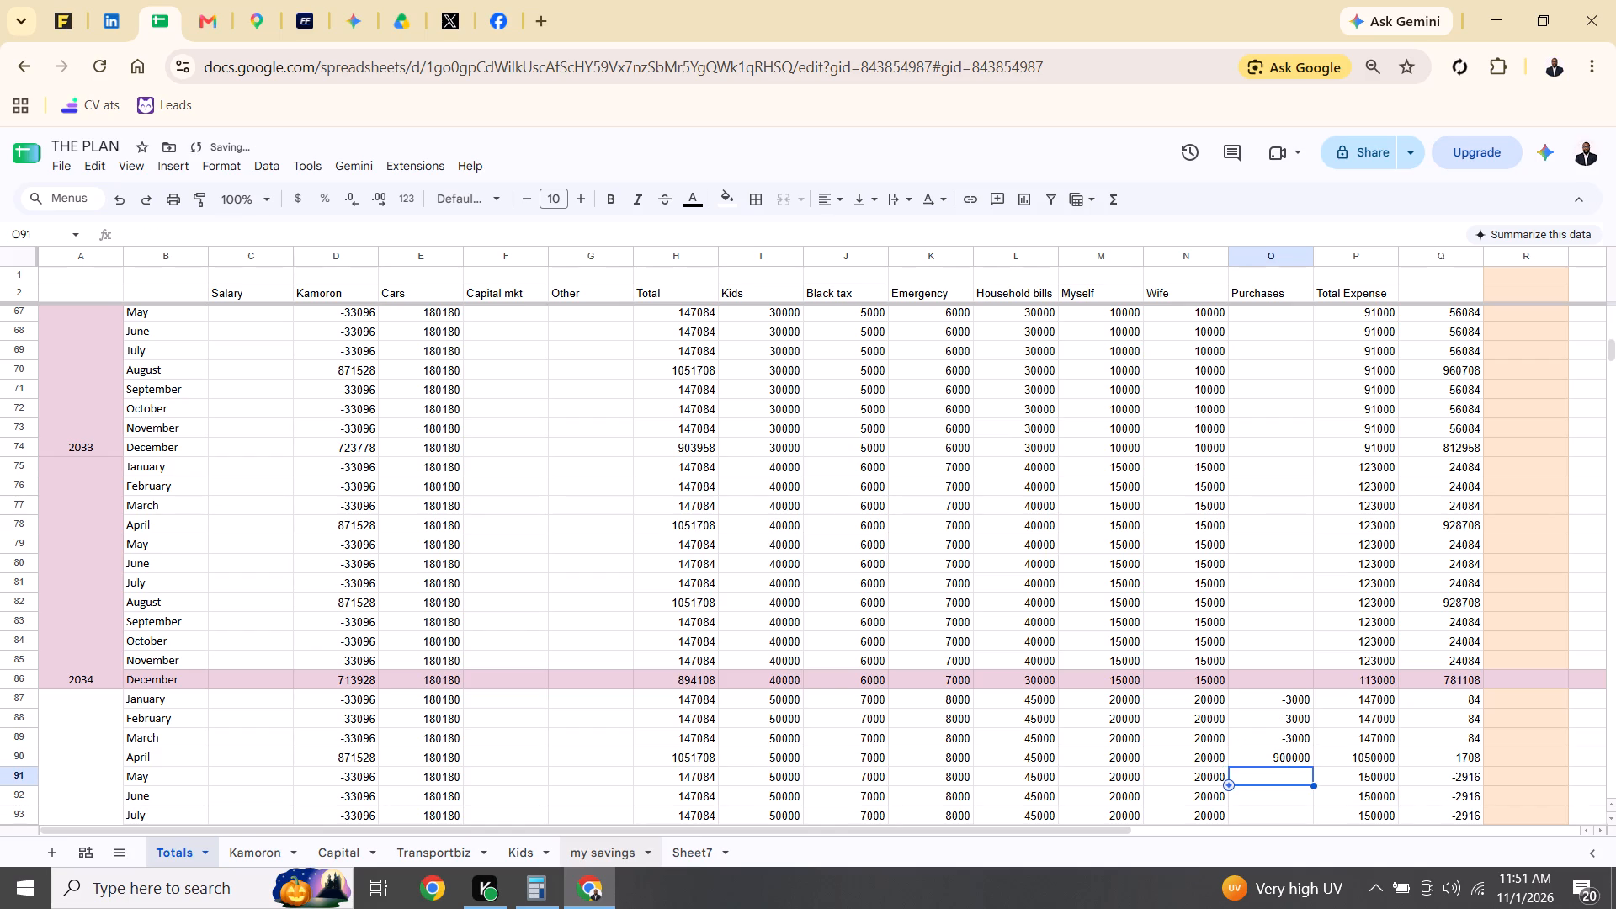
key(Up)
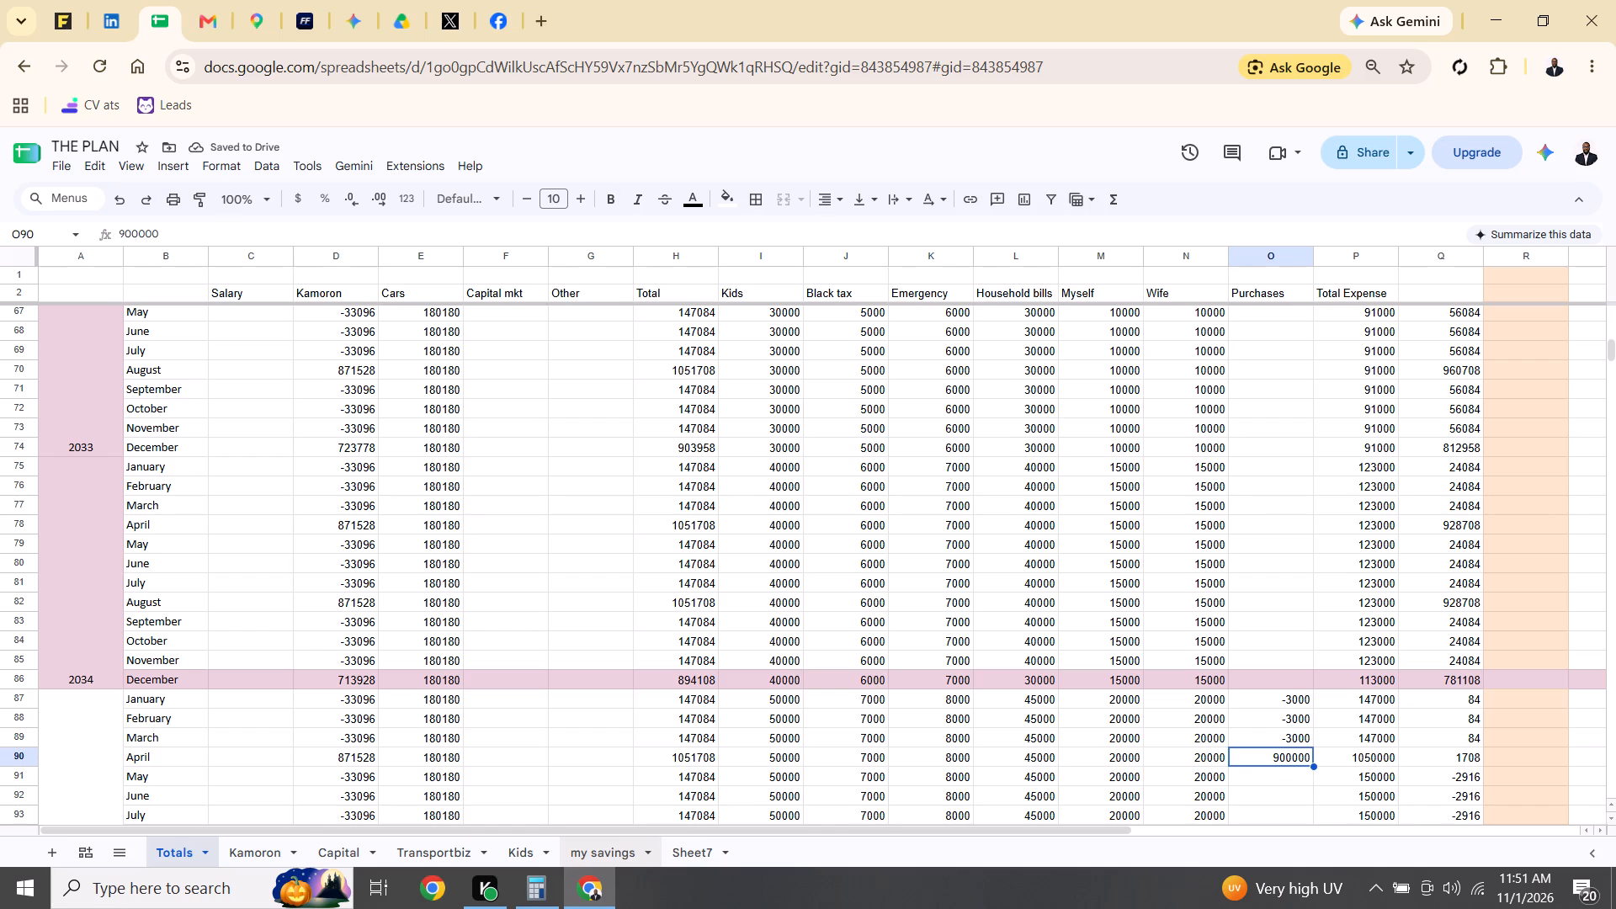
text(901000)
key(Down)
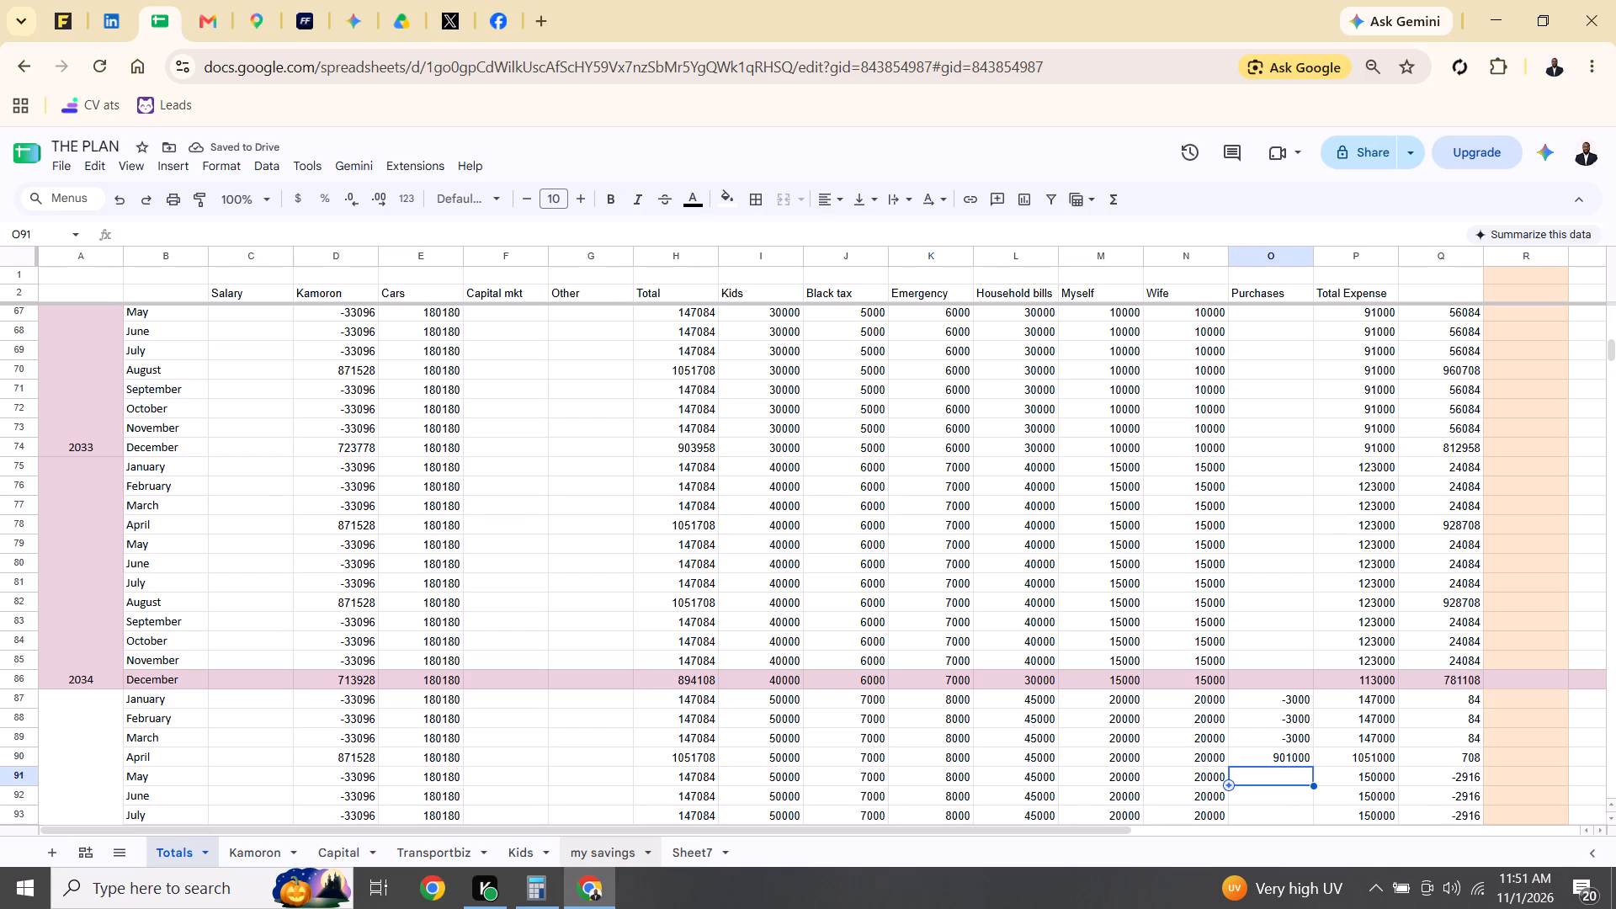
On the Transportbiz sheet, enter 1 as the UBER car no for April 2035 (D90), beside the 850000 investment.
click(410, 853)
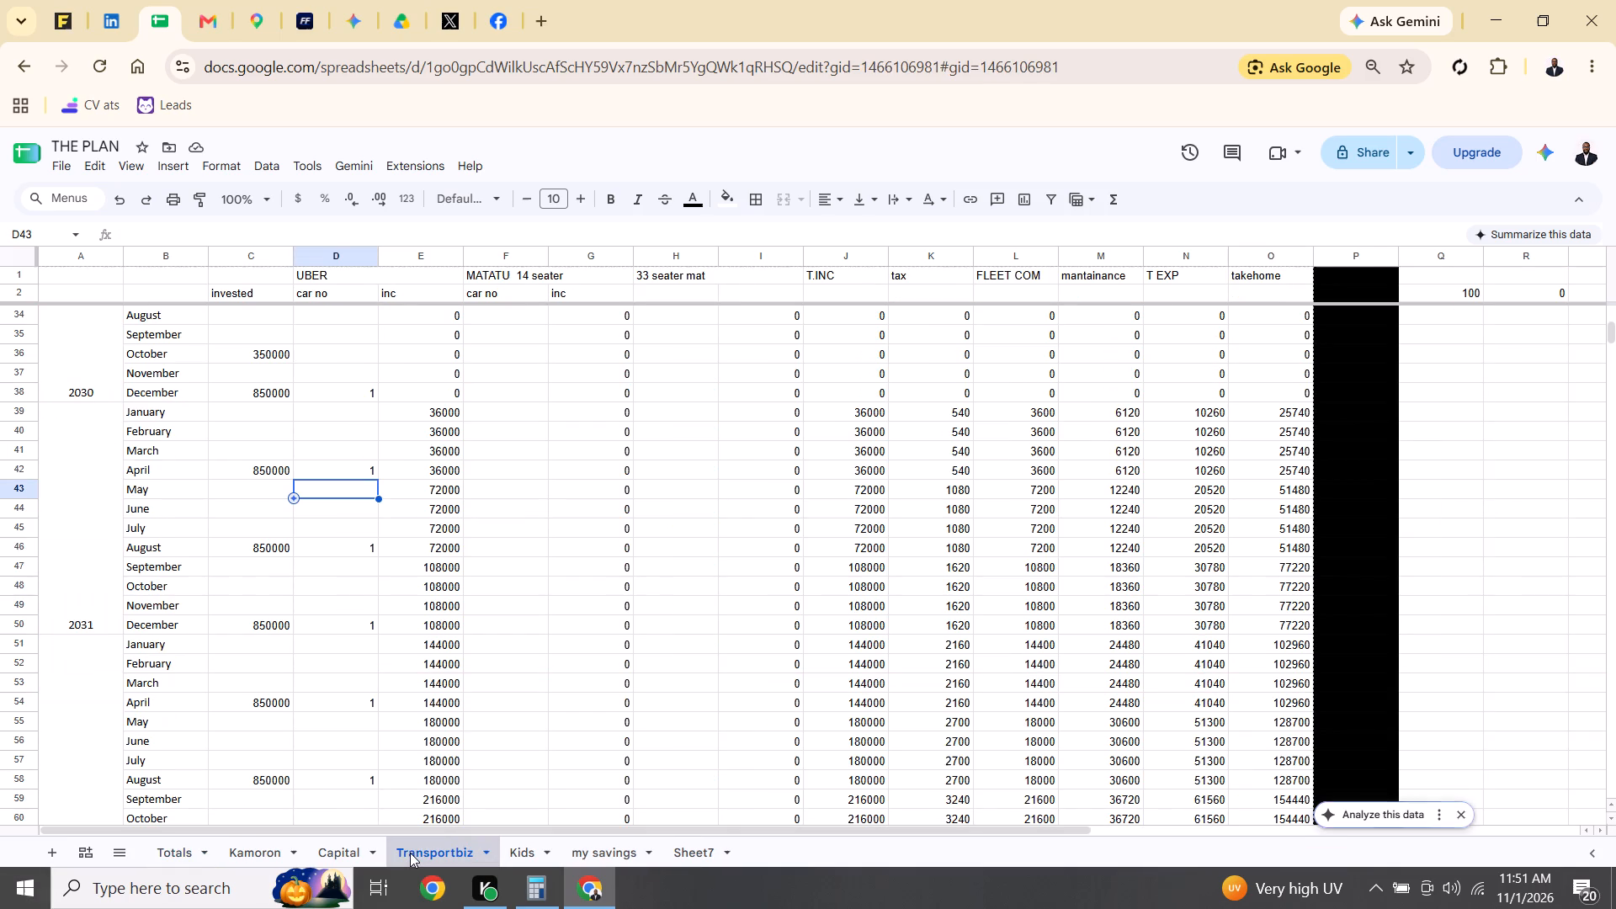
click(651, 715)
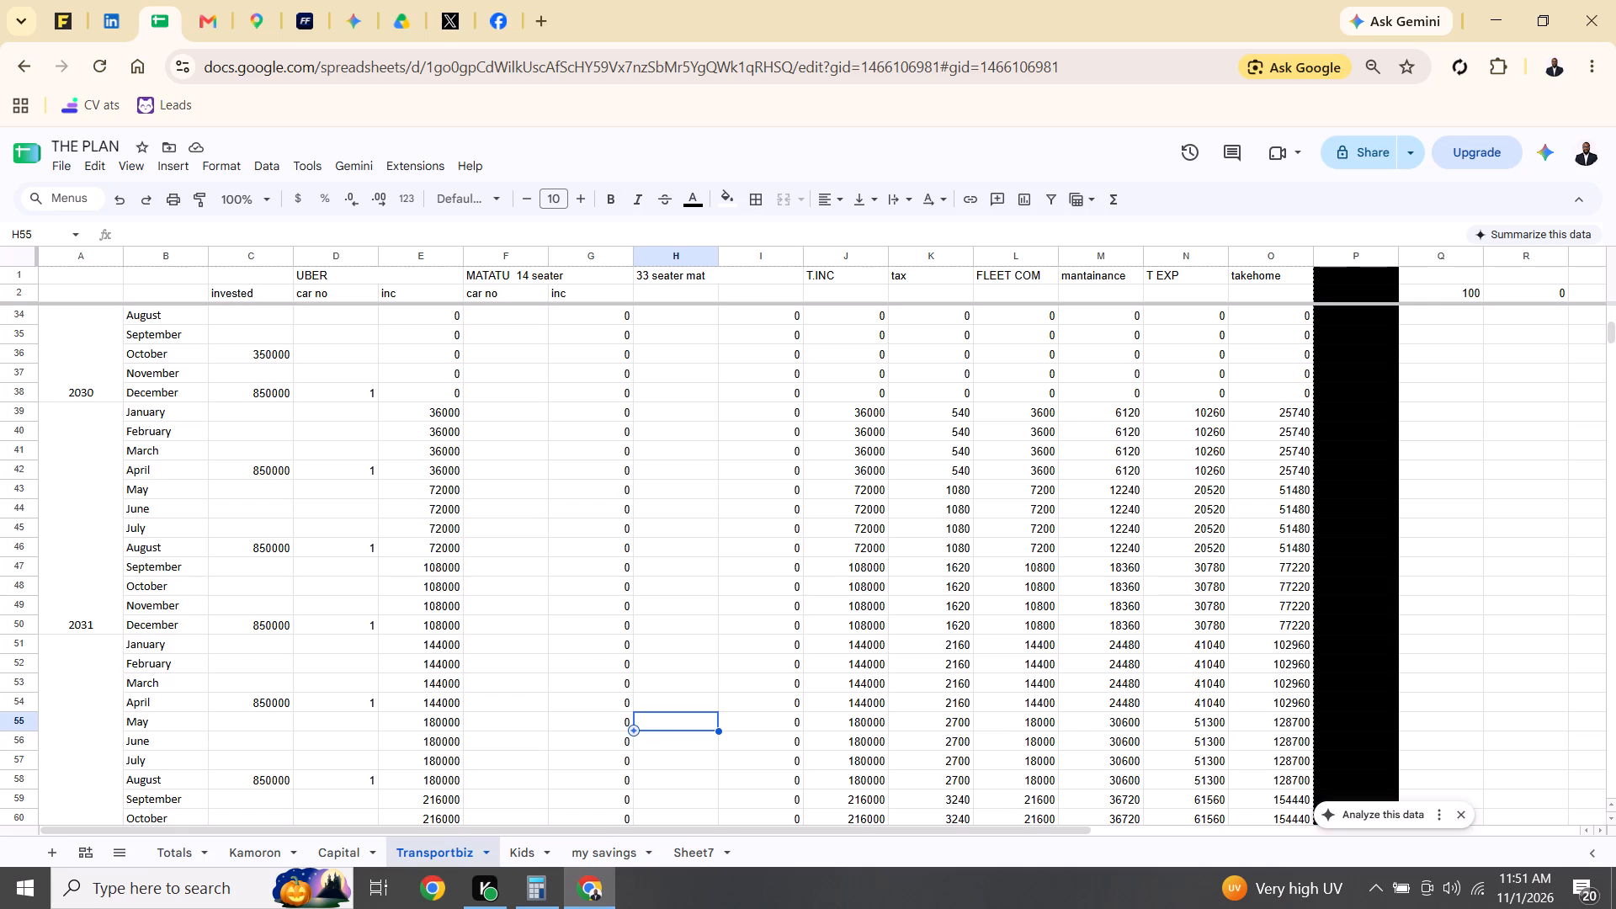
key(Down)
key(Down)
key(Down)
key(Down)
key(Down)
key(Down)
key(Down)
key(Down)
key(Down)
key(Down)
key(Down)
key(Down)
key(Down)
key(Down)
key(Down)
key(Down)
key(Down)
key(Down)
key(Down)
key(Down)
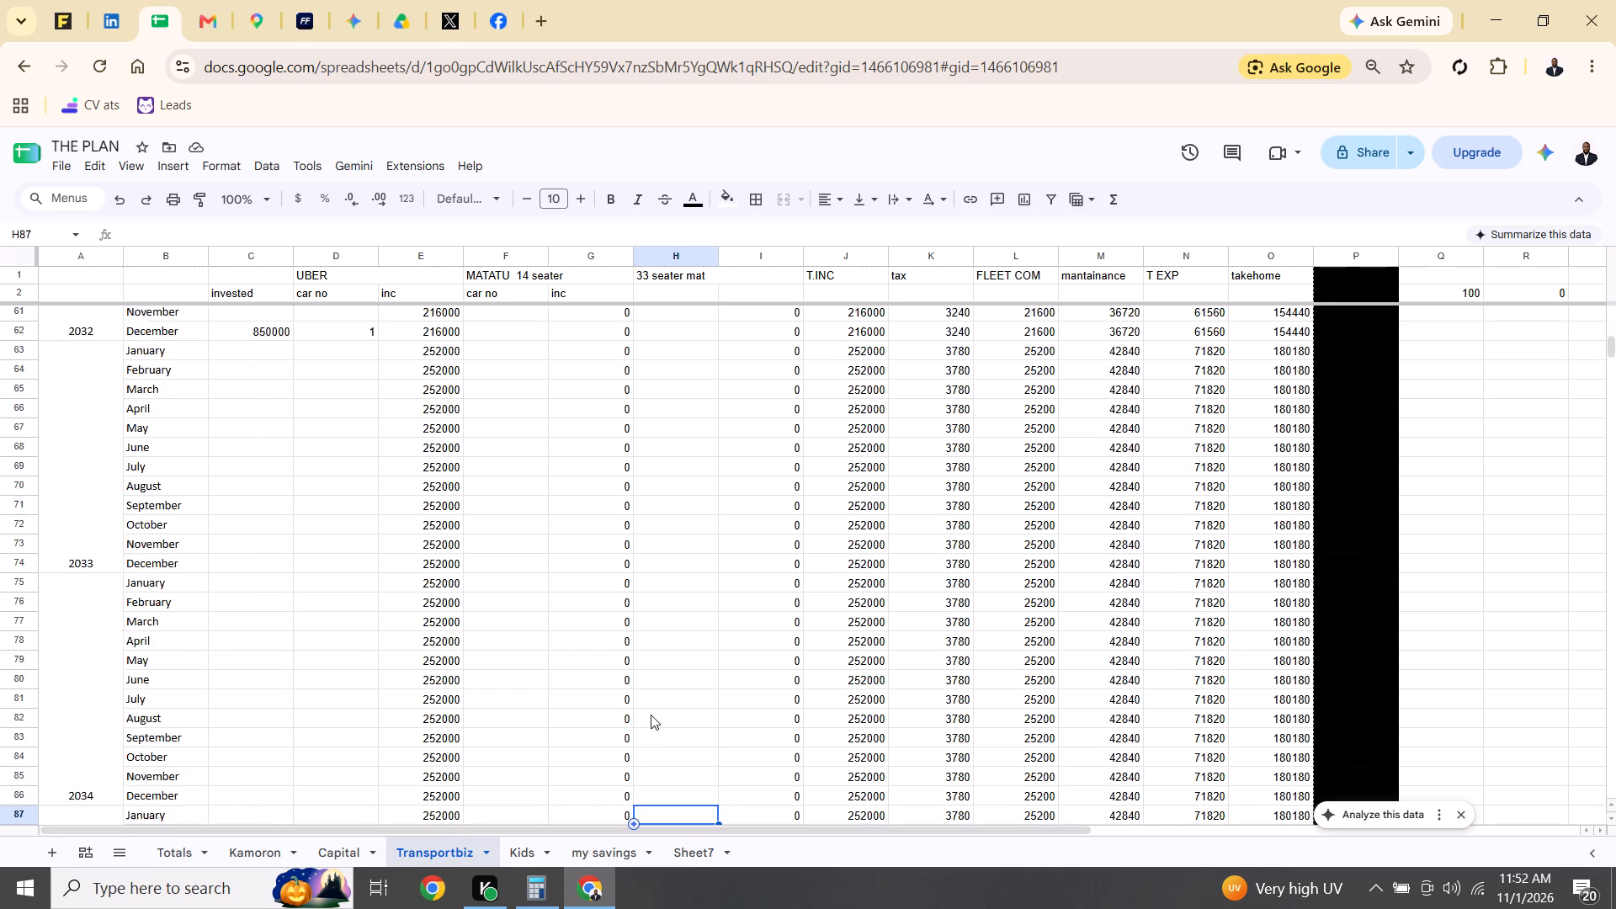
key(Up)
key(Up)
key(Up)
key(Up)
key(Up)
key(Up)
key(Up)
key(Up)
key(Up)
key(Up)
key(Up)
key(Up)
key(Up)
key(Up)
key(Up)
key(Up)
key(Up)
key(Up)
key(Up)
key(Up)
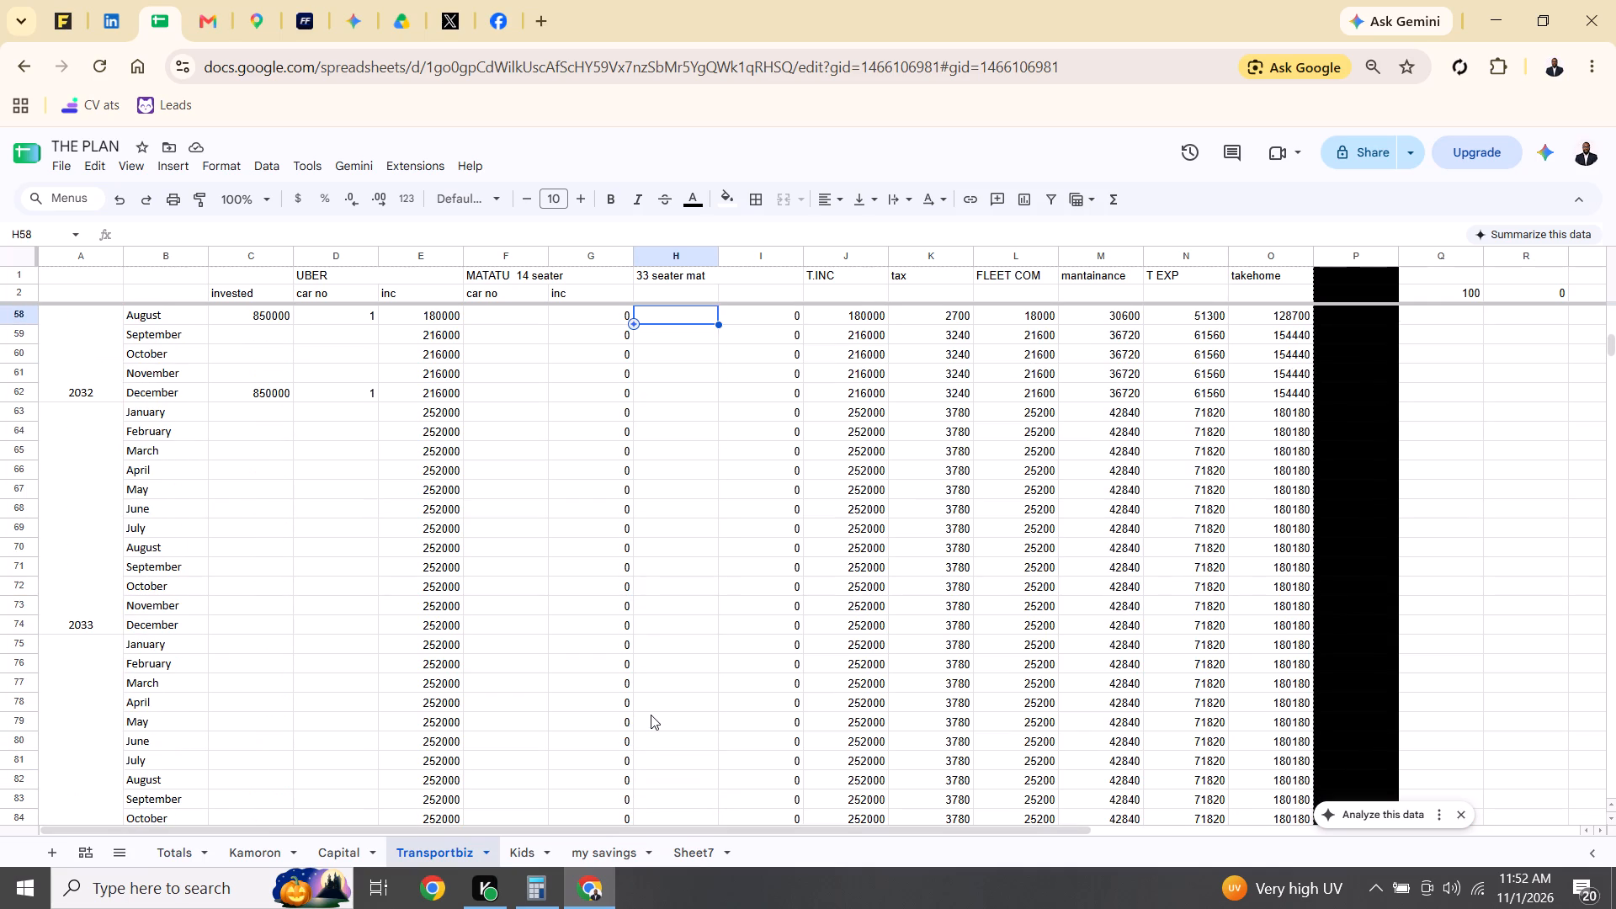
key(Down)
key(Down)
key(Down)
key(Down)
key(Down)
key(Down)
key(Down)
key(Down)
key(Down)
key(Down)
key(Down)
key(Down)
key(Down)
key(Down)
key(Down)
key(Down)
key(Down)
key(Down)
key(Down)
key(Down)
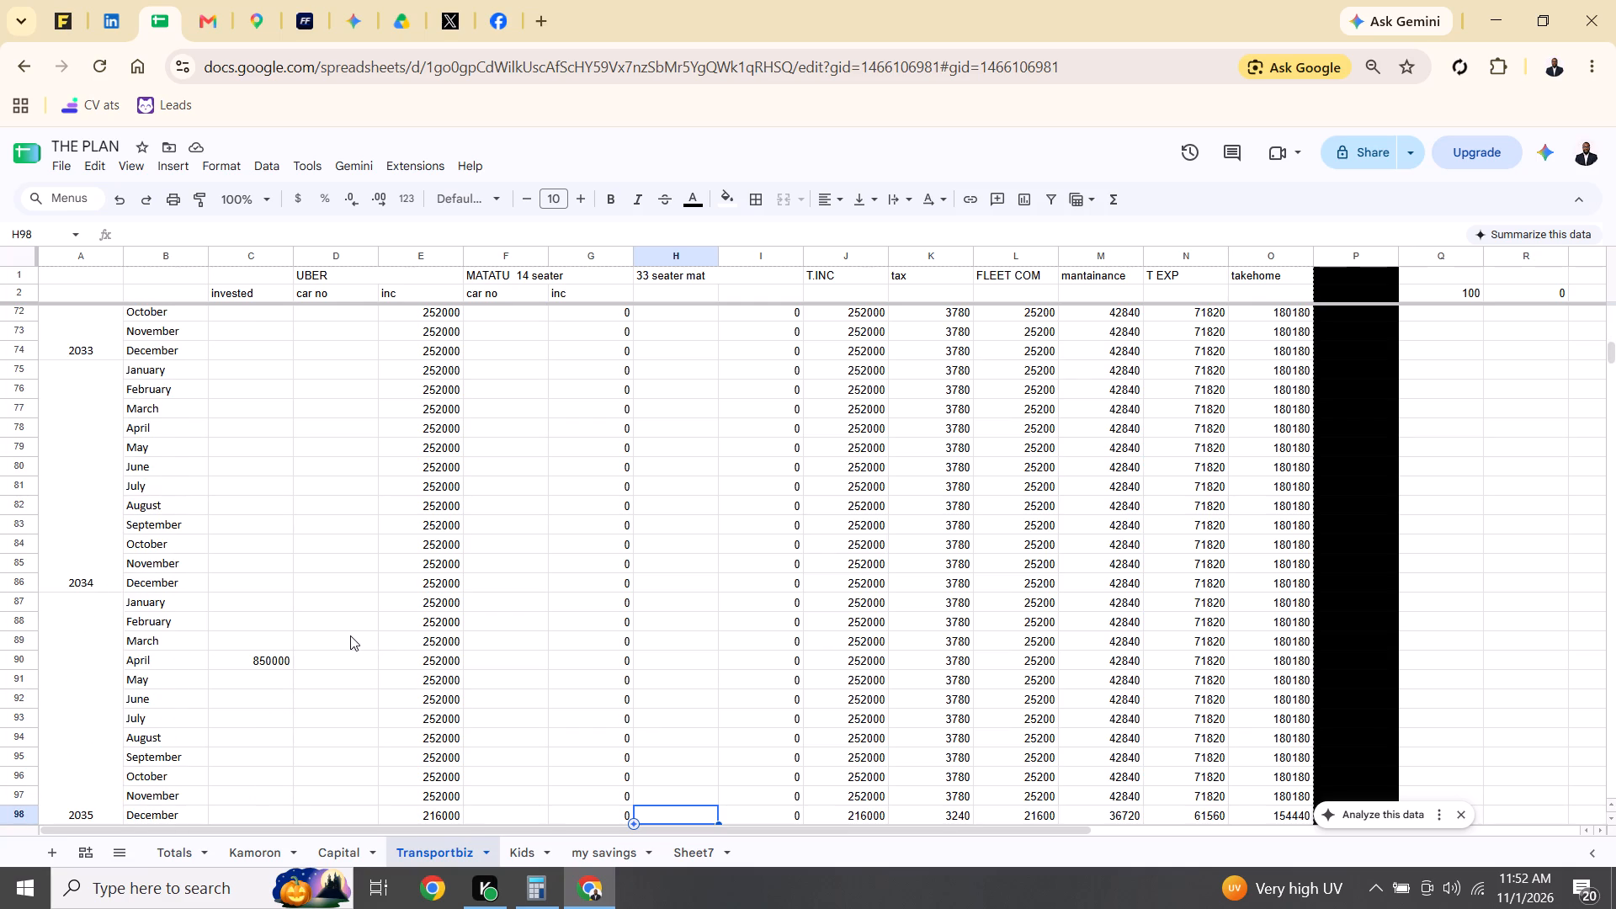
click(347, 660)
key(1)
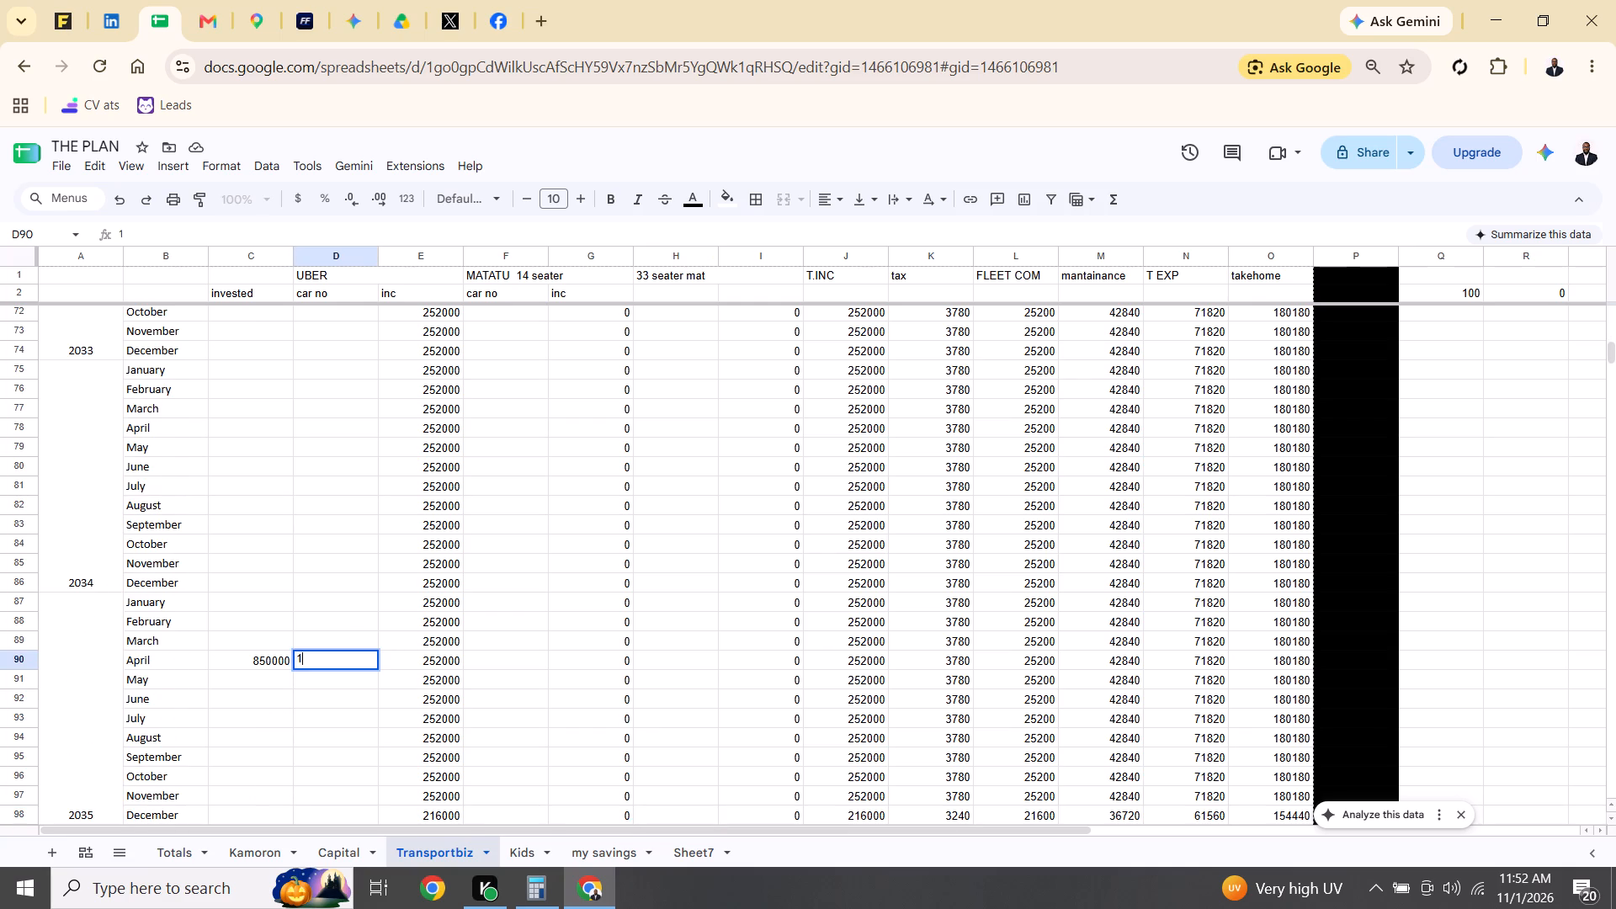
key(Down)
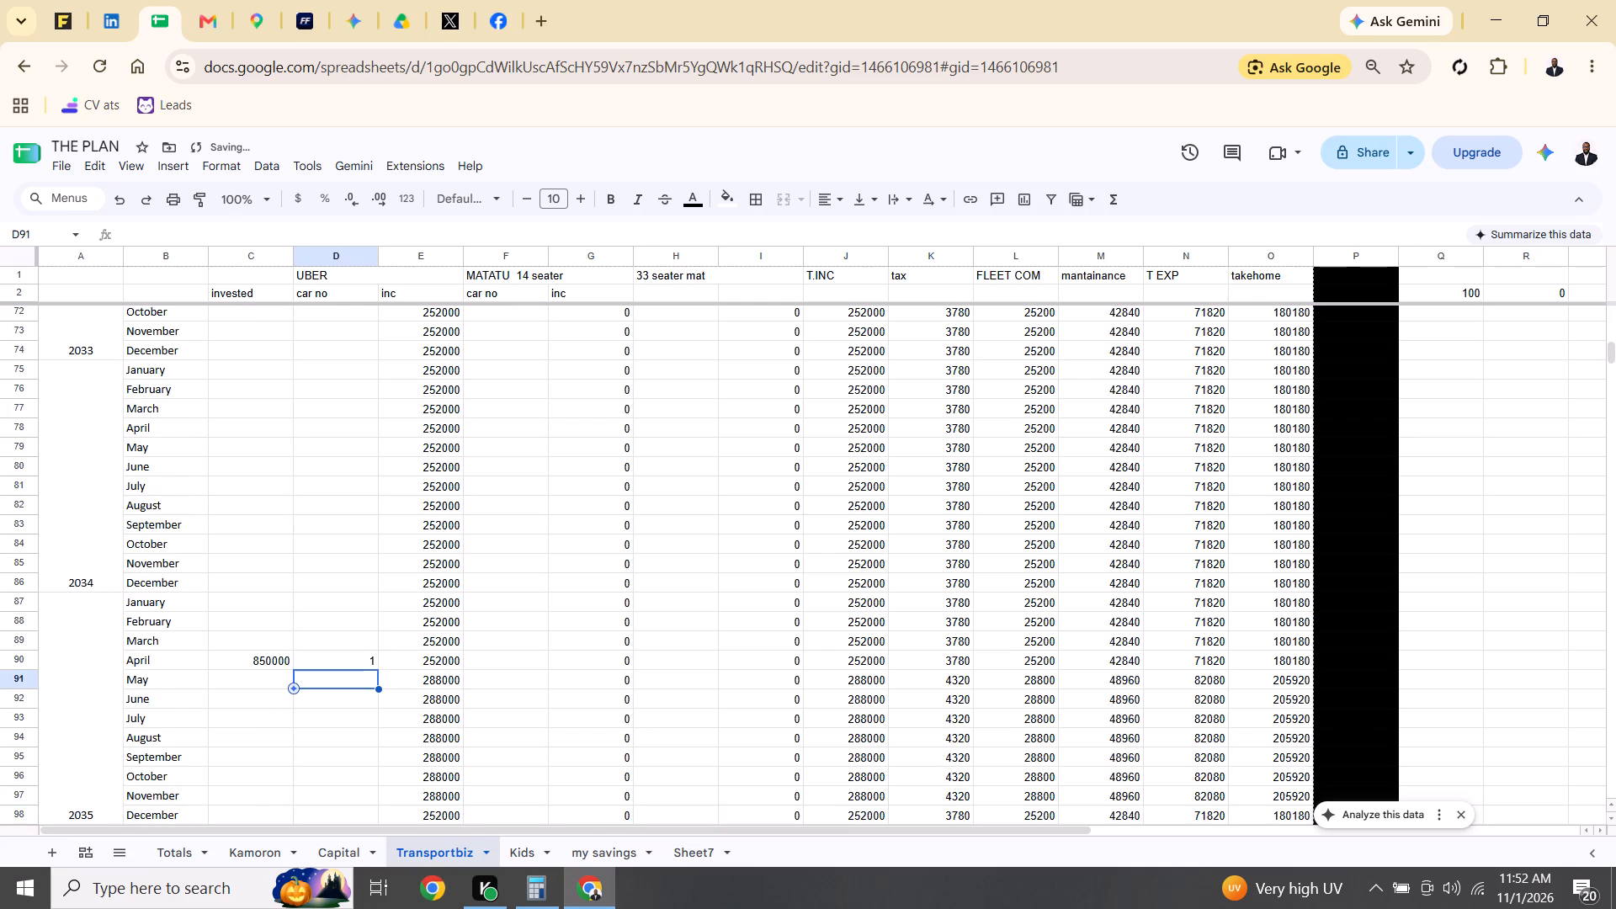
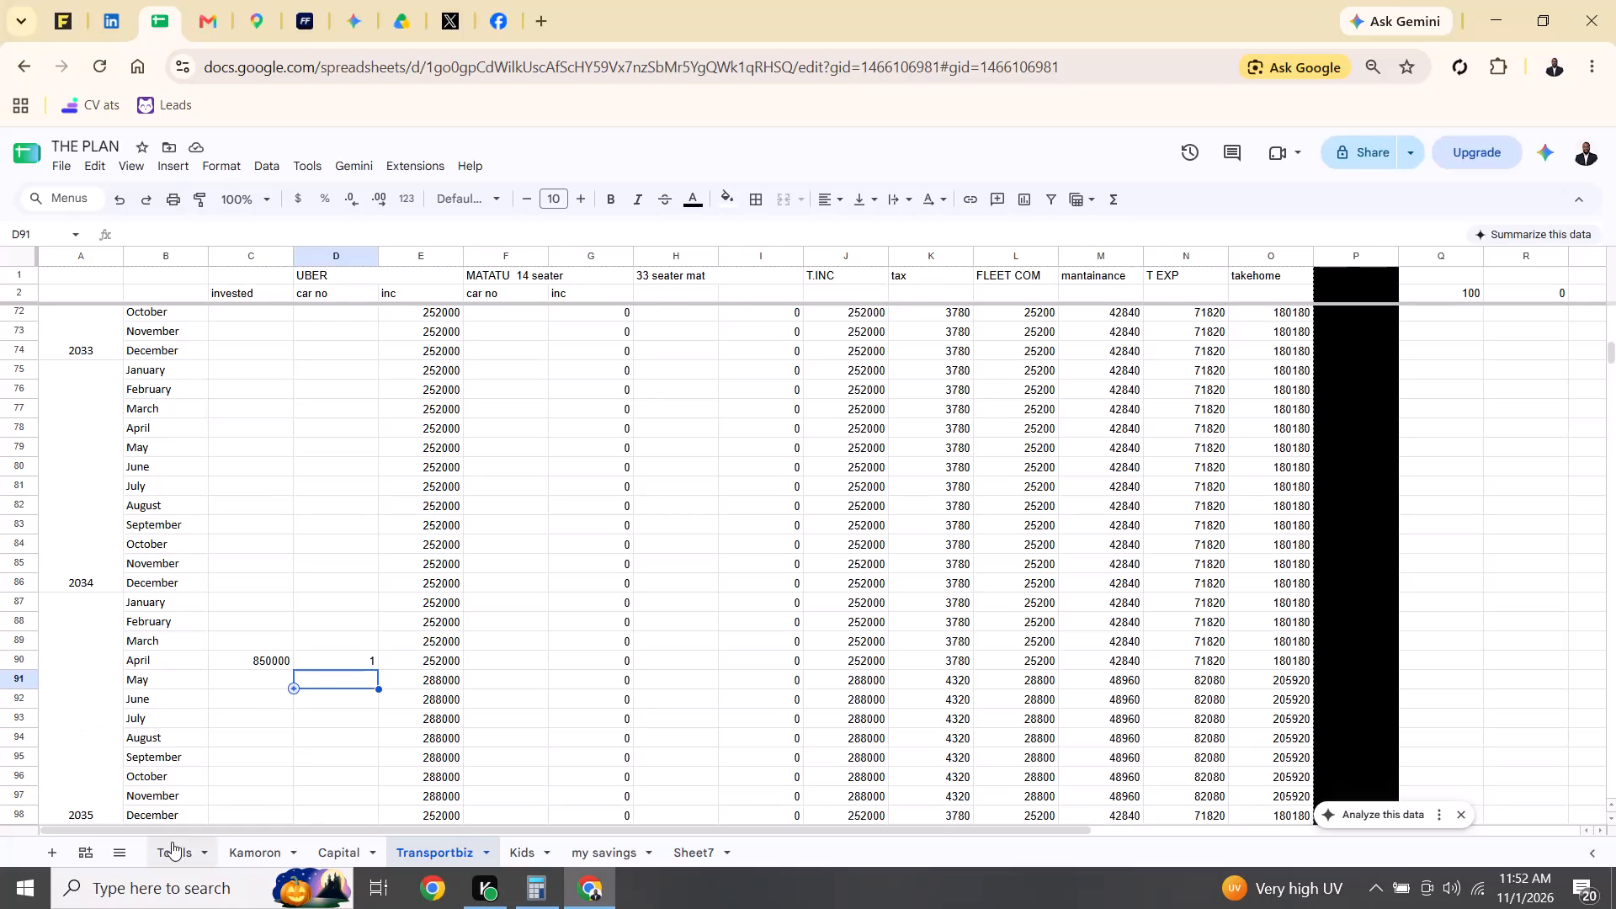
On the Totals sheet, set the December 2034 Household bills (L86) to 40000.
click(172, 842)
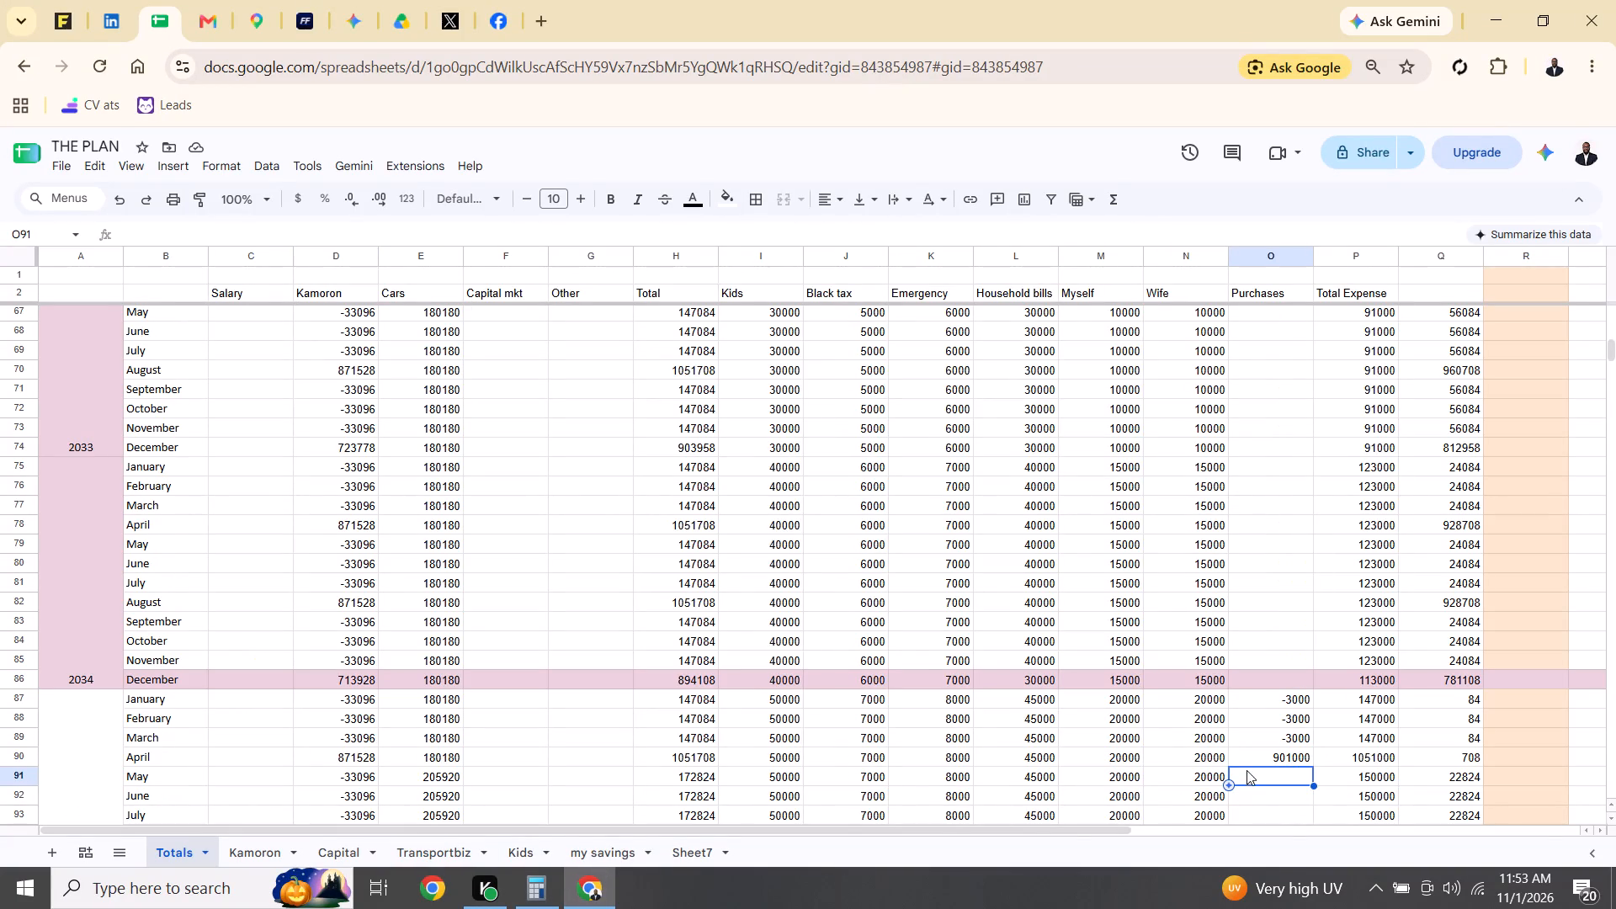
click(1286, 726)
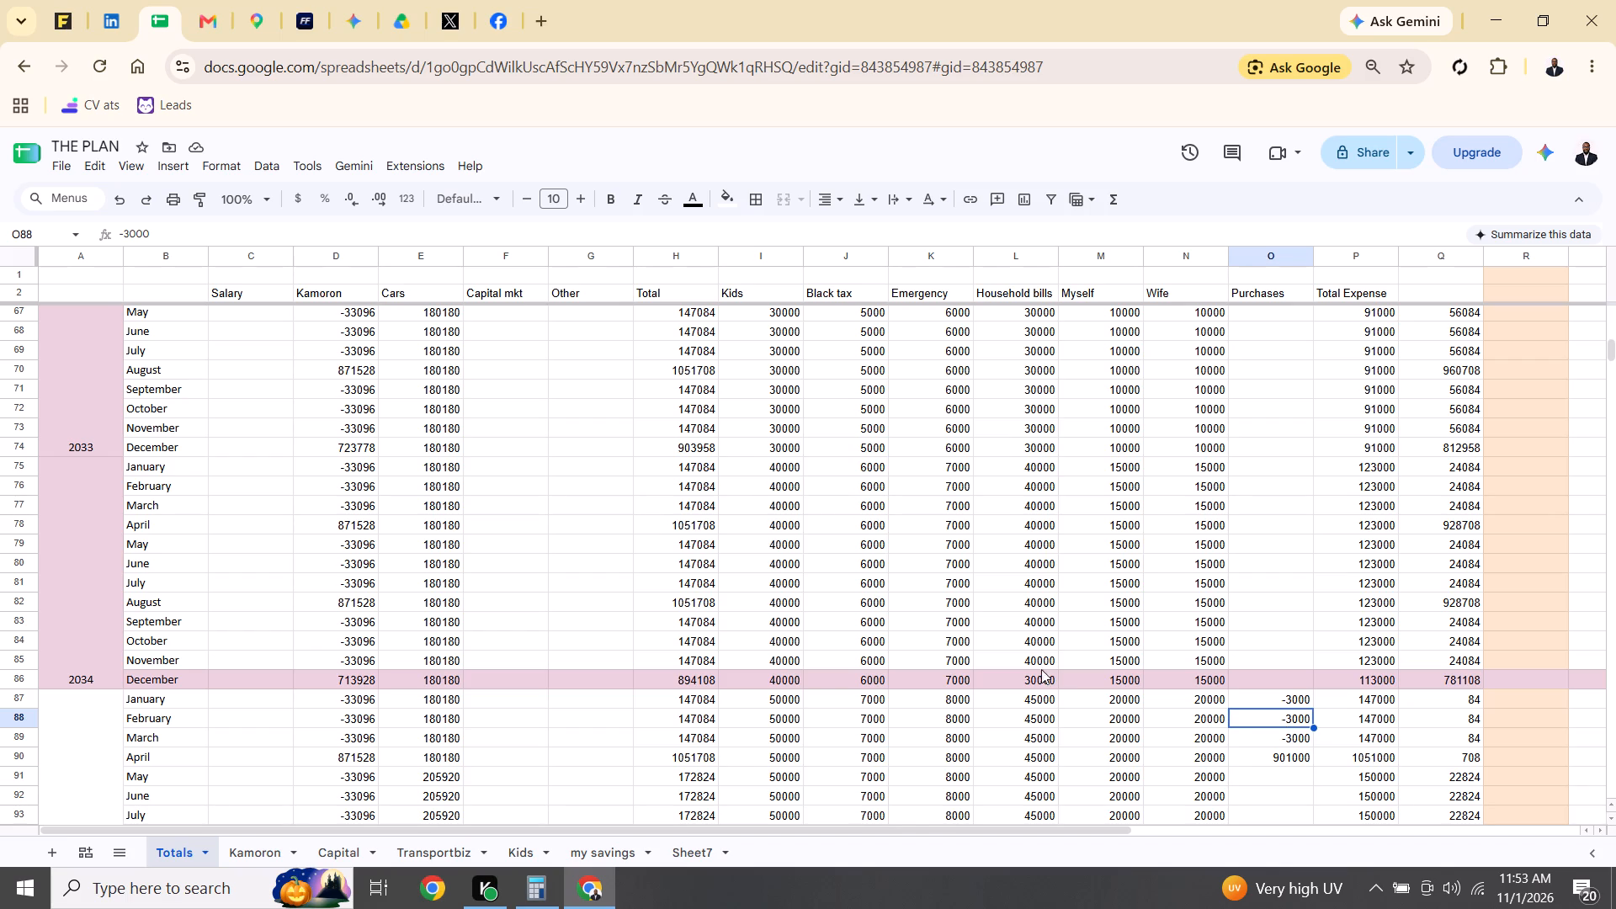
click(1023, 681)
text(40000)
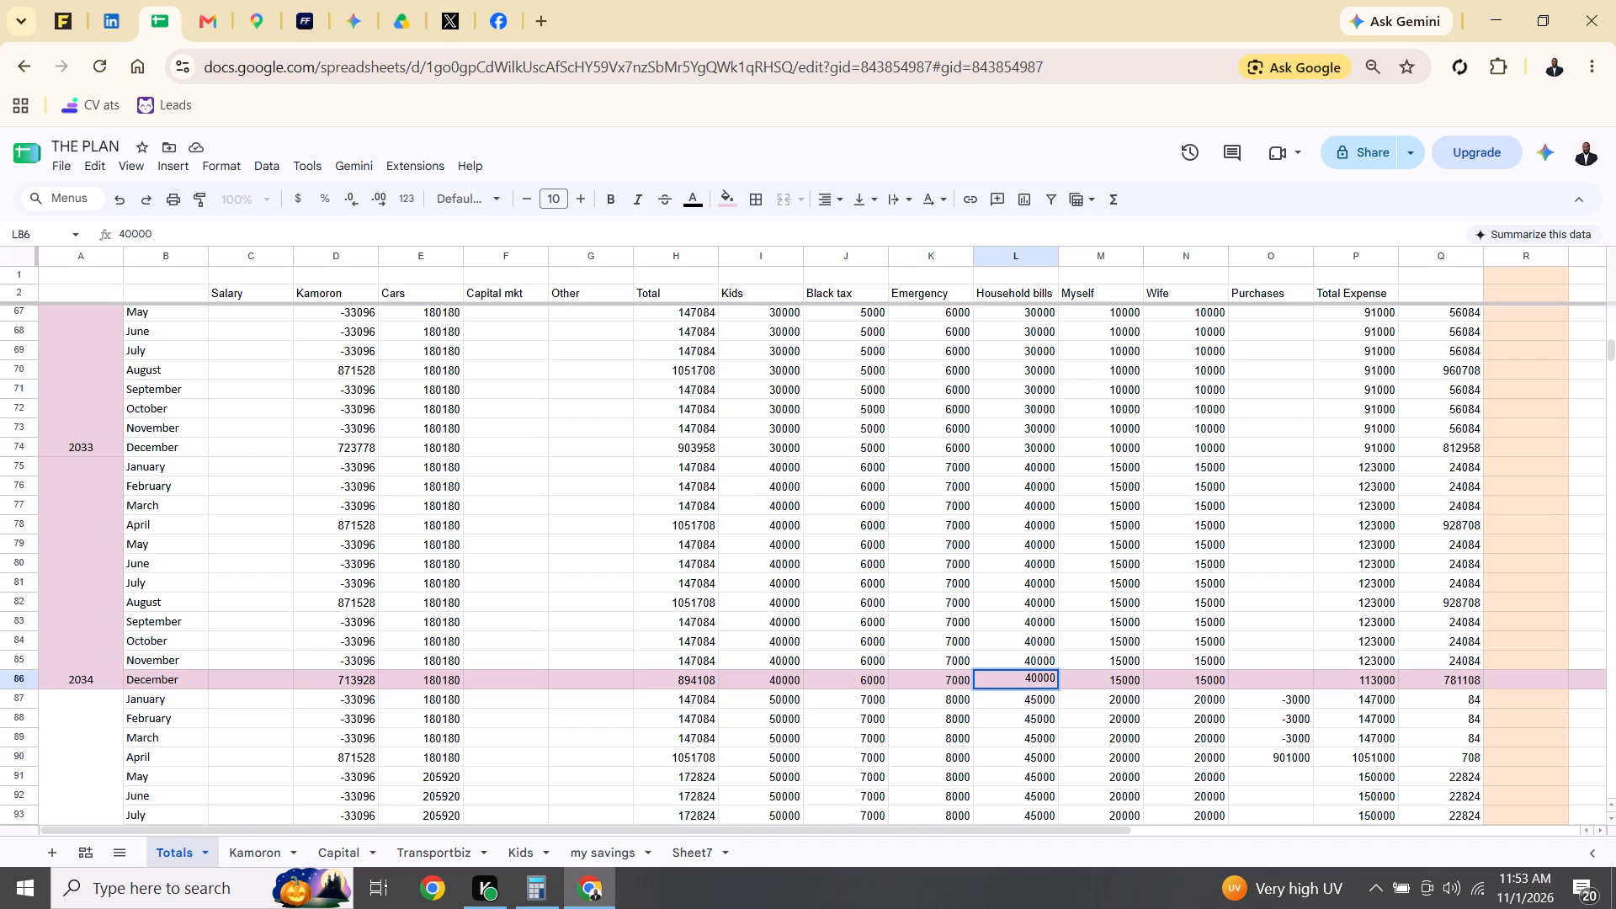
key(Down)
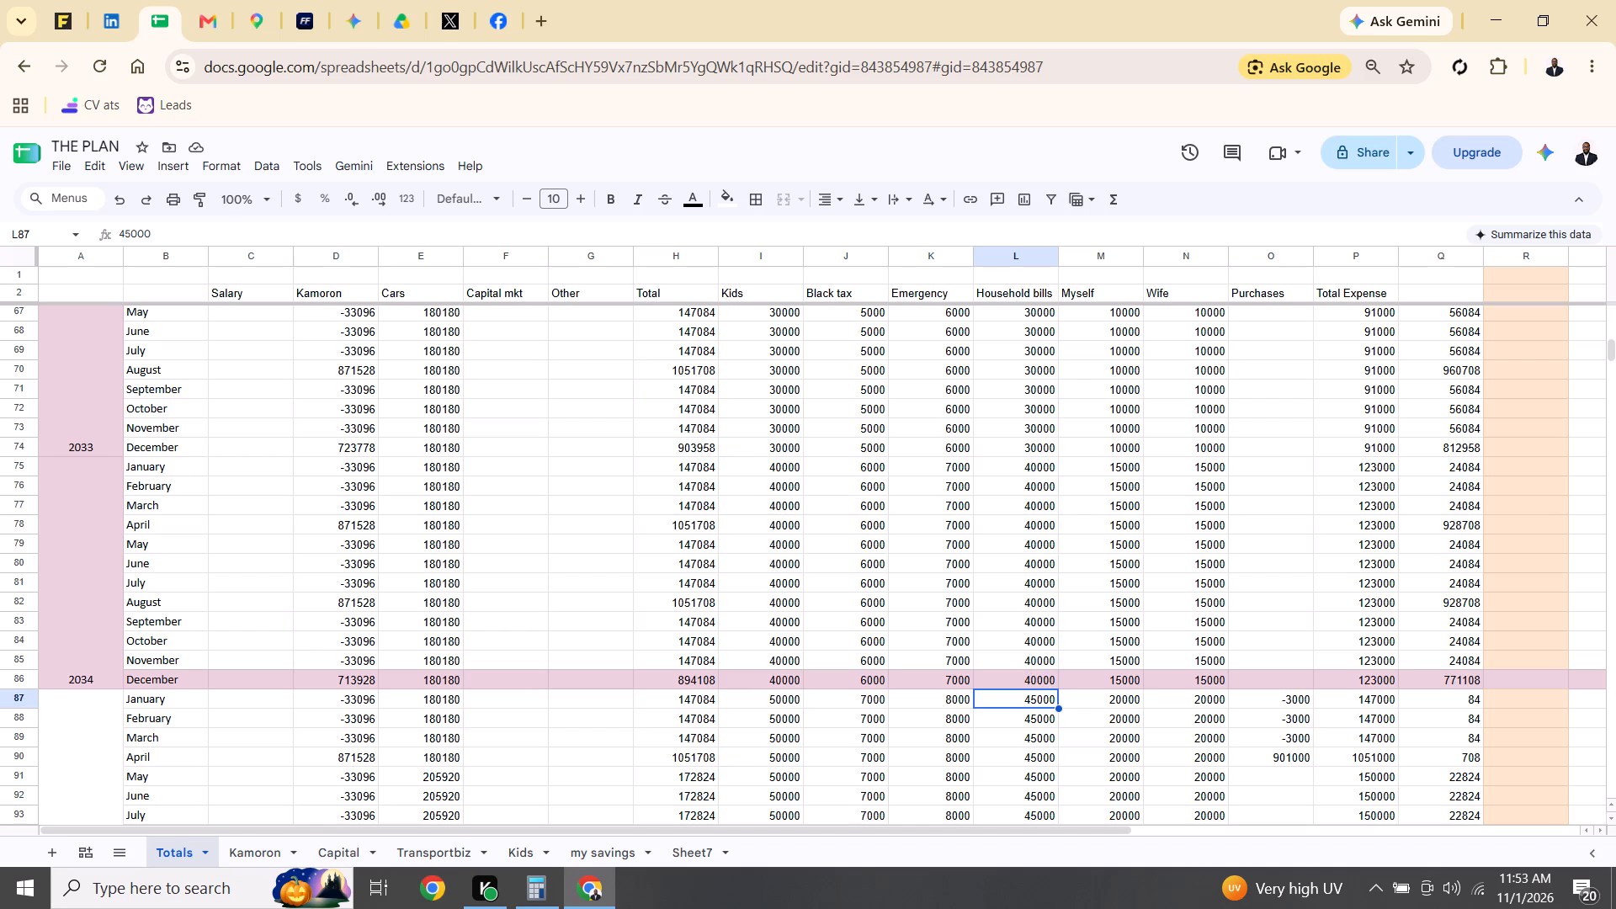
Review the Totals rows from January 2035 into April 2036, comparing household bills, purchases and monthly balances.
key(Down)
key(Down)
key(Down)
key(Down)
key(Down)
key(Down)
key(Down)
key(Down)
key(Down)
key(Down)
key(Down)
key(Down)
key(Down)
key(Down)
key(Down)
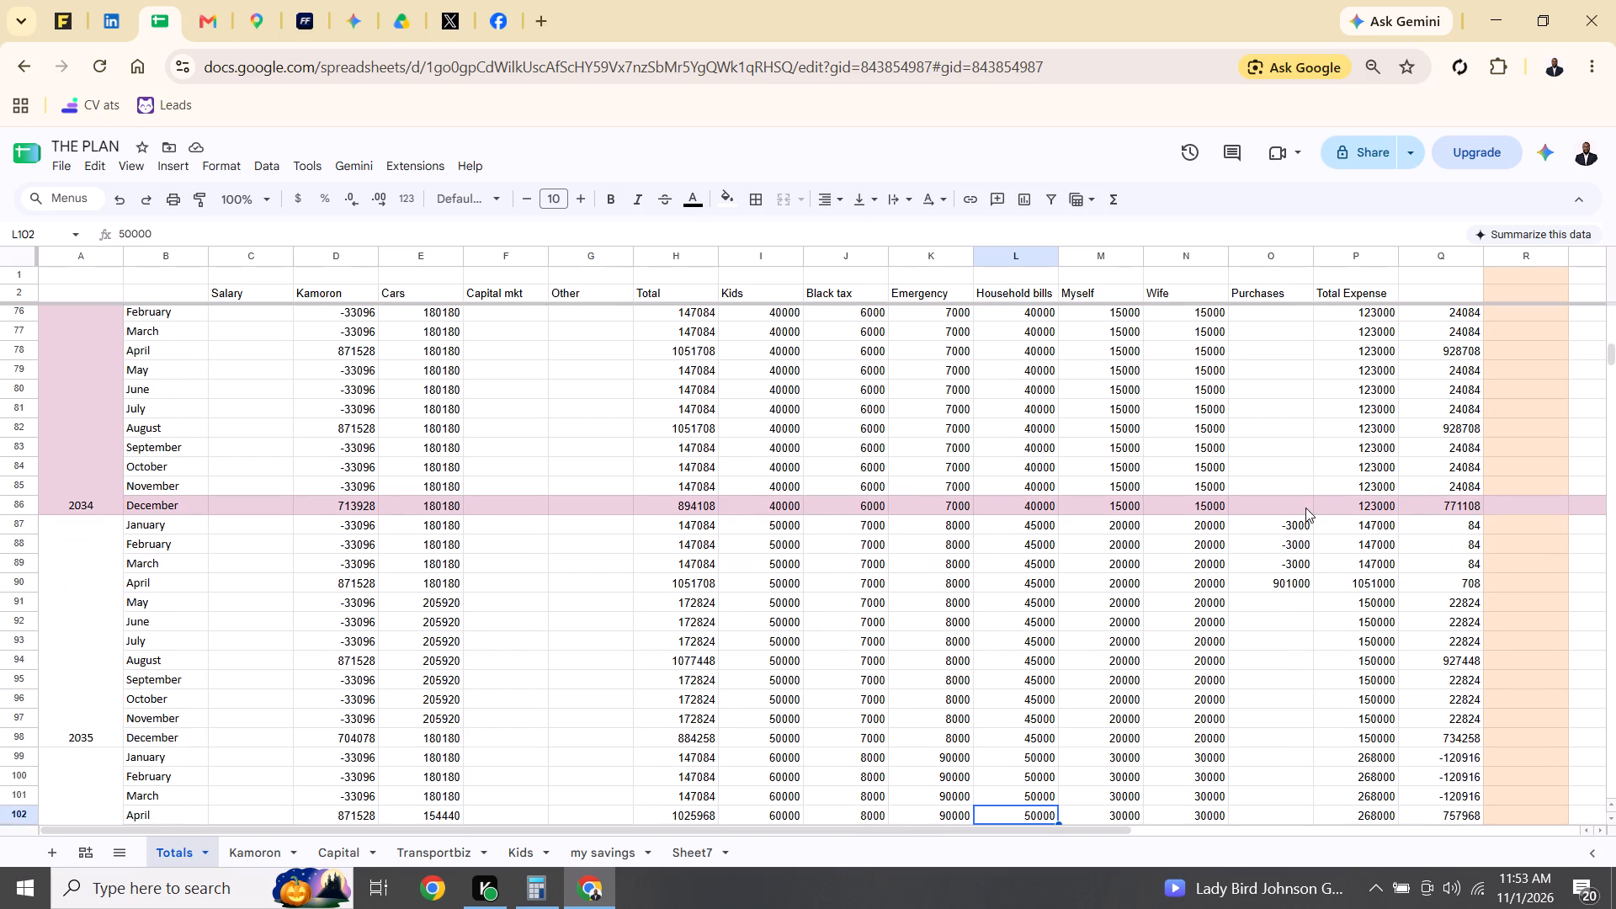
Look back over Total Expense, Purchases and the monthly balances on Totals from 2034 to mid-2031 and into April 2032.
click(1328, 434)
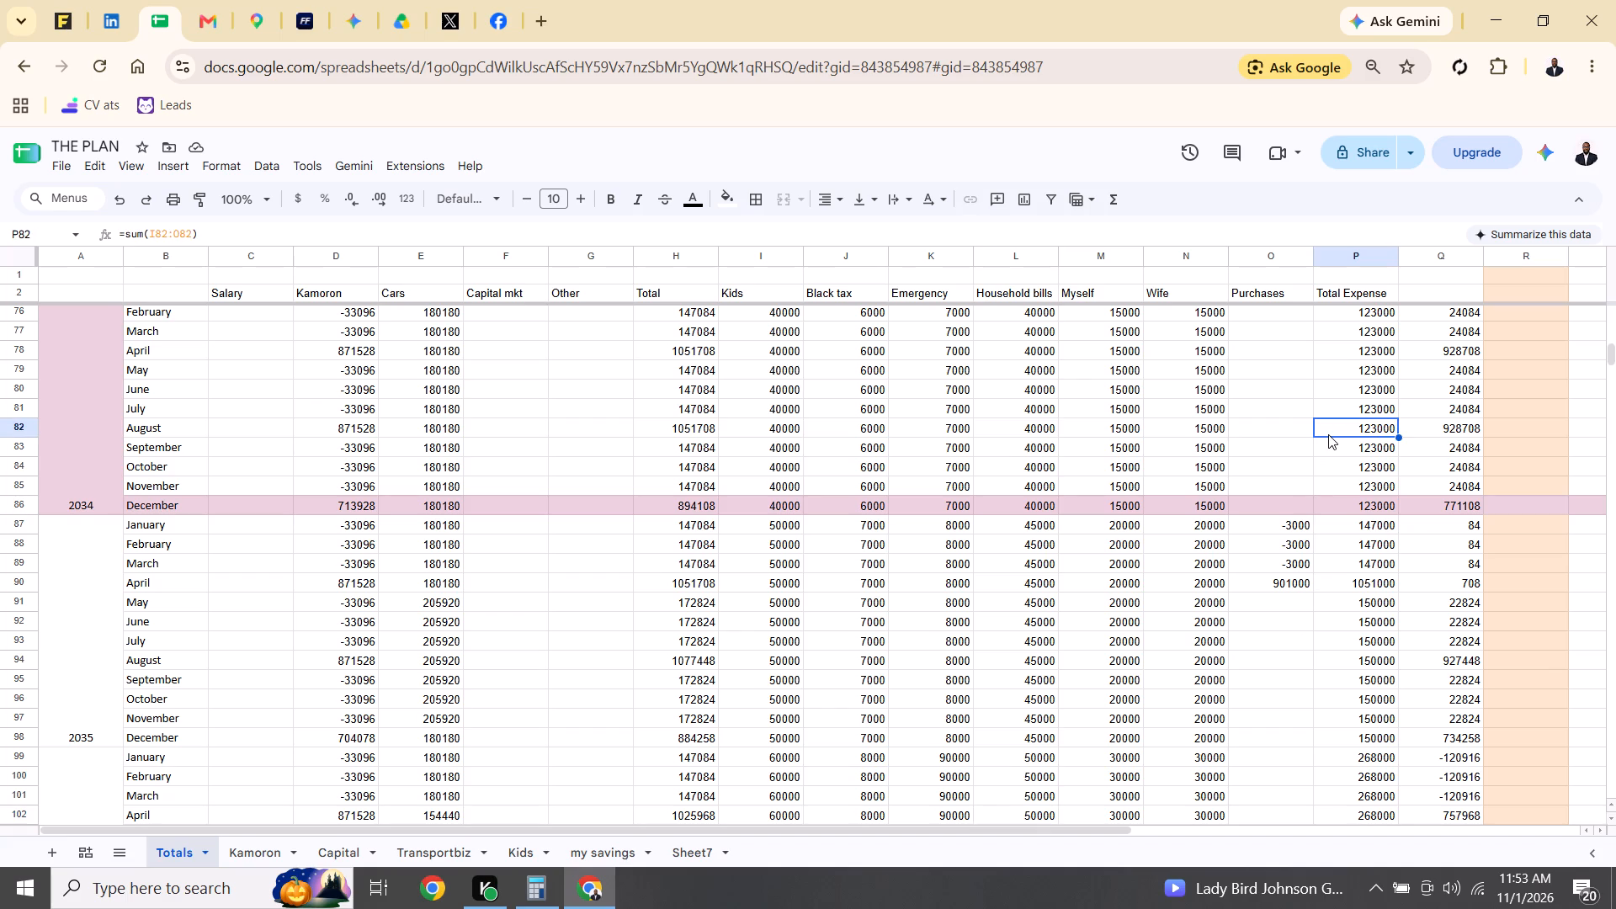
key(Up)
key(Up)
key(Up)
key(Up)
key(Up)
key(Up)
key(Up)
key(Up)
key(Up)
key(Up)
key(Up)
key(Up)
key(Up)
key(Up)
key(Up)
key(Up)
key(Up)
key(Up)
key(Up)
key(Up)
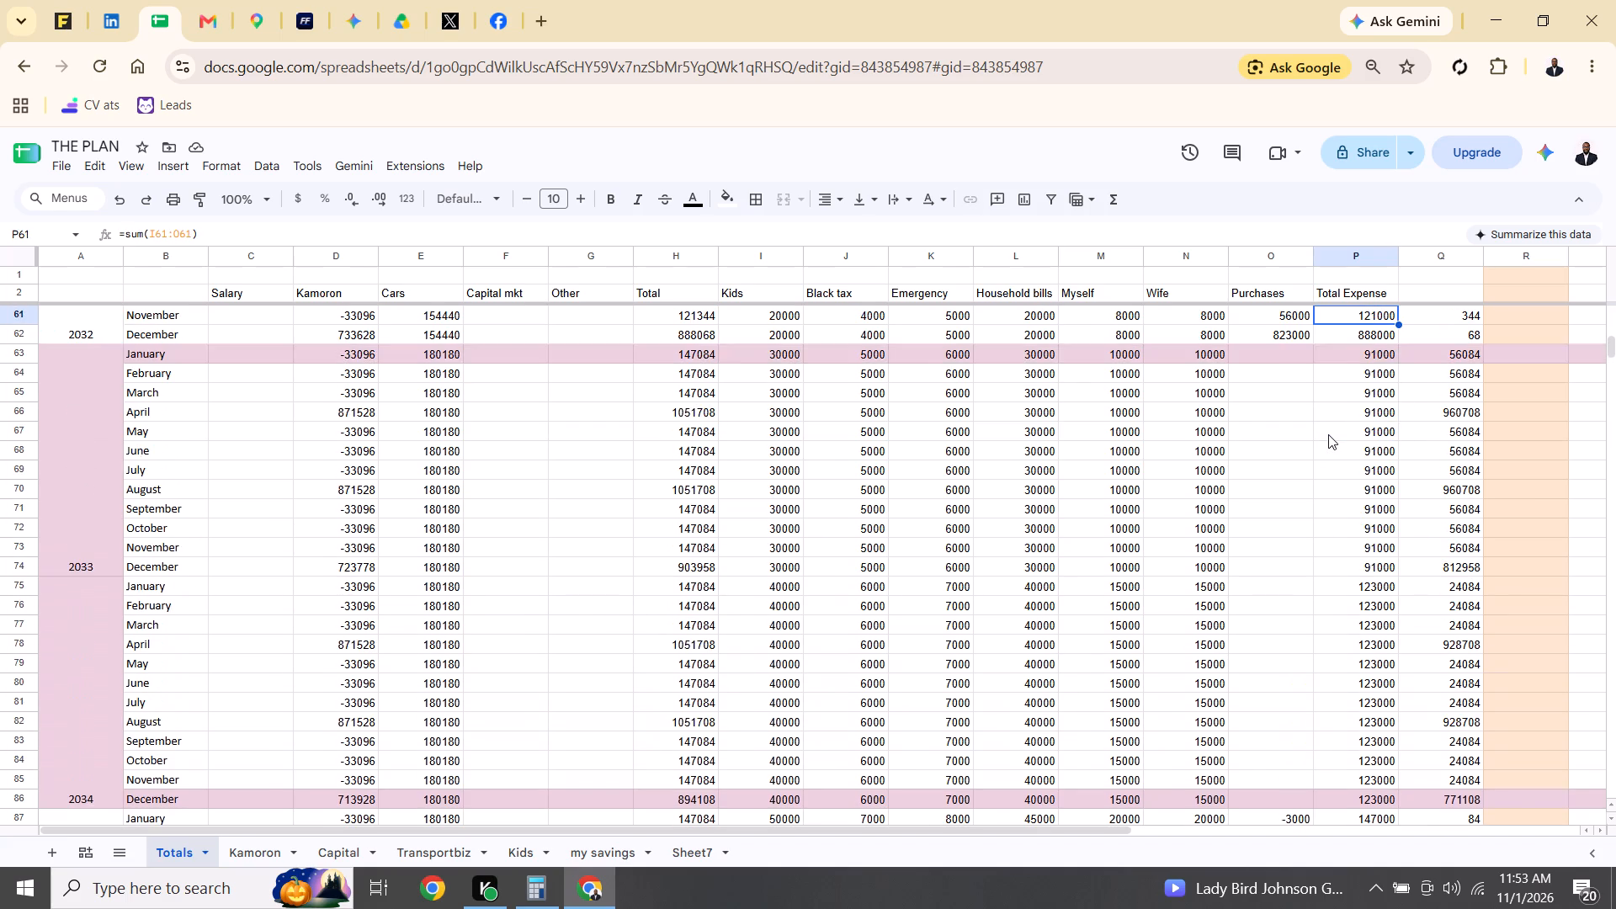
key(Up)
key(Up)
key(Up)
key(Up)
key(Up)
key(Up)
key(Up)
key(Up)
key(Up)
key(Up)
key(Up)
key(Up)
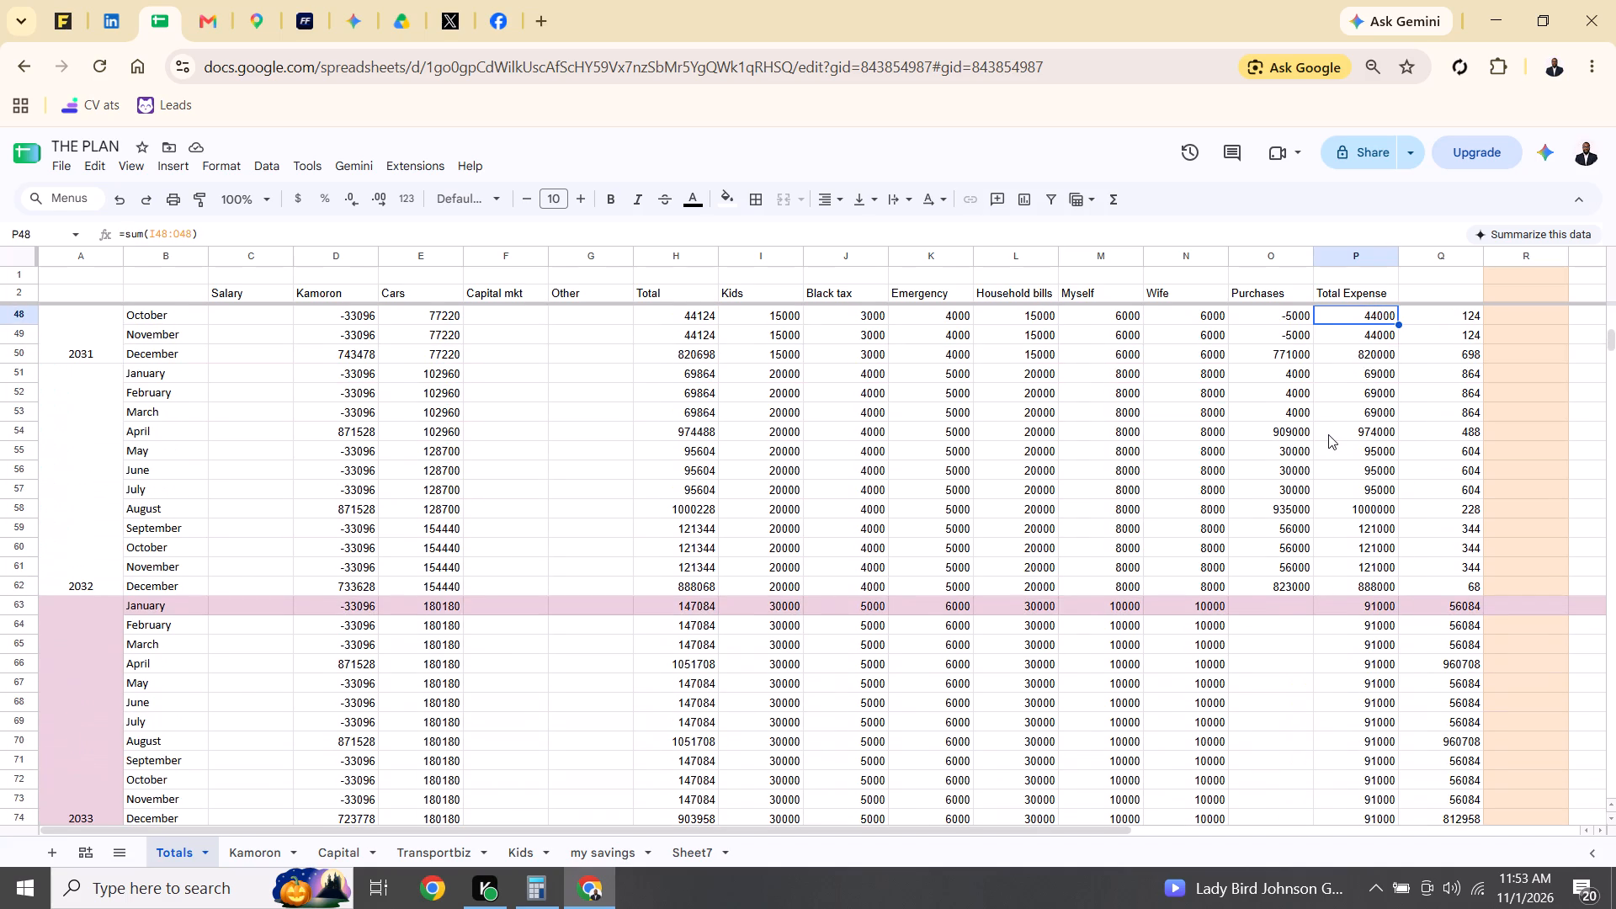
key(Up)
key(Up)
key(Up)
key(Down)
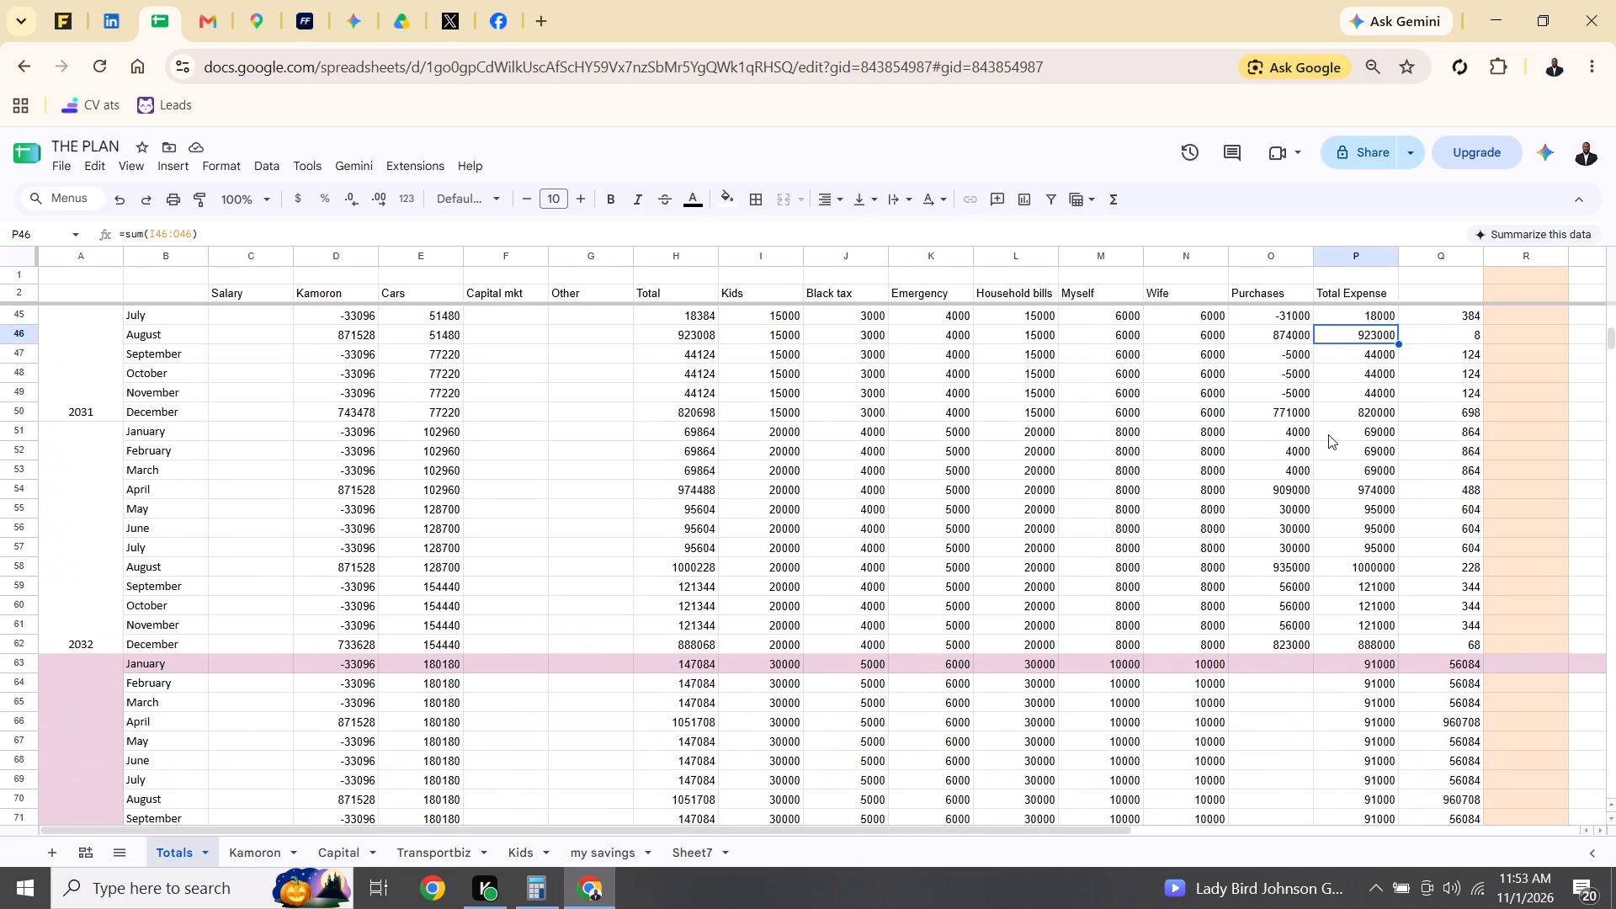
key(Down)
key(Down)
key(Down)
key(Down)
key(Down)
key(Down)
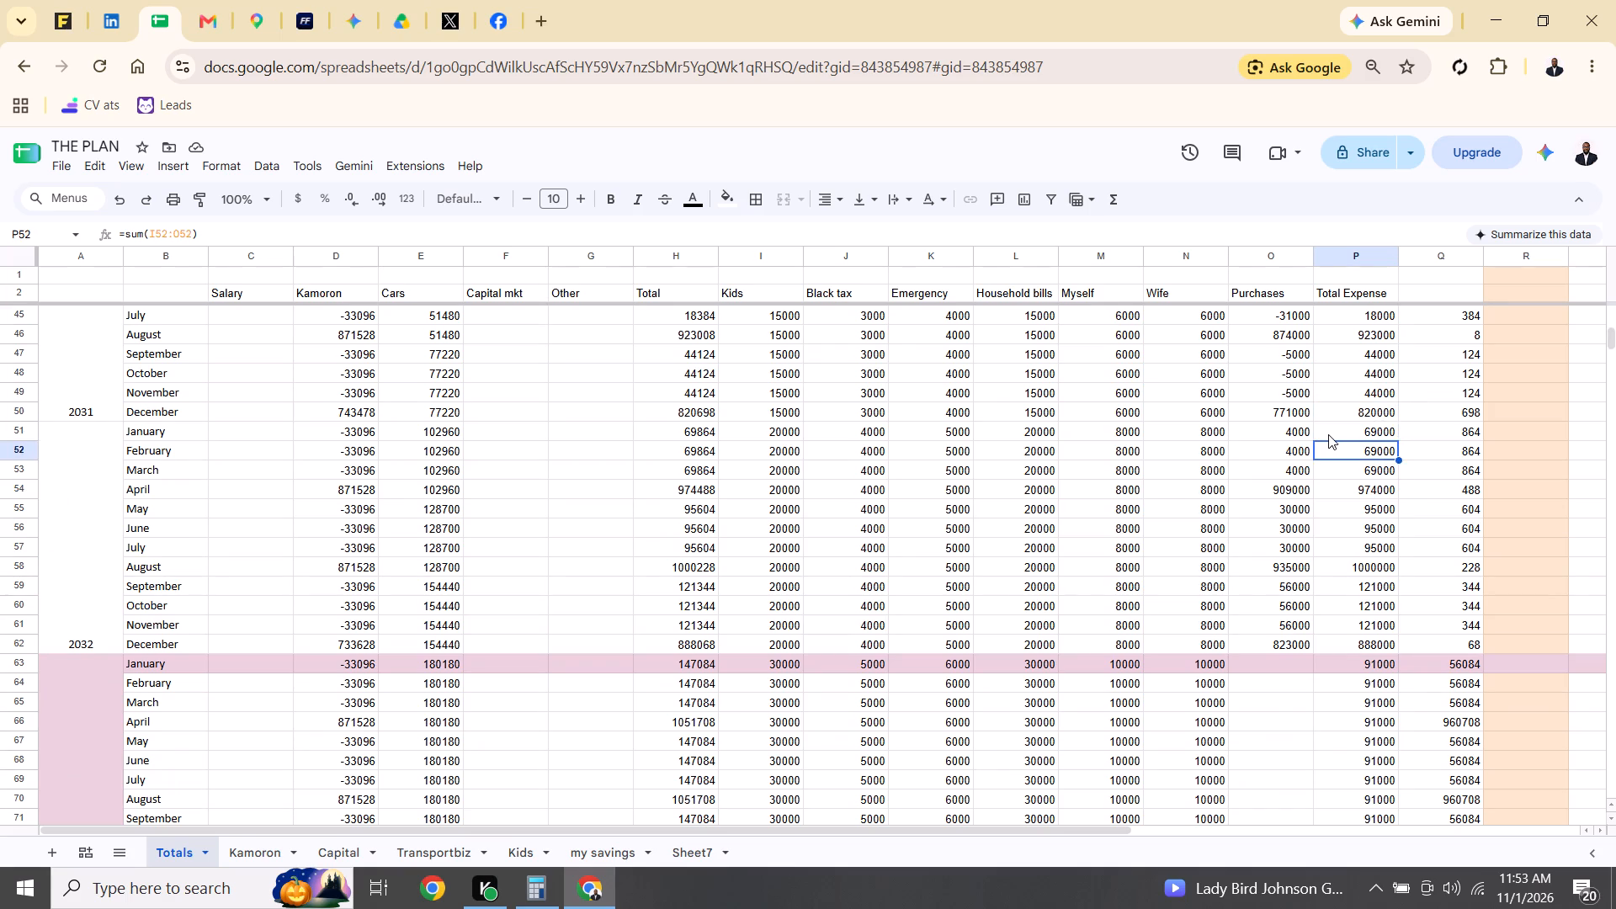
key(Down)
key(Down)
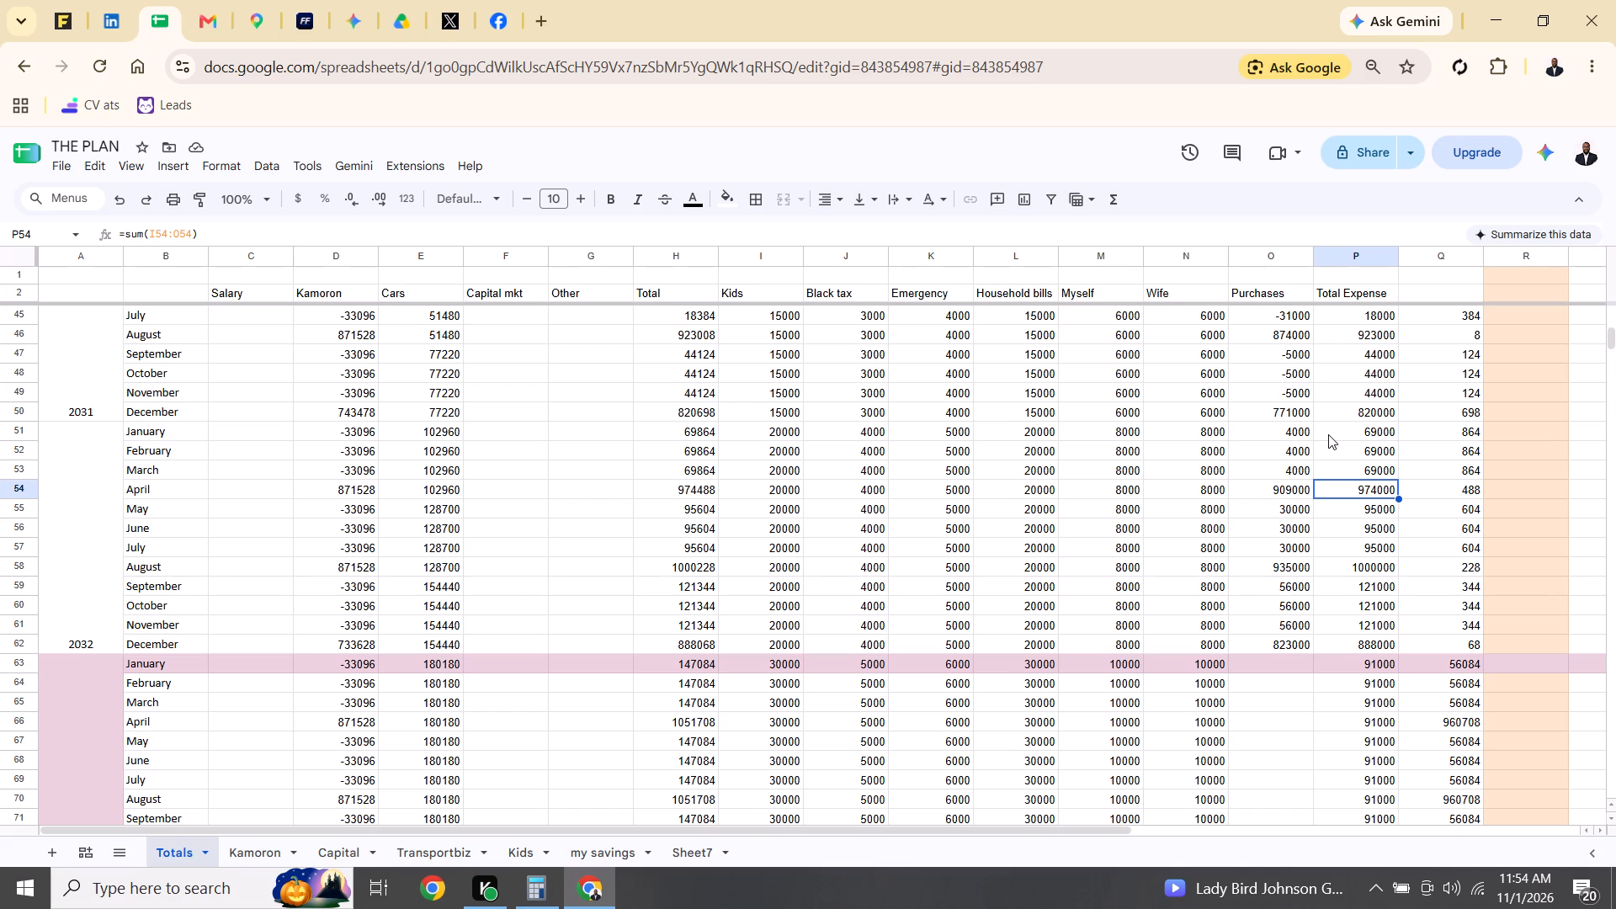
Examine the Total Expense column and monthly balances on Totals from May 2032 through April 2050.
key(Down)
key(Down)
key(Down)
key(Down)
key(Down)
key(Down)
key(Down)
key(Down)
key(Down)
key(Down)
key(Down)
key(Down)
key(Down)
key(Down)
key(Down)
key(Down)
key(Down)
key(Down)
key(Down)
key(Down)
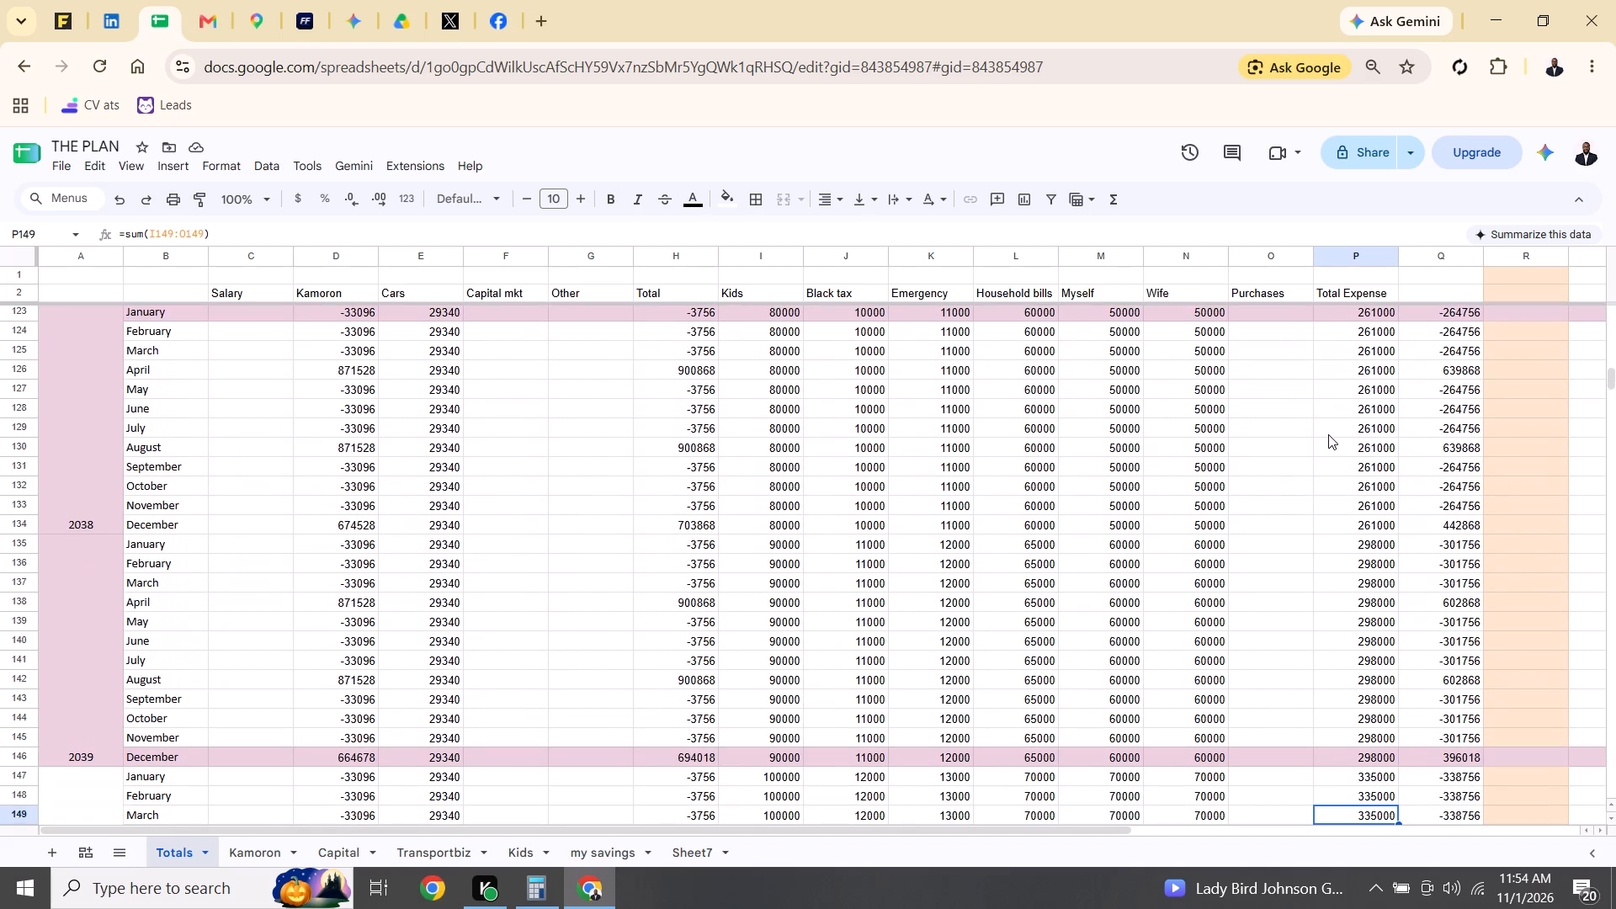
key(Down)
key(Down)
key(Down)
key(Down)
key(Down)
key(Down)
key(Down)
key(Down)
key(Down)
key(Down)
key(Down)
key(Down)
key(Down)
key(Down)
key(Down)
key(Down)
key(Down)
key(Down)
key(Down)
key(Down)
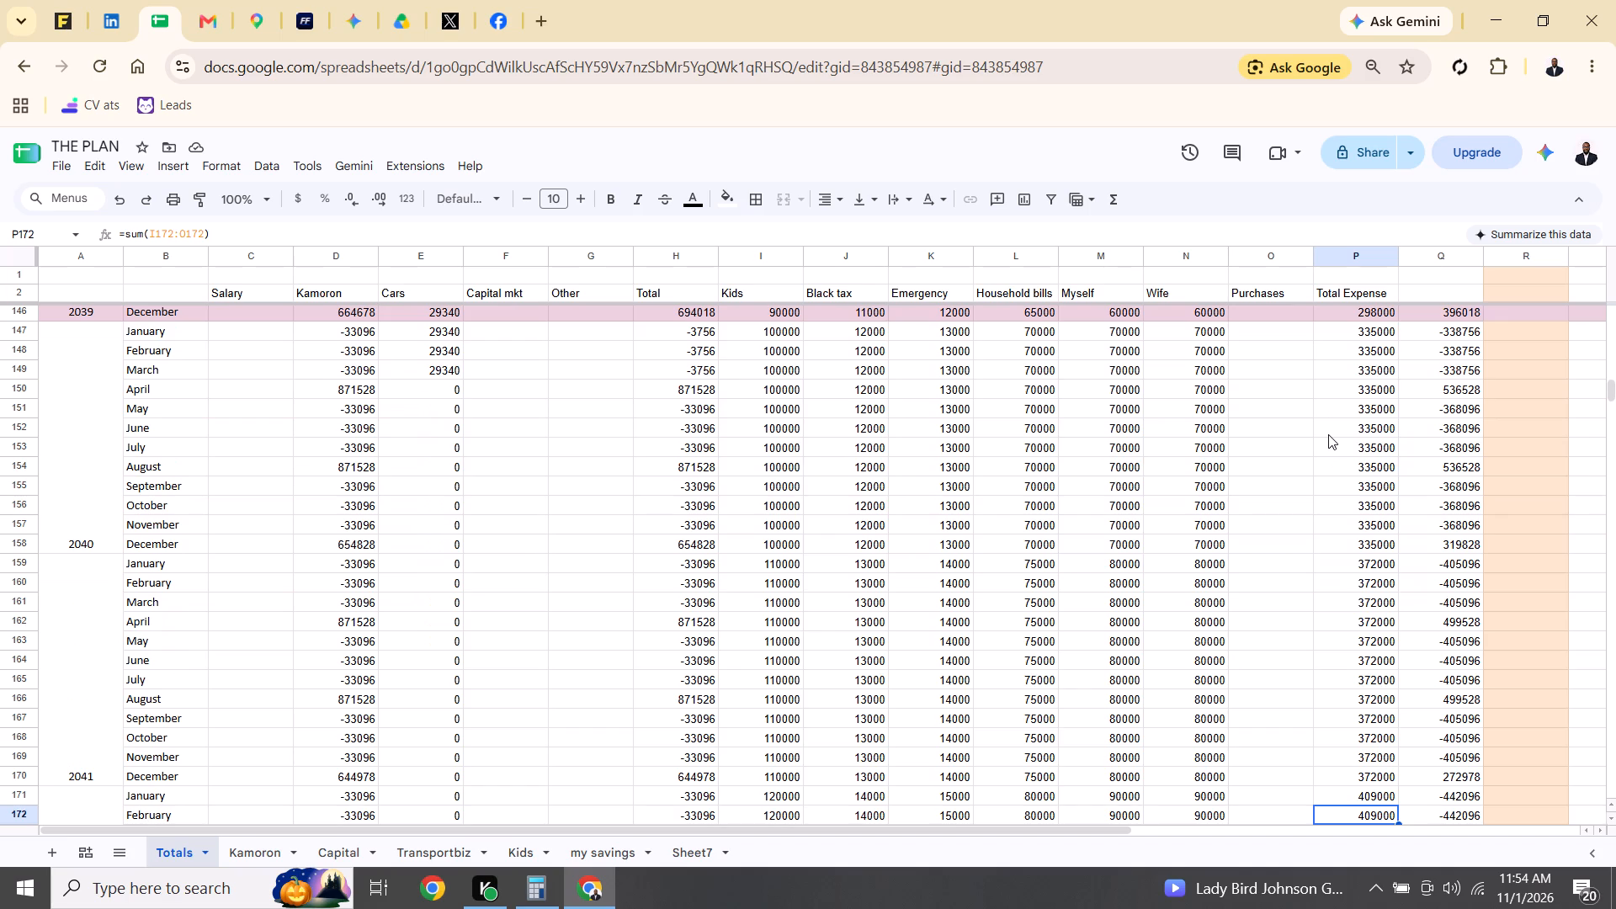
key(Down)
key(Down)
key(Down)
key(Down)
key(Down)
key(Down)
key(Down)
key(Down)
key(Down)
key(Down)
key(Down)
key(Down)
key(Down)
key(Down)
key(Down)
key(Down)
key(Down)
key(Down)
key(Down)
key(Down)
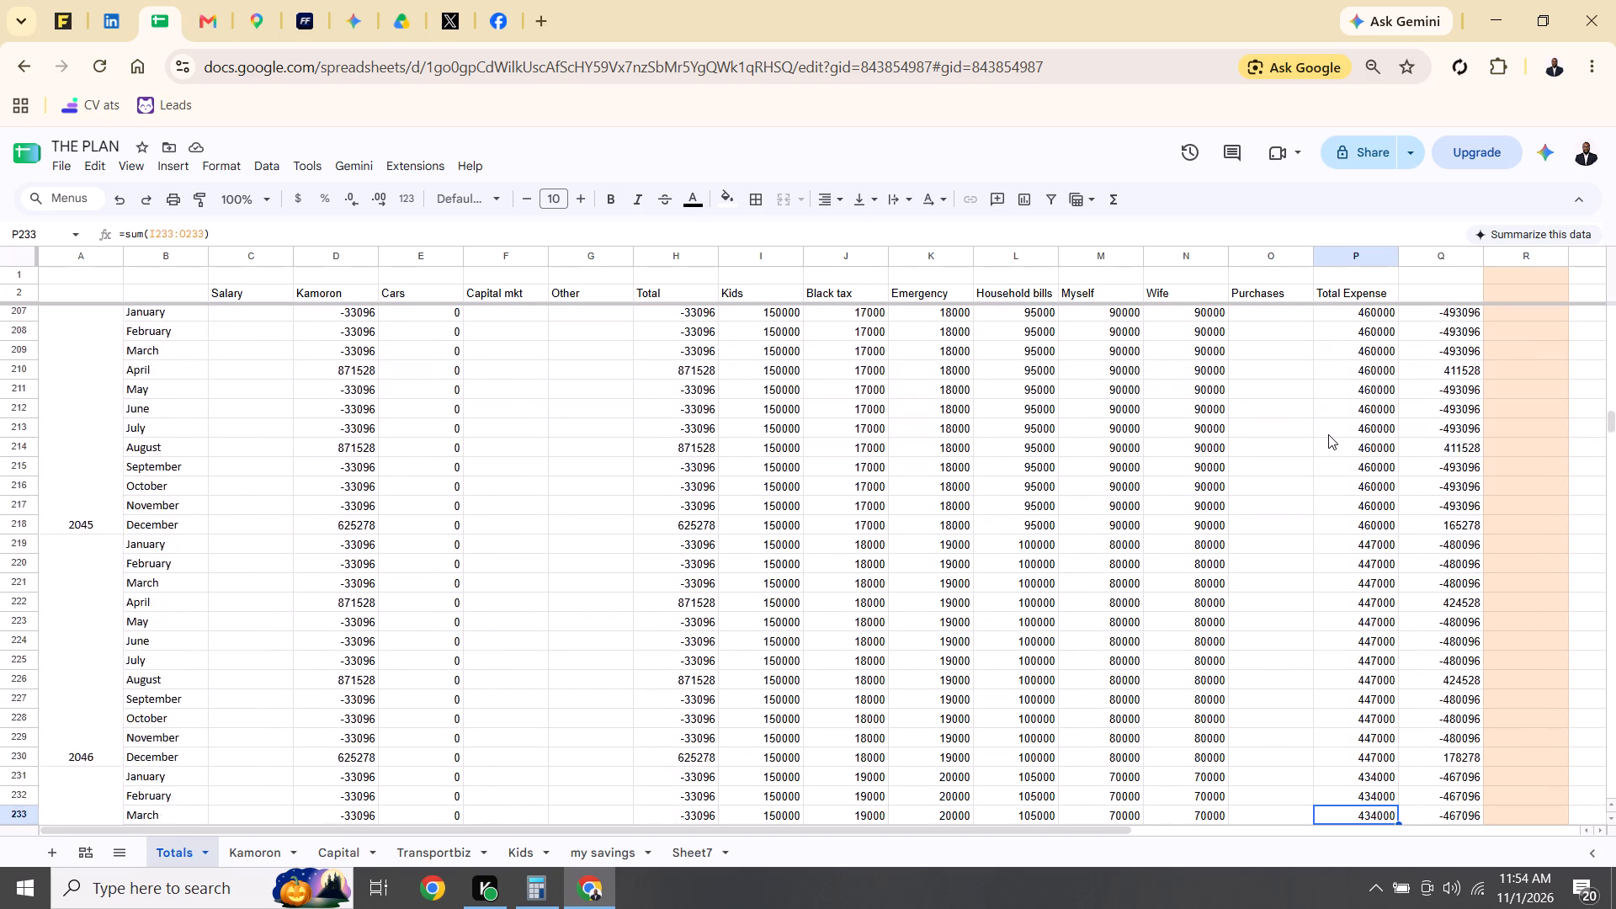
key(Down)
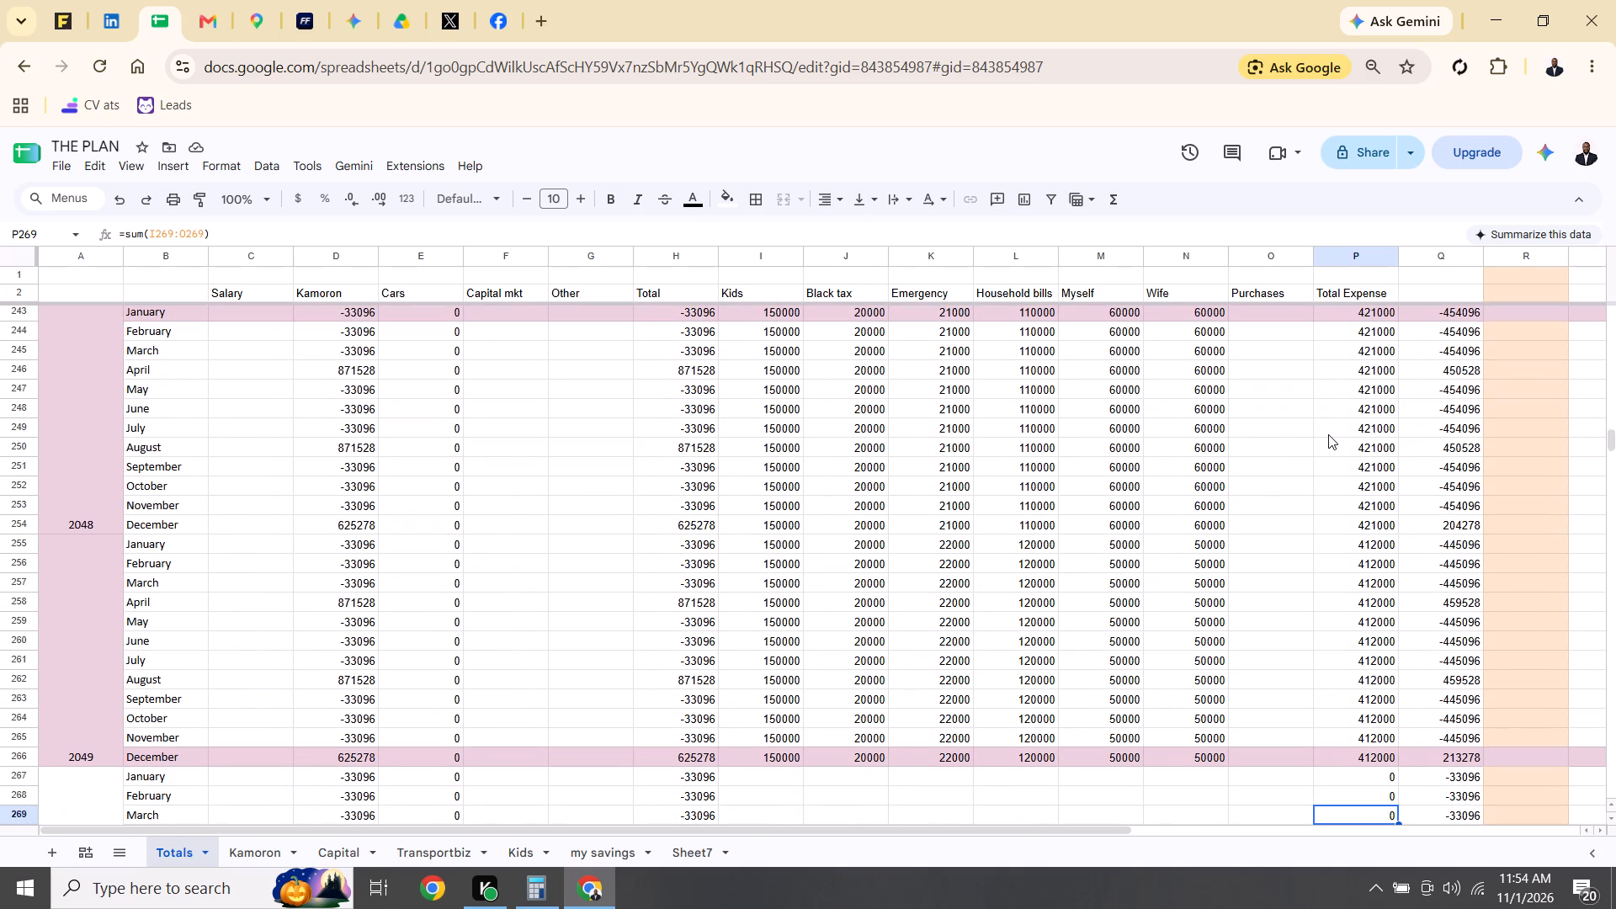
key(Down)
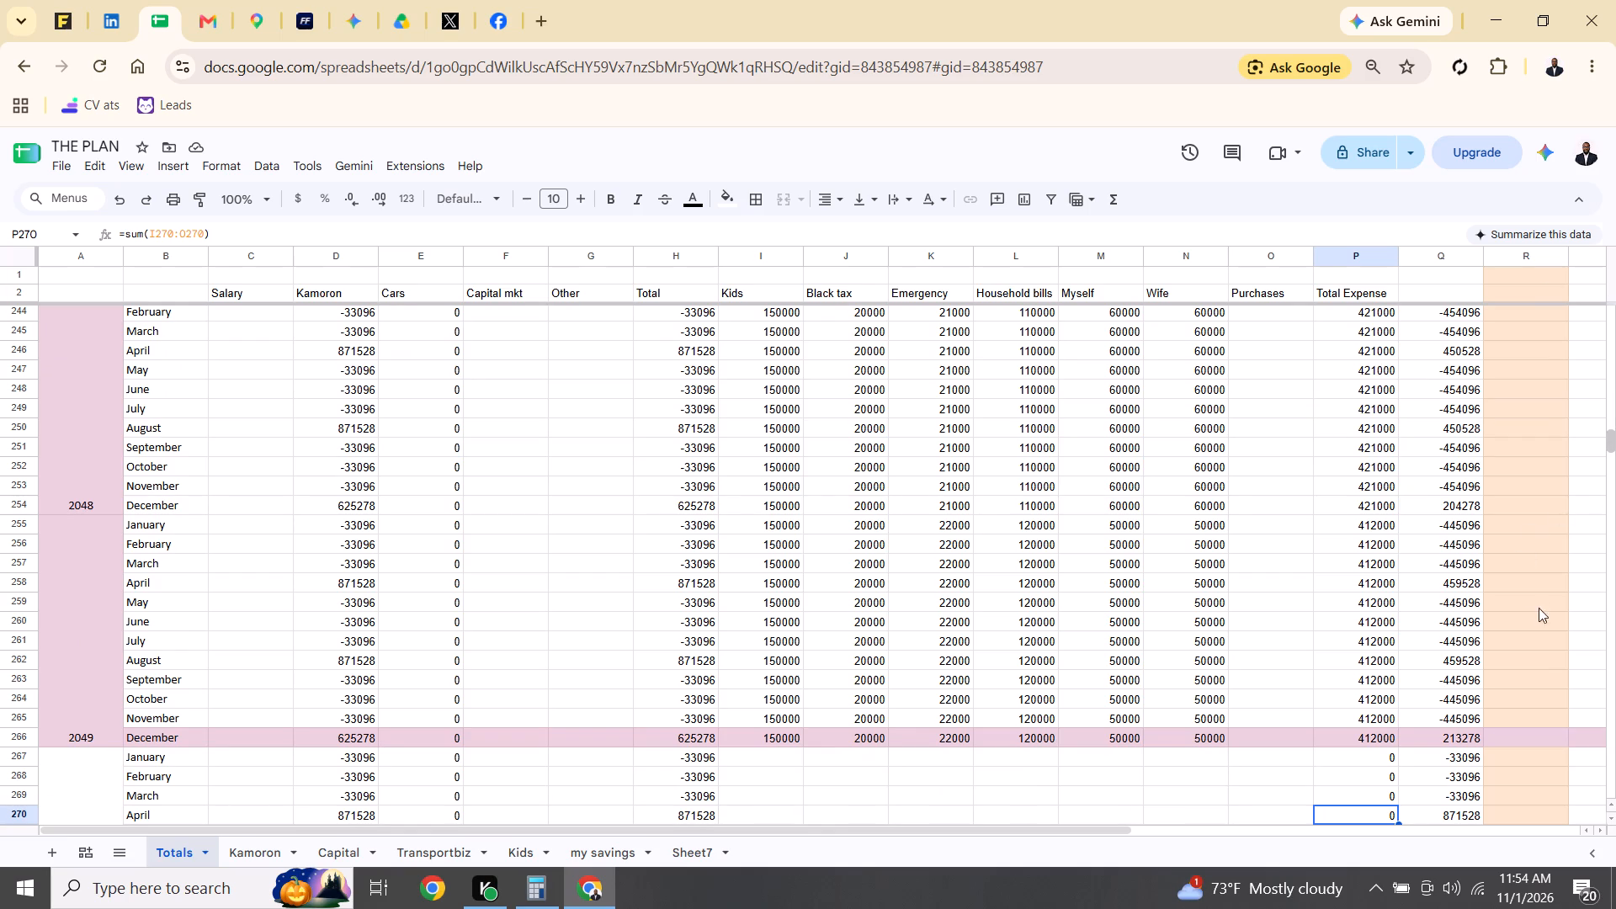
Calculate July 2049's balance divided by 24000 by entering =Q261/24000 in R261, without filling the formula into other rows.
click(1539, 639)
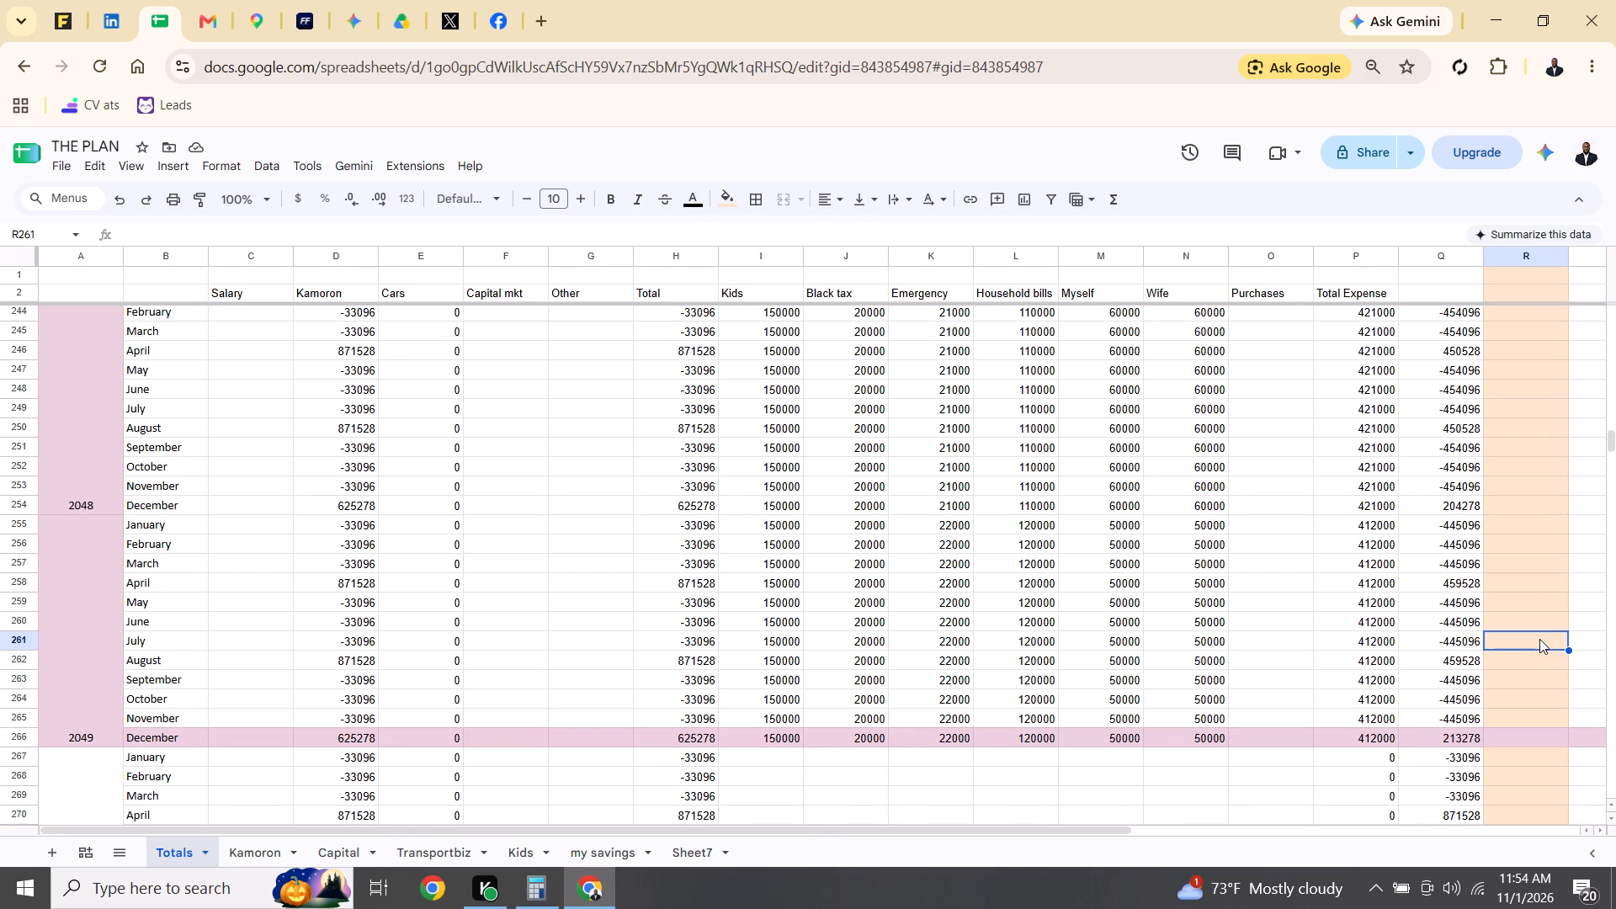
key(equal)
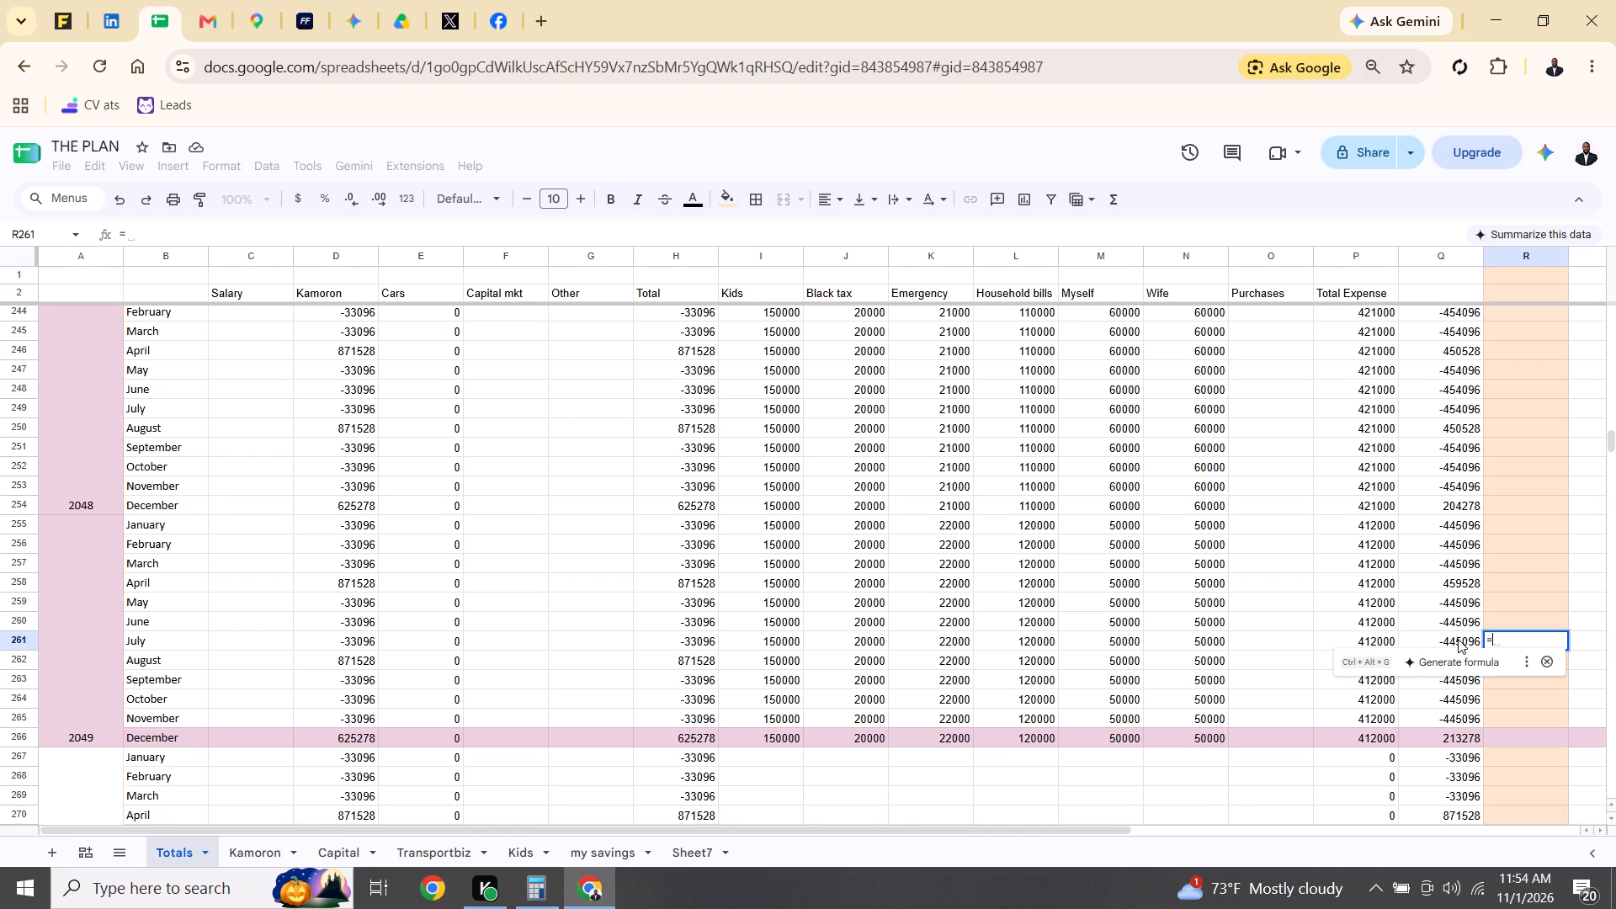
click(1458, 639)
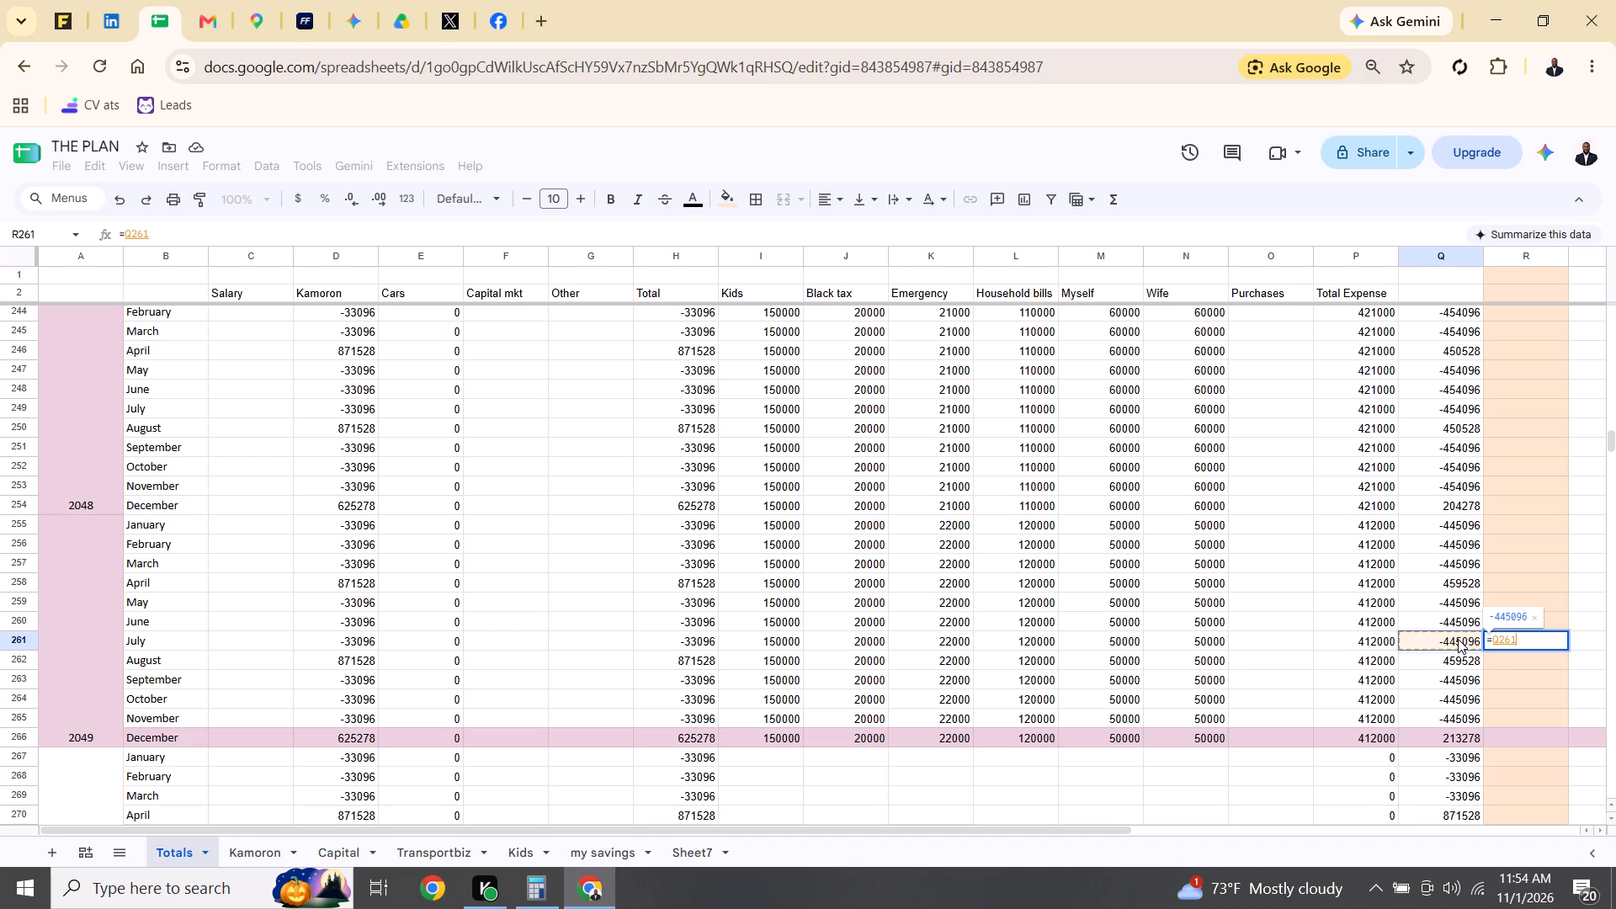
key(slash)
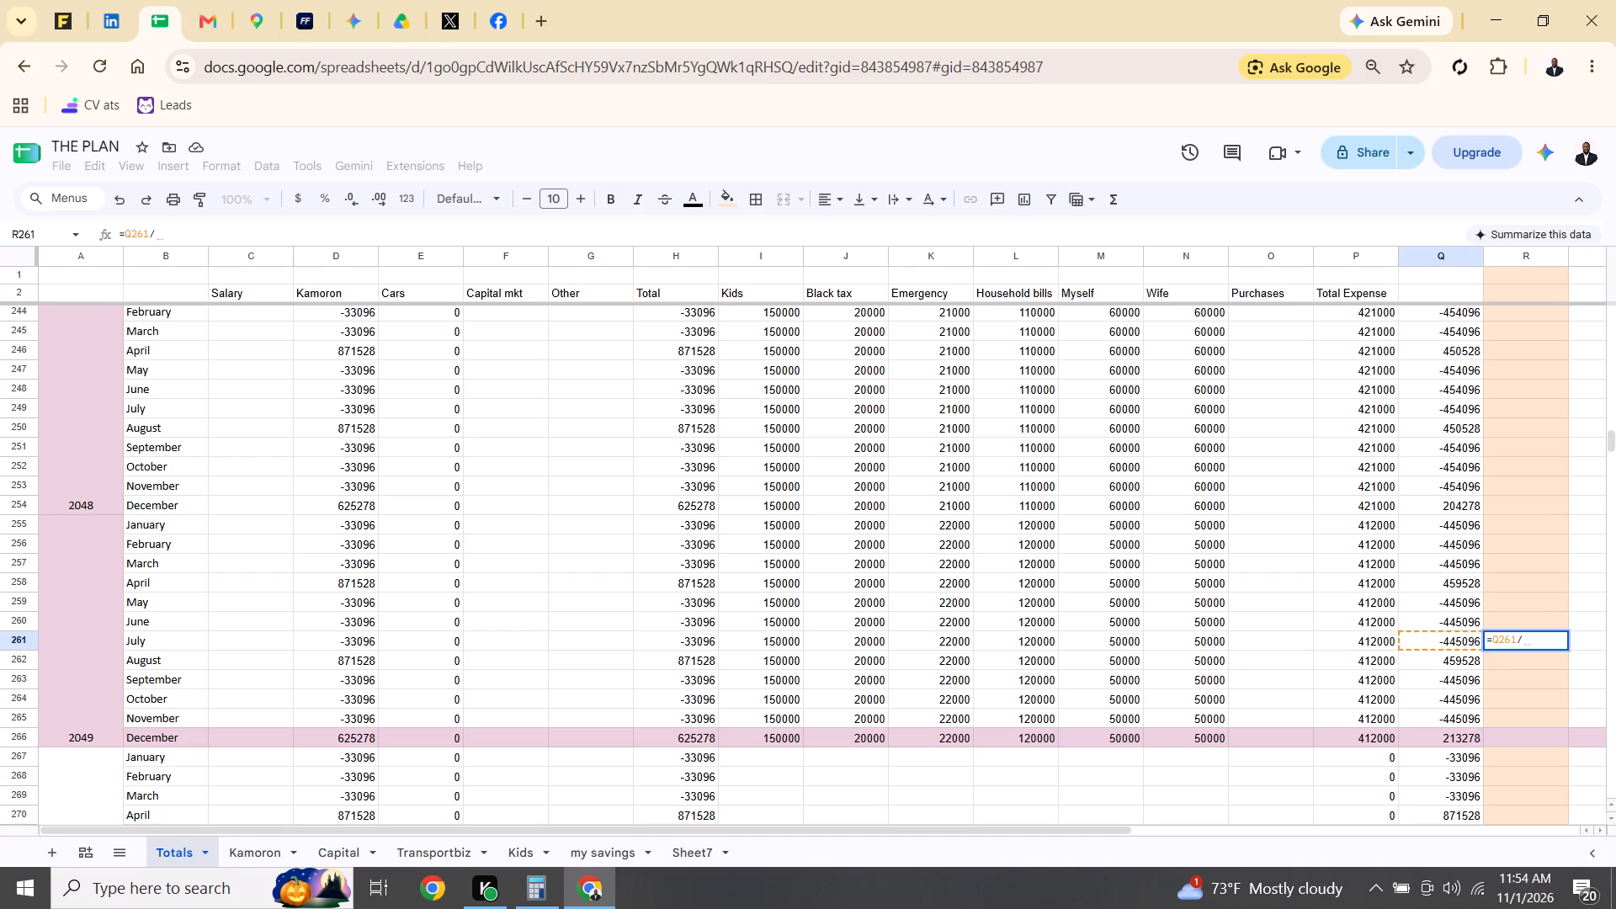
text(2400)
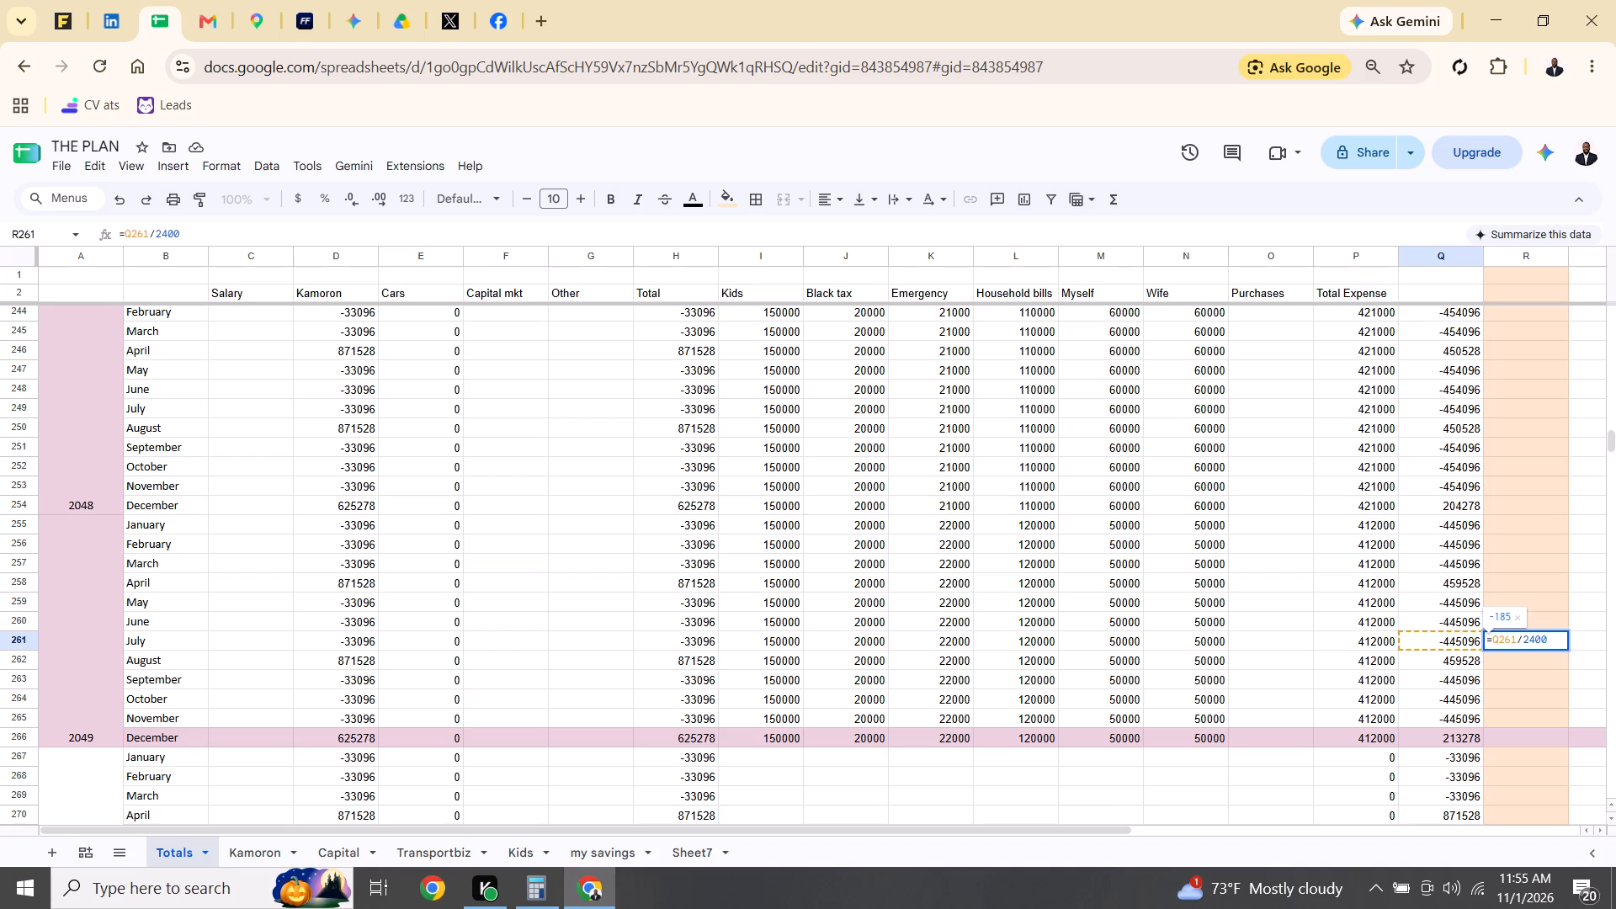
key(0)
key(Down)
key(Return)
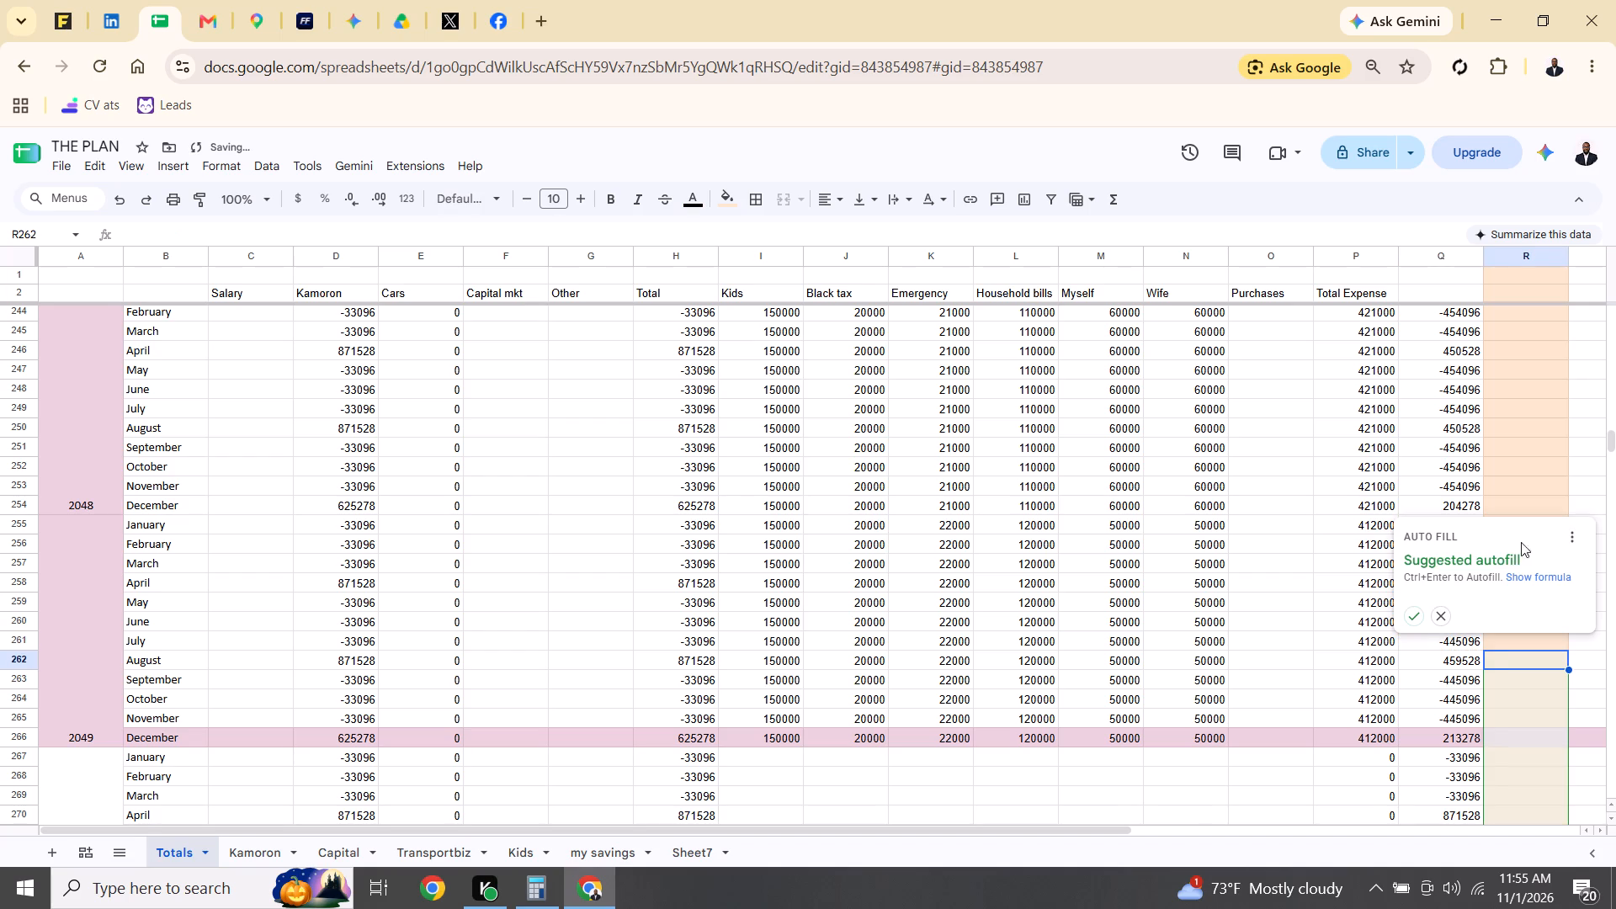
click(1543, 405)
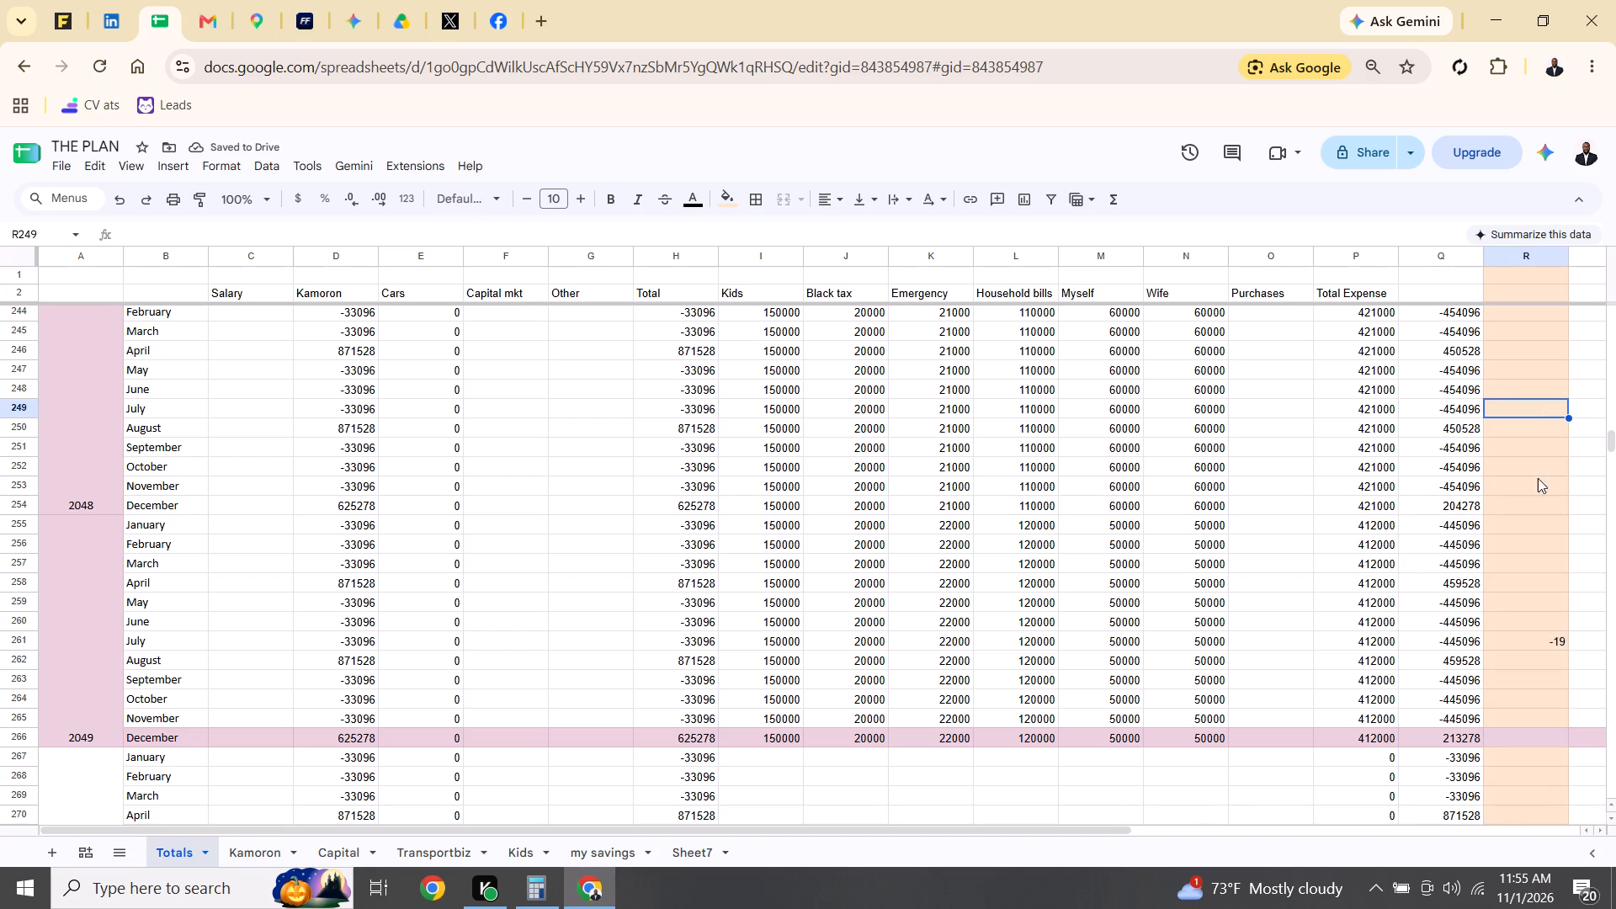
click(1543, 648)
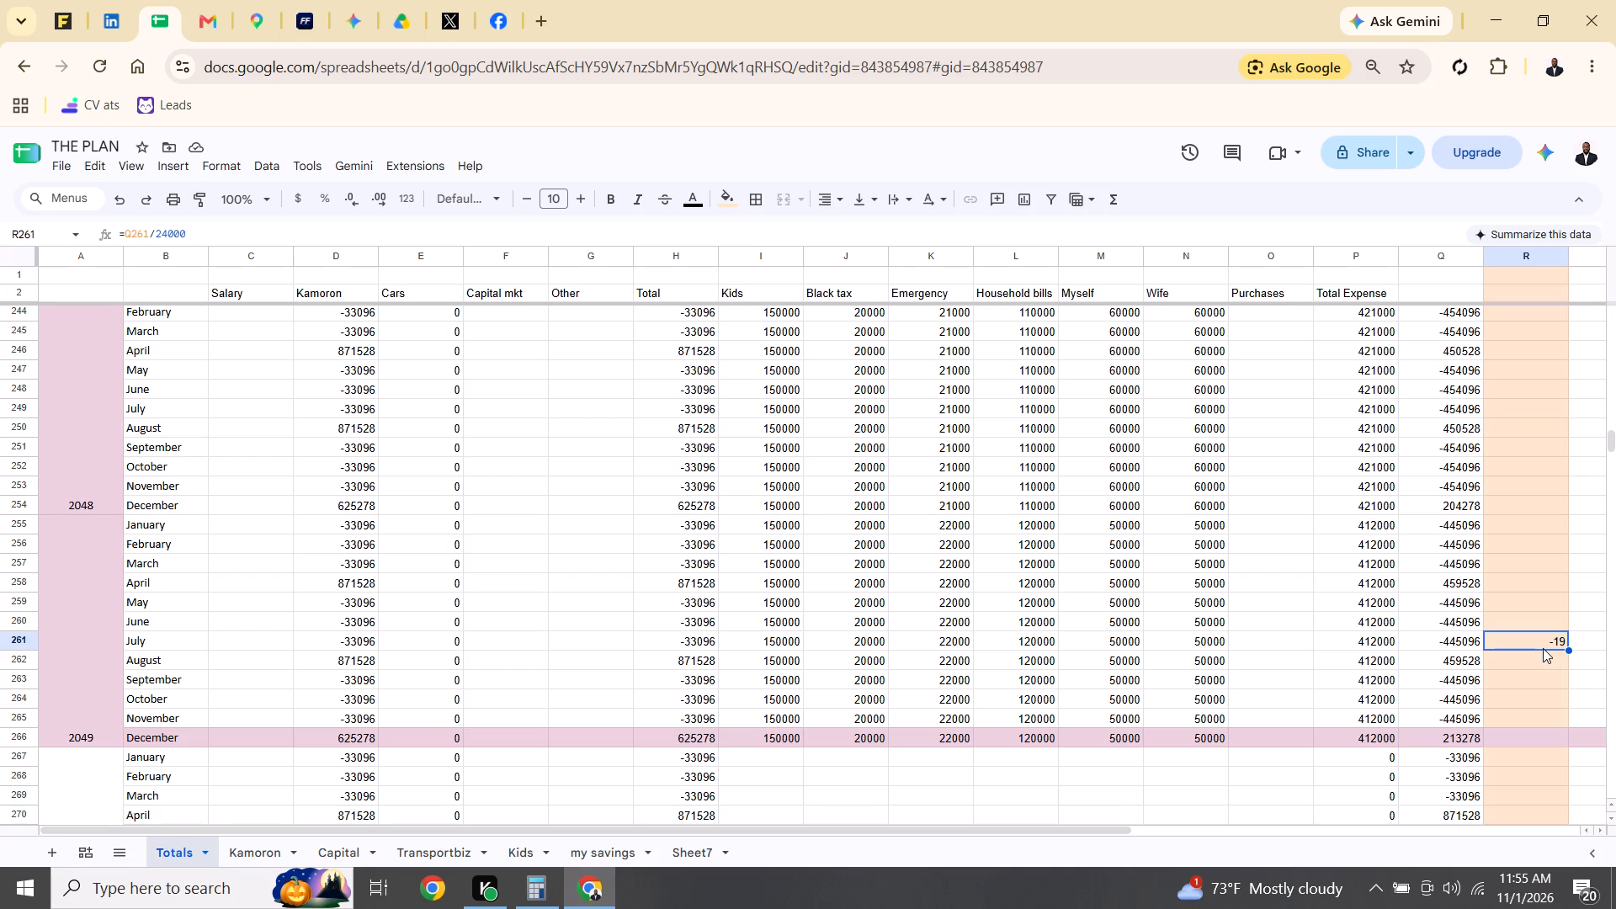
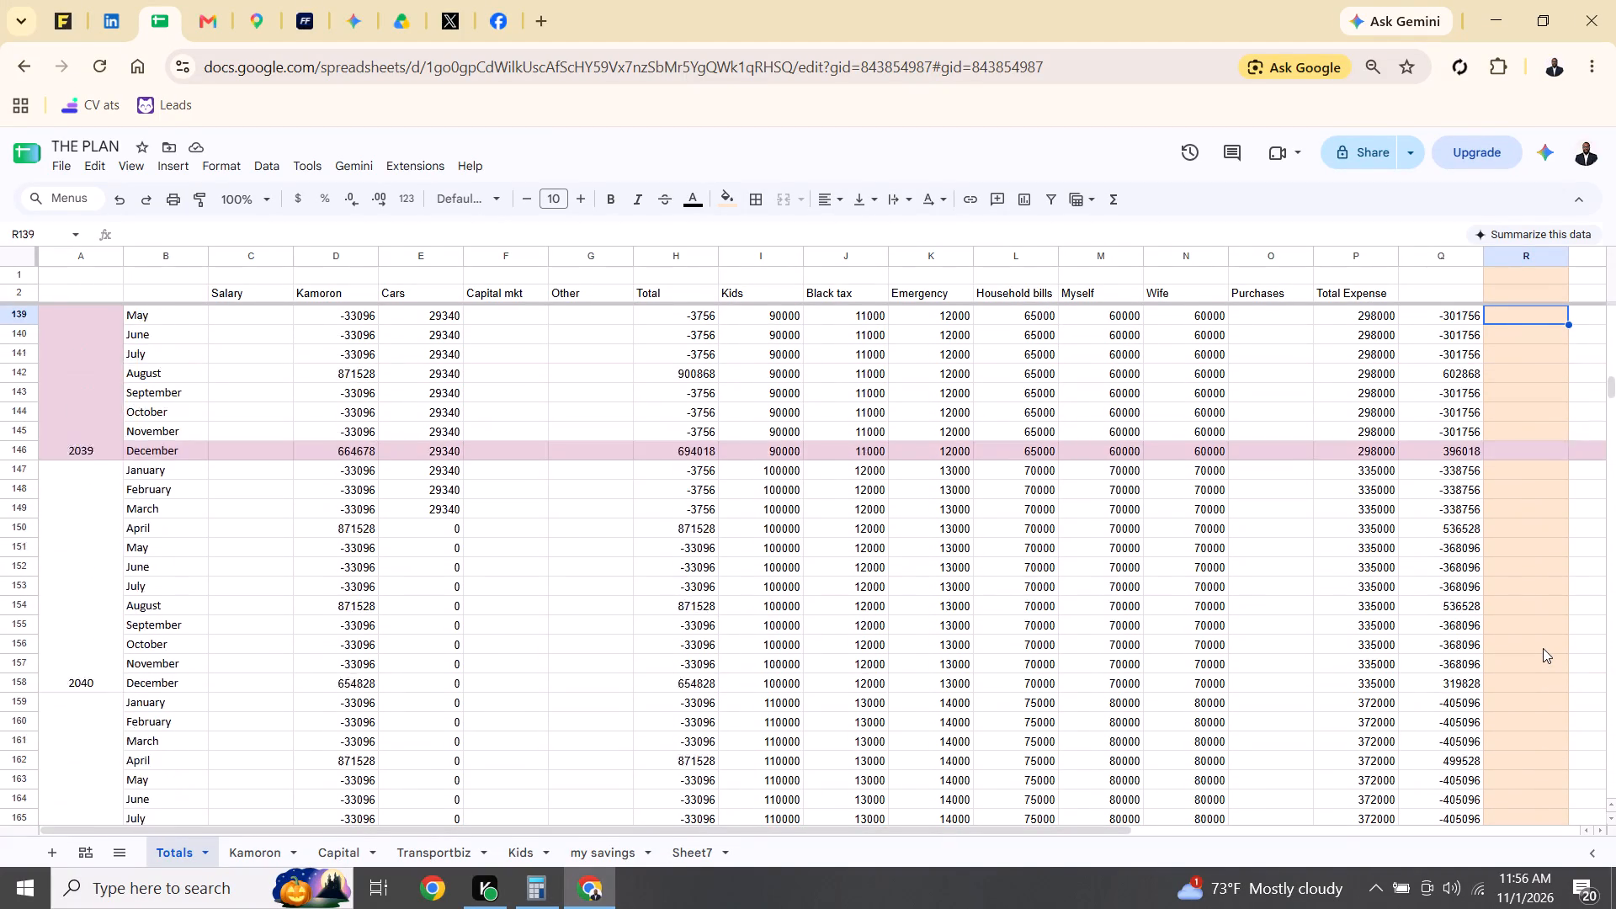
Look back through the Totals rows from May 2039 to September 2030, checking Purchases, Total Expense and the monthly balances.
key(Up)
key(Up)
key(Up)
key(Up)
key(Up)
key(Up)
key(Up)
key(Up)
key(Up)
key(Up)
key(Up)
key(Up)
key(Up)
key(Up)
key(Up)
key(Up)
key(Up)
key(Up)
key(Up)
key(Up)
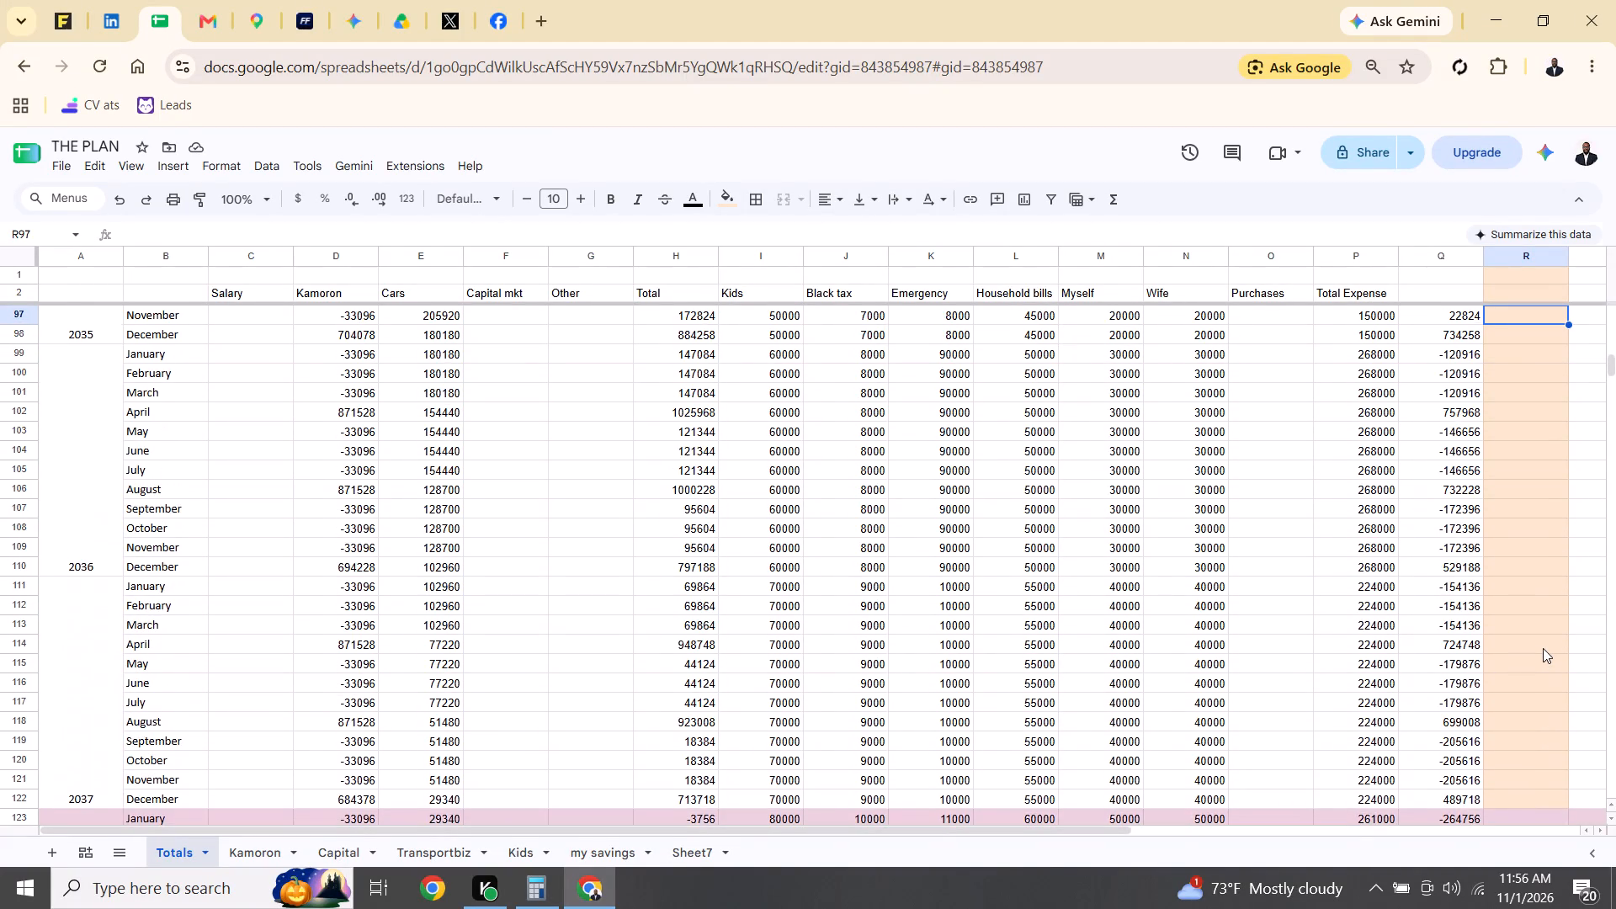
key(Up)
key(Up)
key(Up)
key(Up)
key(Up)
key(Up)
key(Up)
key(Up)
key(Up)
key(Up)
key(Up)
key(Up)
key(Up)
key(Up)
key(Up)
key(Up)
key(Up)
key(Up)
key(Up)
key(Up)
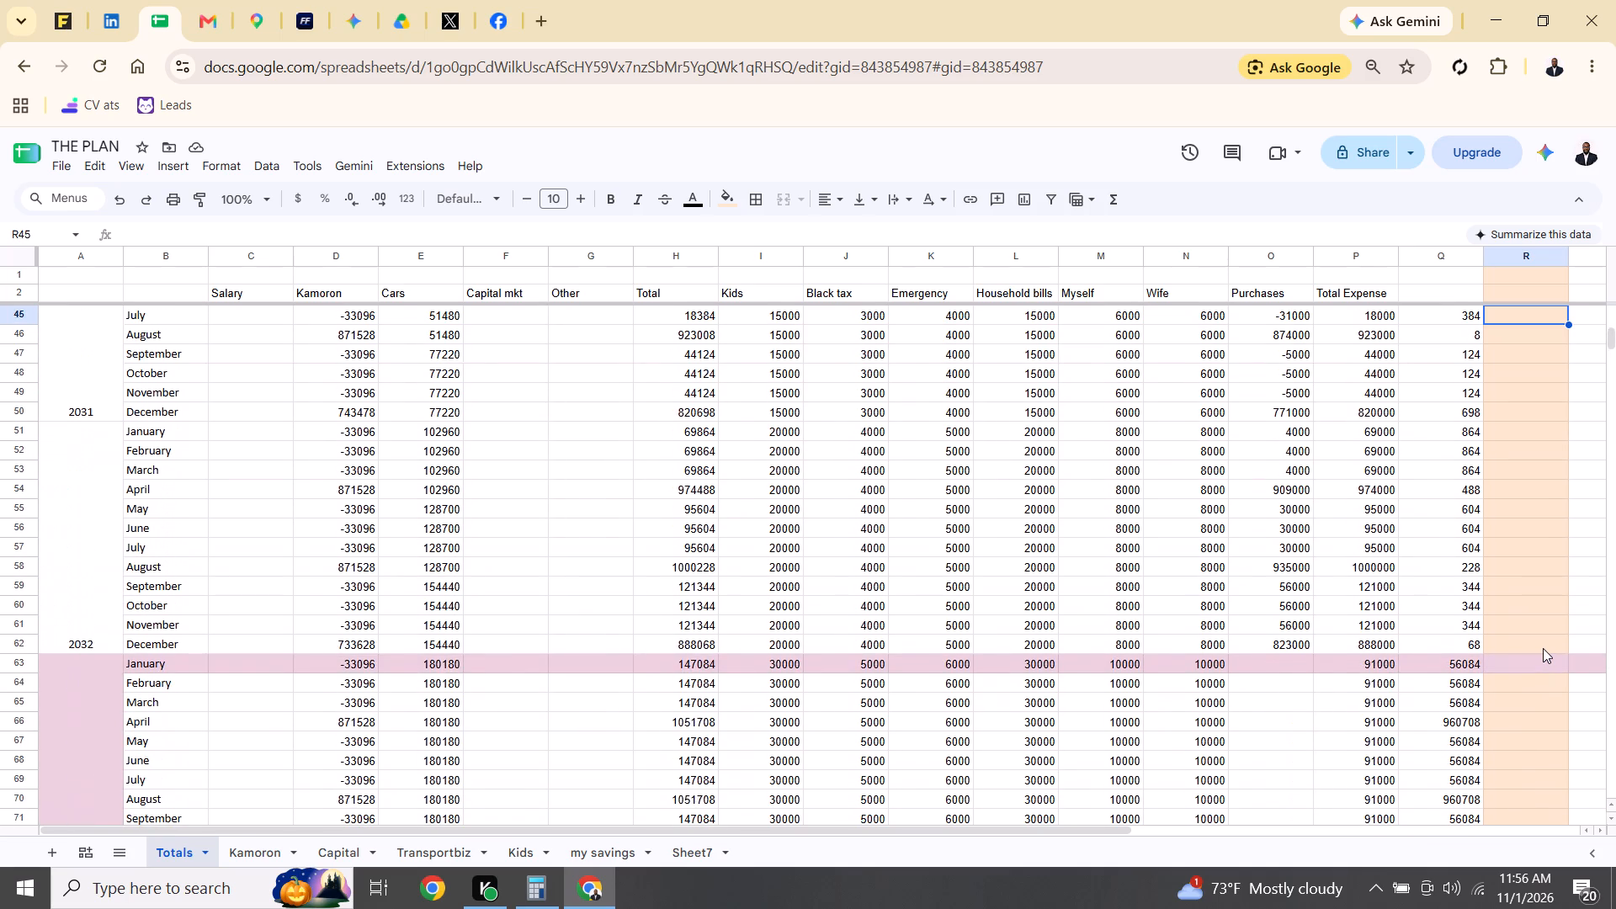
key(Up)
key(Up)
key(Up)
key(Up)
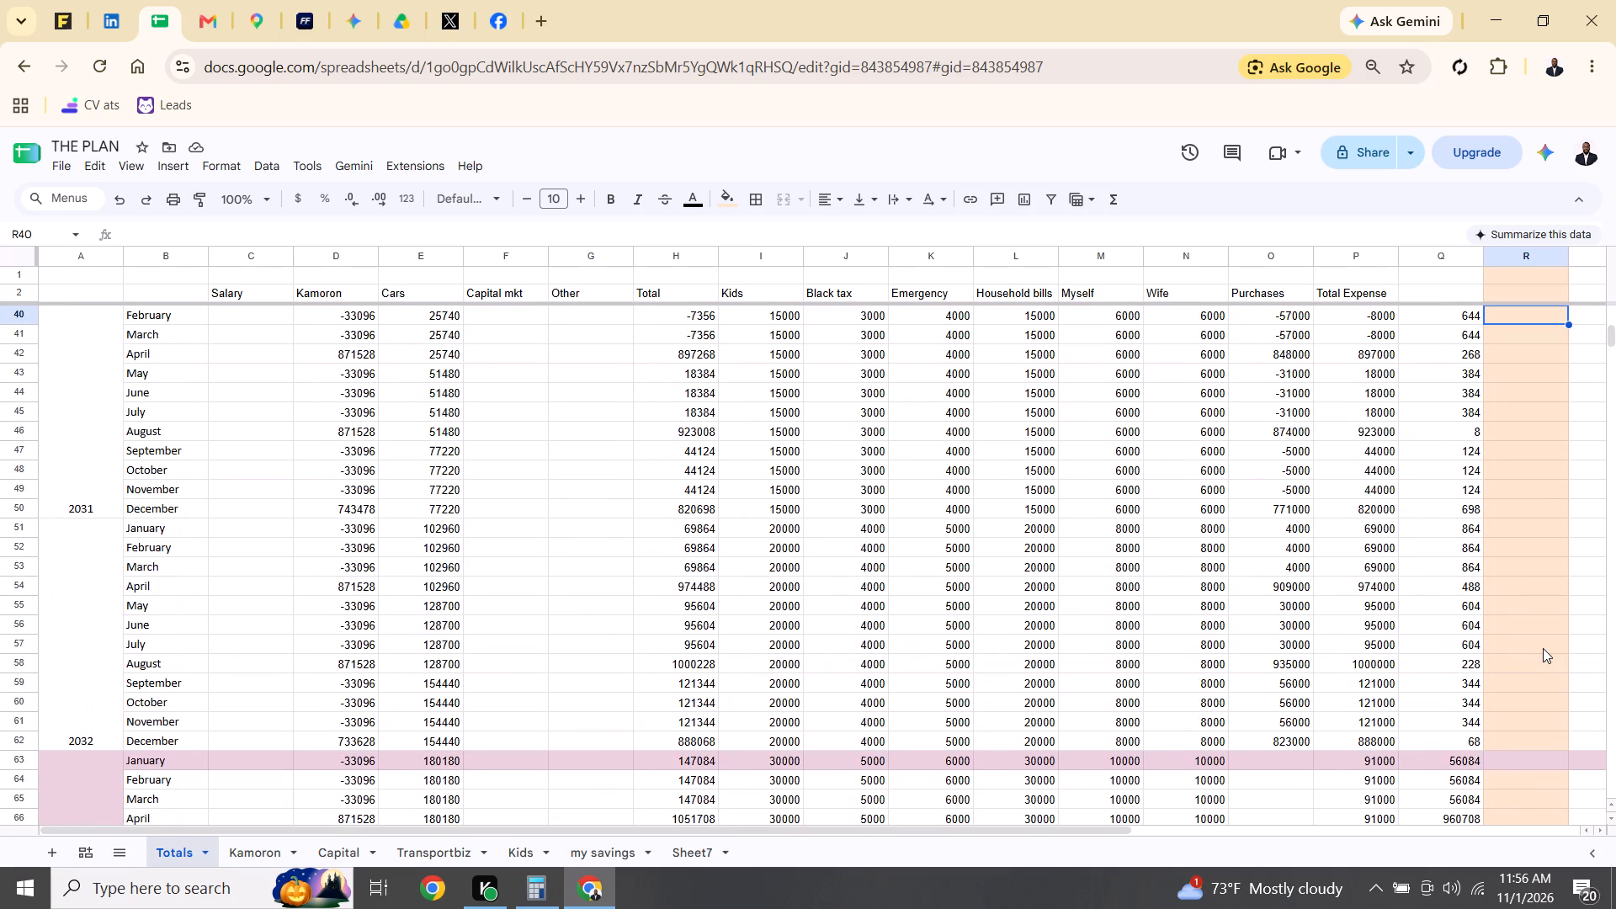
key(Up)
key(Up)
key(Up)
key(Up)
key(Up)
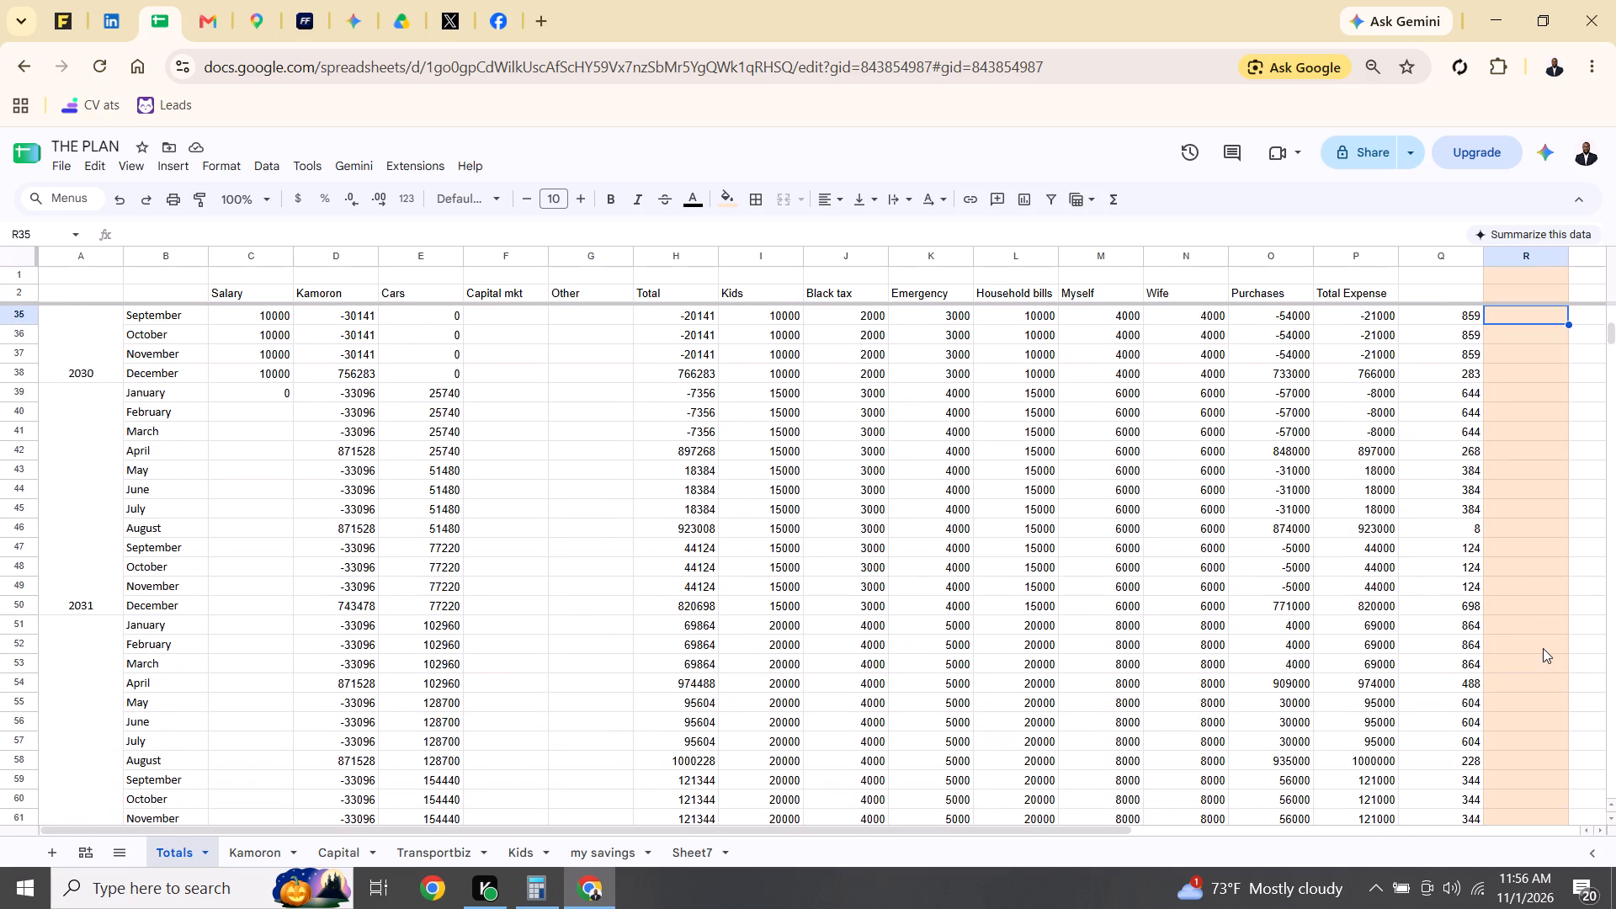
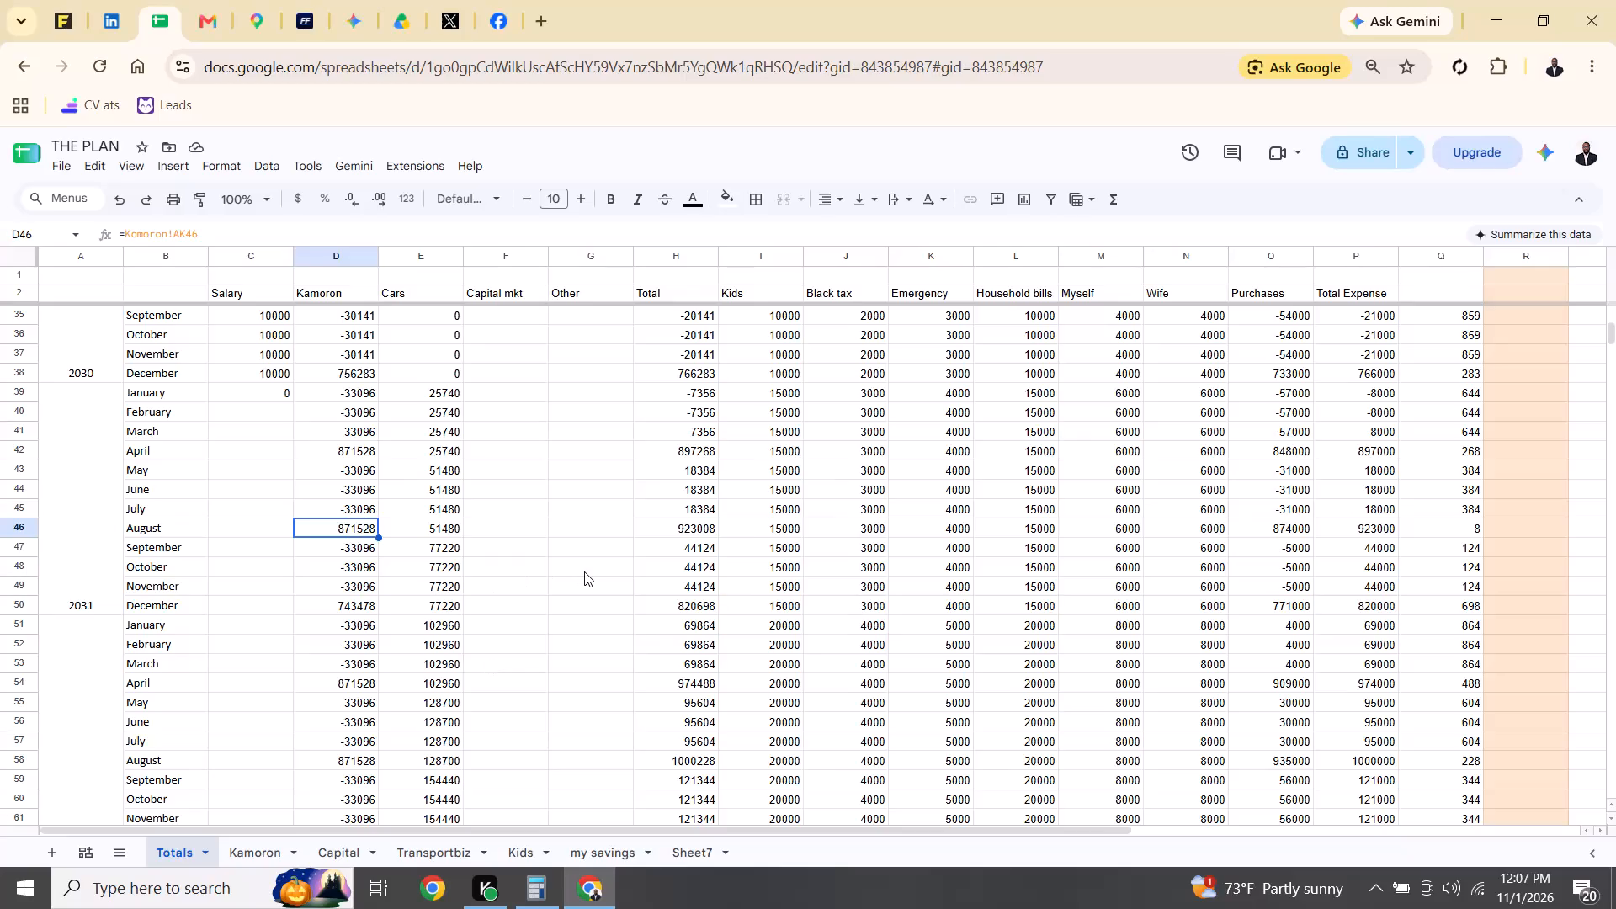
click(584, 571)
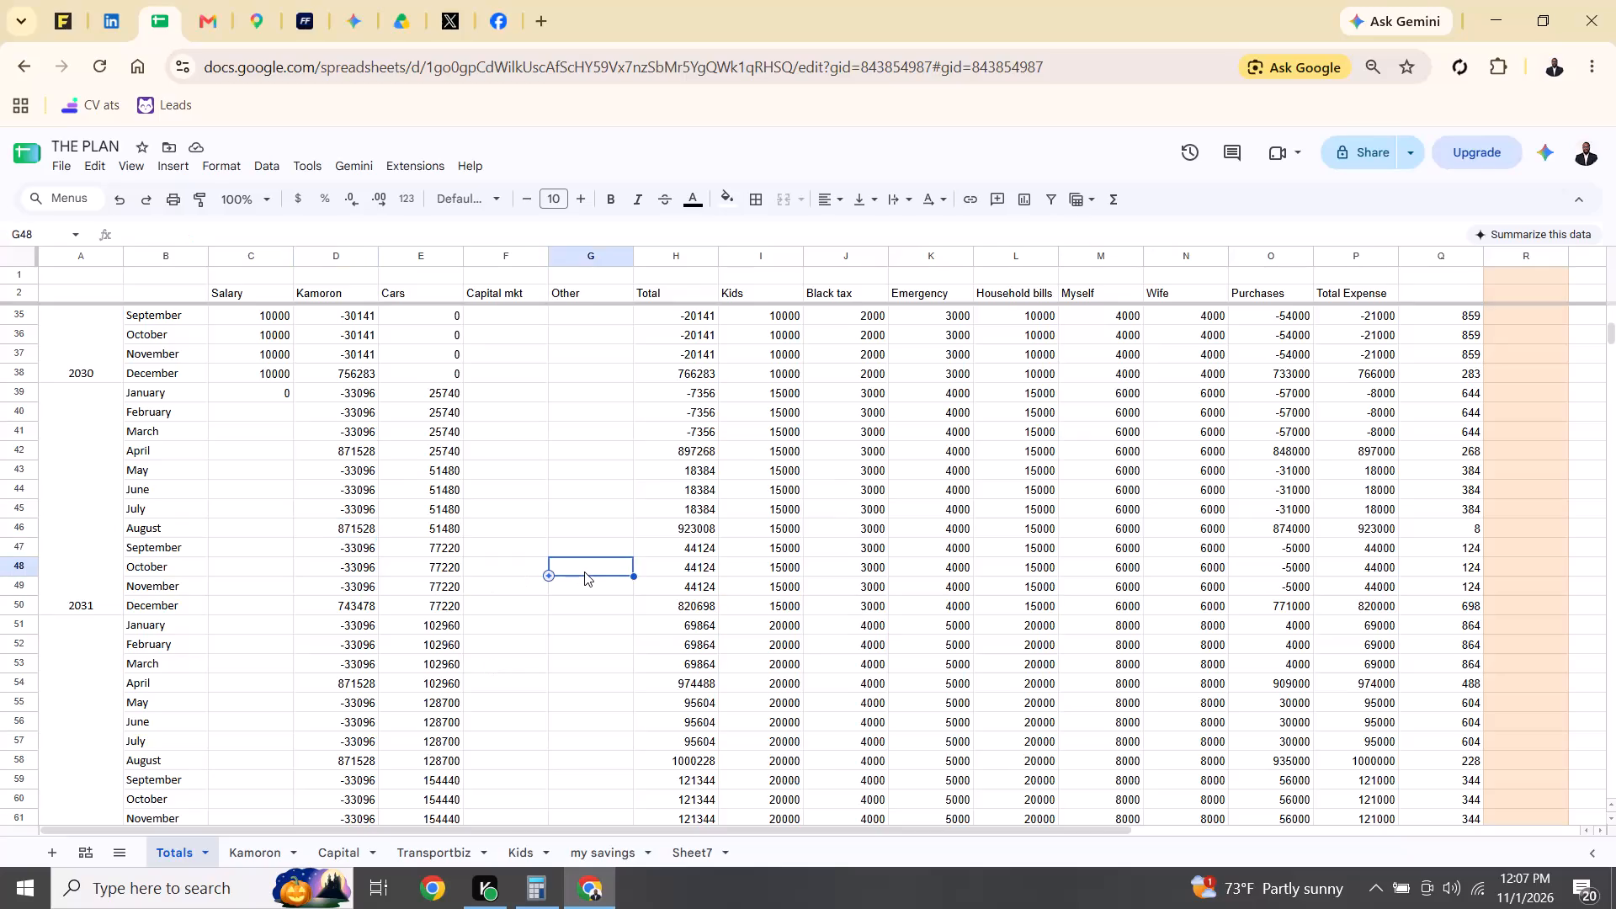
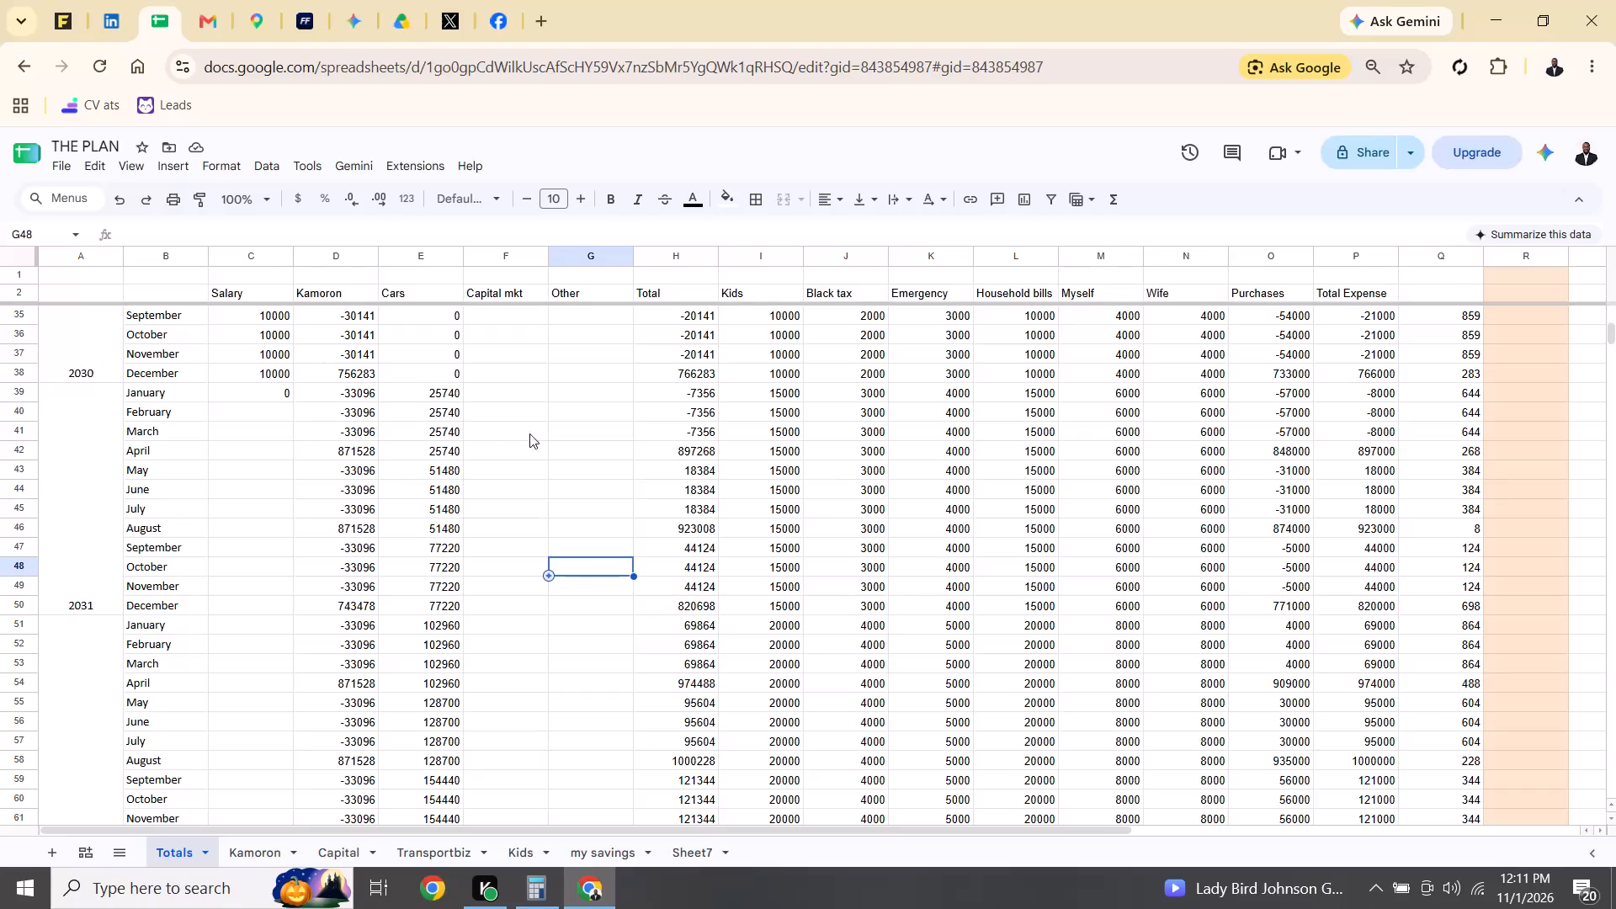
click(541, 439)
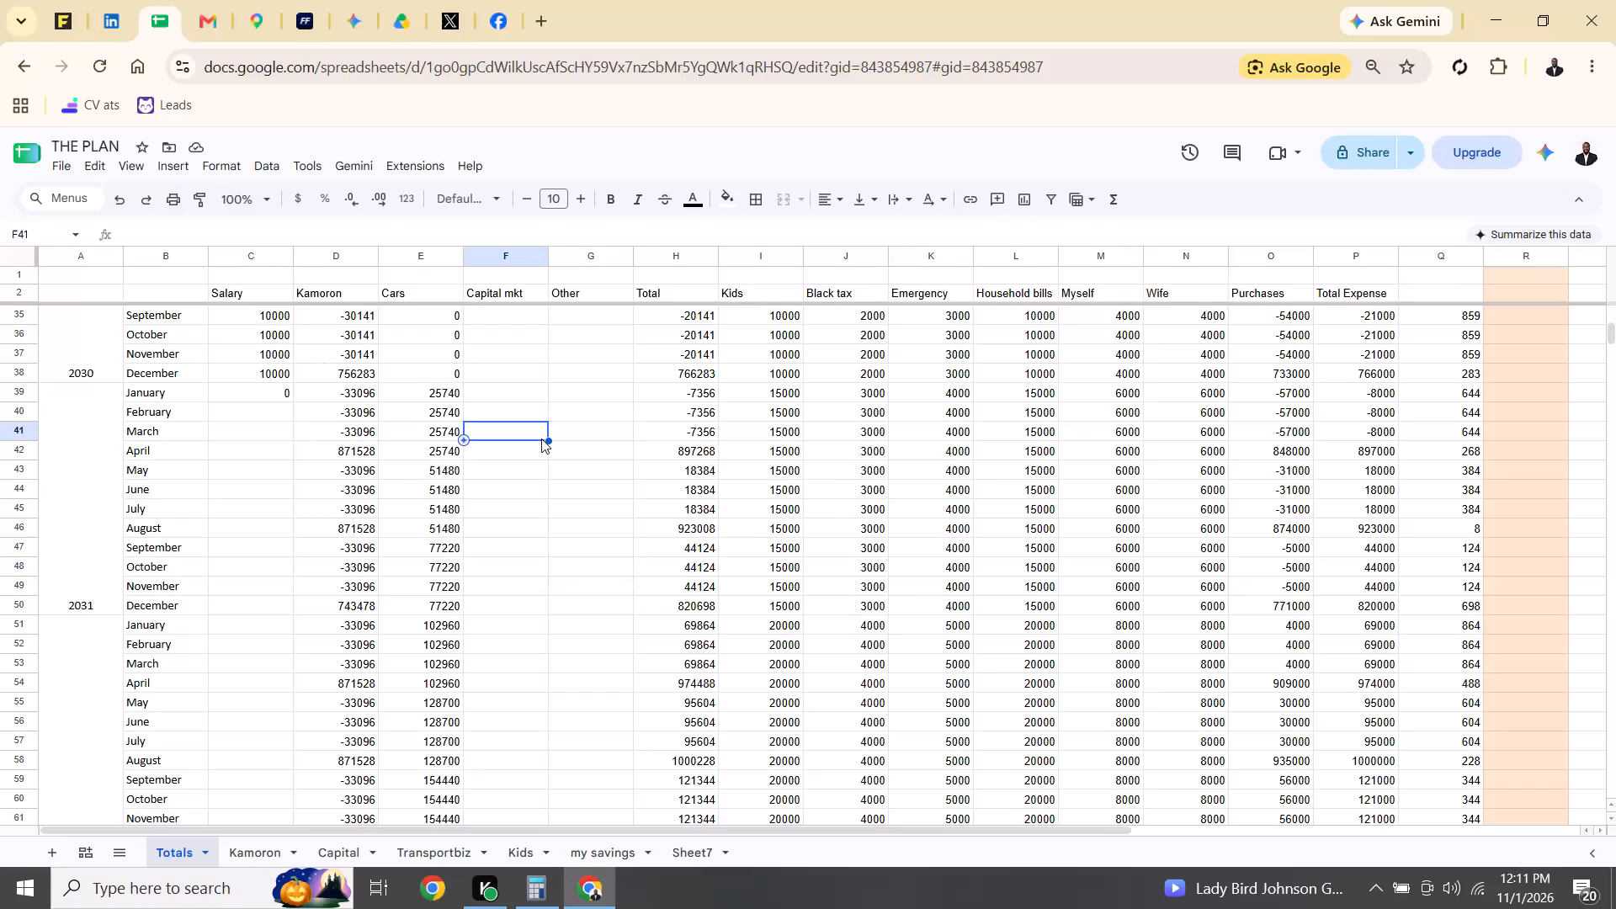
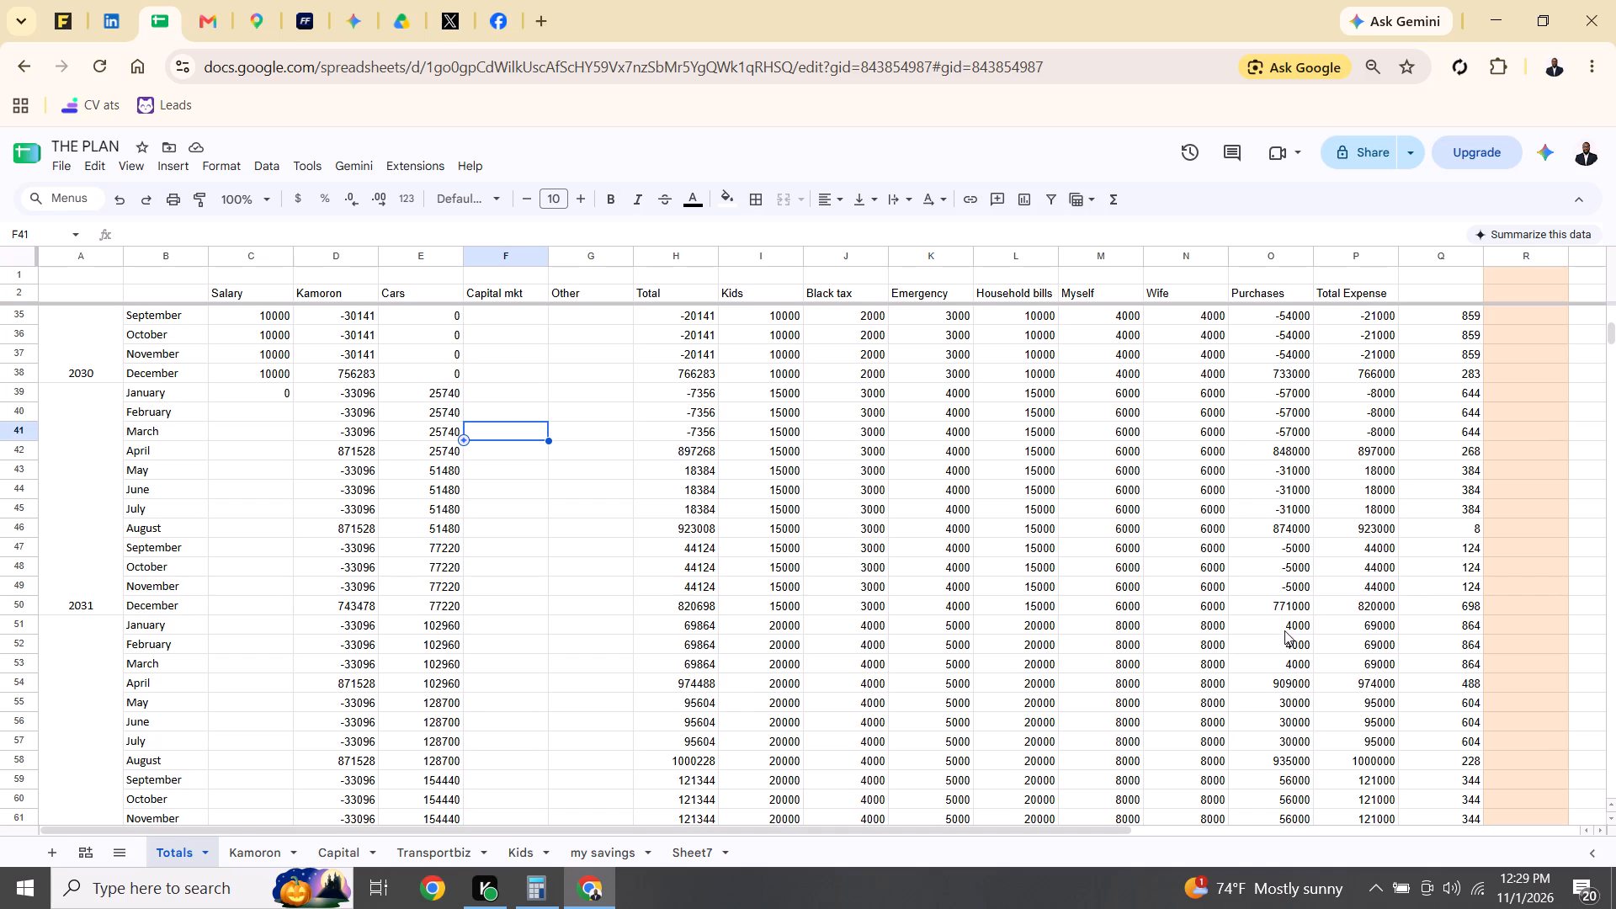
Examine the Capital sheet's withdrawals, balances and reinvestments month by month between December 2030 and May 2036.
click(1296, 609)
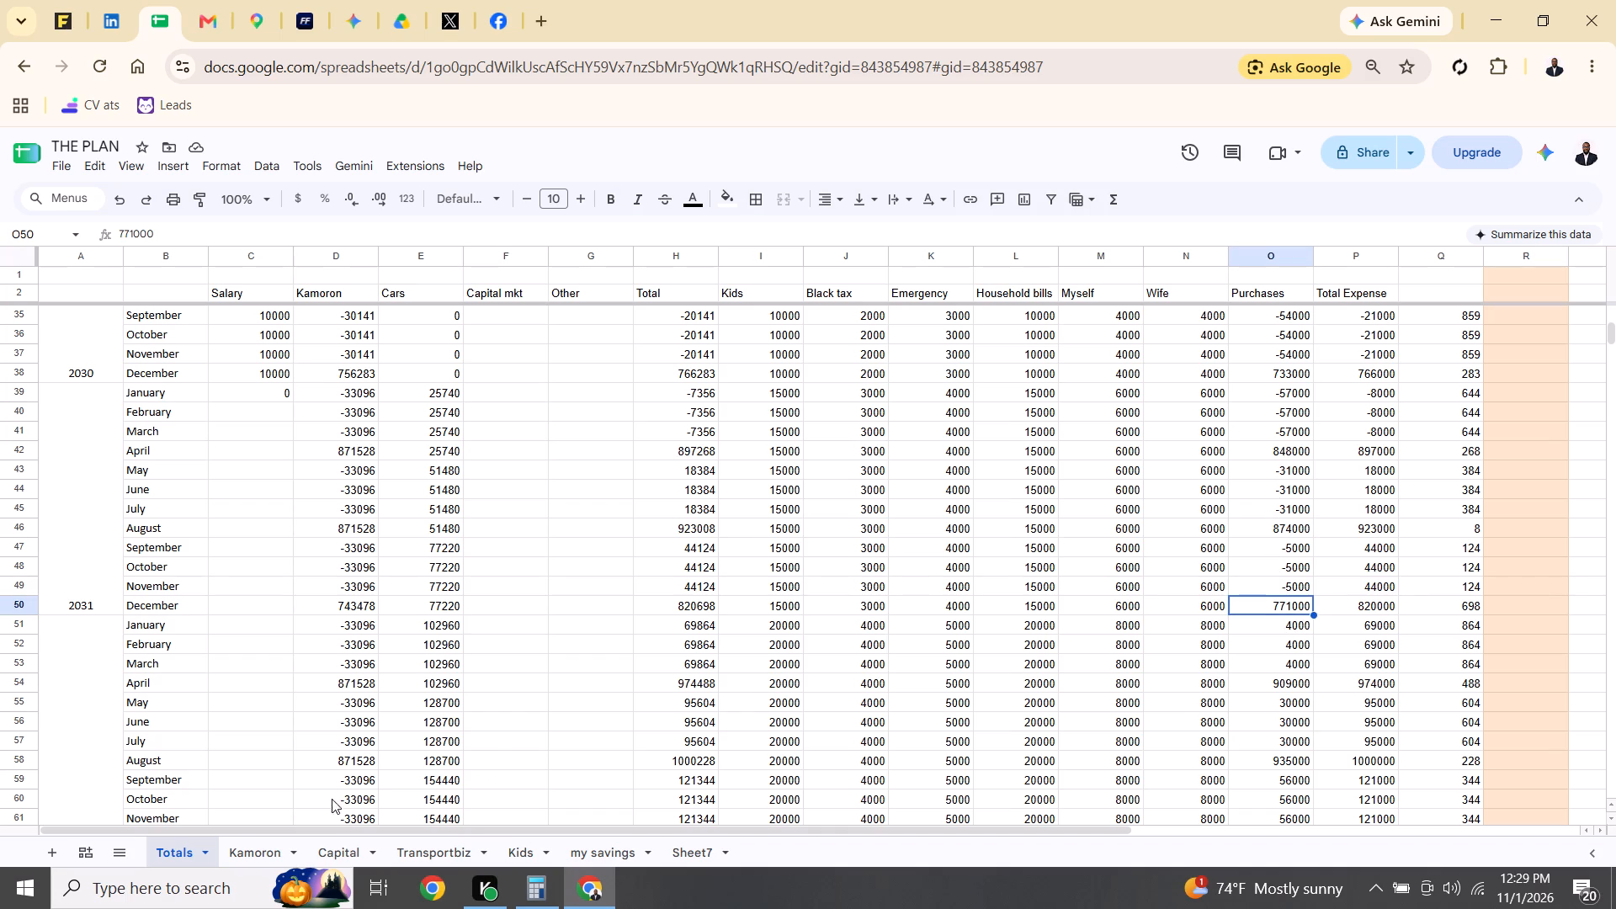
click(332, 852)
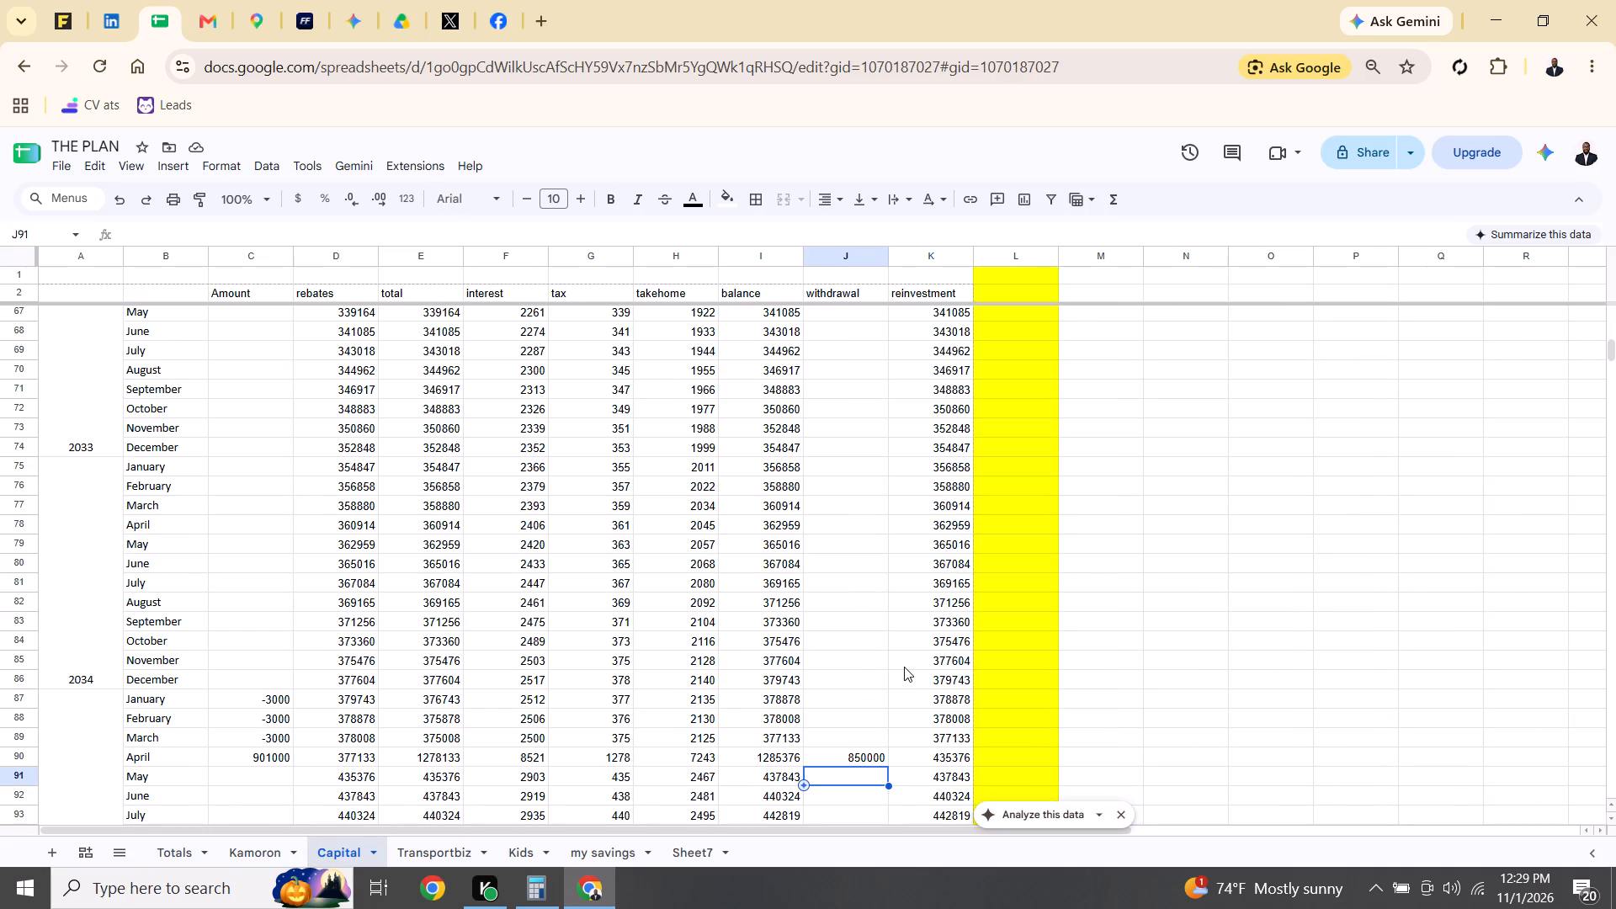
key(Down)
key(Down)
key(Down)
key(Down)
key(Down)
key(Down)
key(Down)
key(Down)
key(Down)
key(Down)
key(Down)
key(Down)
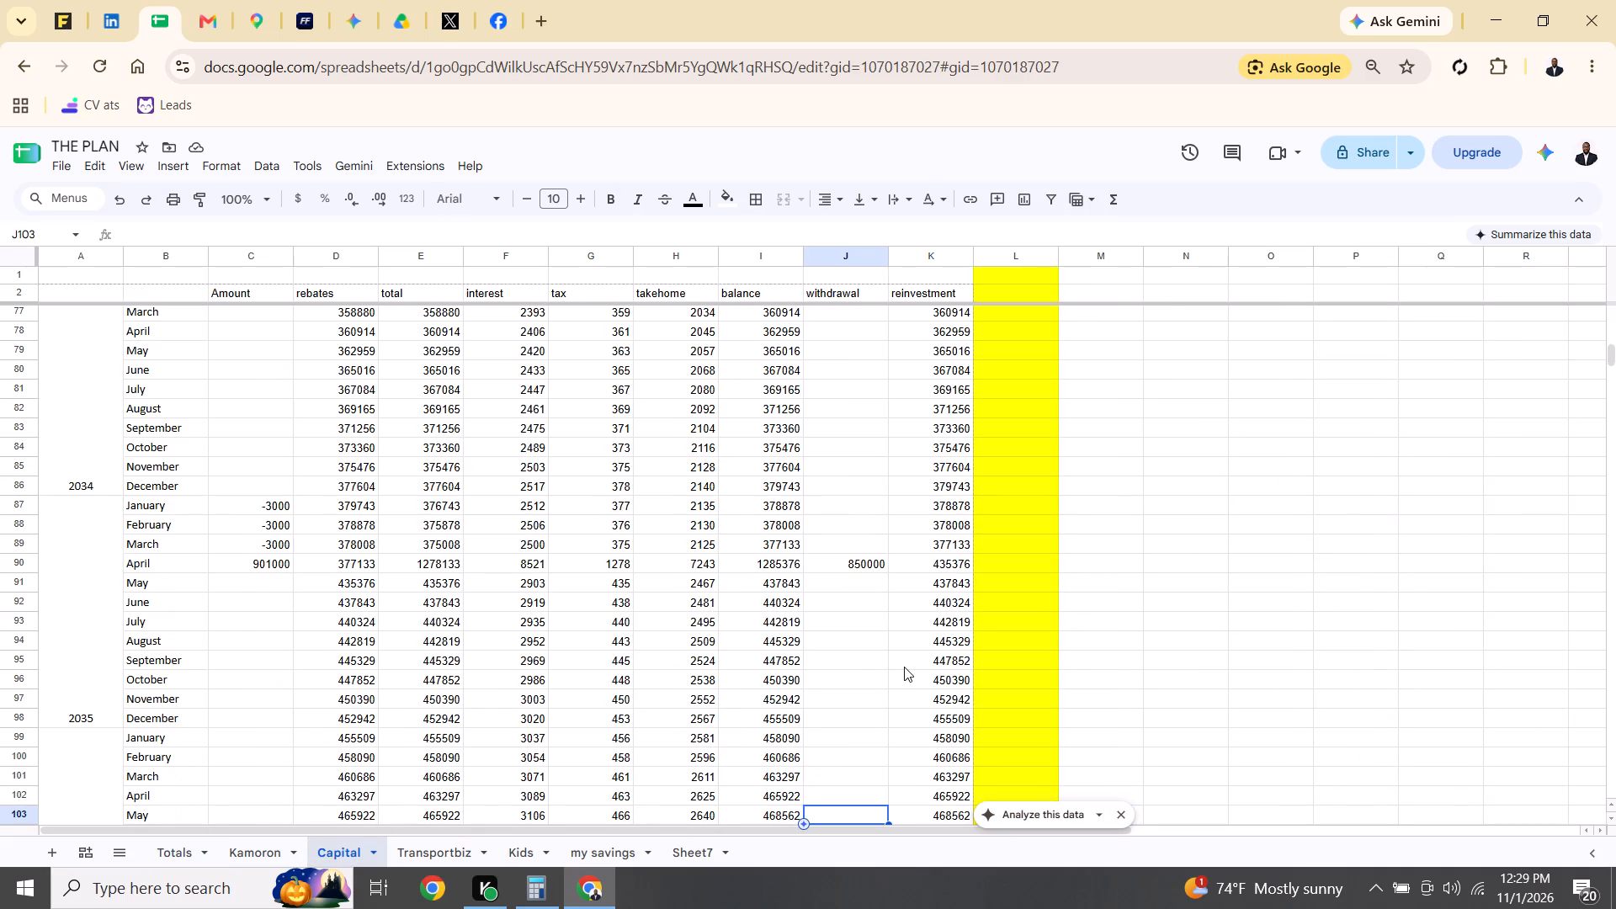
key(Up)
key(Up)
key(Up)
key(Up)
key(Up)
key(Up)
key(Up)
key(Up)
key(Up)
key(Up)
key(Up)
key(Up)
key(Up)
key(Up)
key(Up)
key(Up)
key(Up)
key(Up)
key(Up)
key(Up)
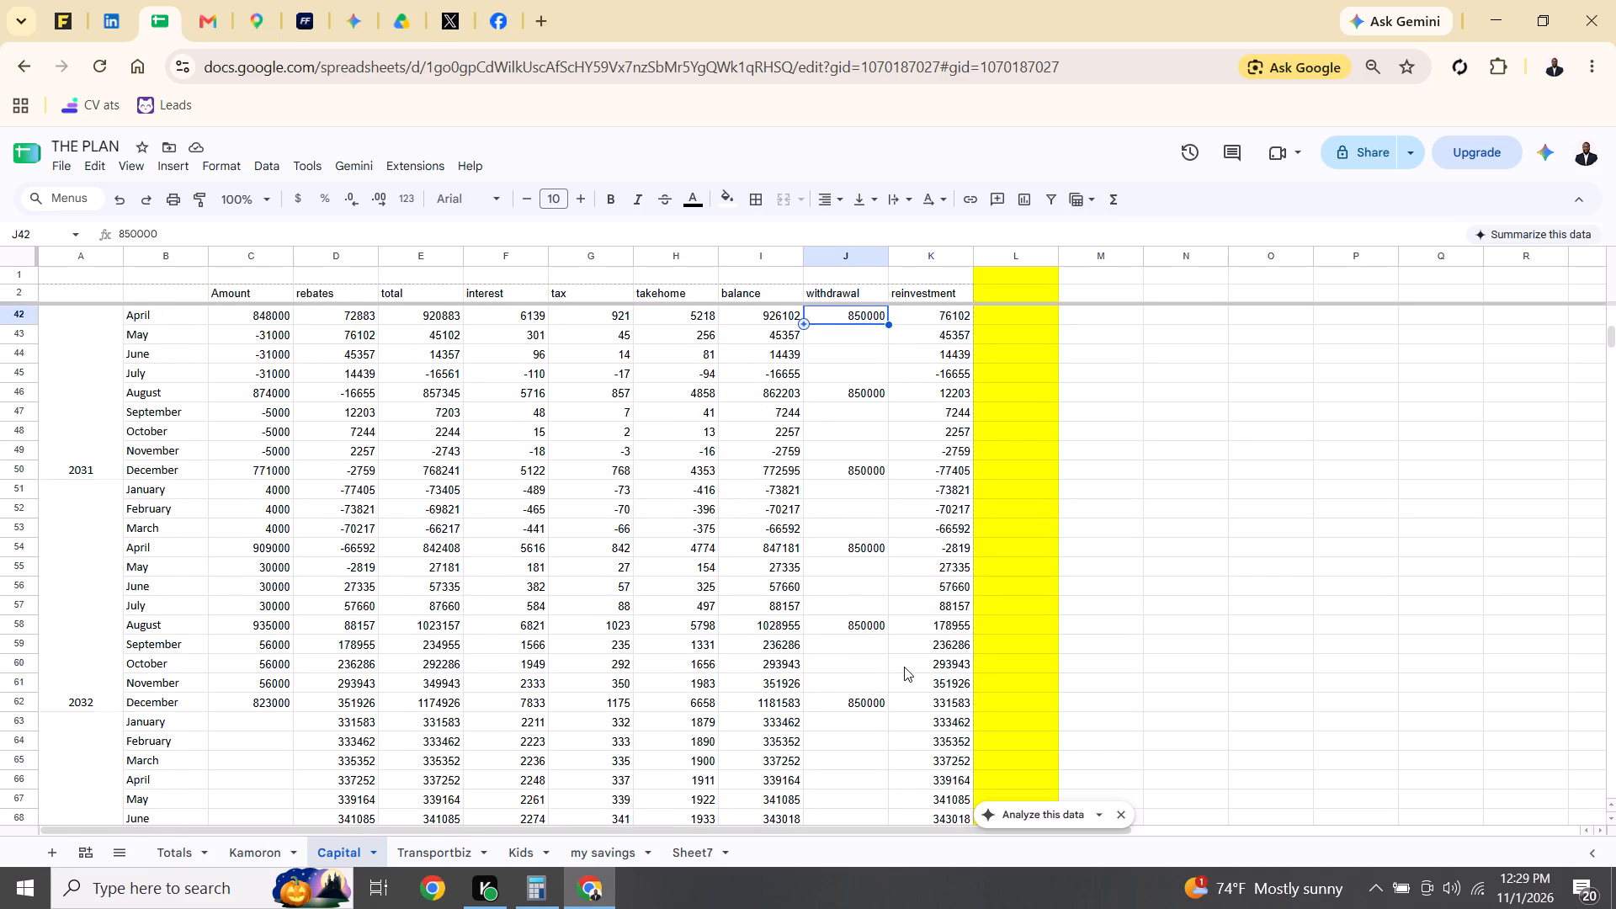
key(Up)
key(Up)
key(Up)
key(Up)
key(Up)
key(Up)
key(Up)
key(Up)
key(Up)
key(Up)
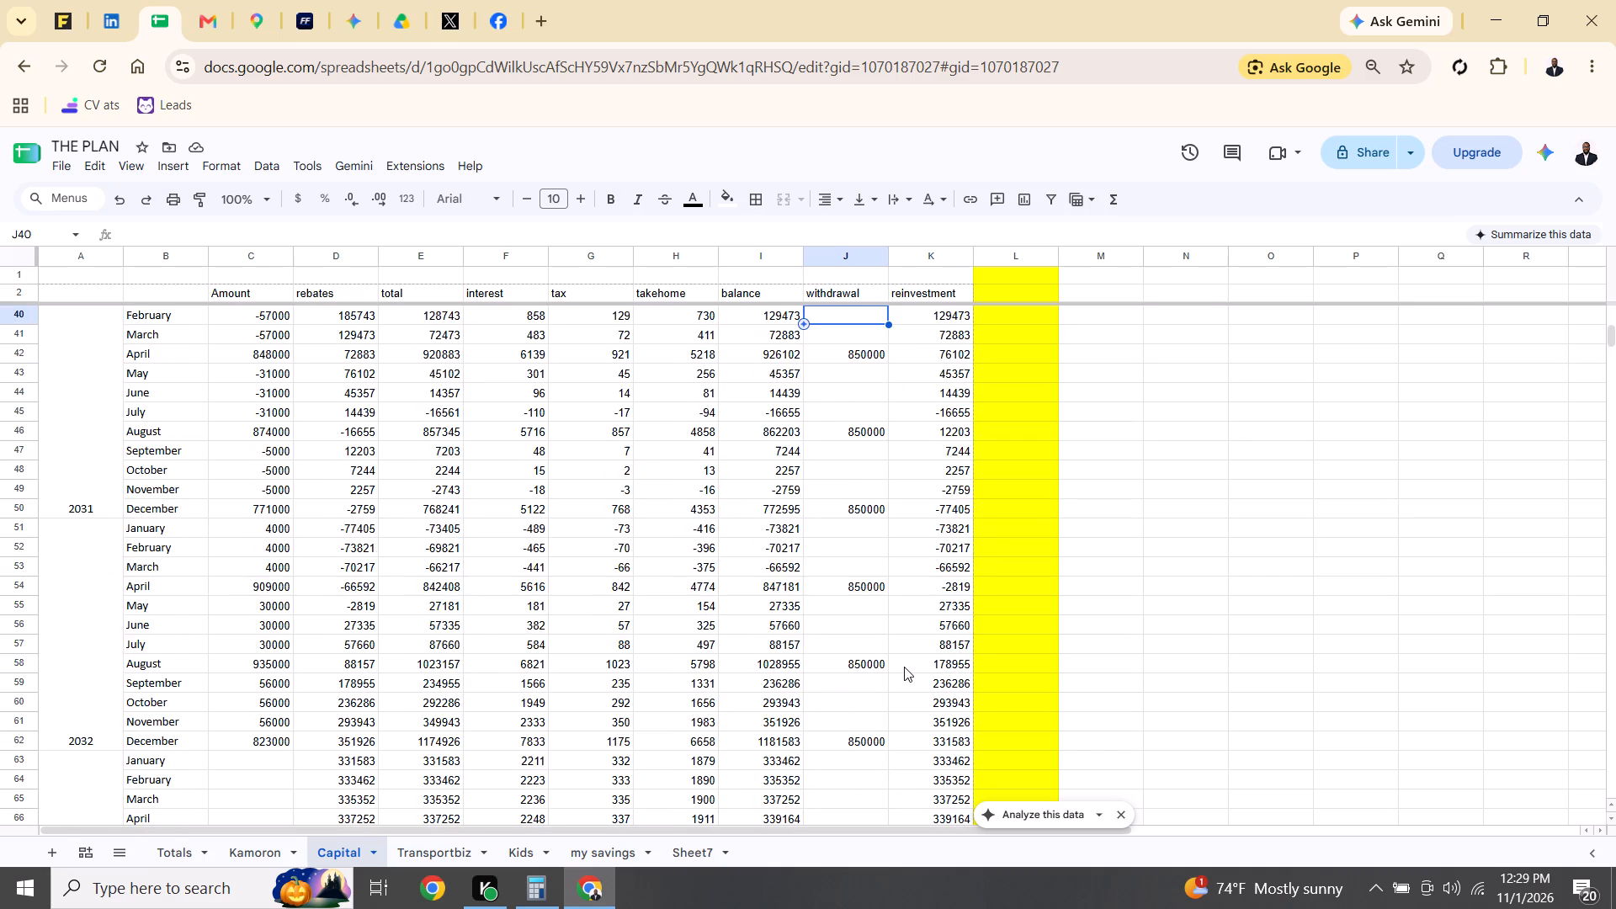
key(Down)
key(Down)
key(Down)
key(Down)
key(Down)
key(Down)
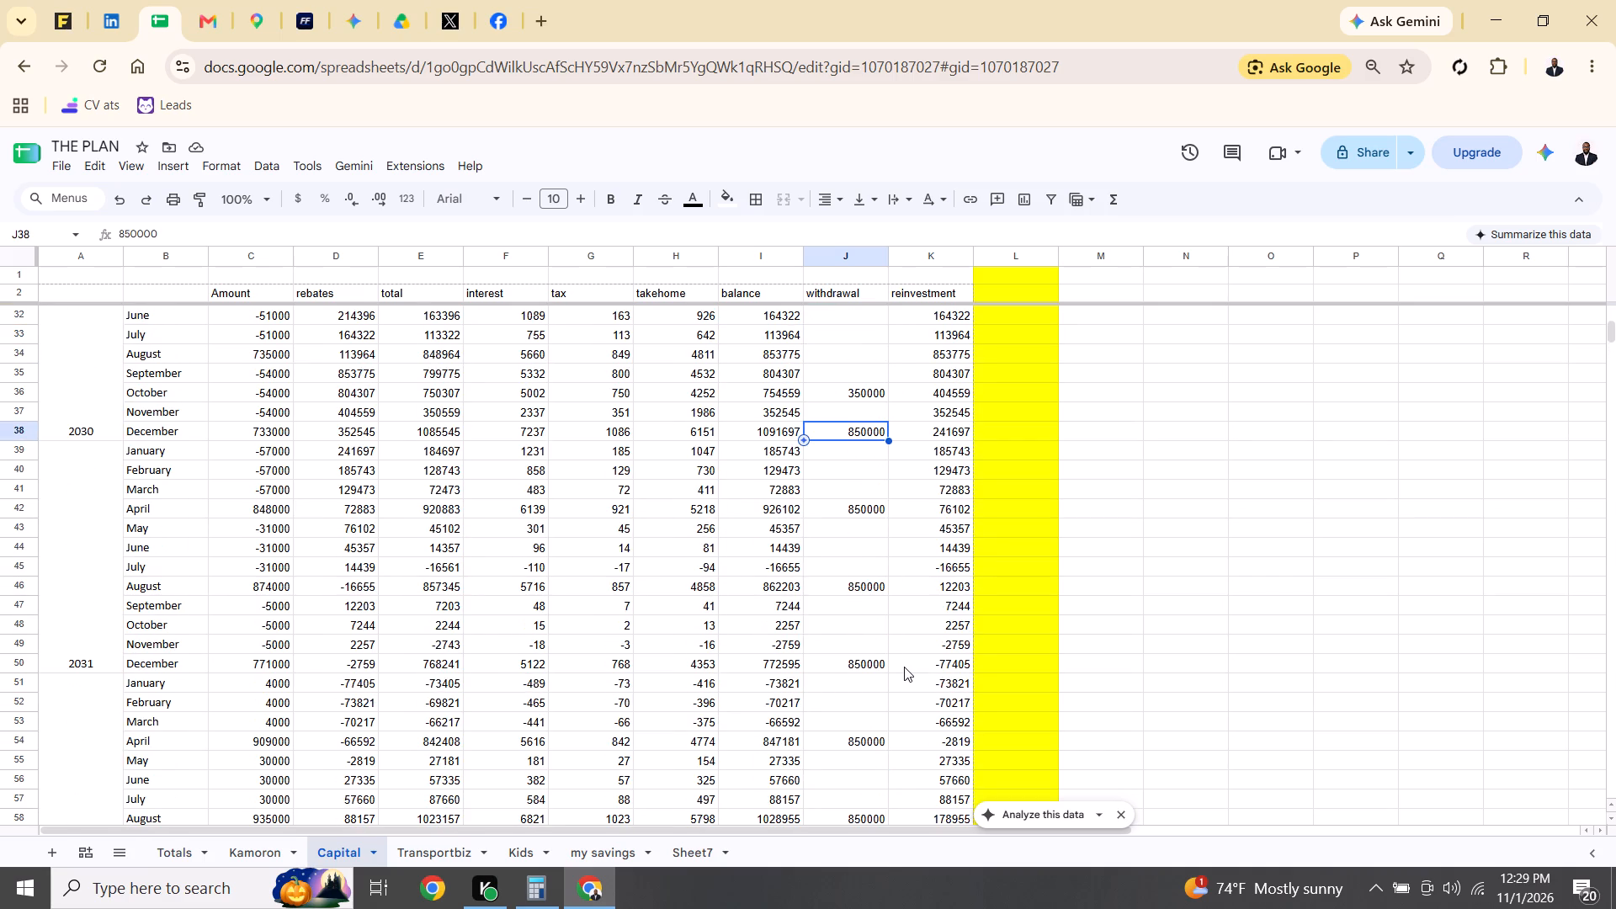
key(Down)
key(Down)
key(Down)
key(Down)
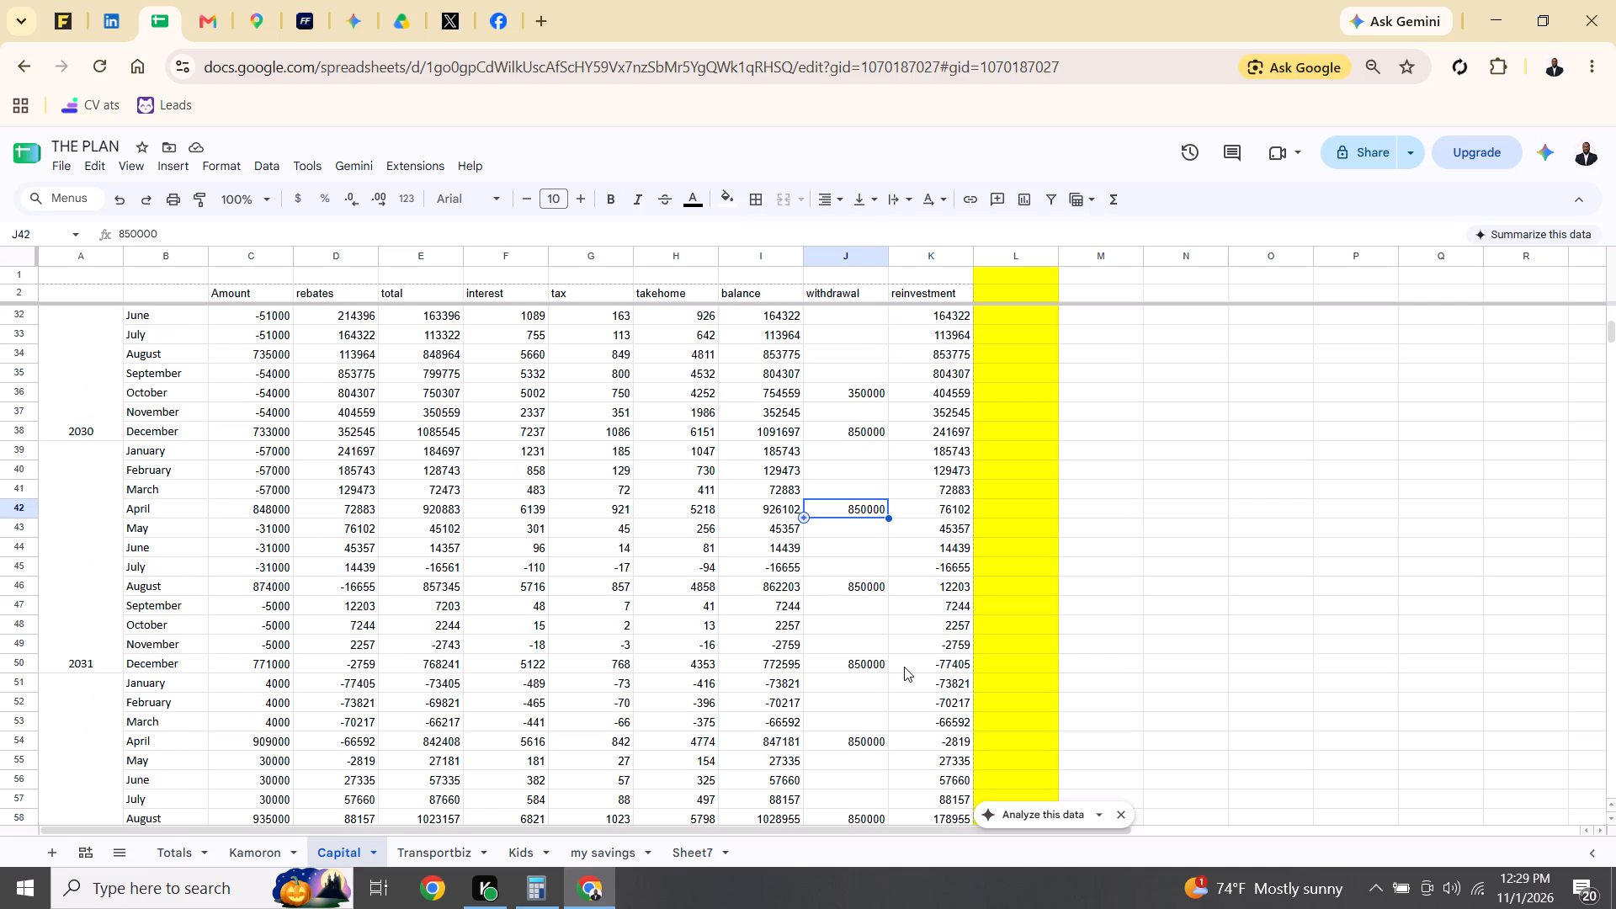
key(Down)
key(Down)
key(Down)
key(Down)
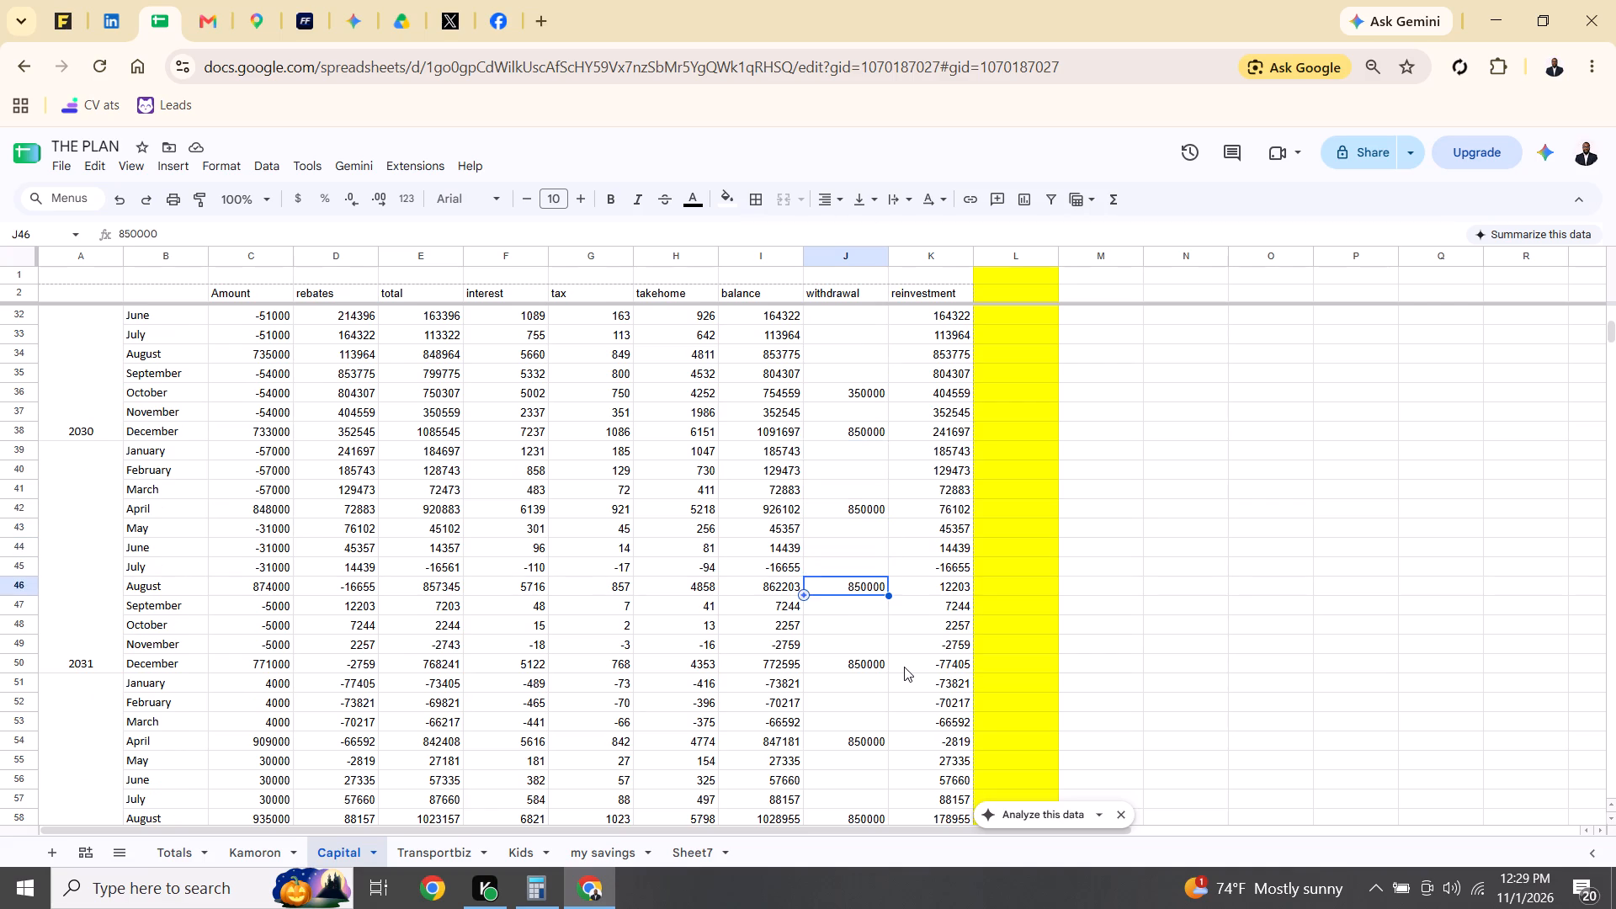
Set the December 2031 withdrawal on the Capital sheet to 1900000.
key(Down)
key(Down)
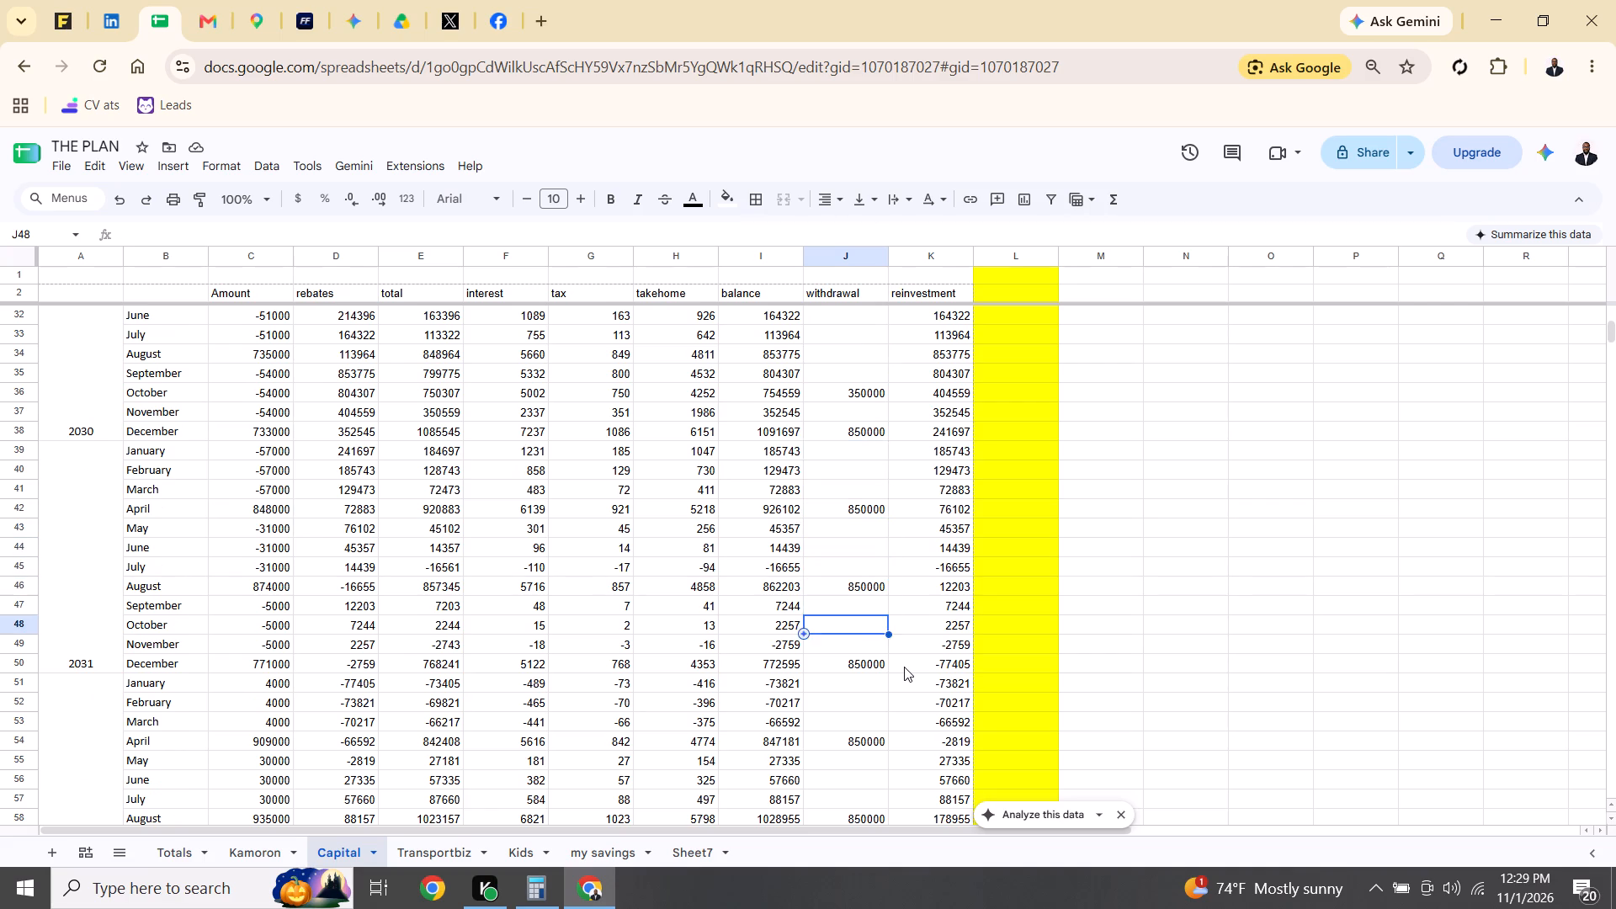
key(Down)
key(Down)
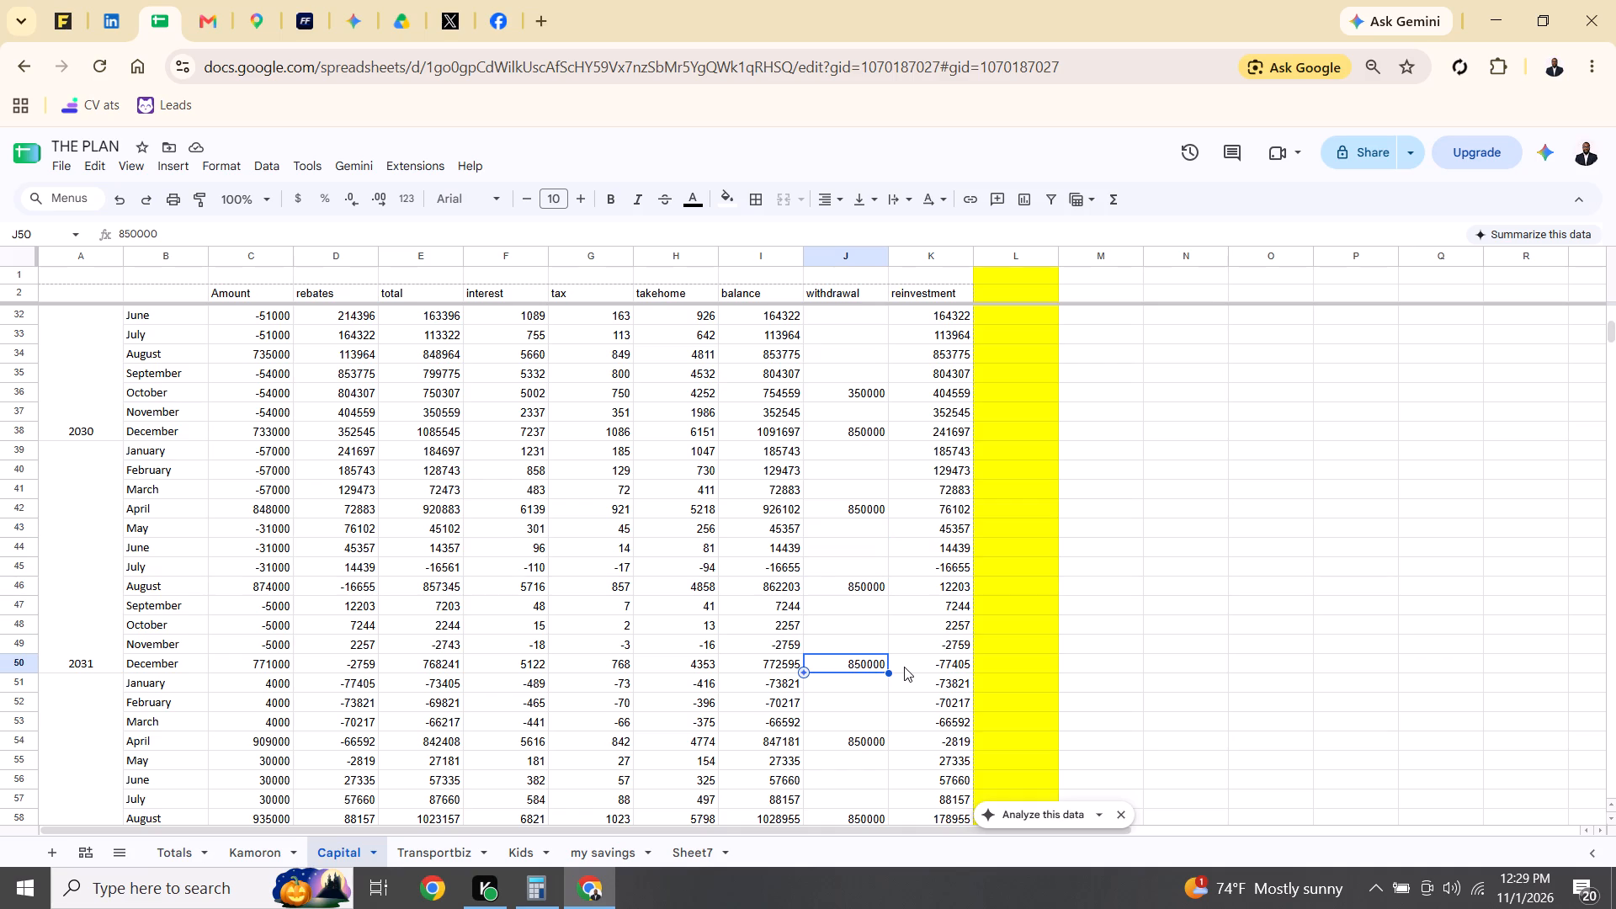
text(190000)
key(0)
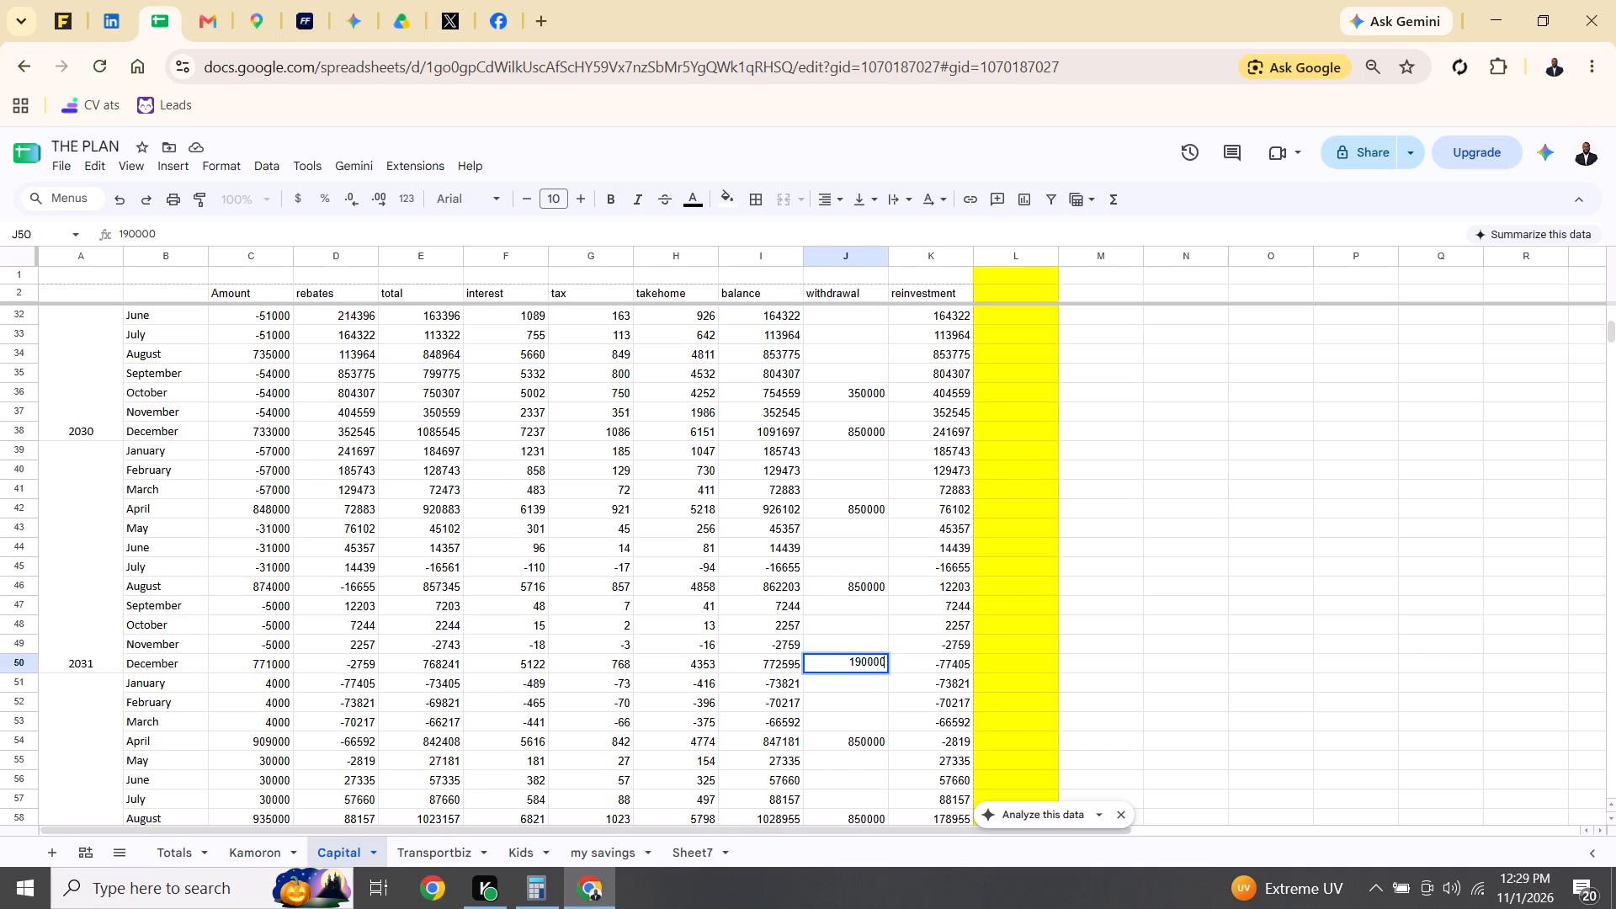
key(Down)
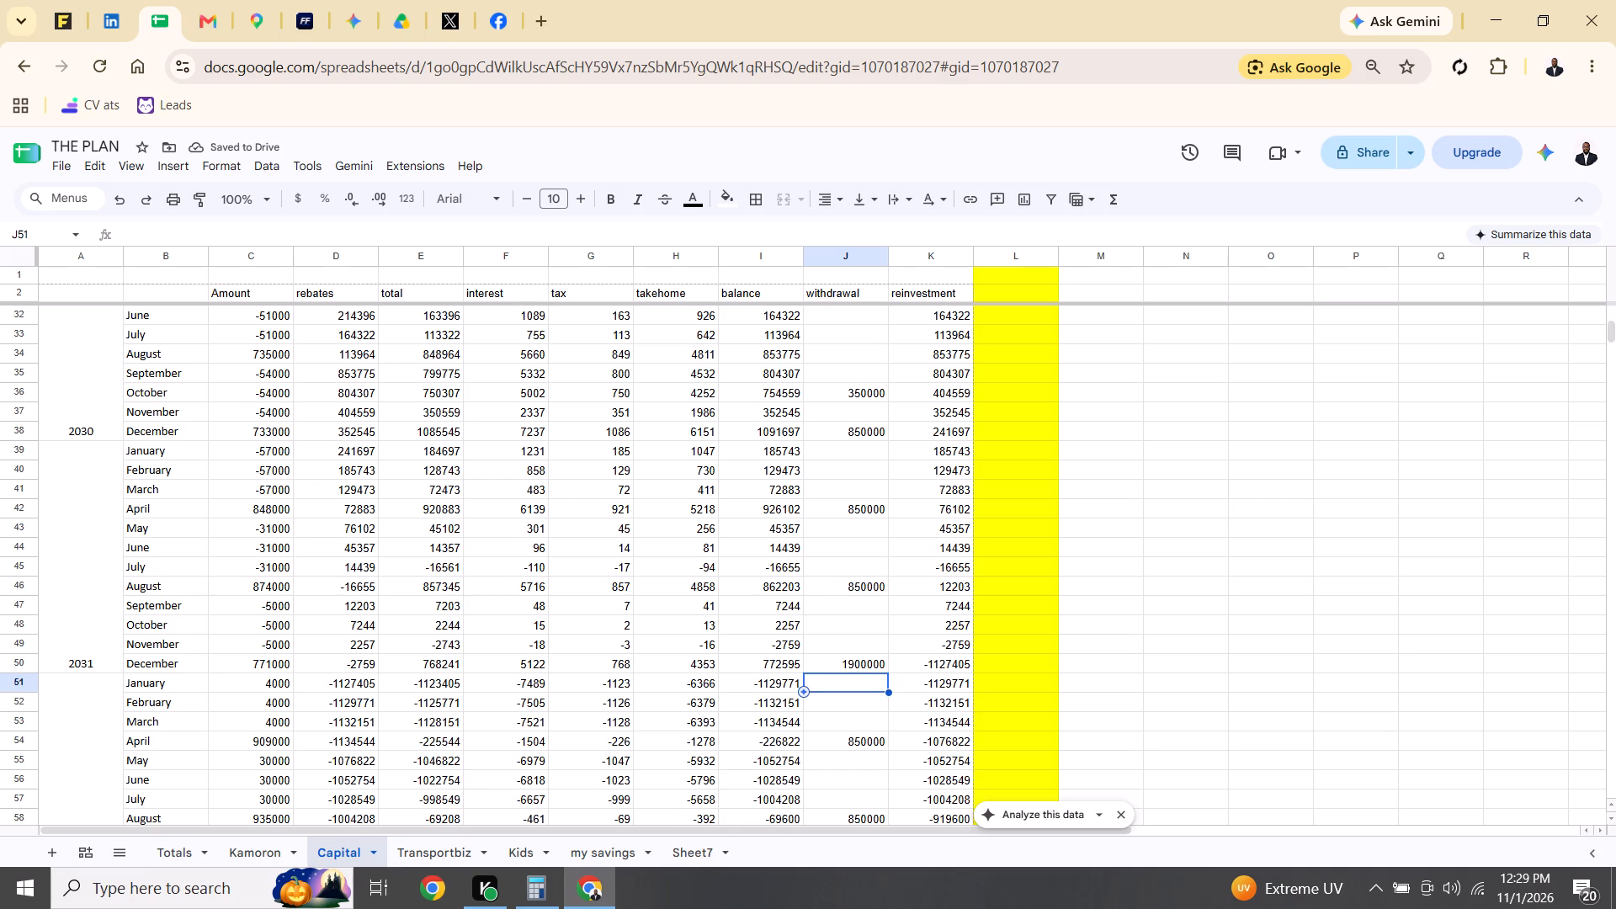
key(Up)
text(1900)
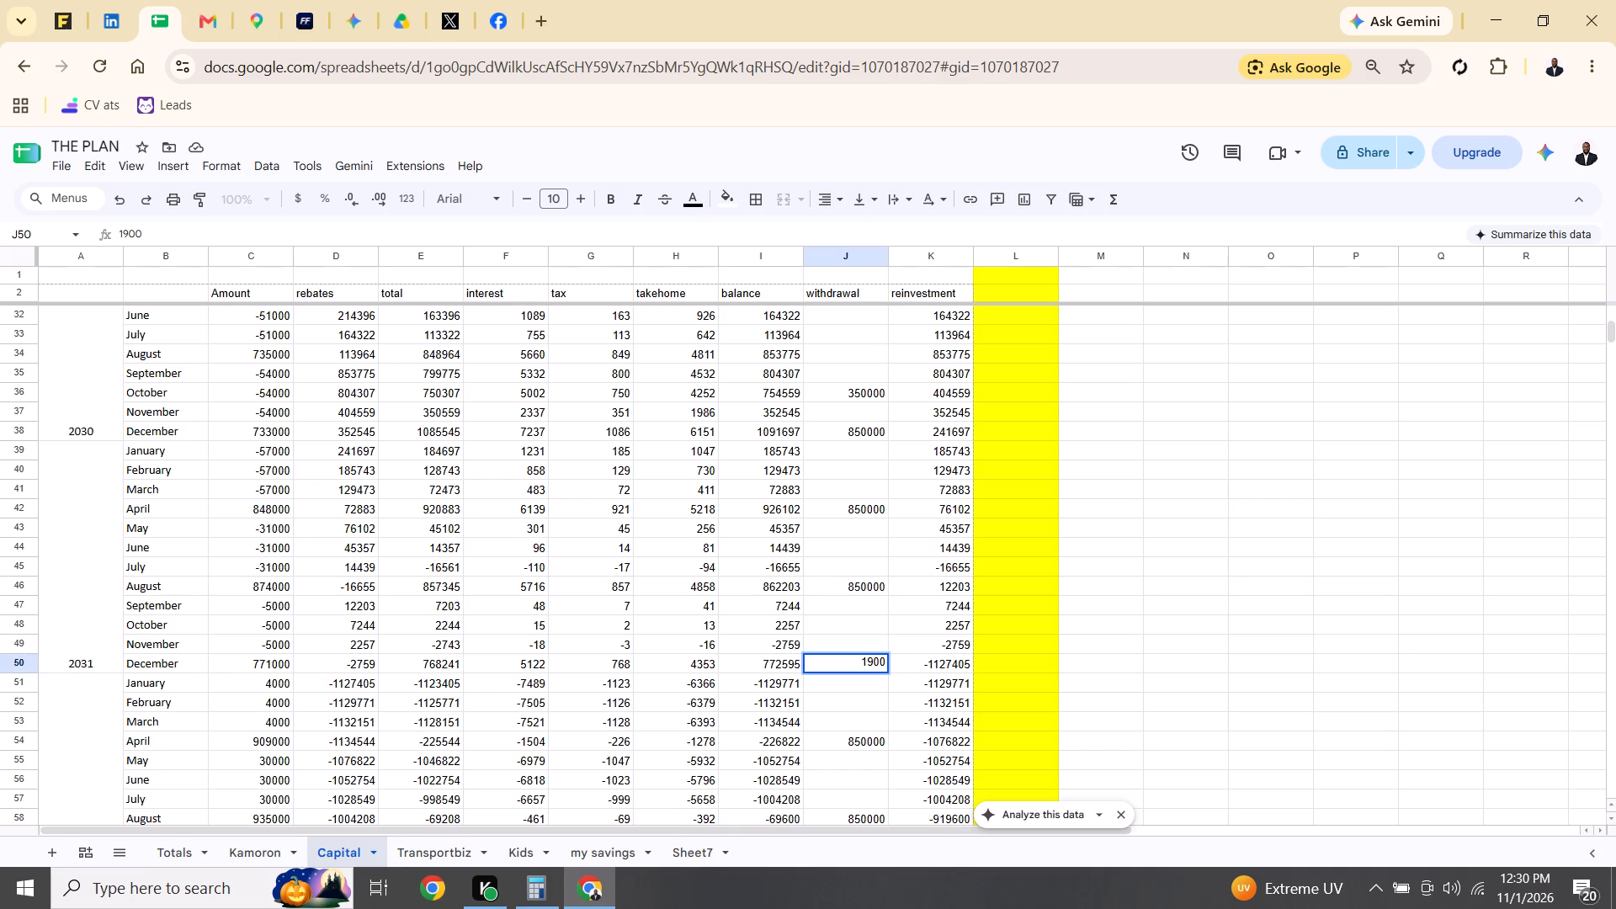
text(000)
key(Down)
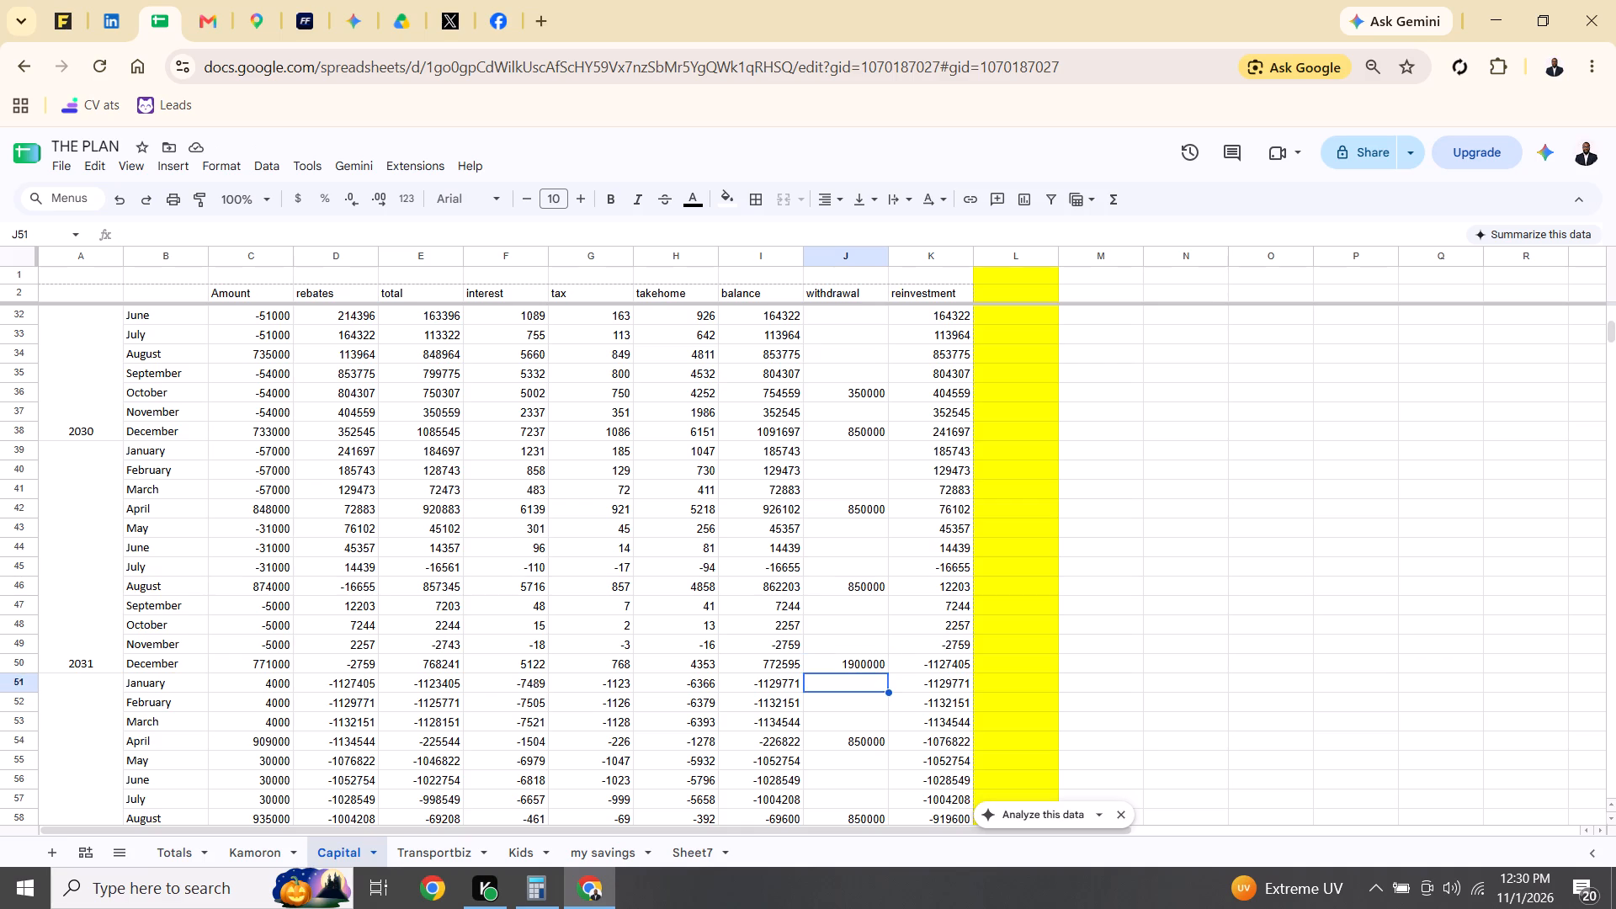
Copy the 1900000 withdrawal from December 2031 over the April, August and December 2032 withdrawals.
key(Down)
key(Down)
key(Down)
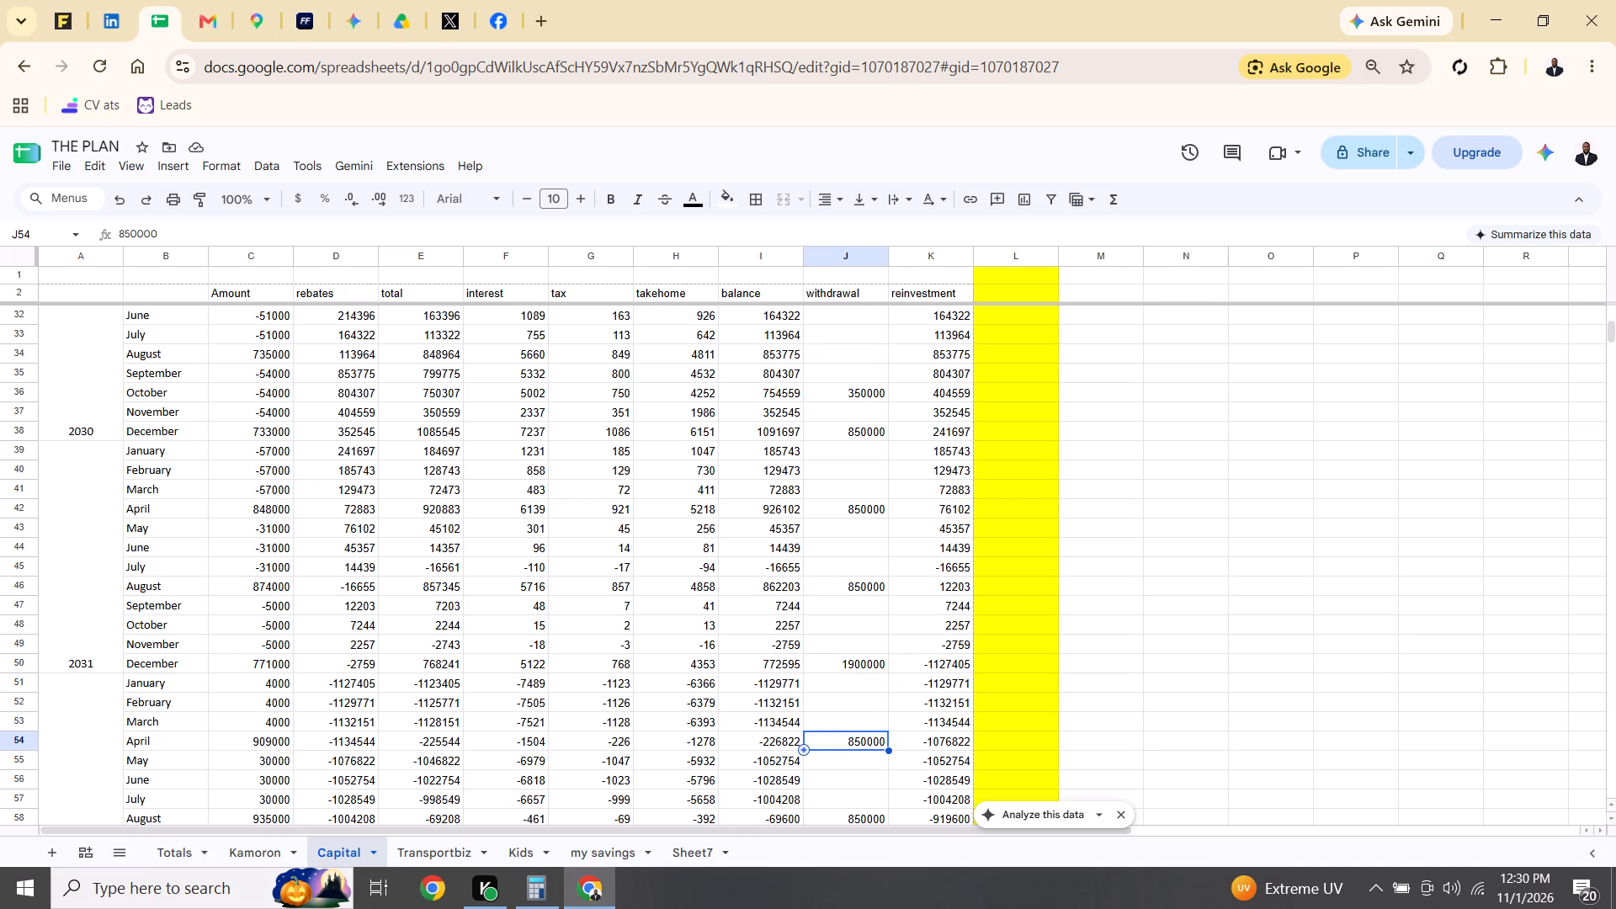
click(861, 661)
right_click(861, 661)
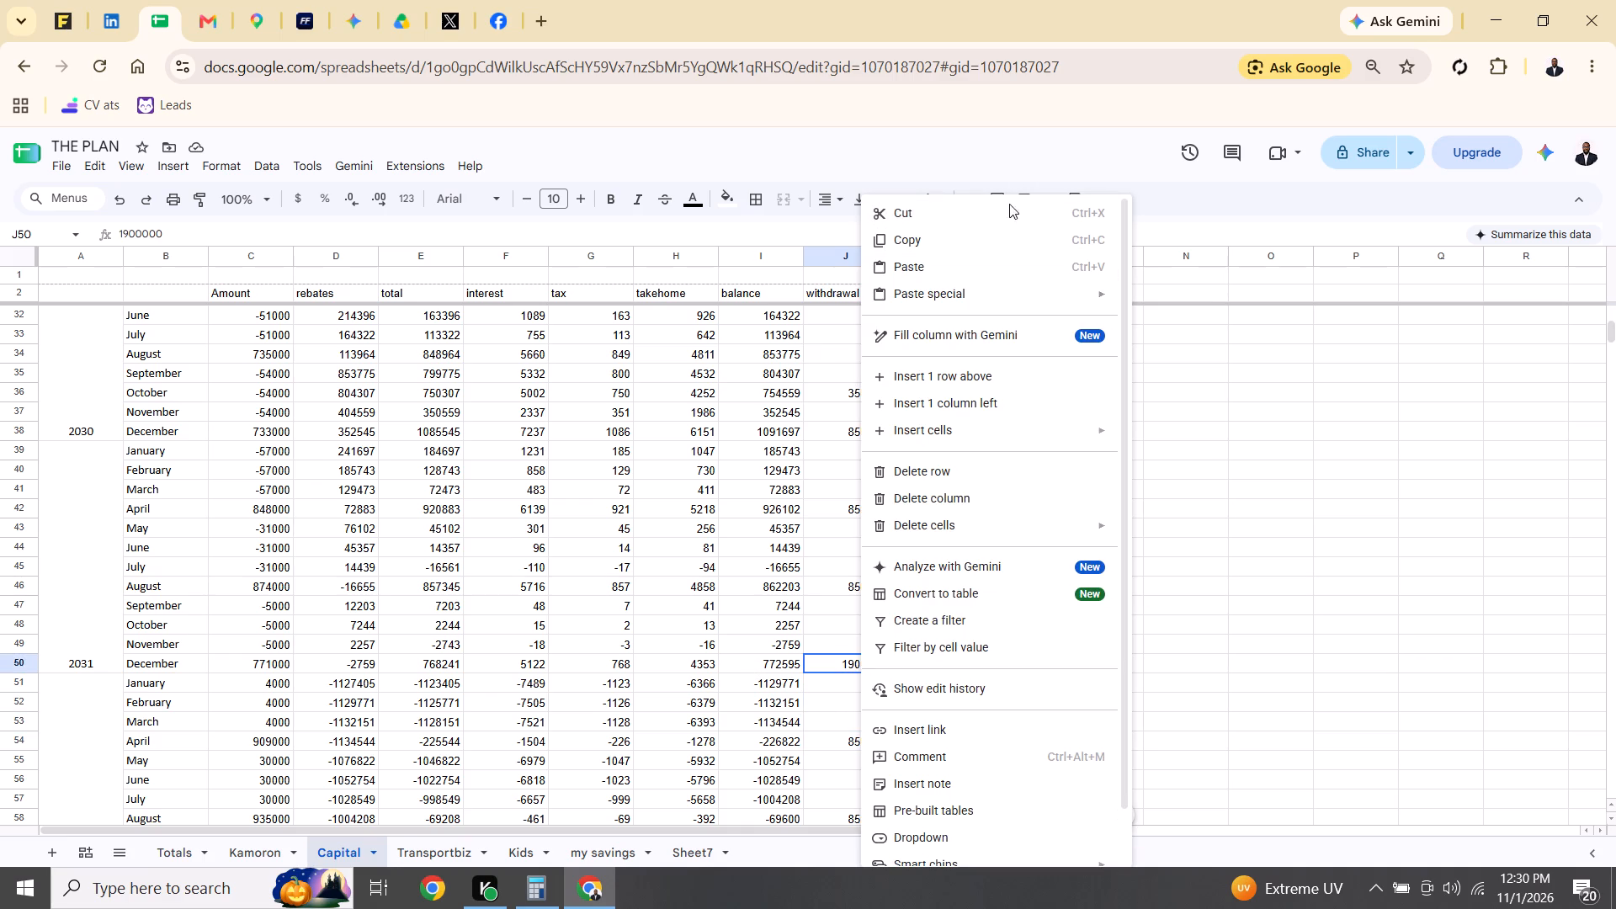
click(922, 248)
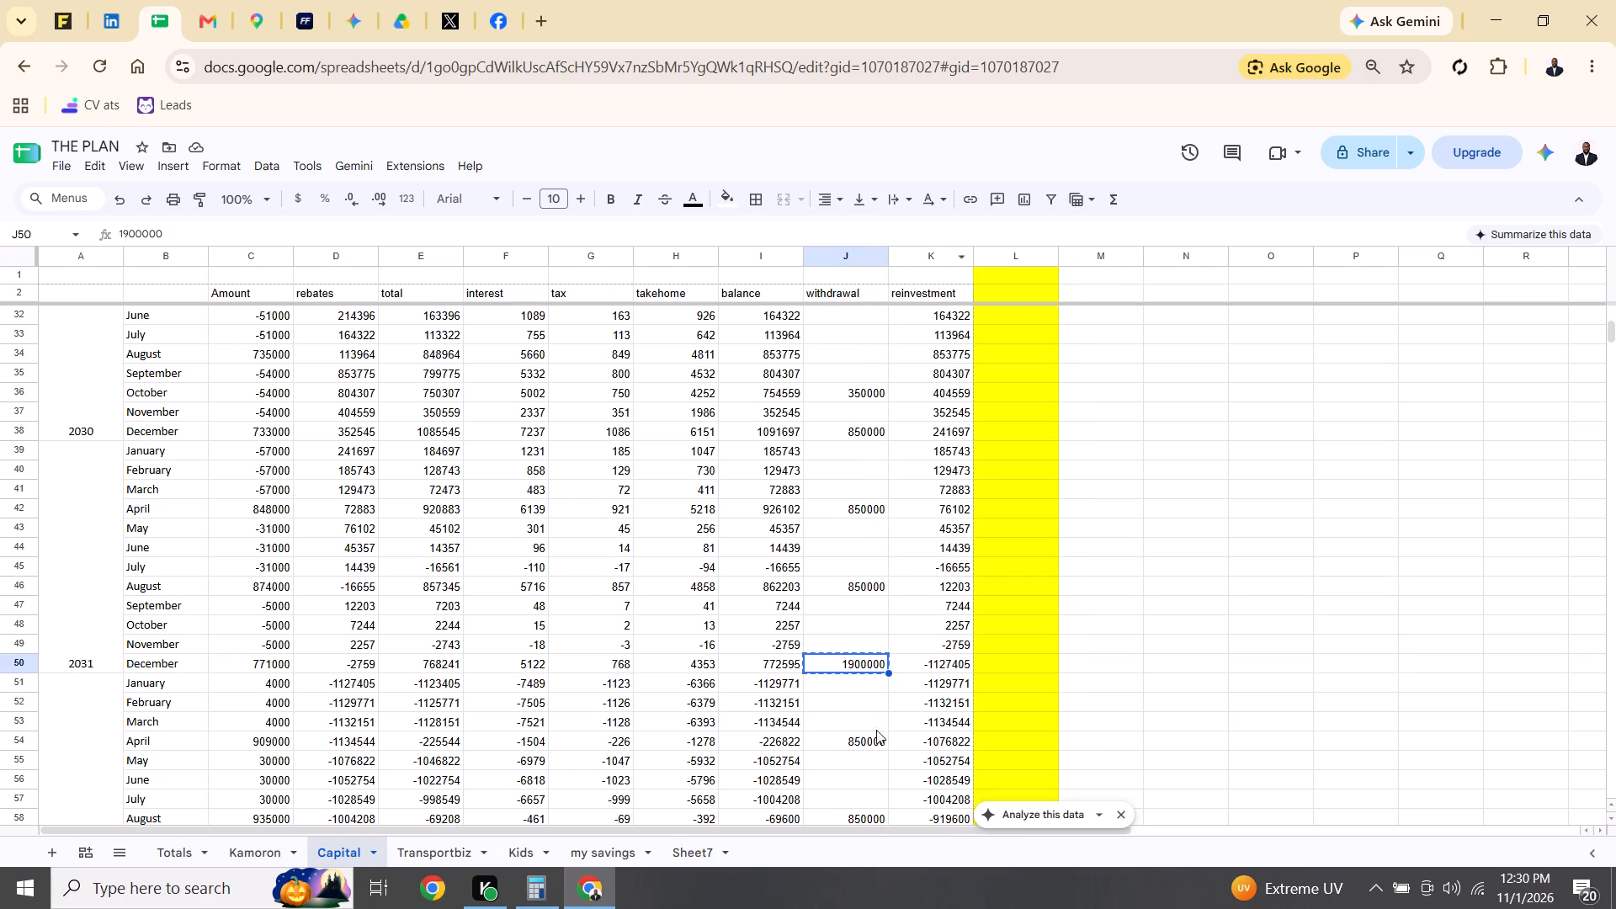
click(859, 742)
right_click(859, 742)
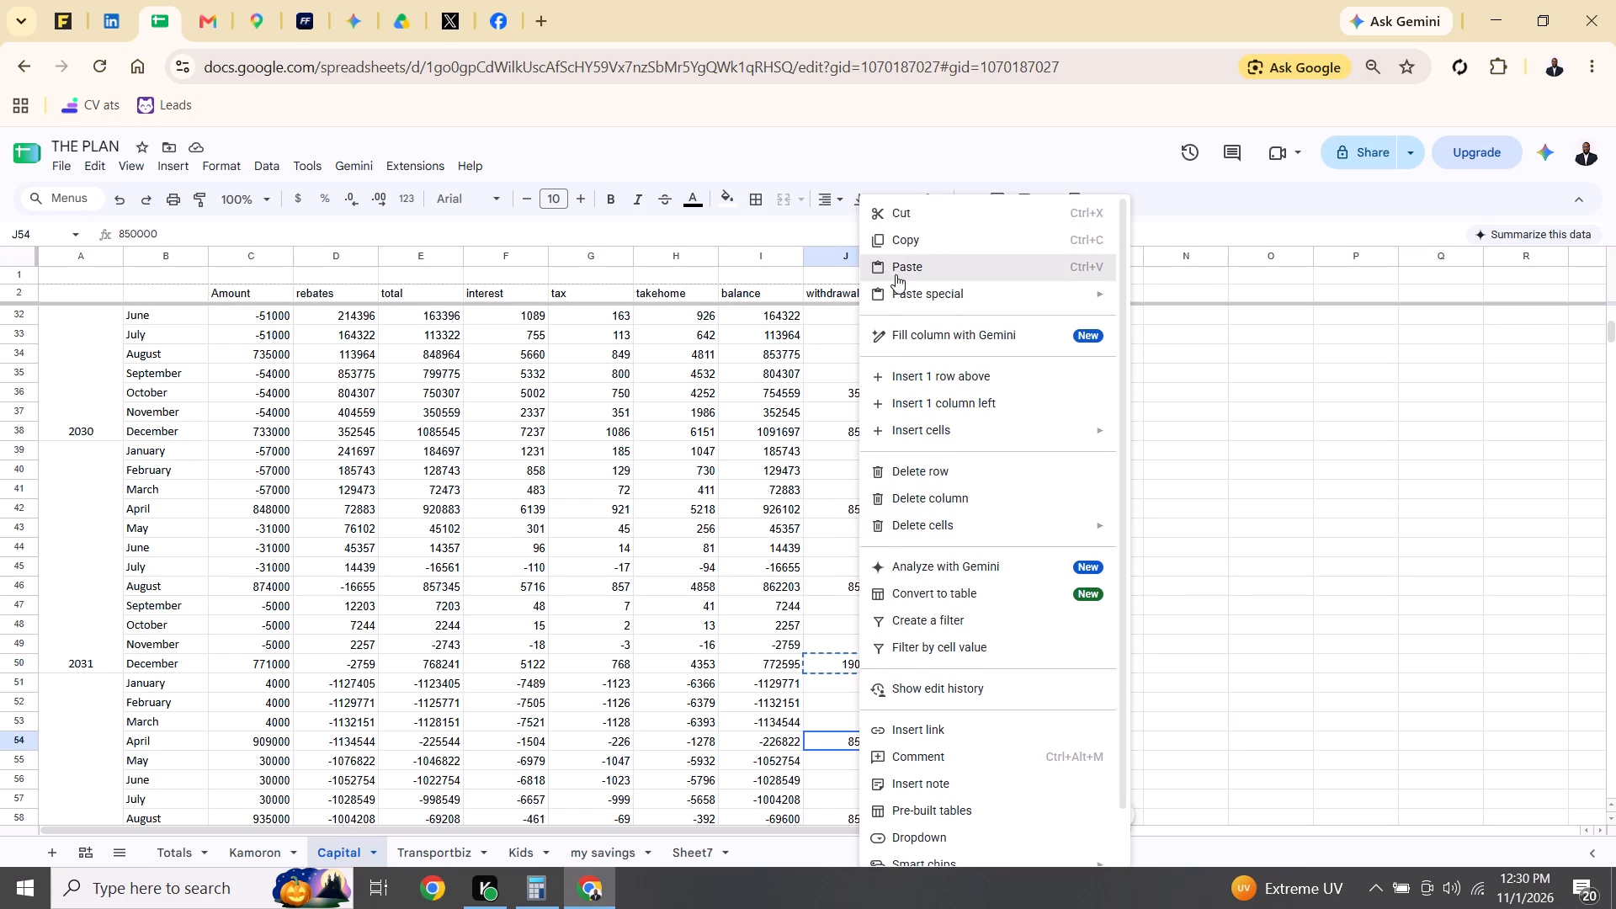
click(906, 274)
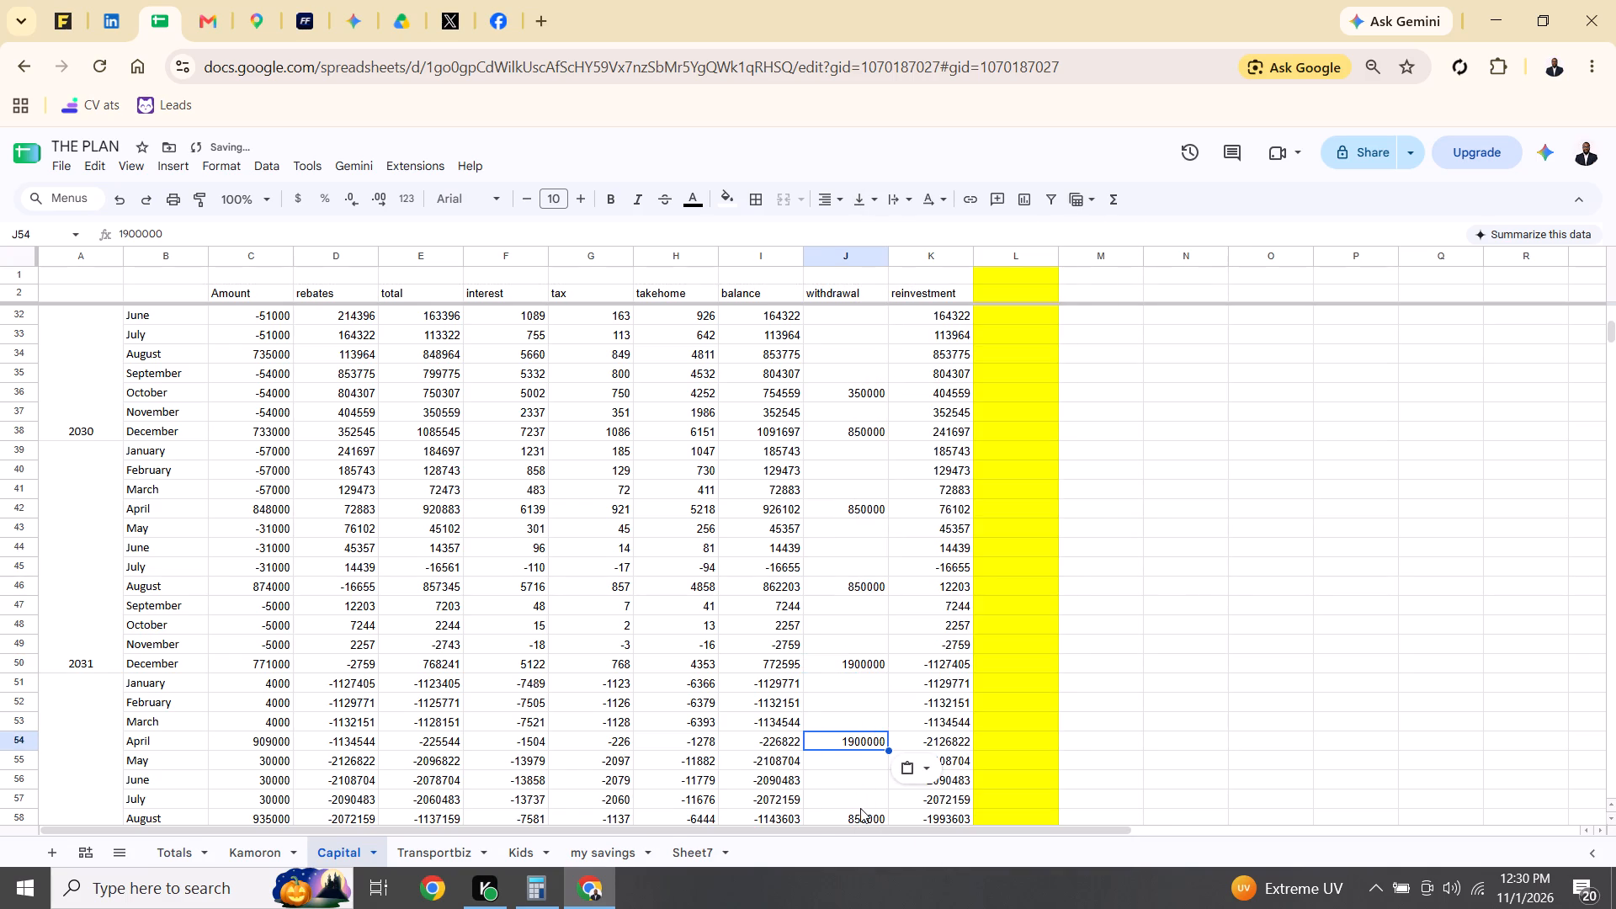
click(860, 819)
right_click(860, 819)
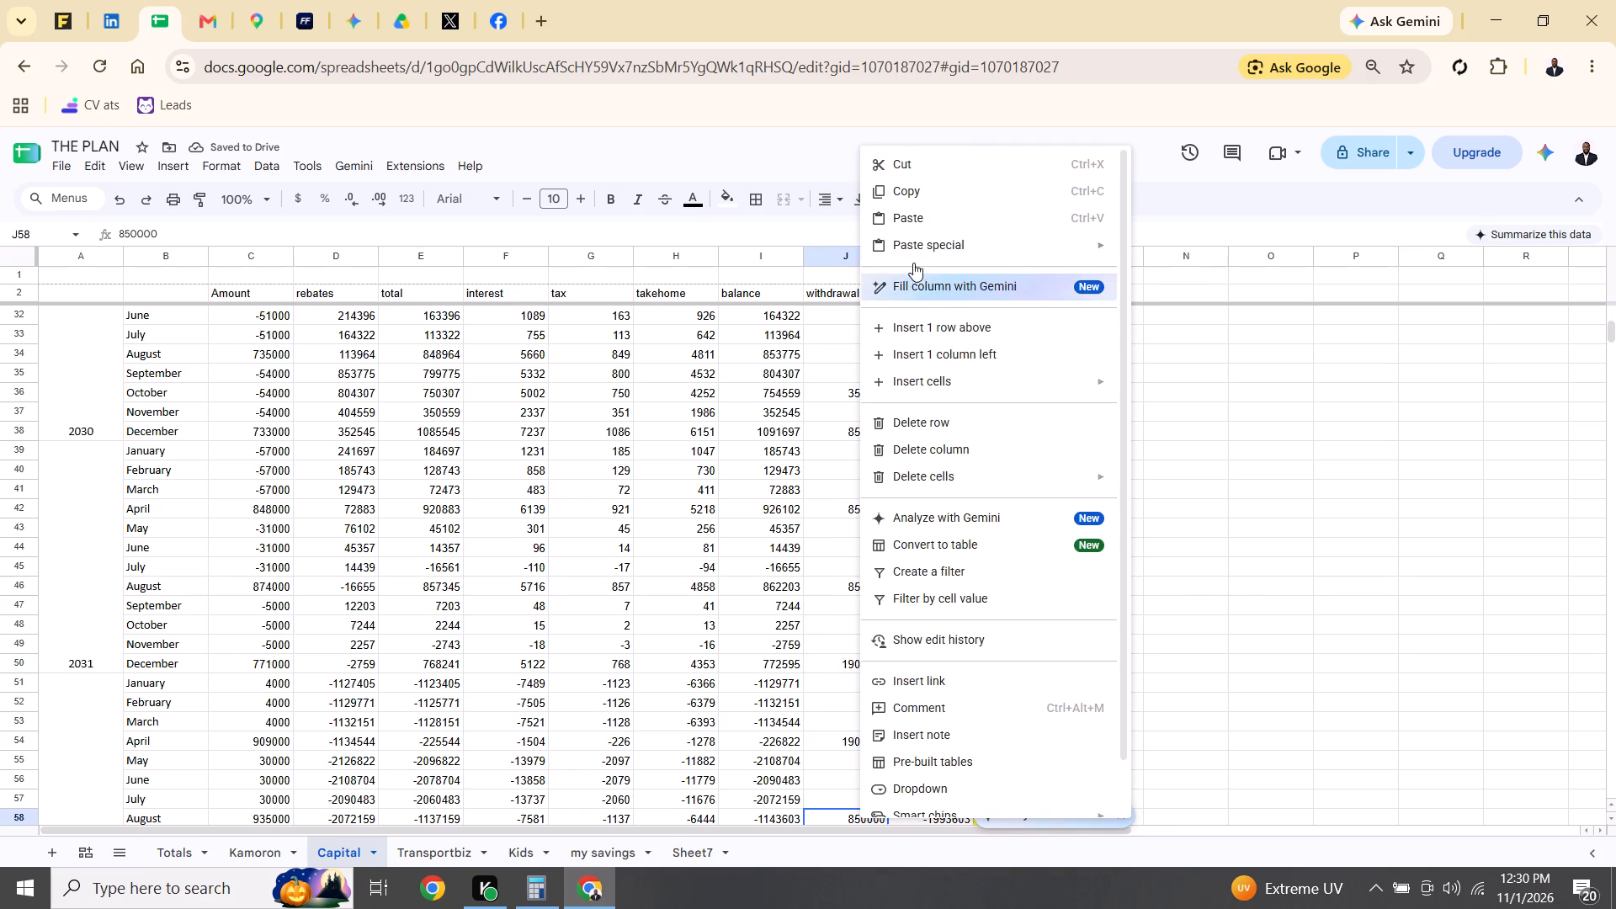
click(916, 224)
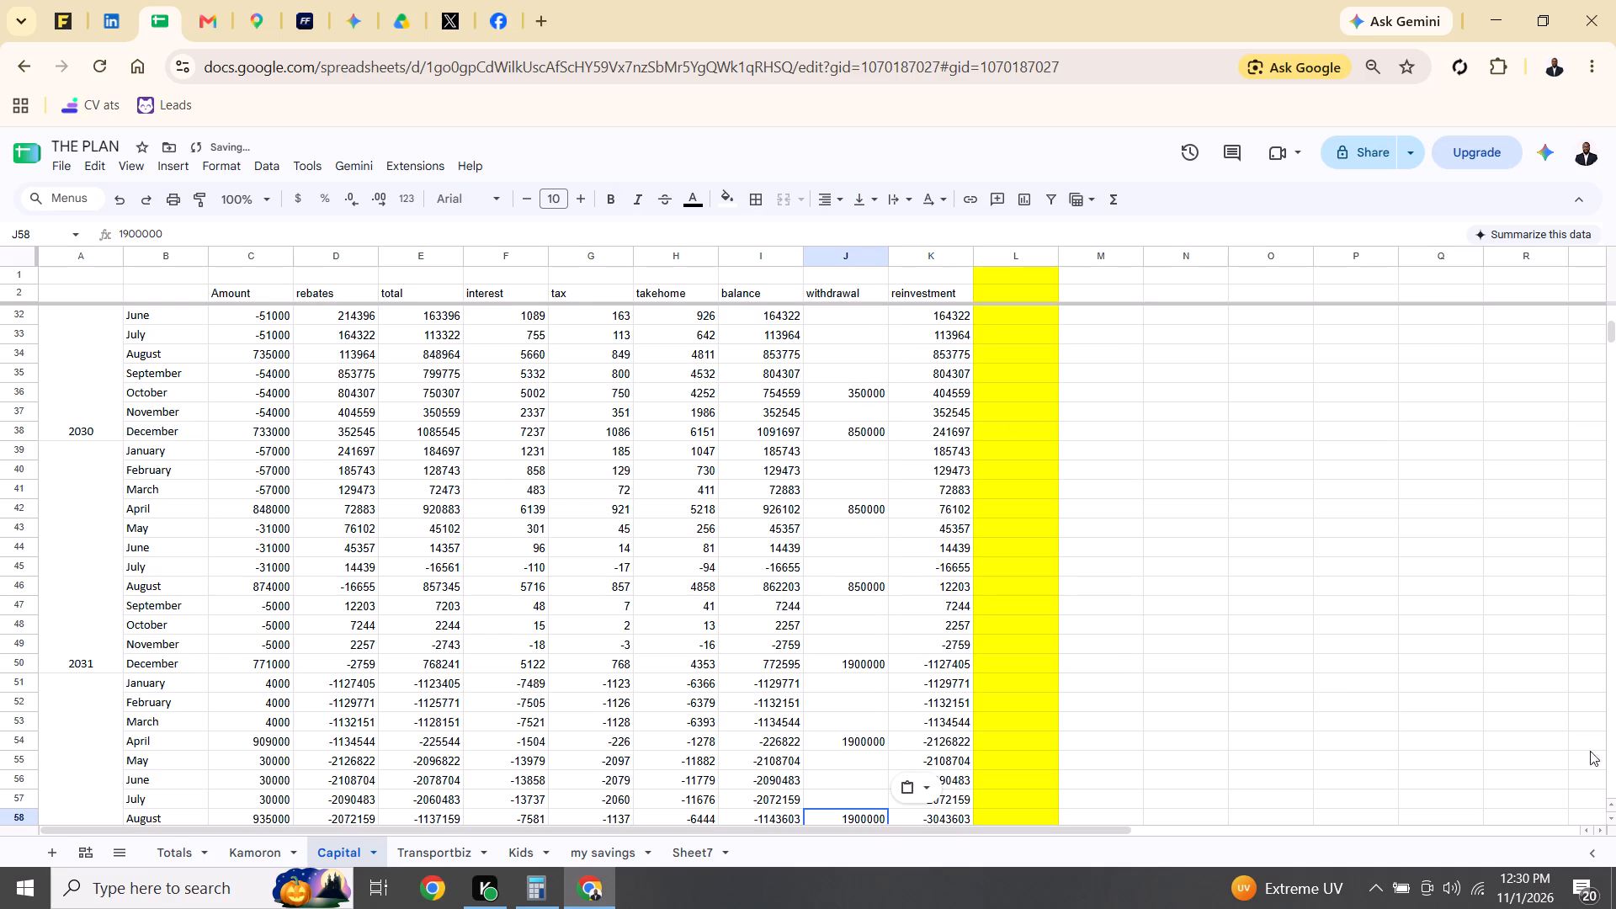
click(1610, 810)
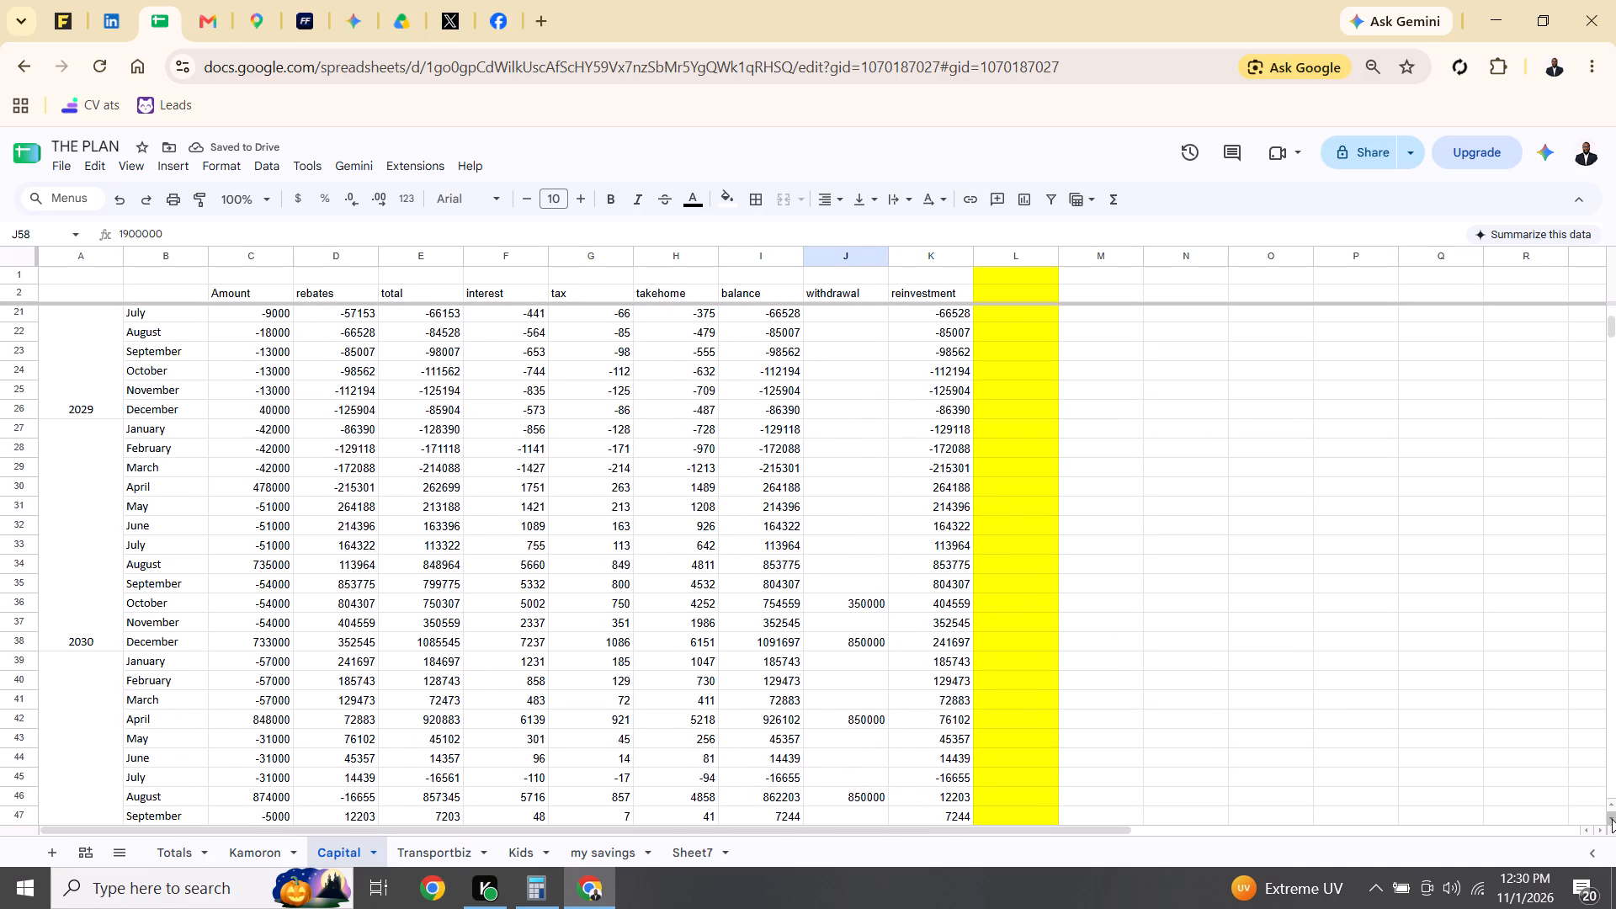
click(1612, 819)
click(1612, 819)
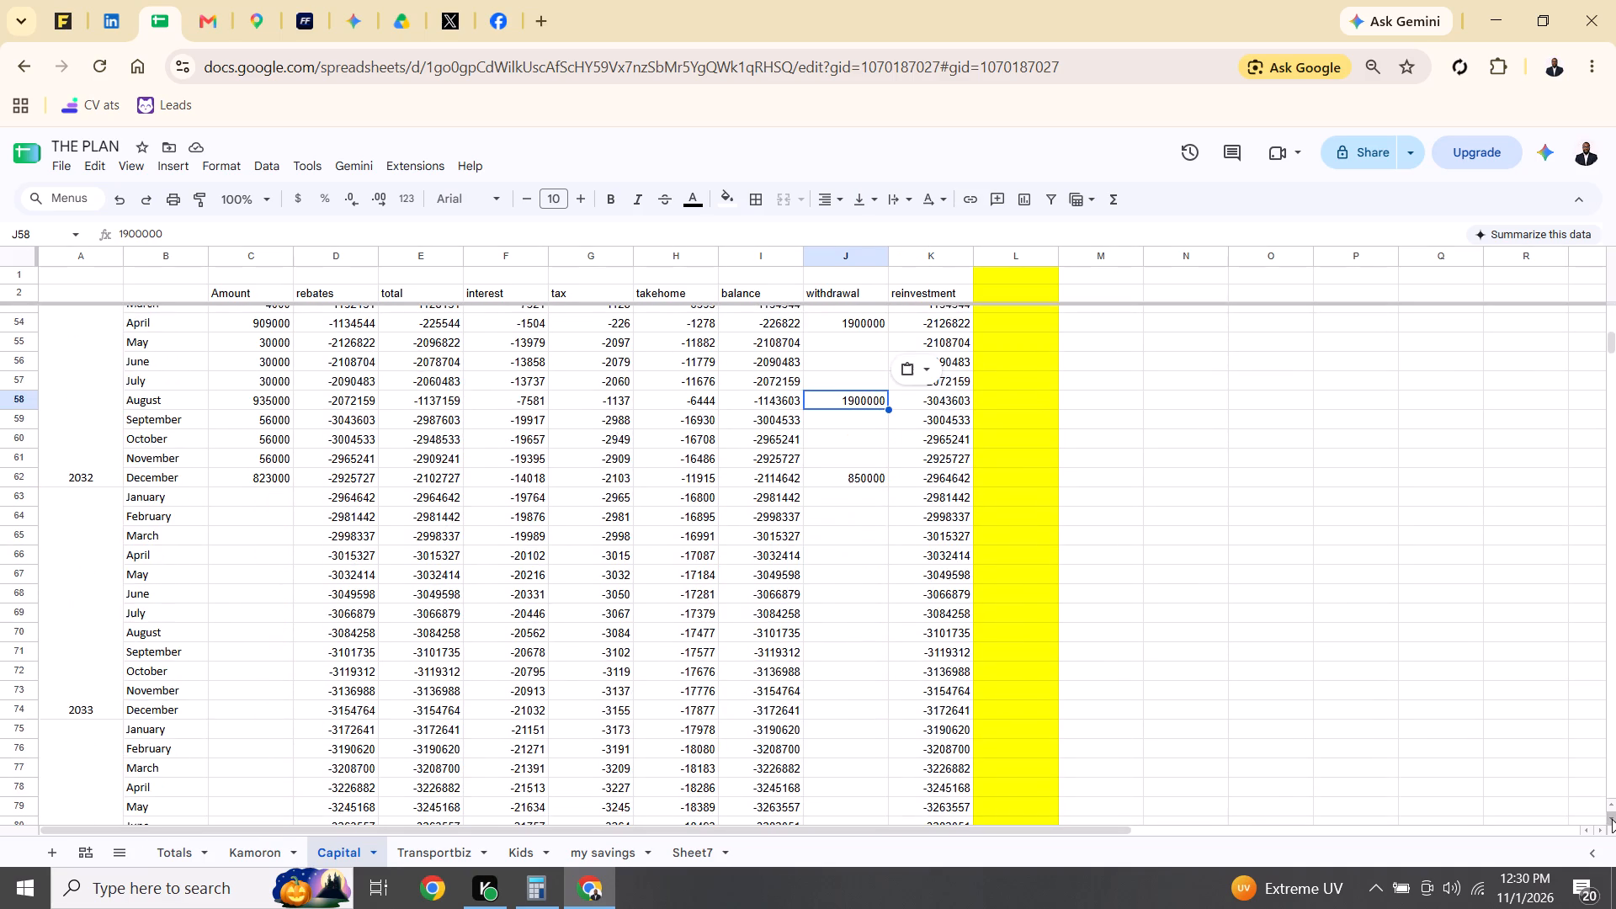
click(870, 484)
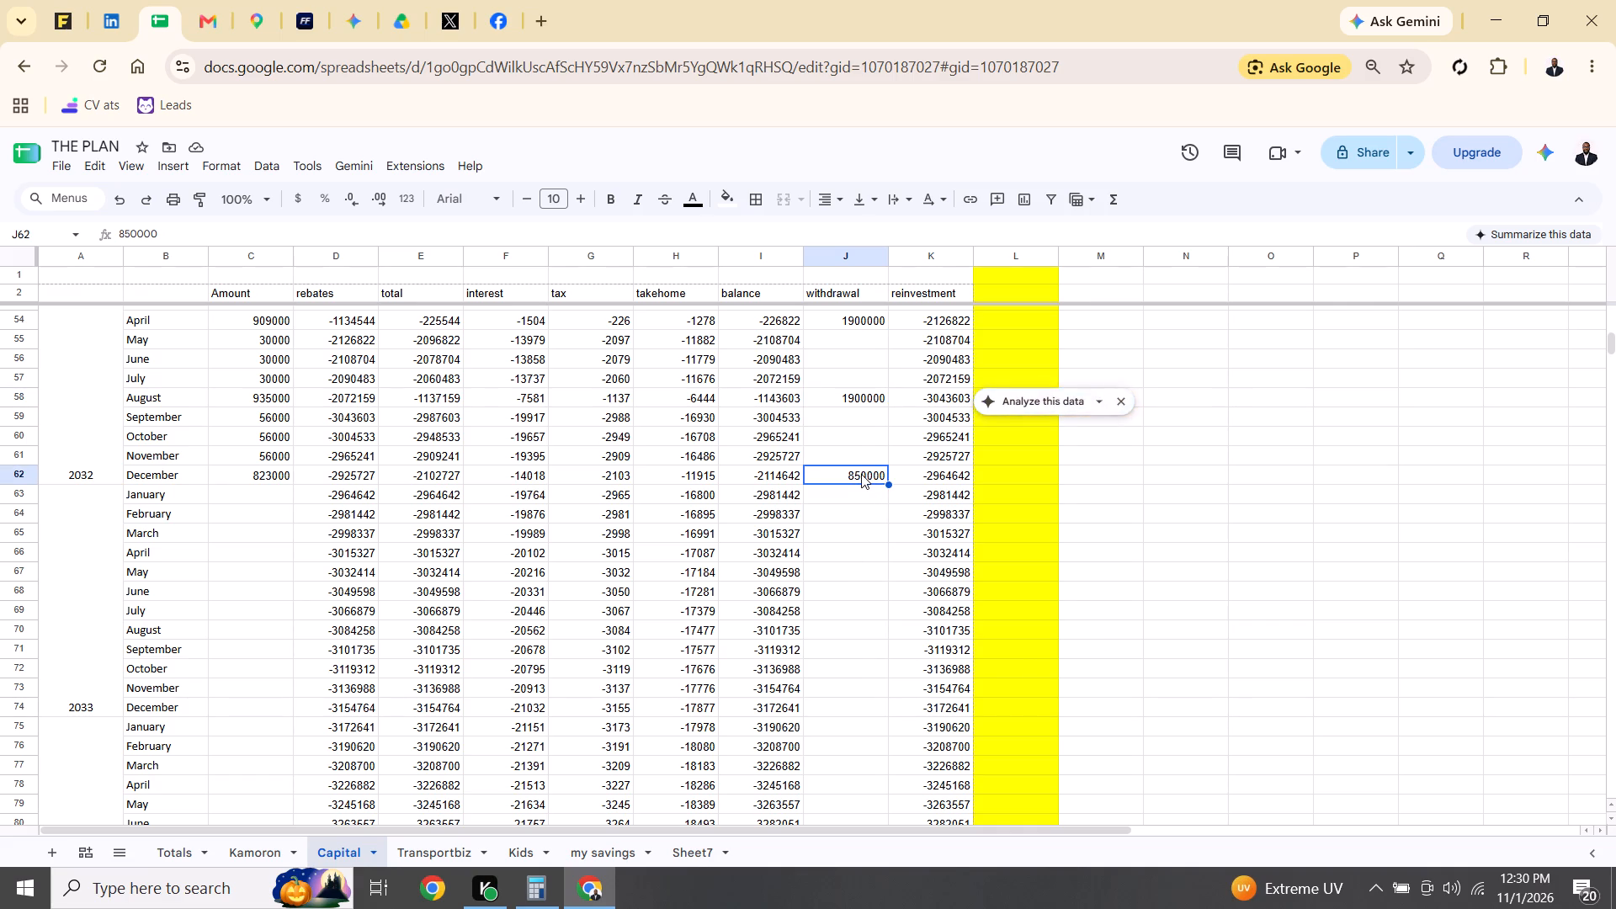
right_click(861, 474)
click(929, 265)
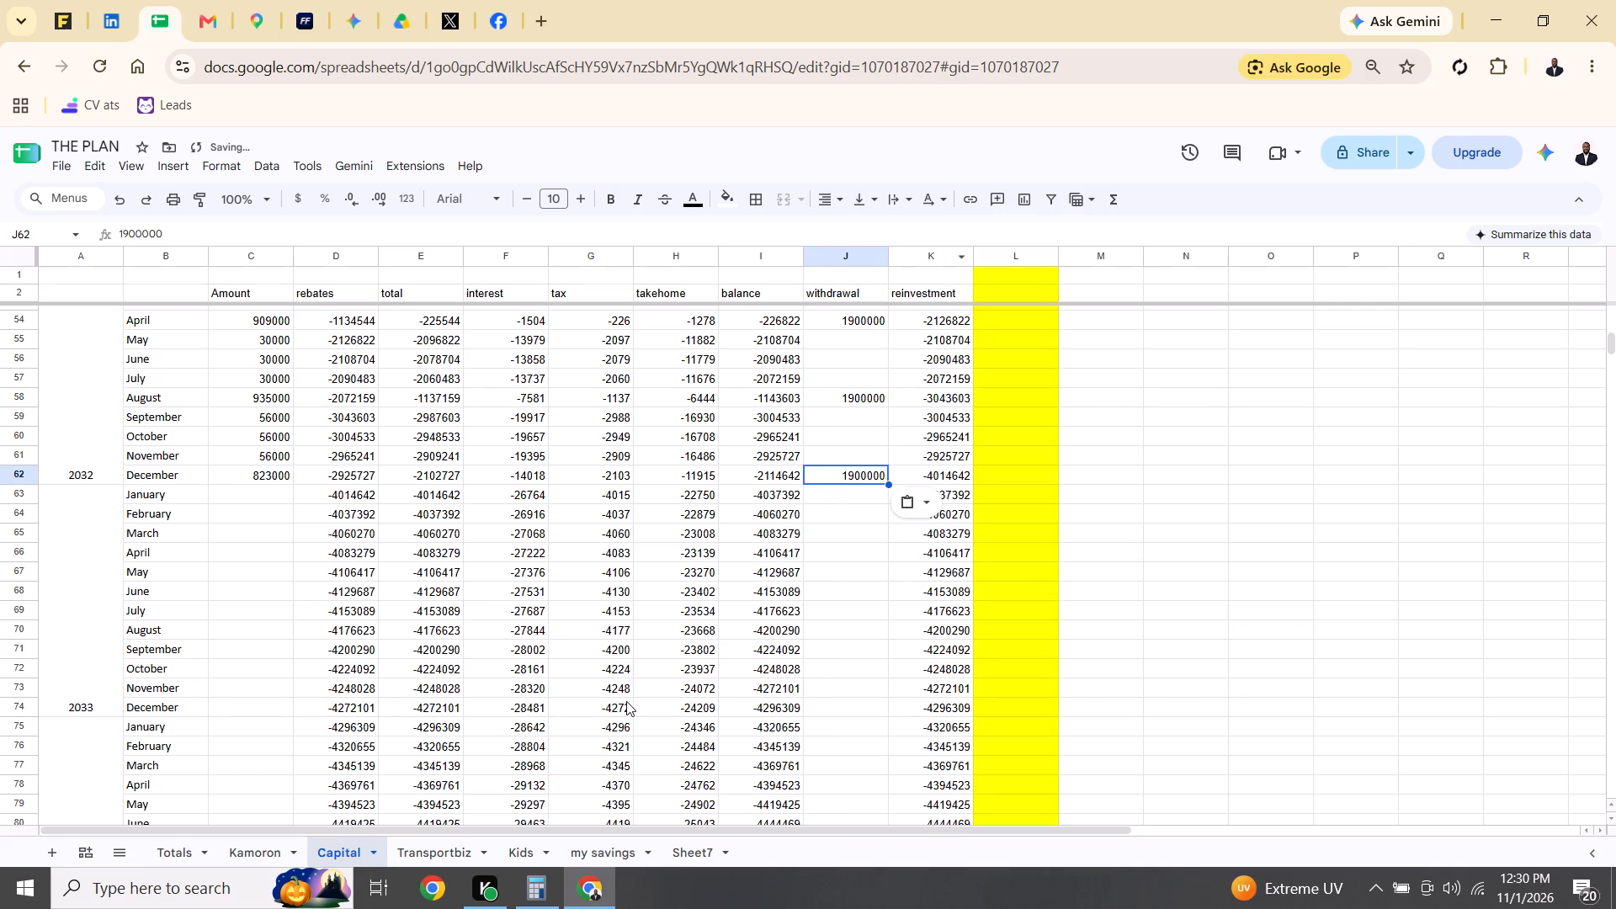
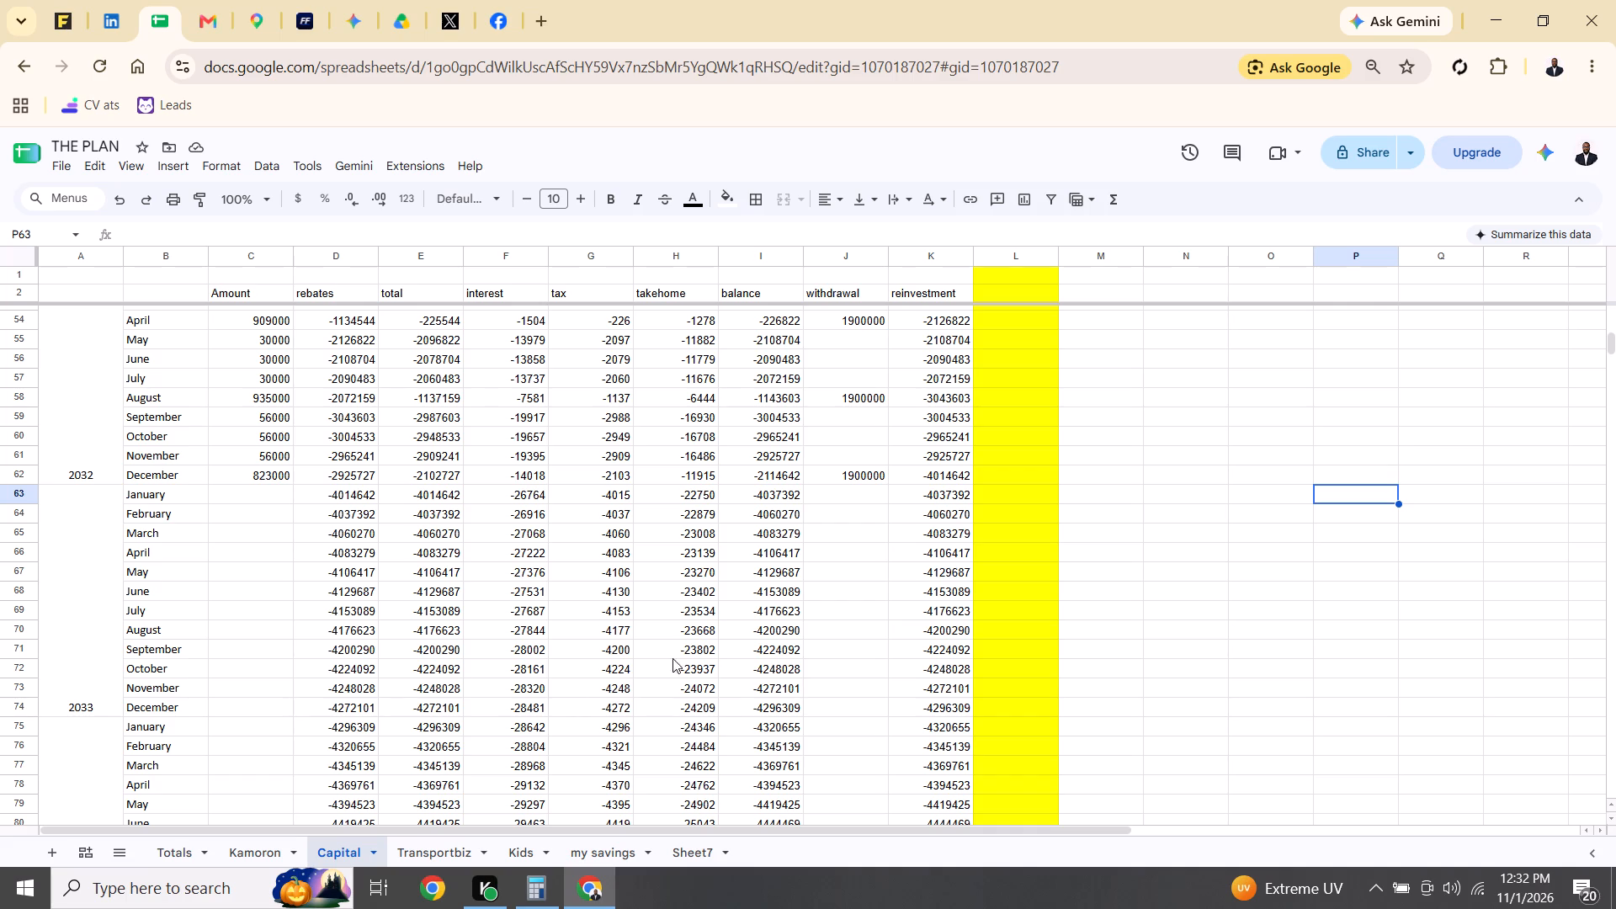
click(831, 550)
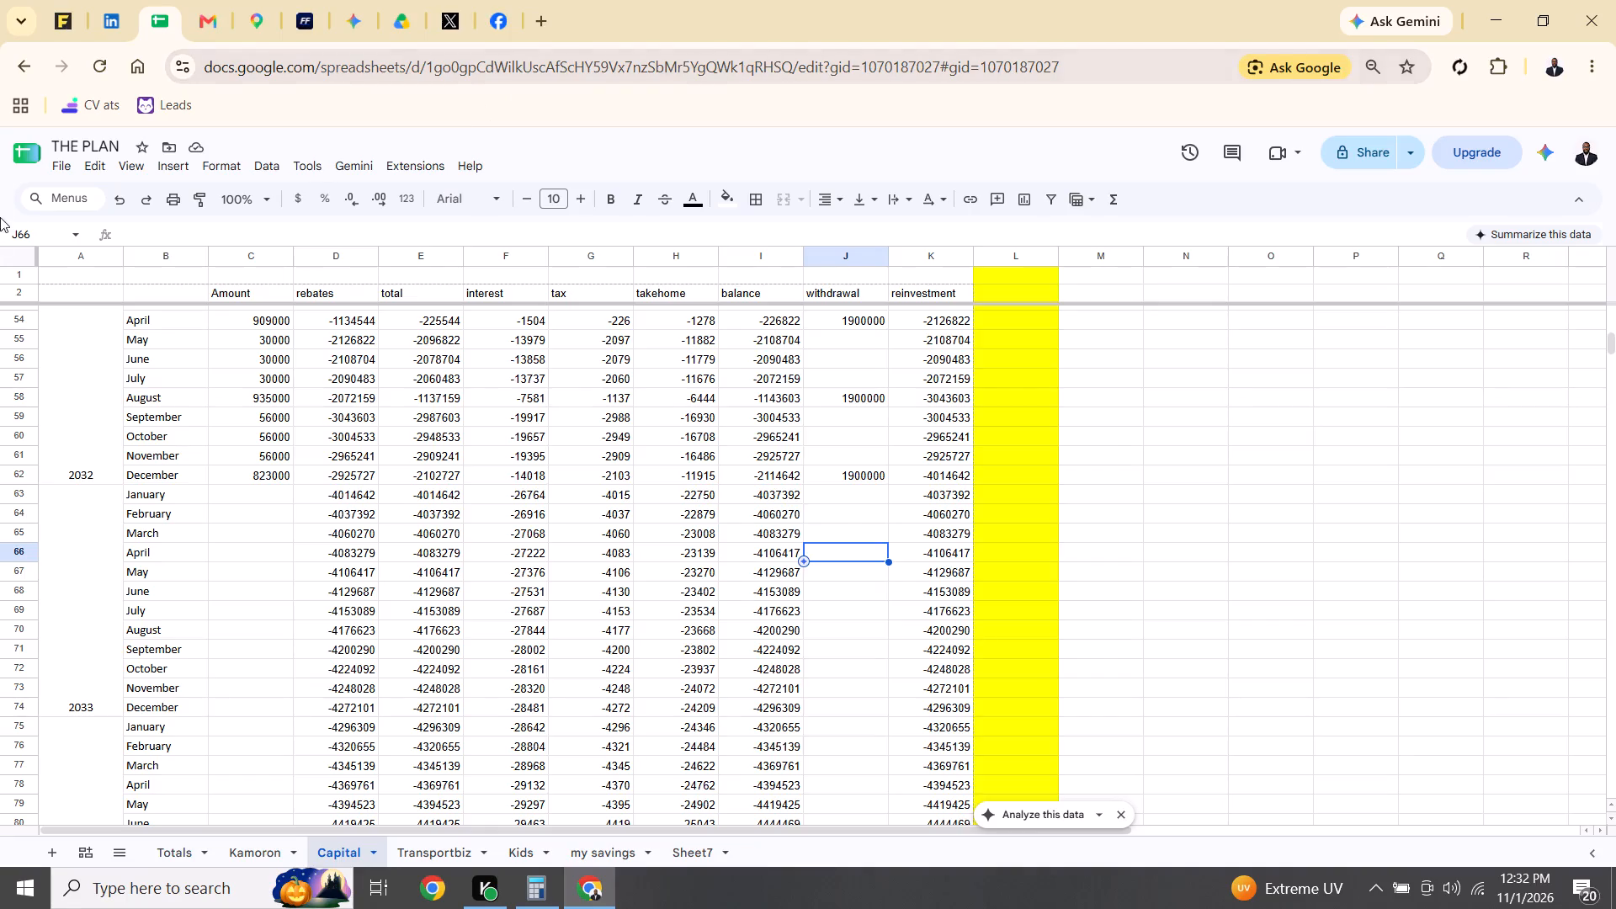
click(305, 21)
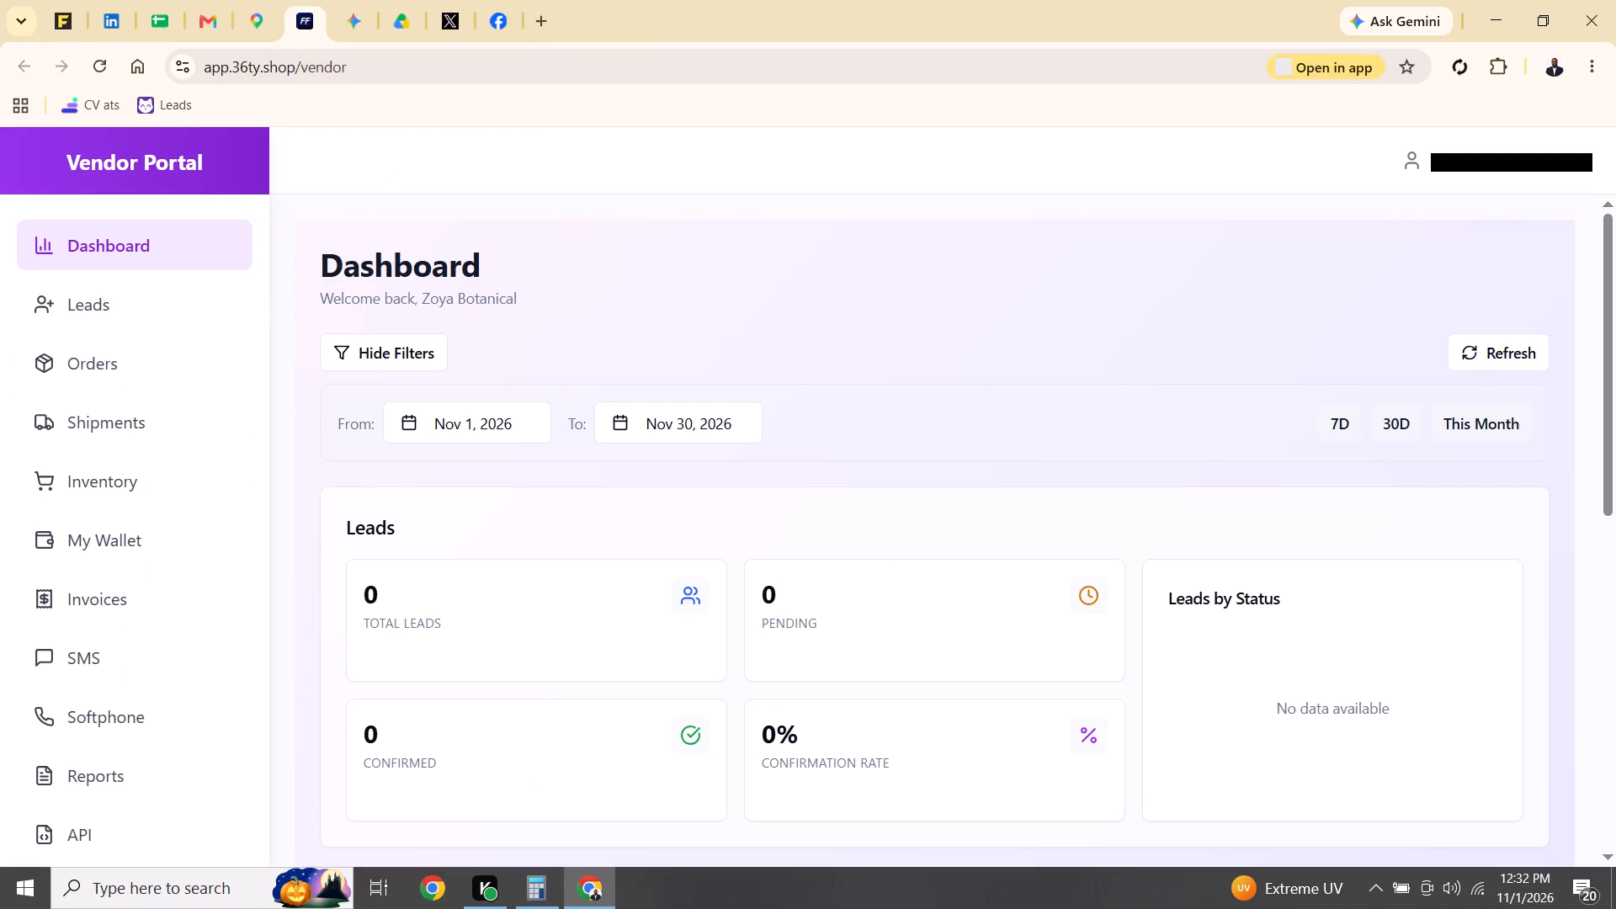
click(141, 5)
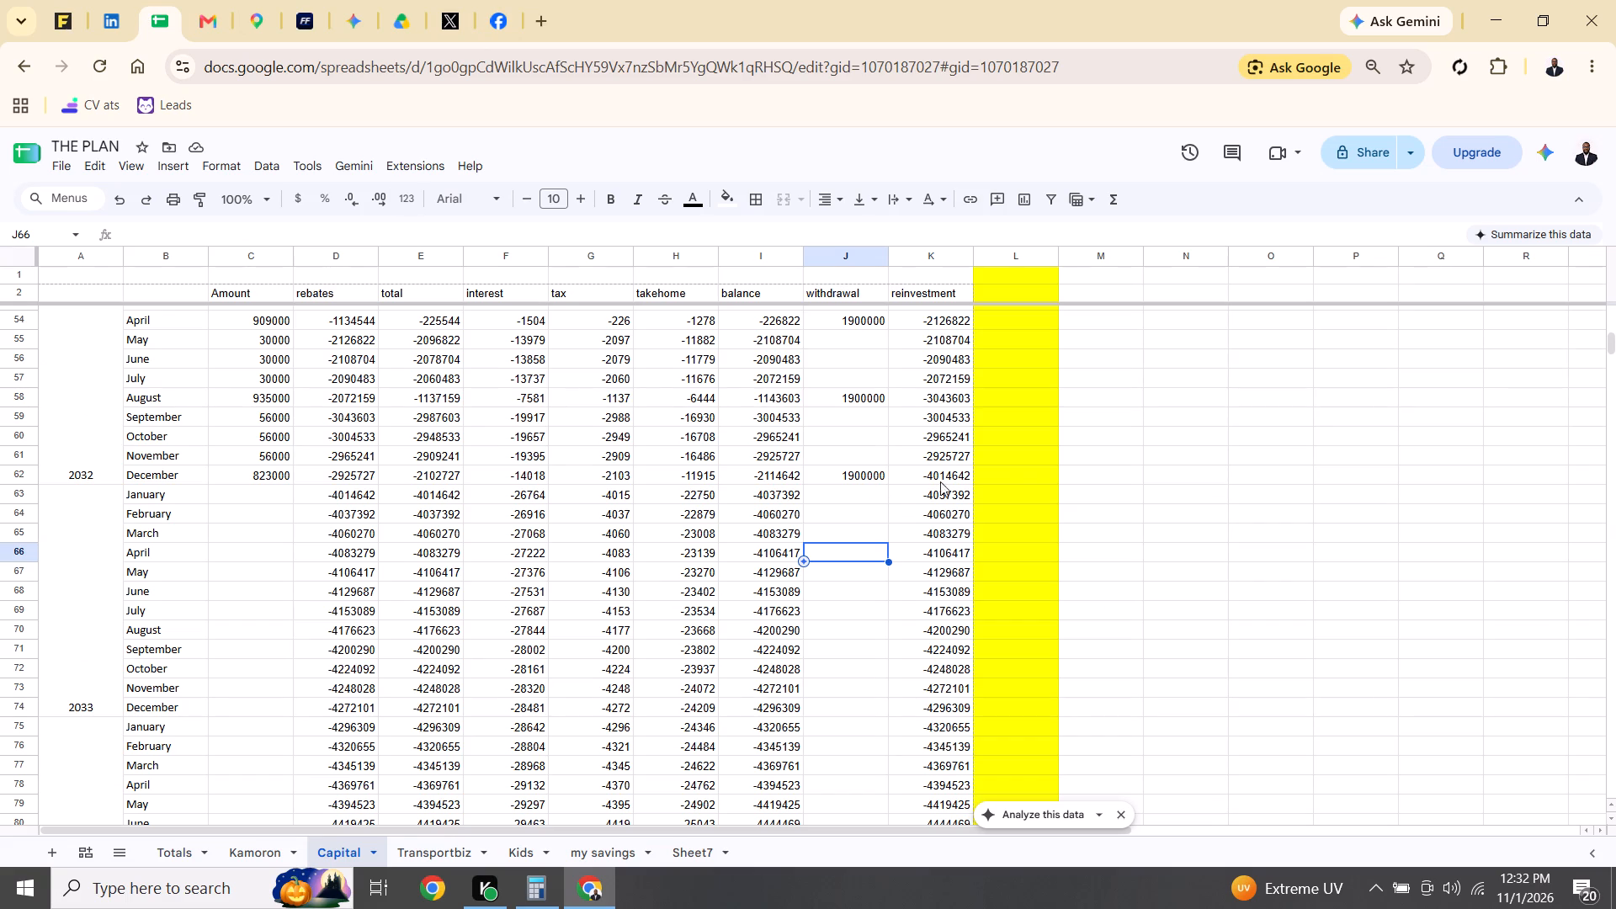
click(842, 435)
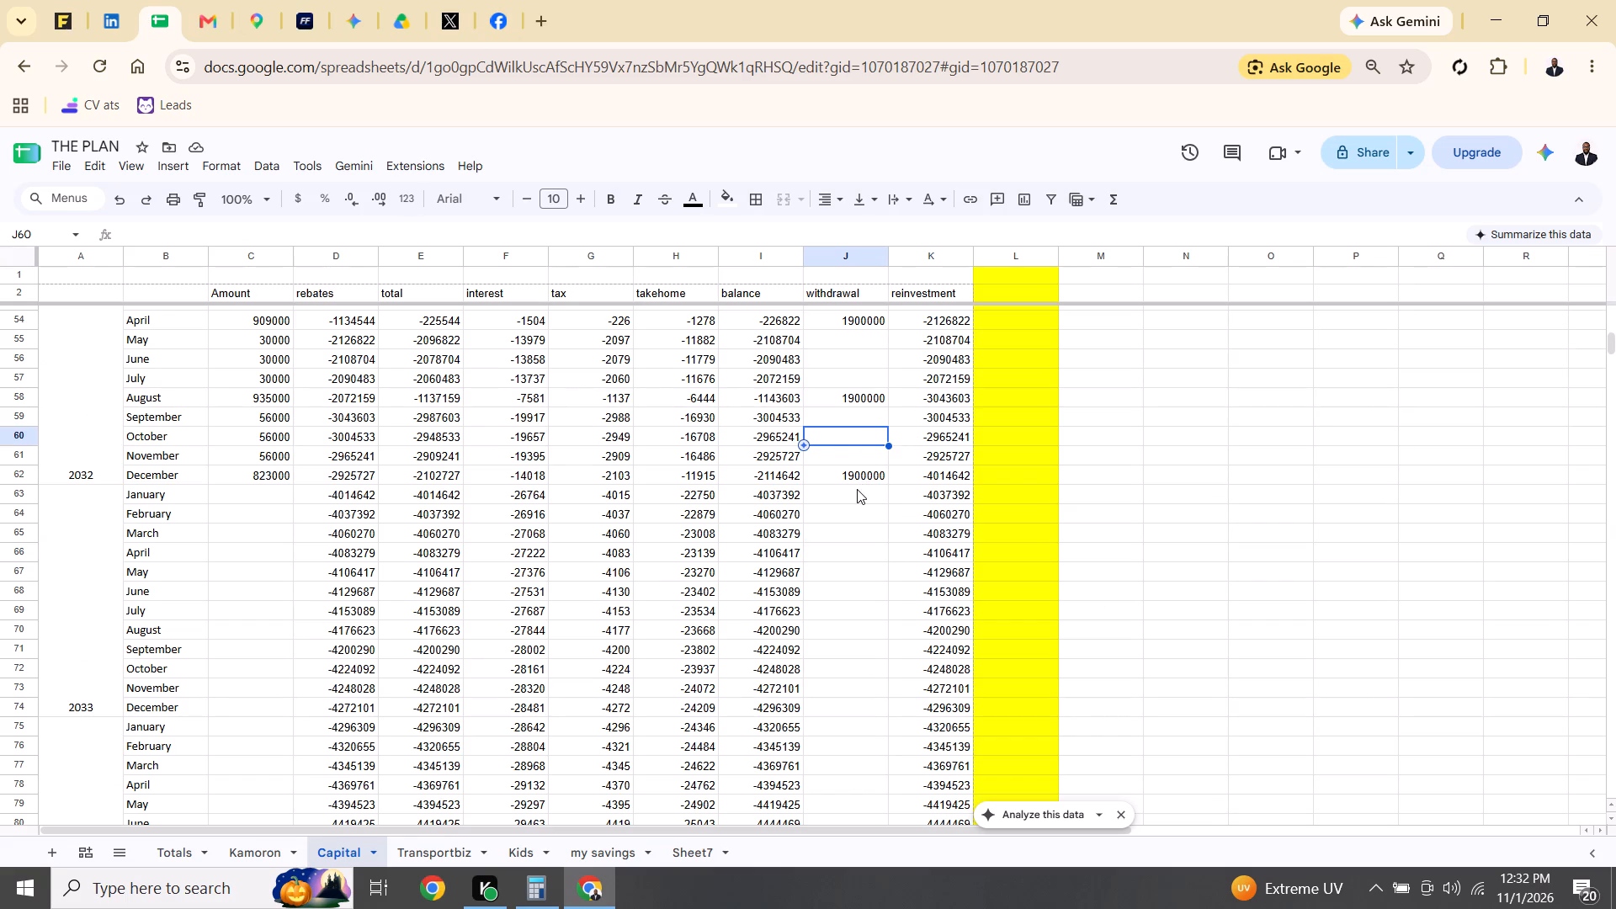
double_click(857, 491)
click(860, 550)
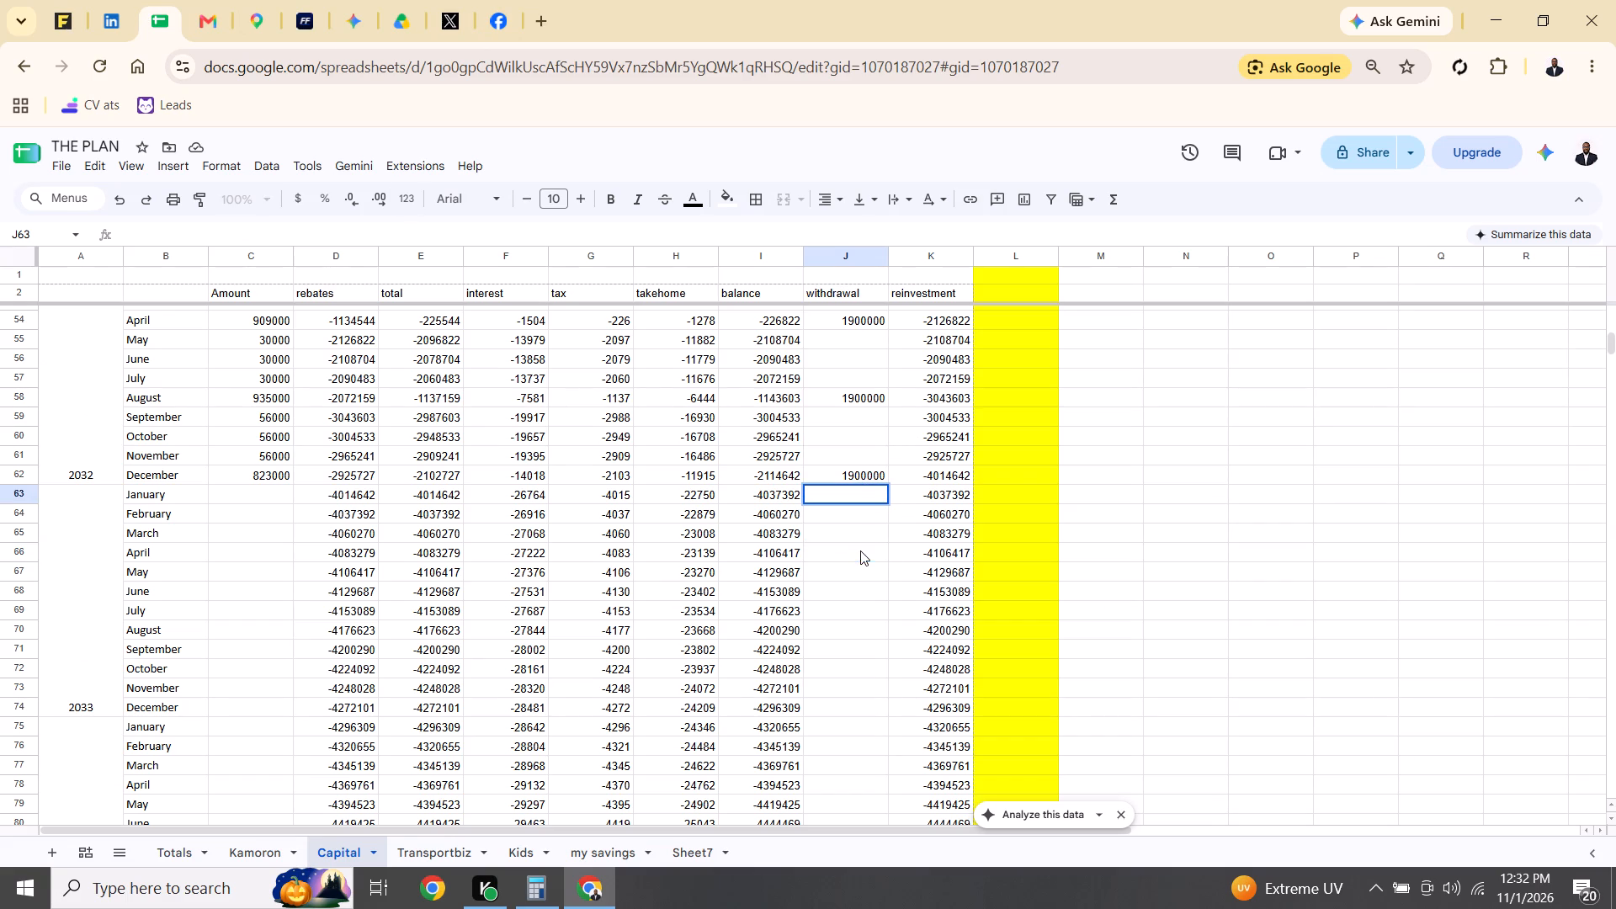
Sum the 1900000 withdrawals from December 2031 through December 2032 on the Capital sheet.
drag(868, 498, 863, 376)
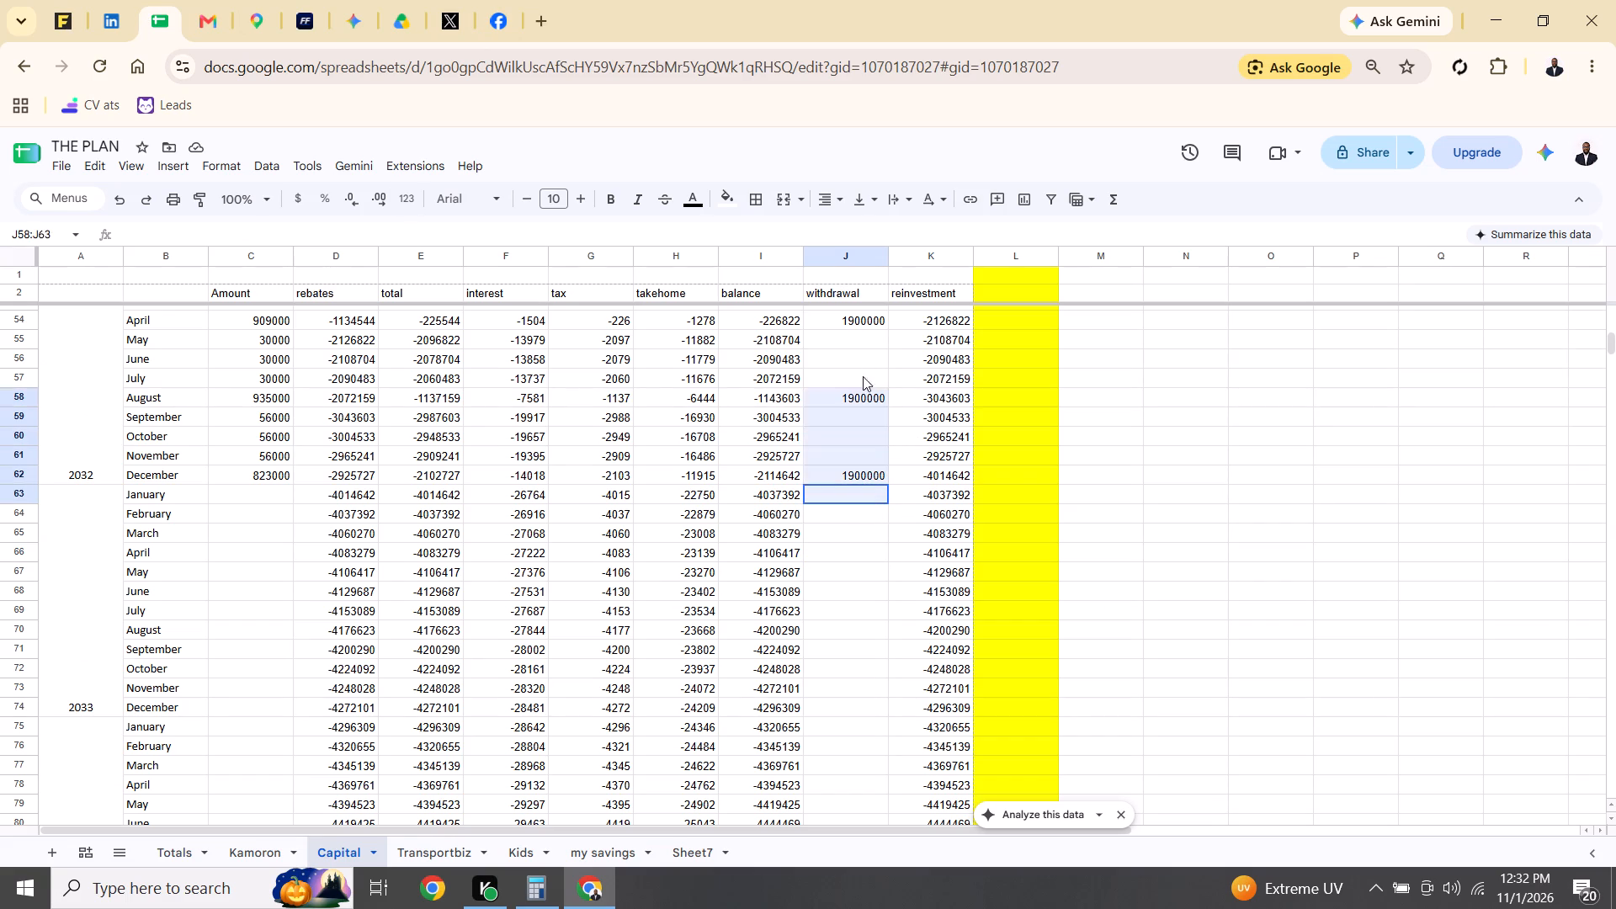
drag(863, 376, 869, 449)
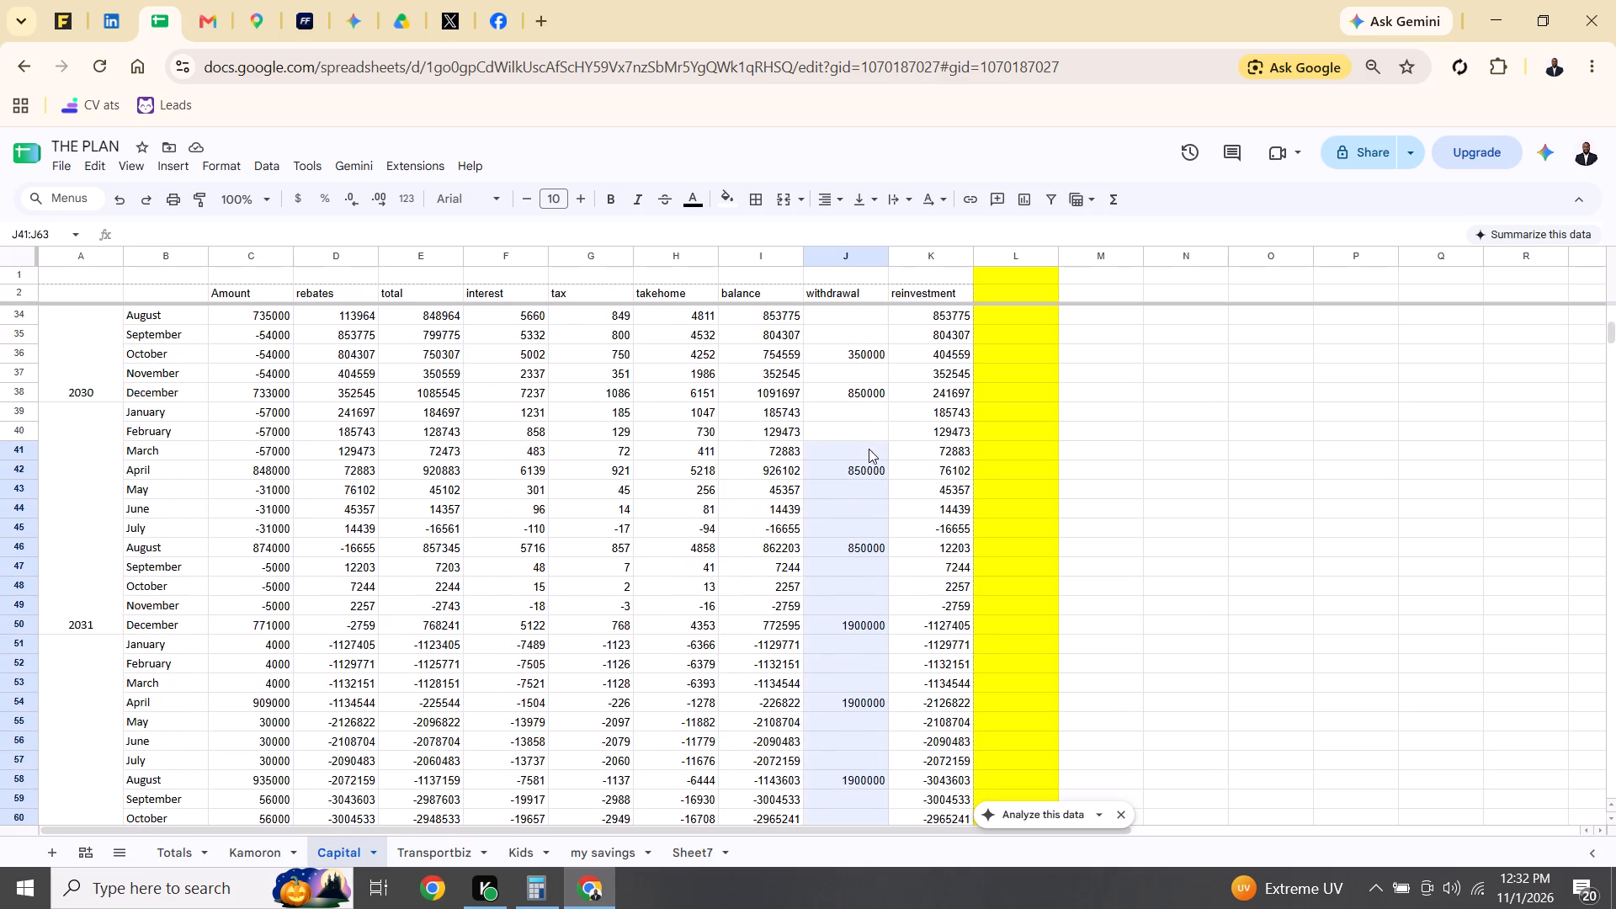
drag(869, 449, 874, 596)
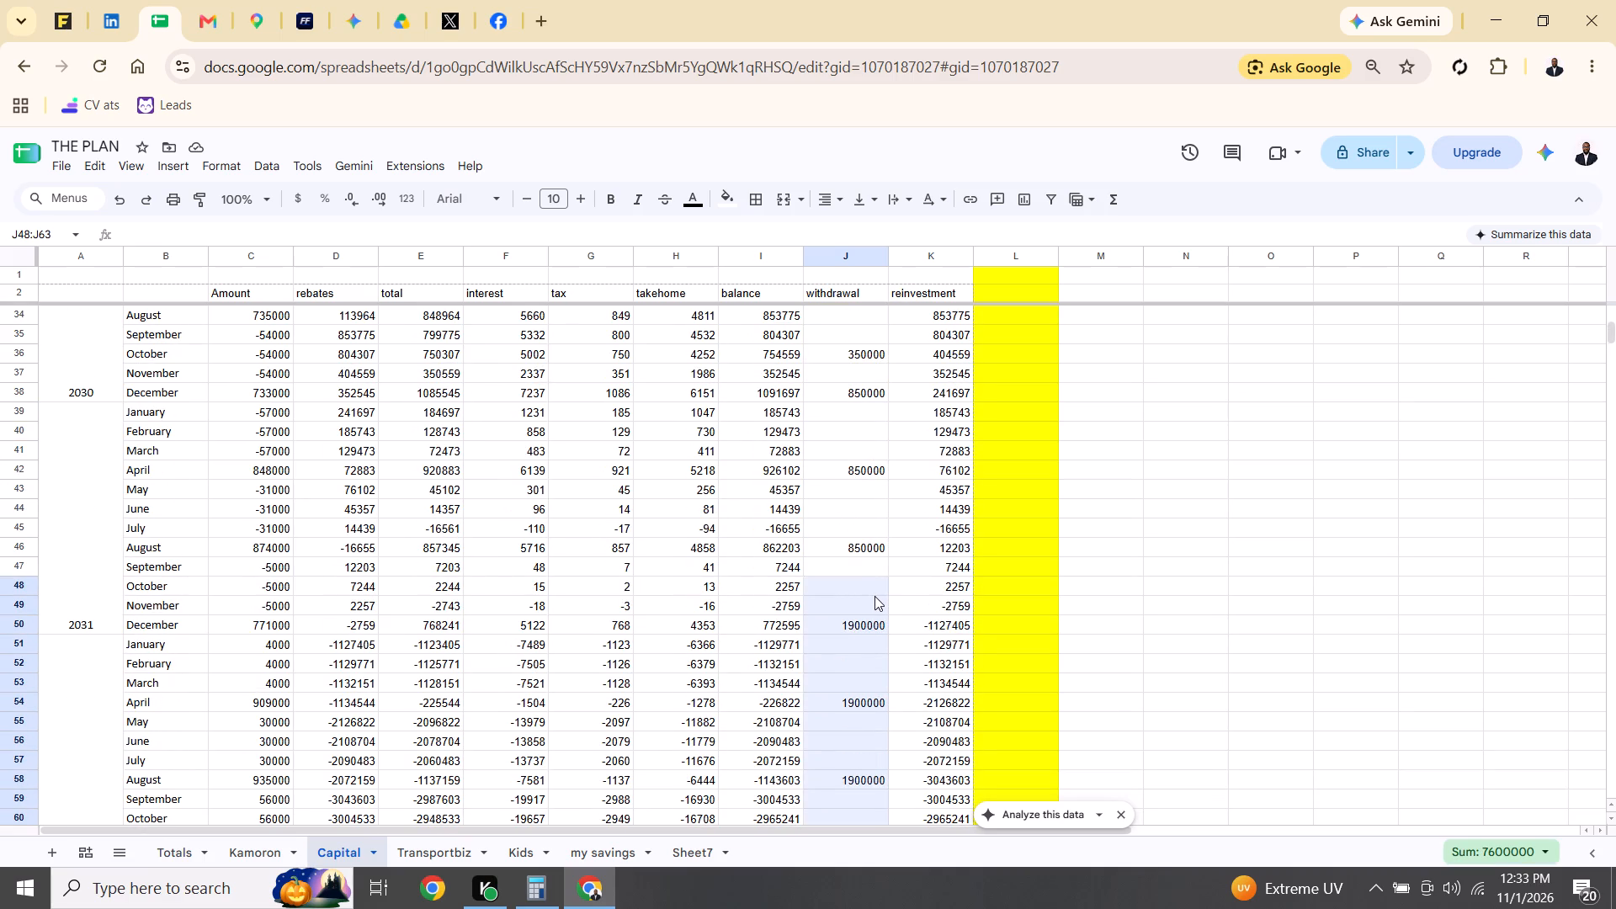
drag(874, 596, 874, 600)
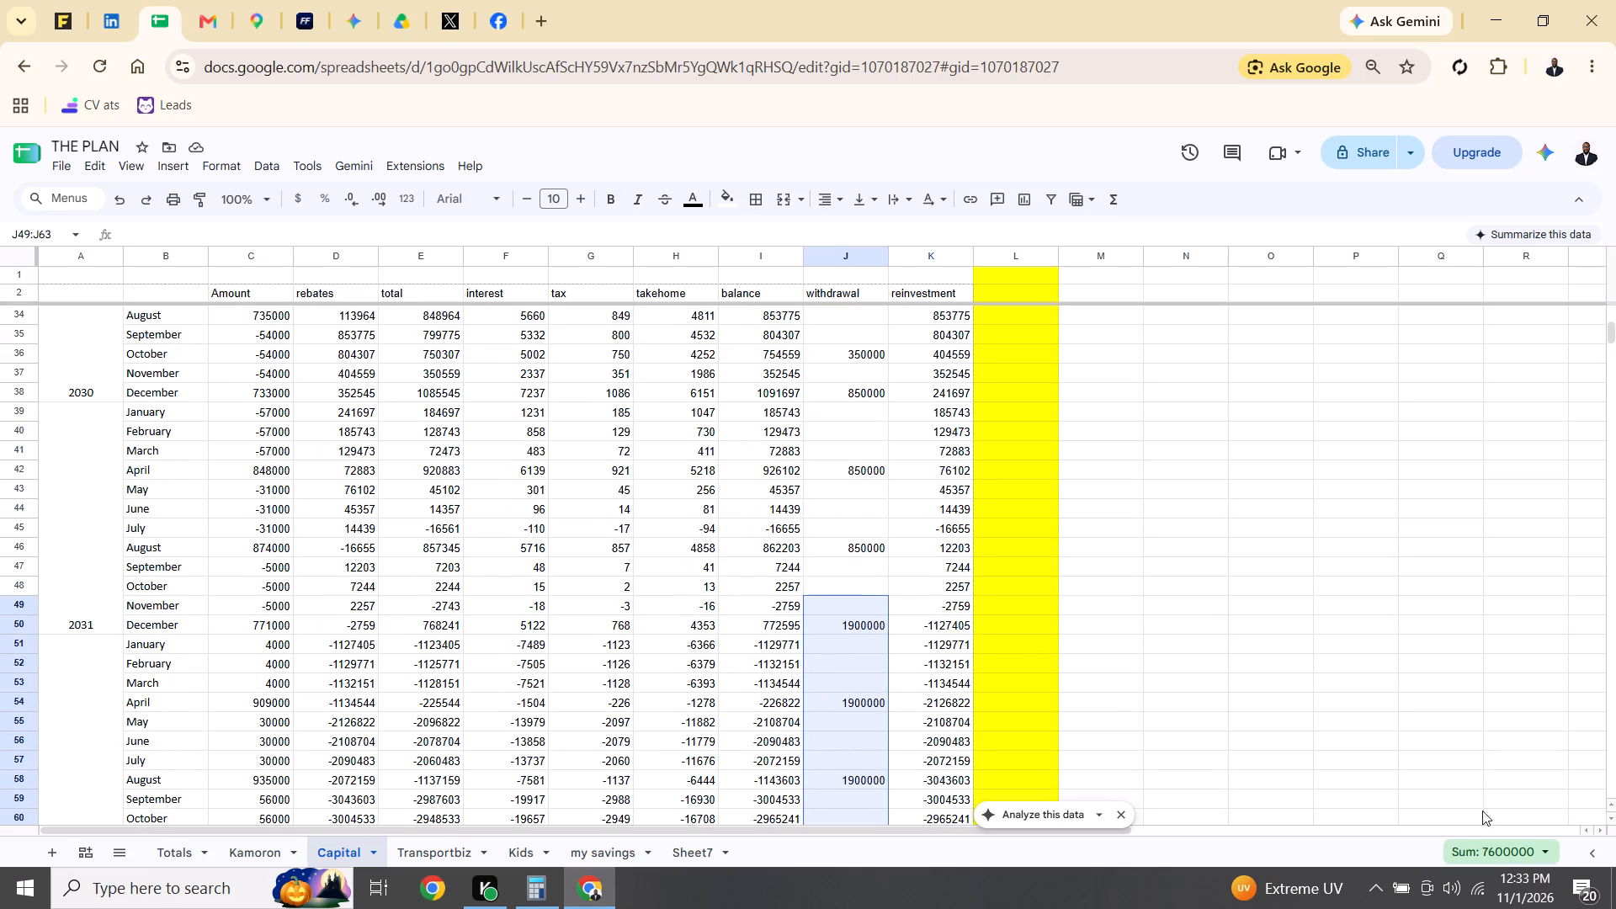
click(1549, 853)
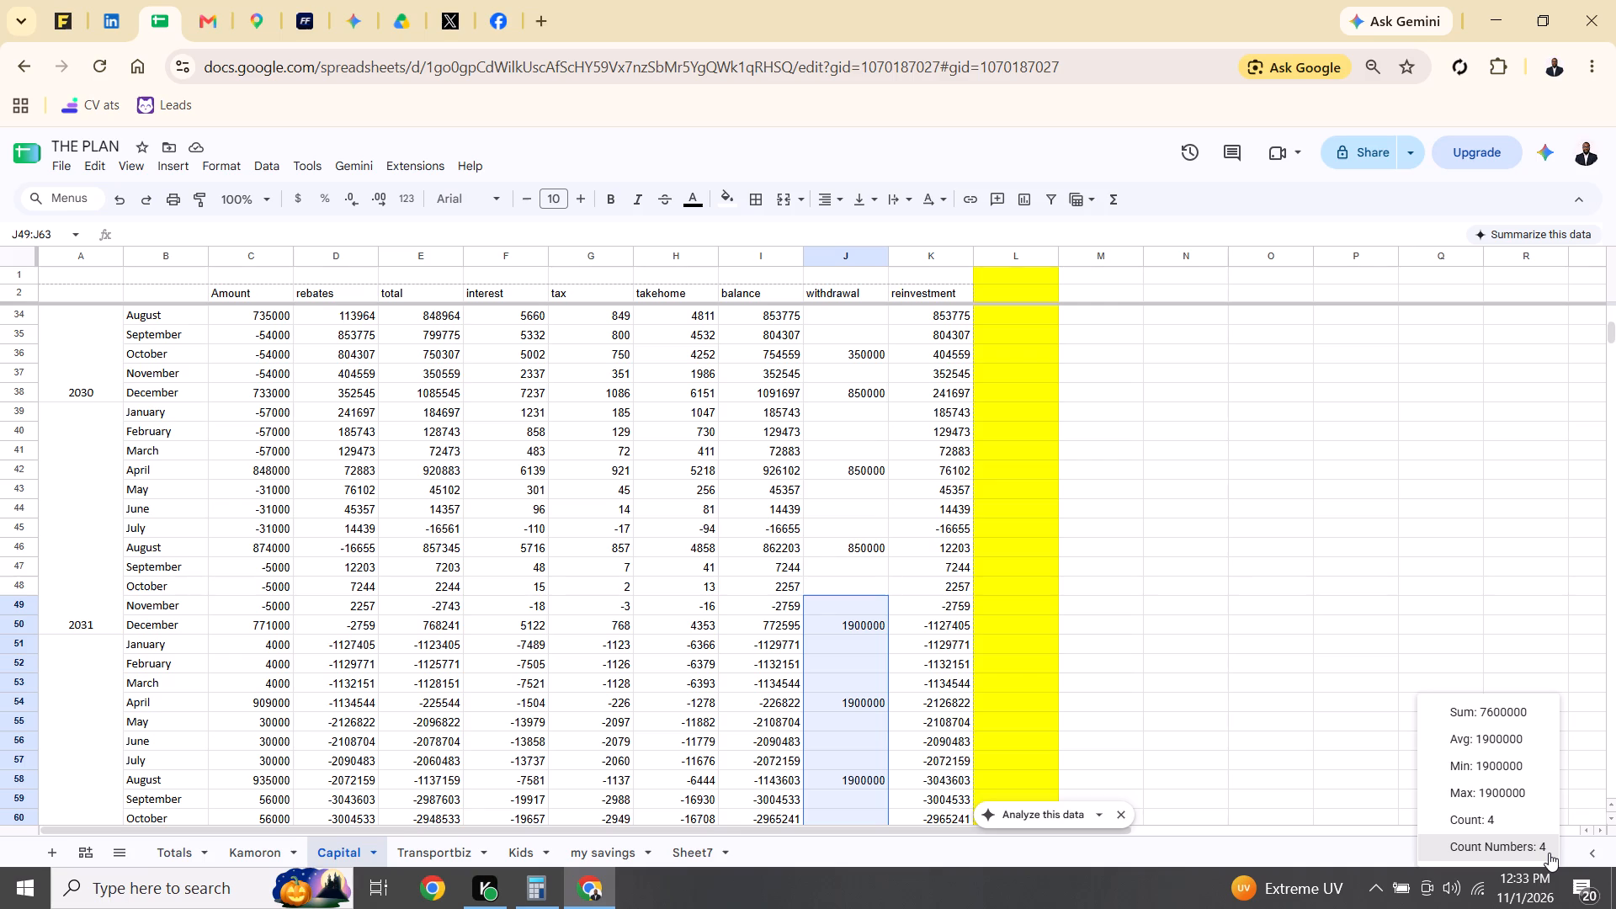
click(863, 568)
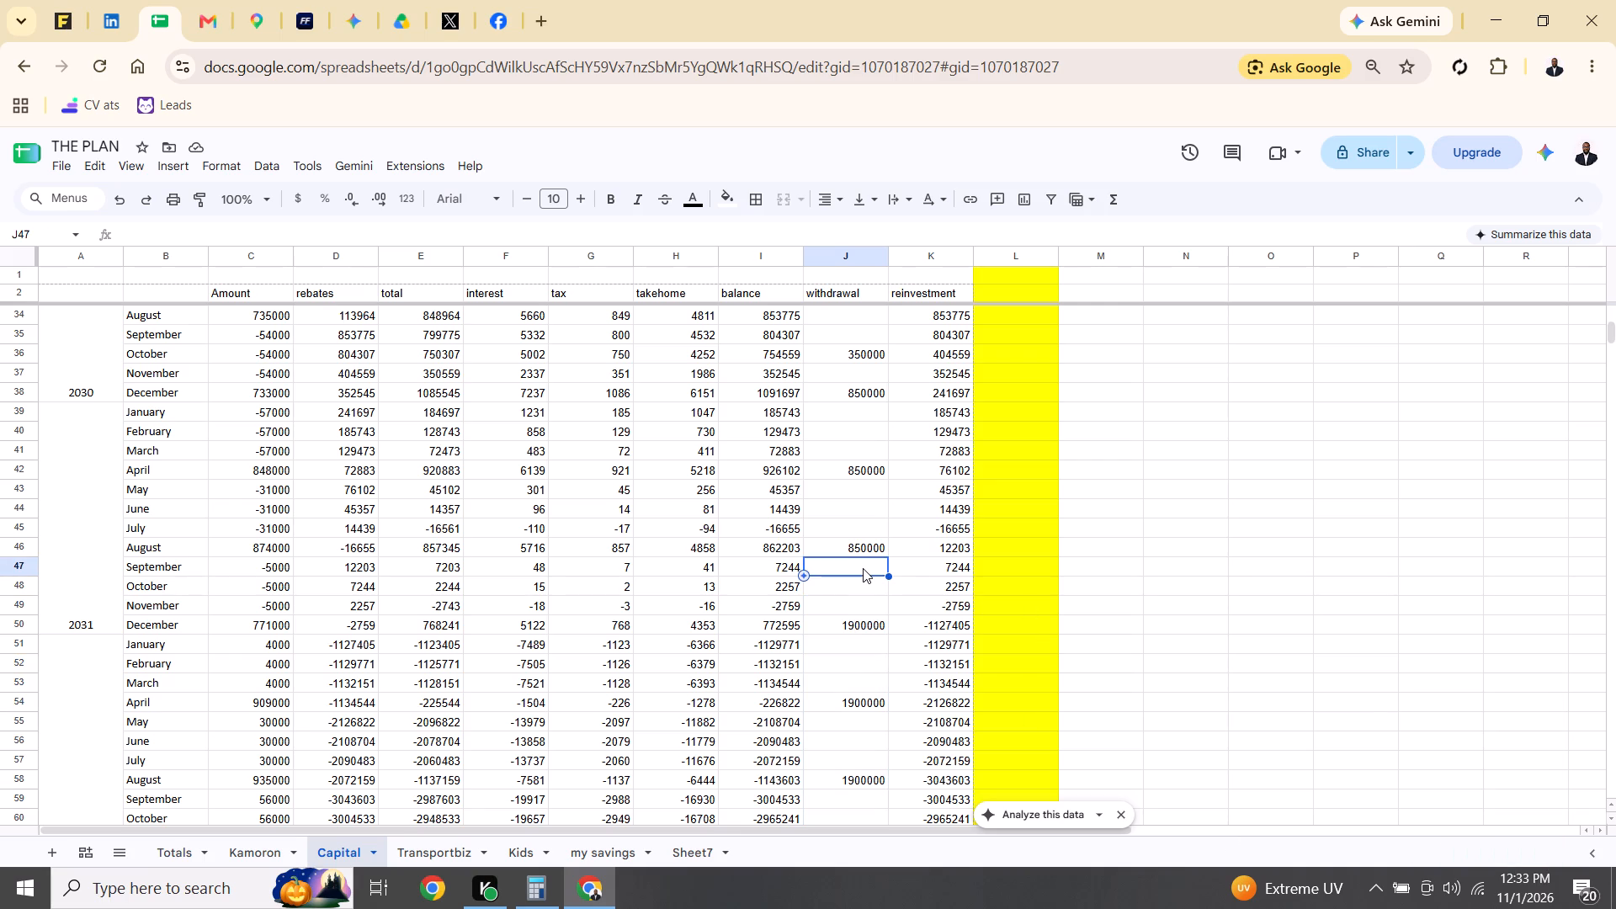
drag(868, 565, 863, 855)
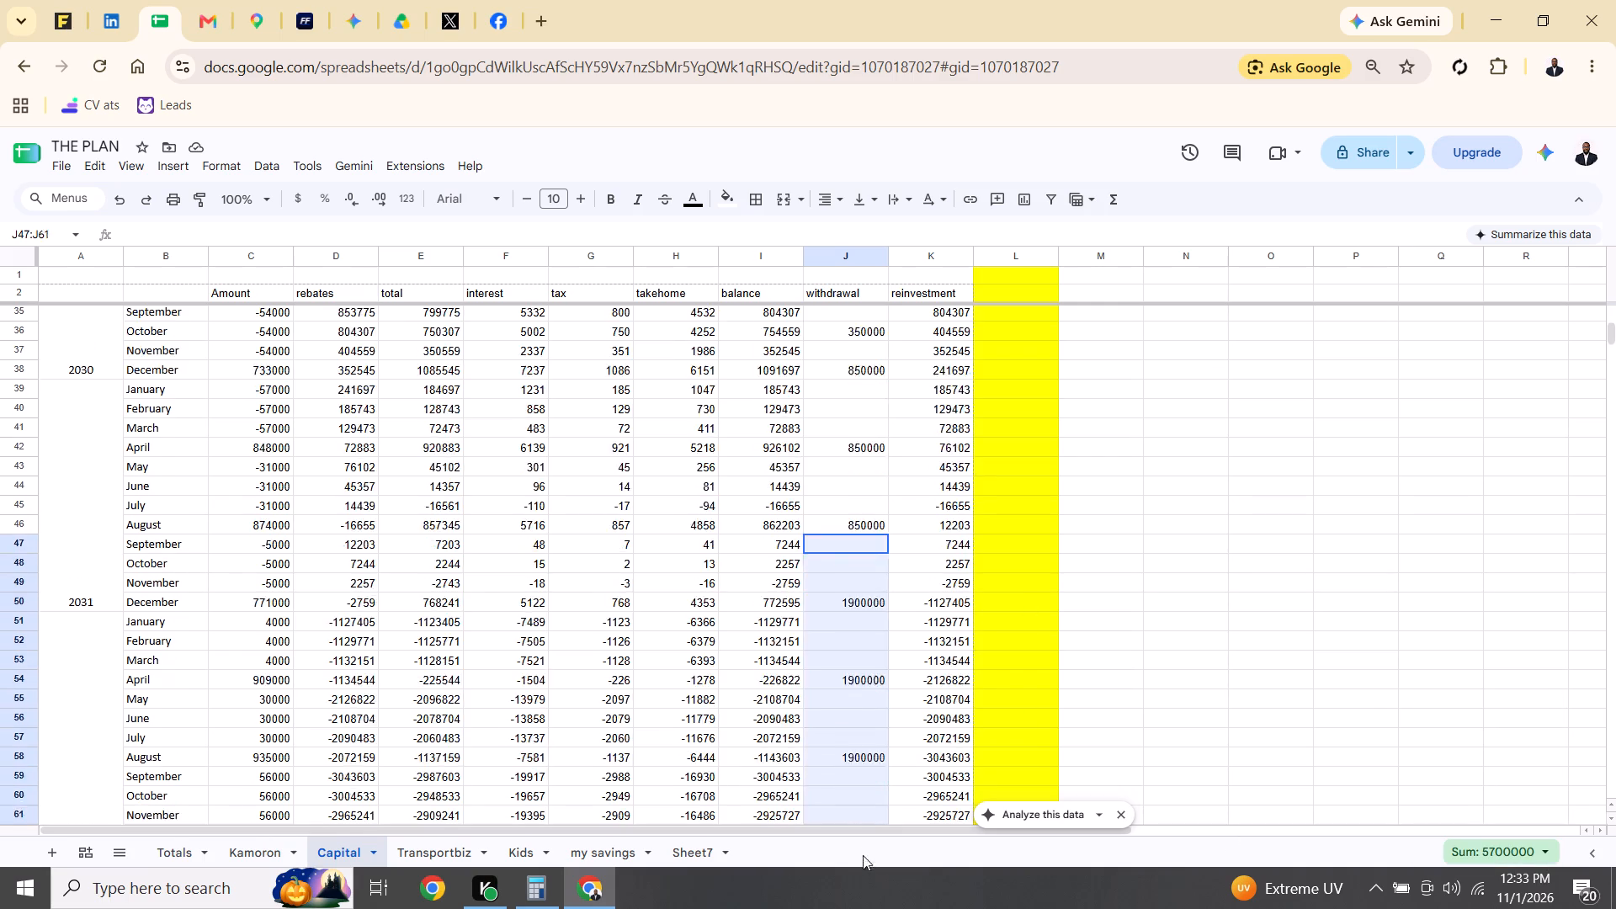
drag(863, 855, 873, 753)
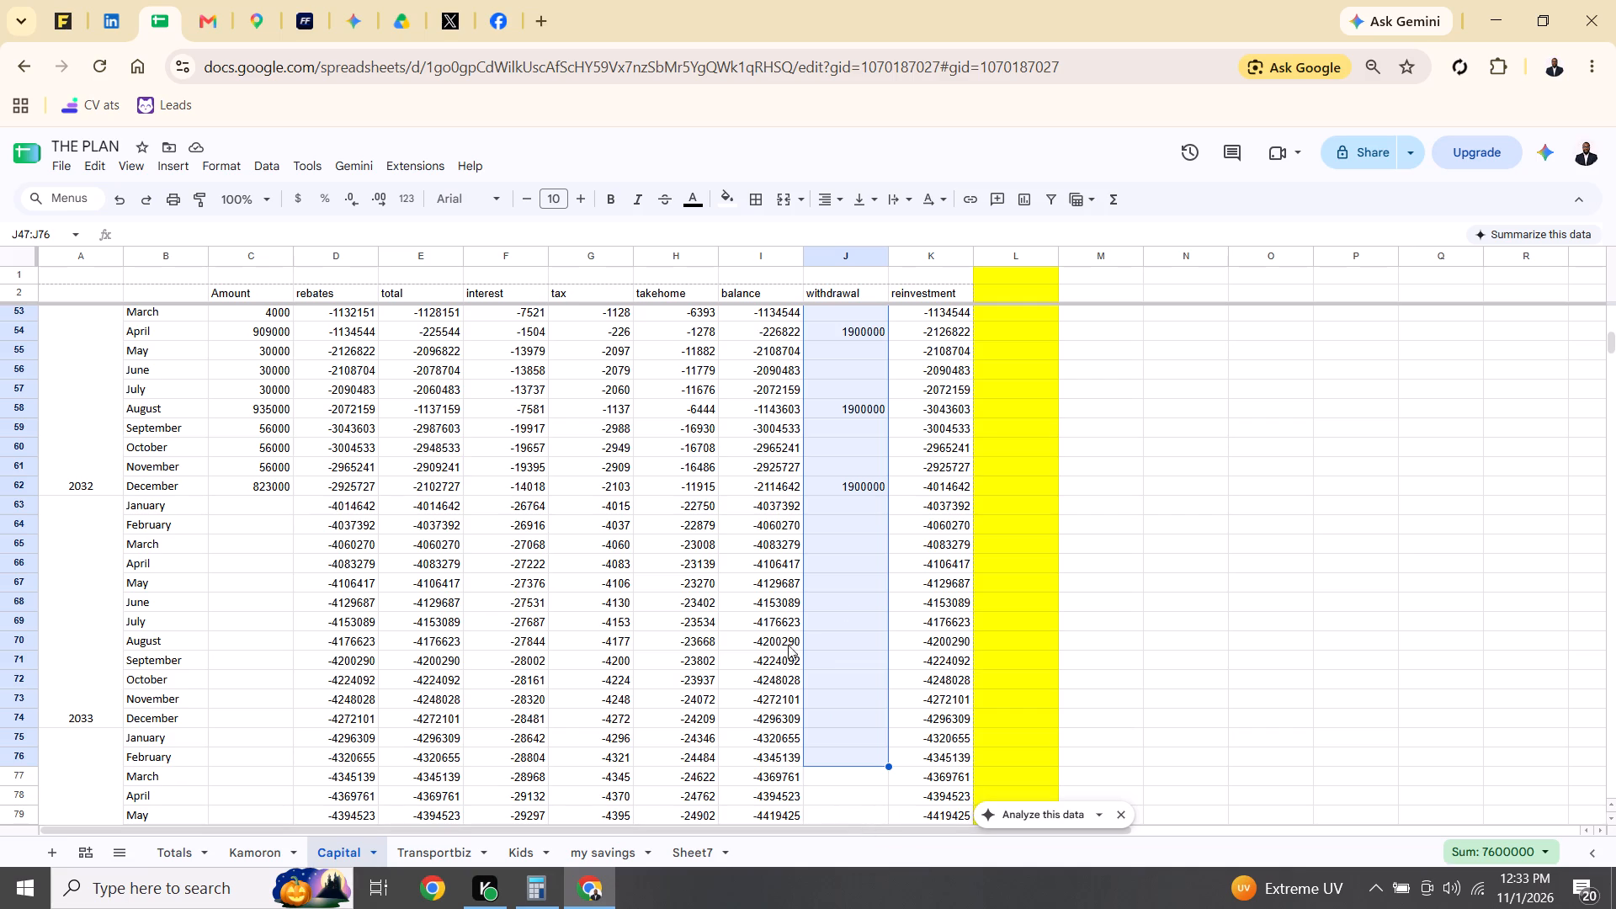
click(1040, 610)
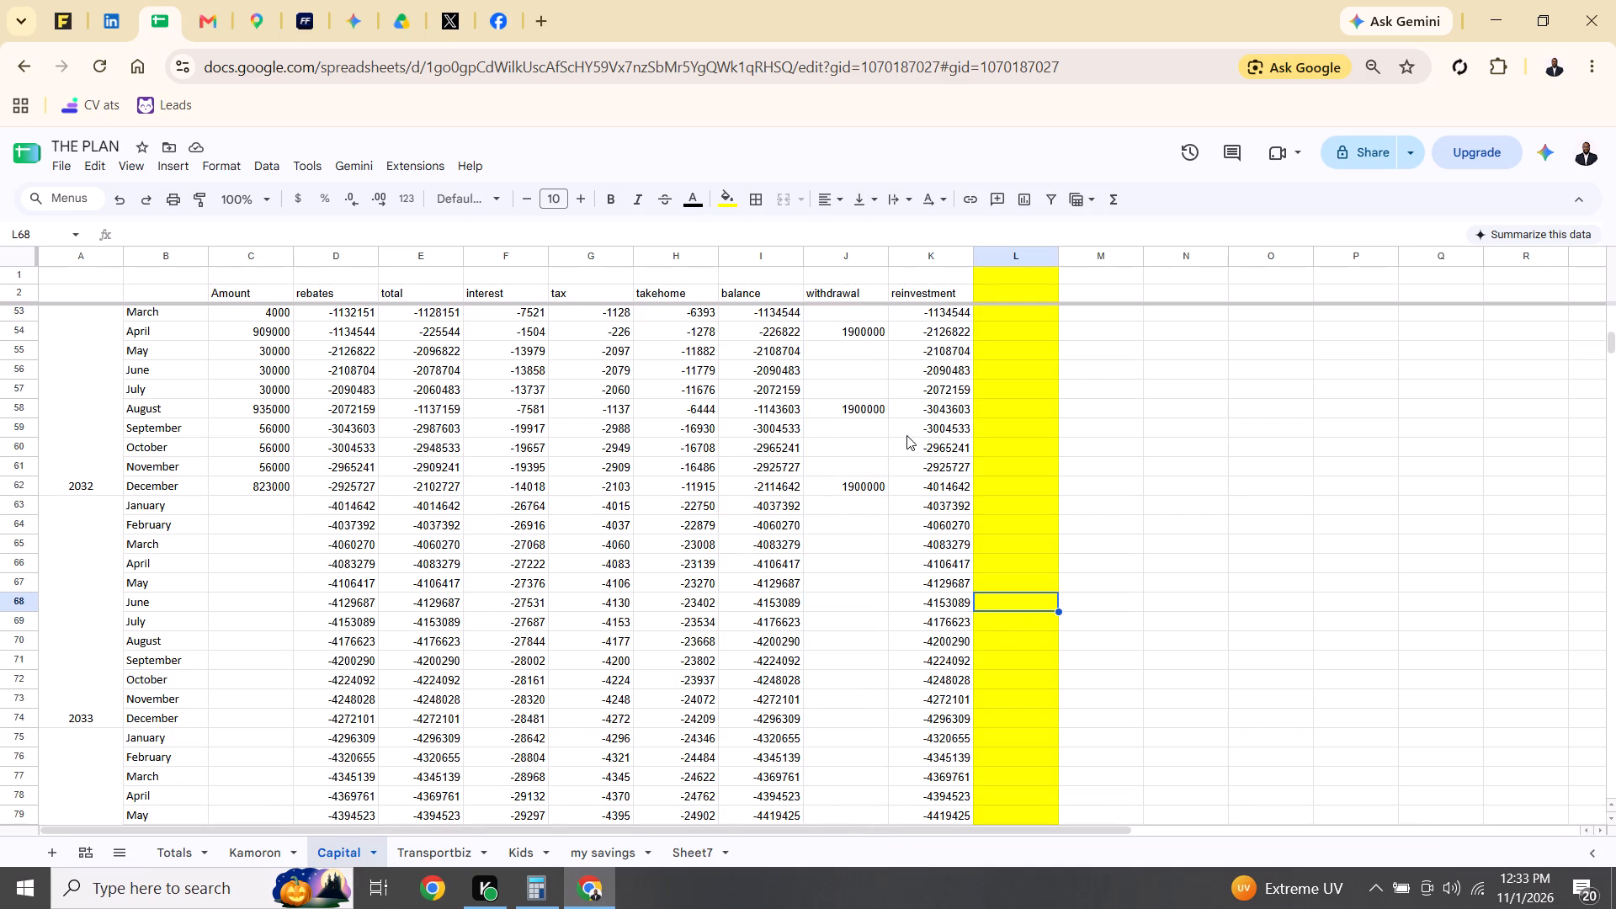
Copy the September to December 2032 withdrawal cells into the following months so April, August and December 2033 each get 1900000.
drag(865, 424, 868, 482)
right_click(868, 482)
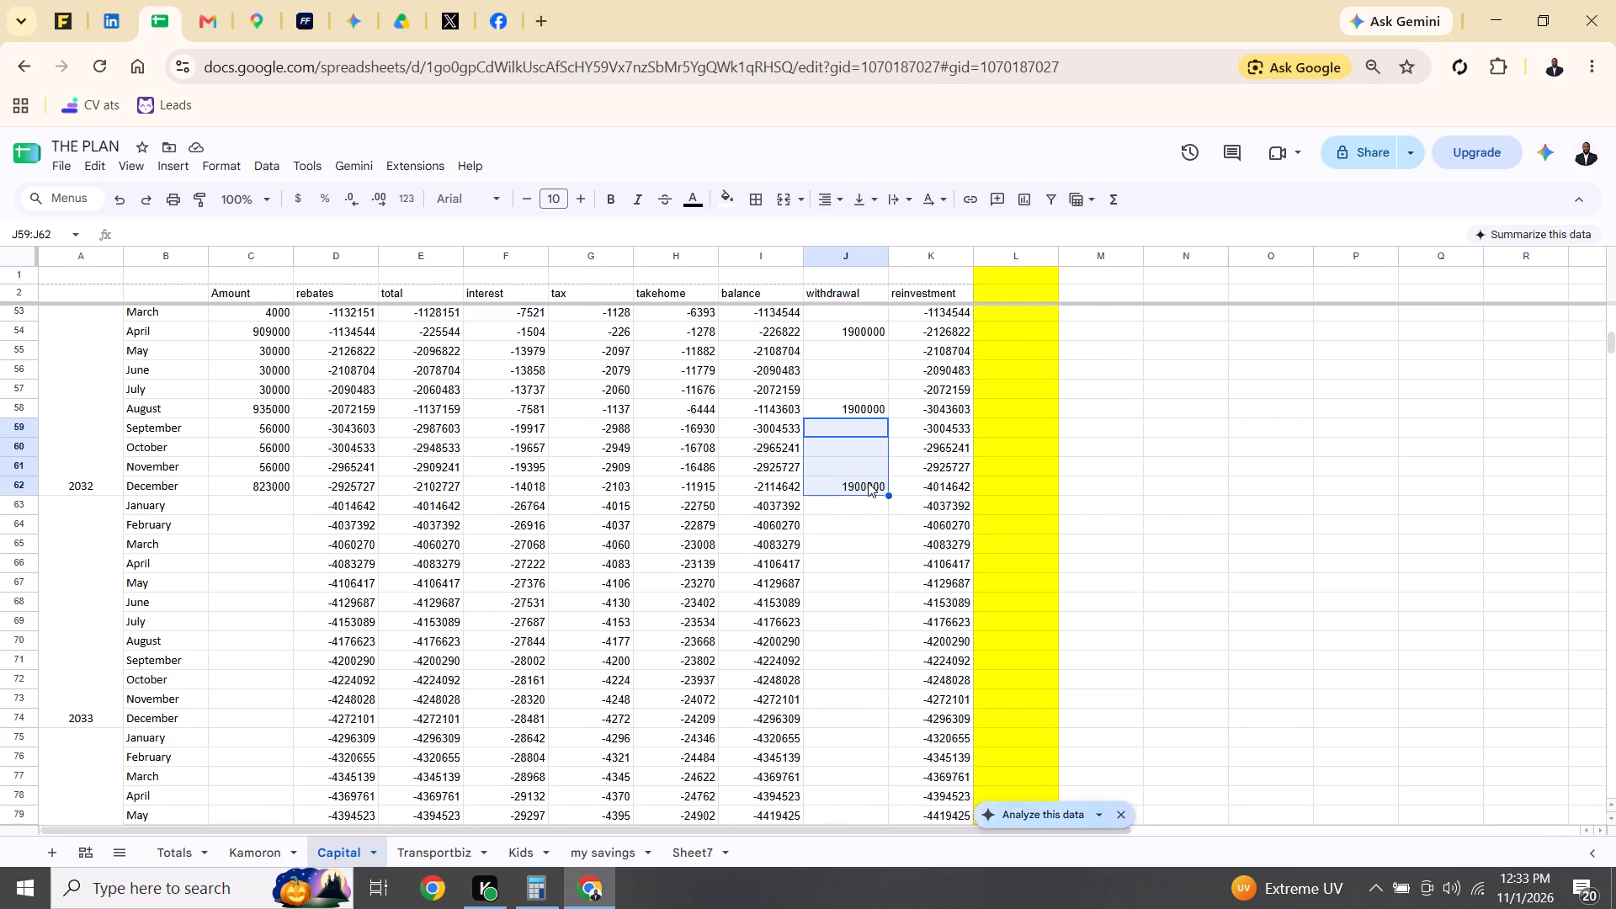
click(938, 240)
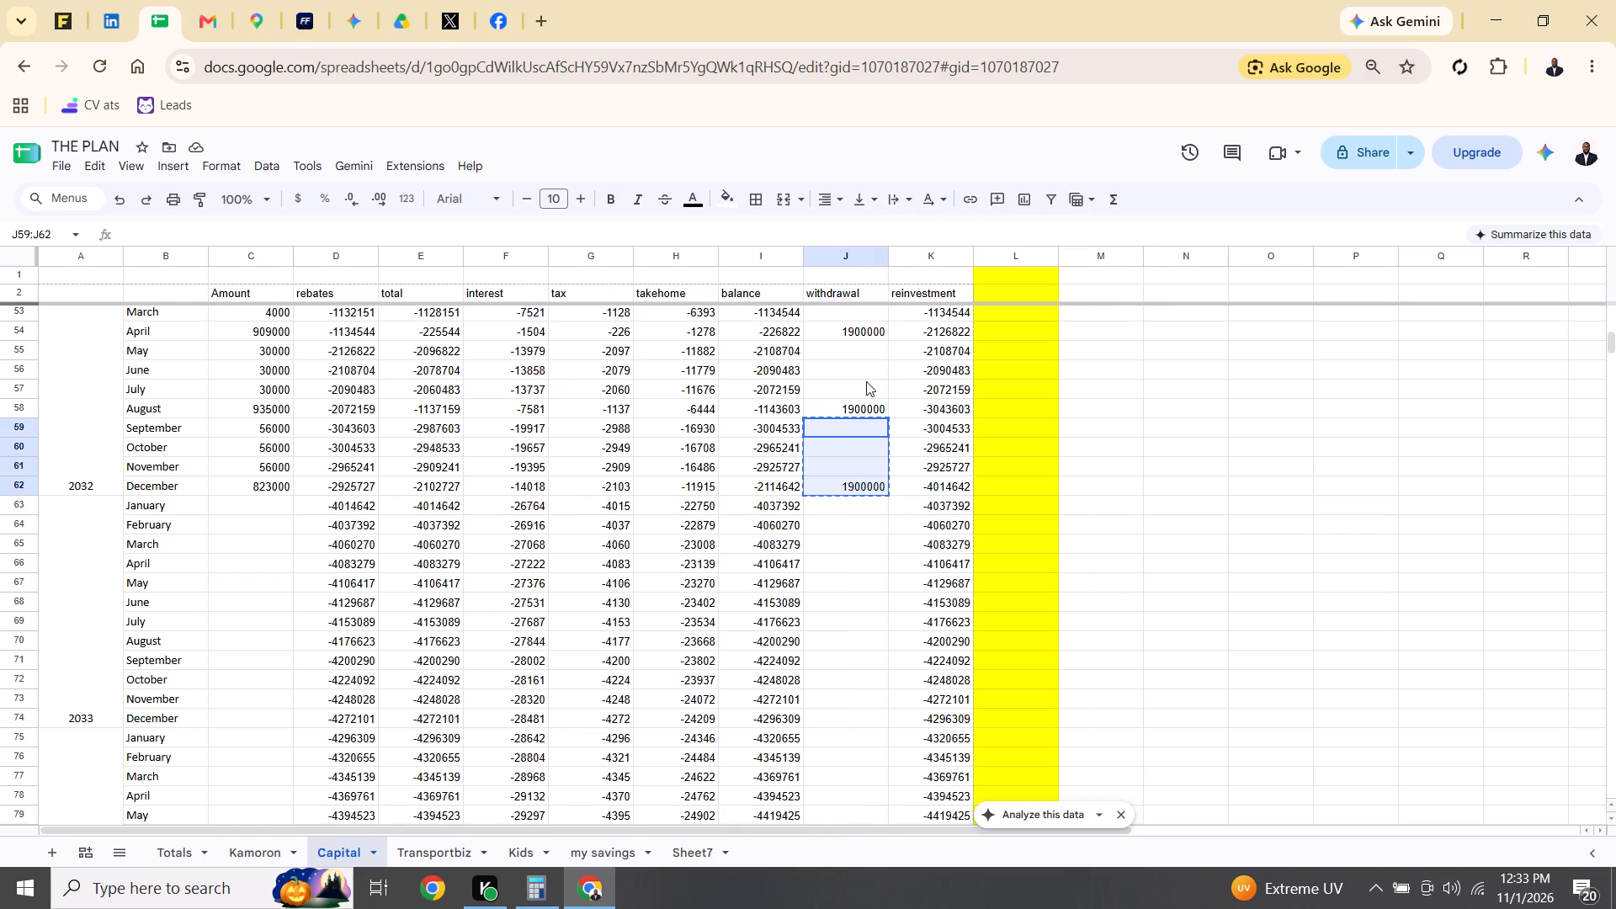
click(851, 512)
right_click(851, 512)
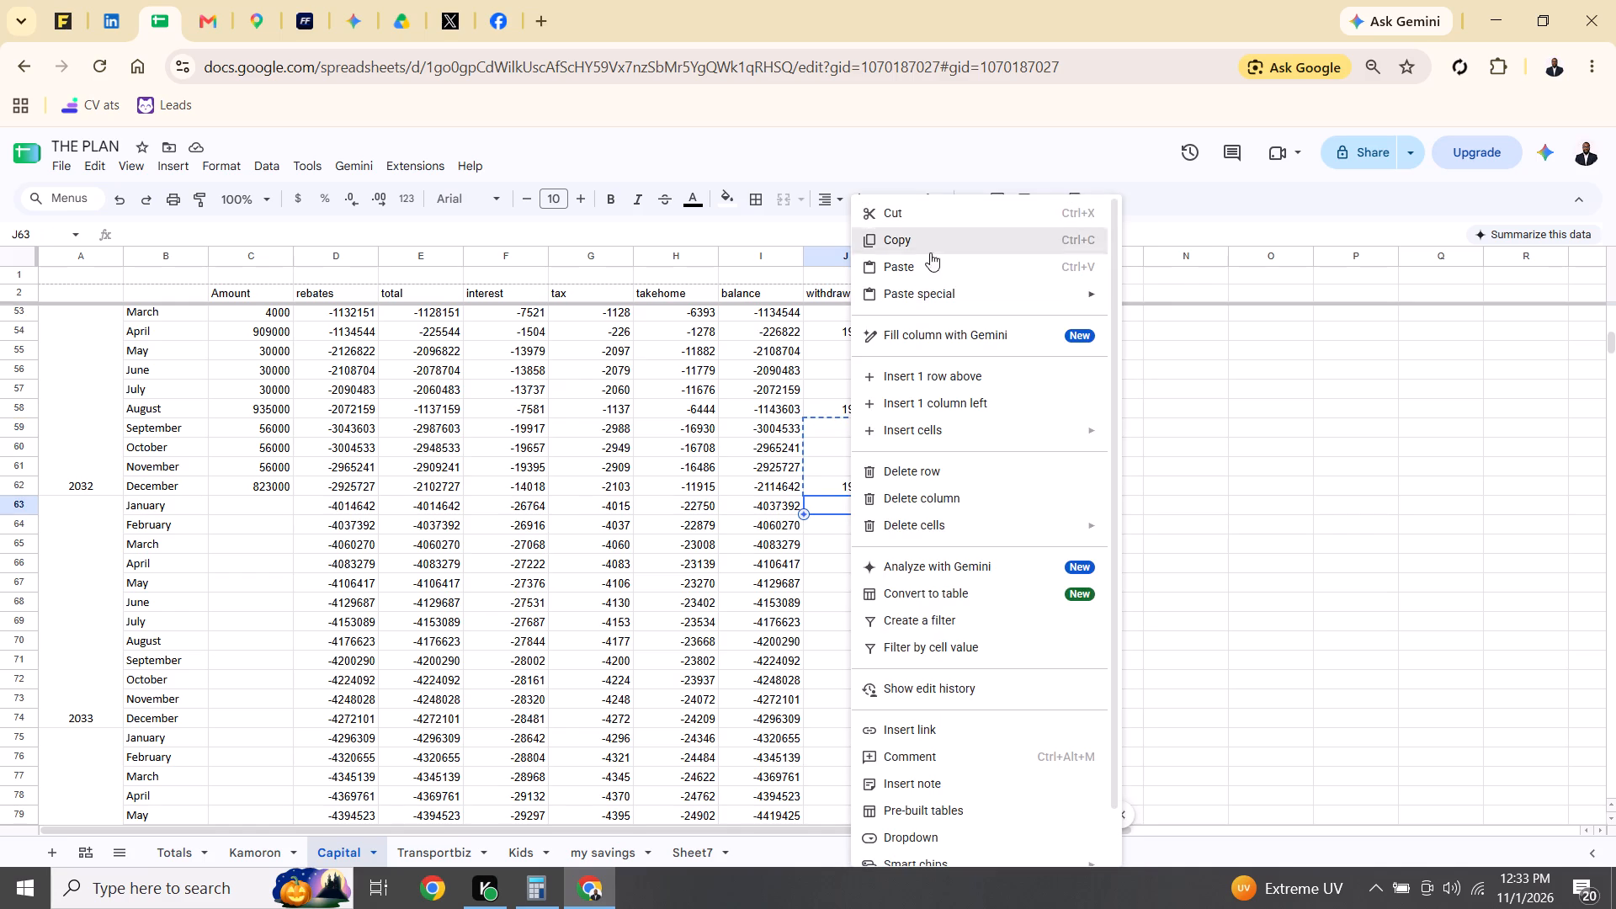
click(929, 268)
click(855, 578)
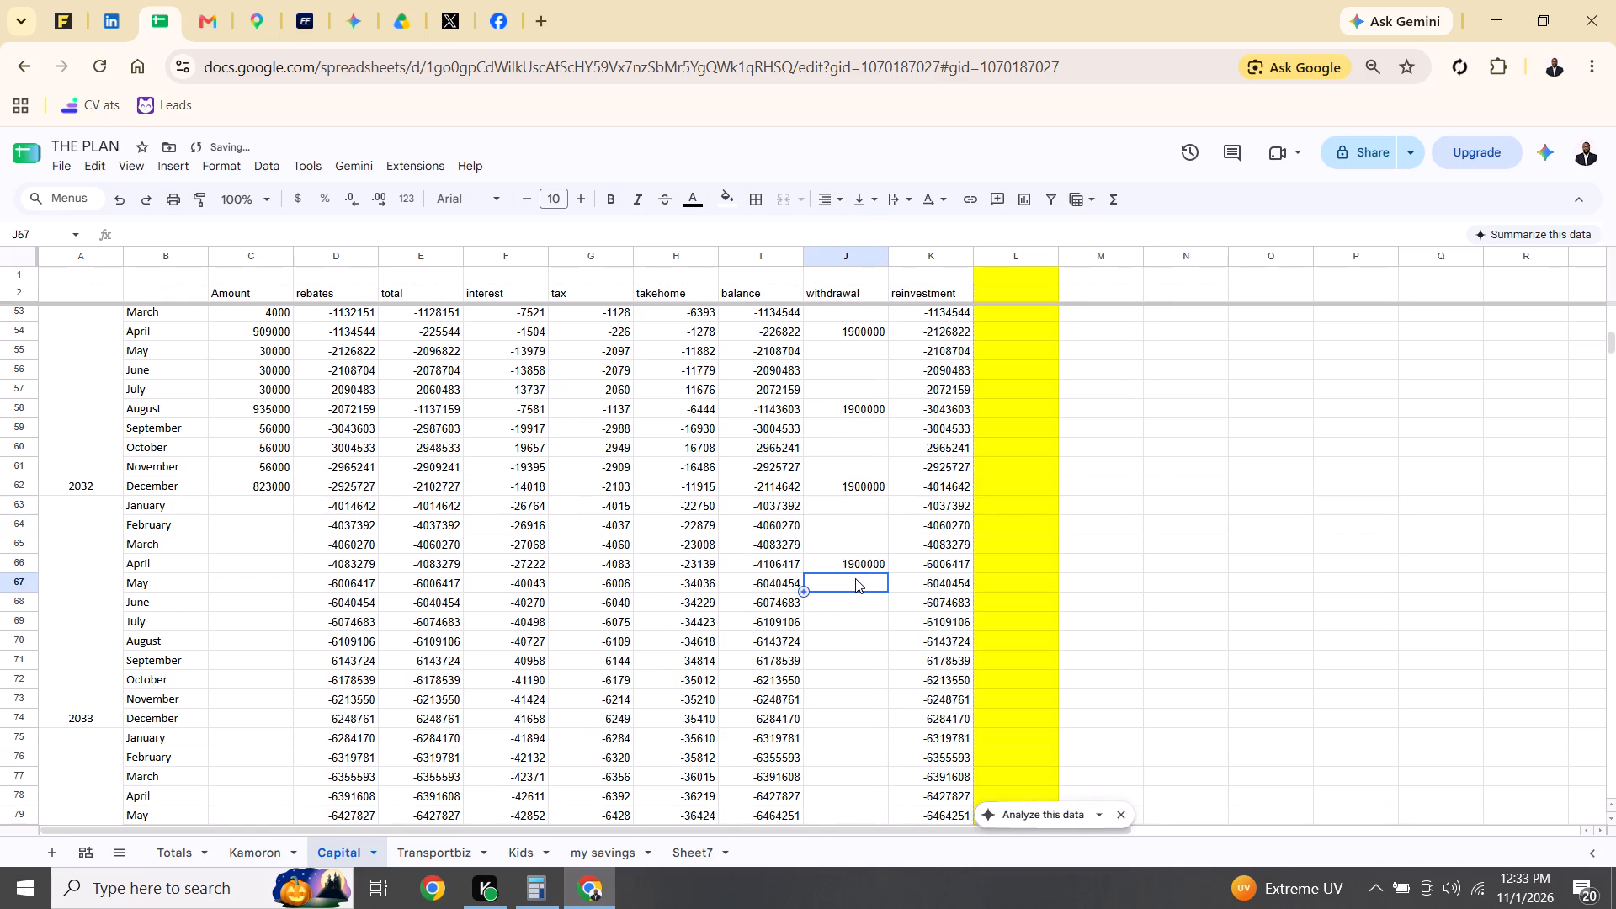
right_click(855, 578)
click(924, 261)
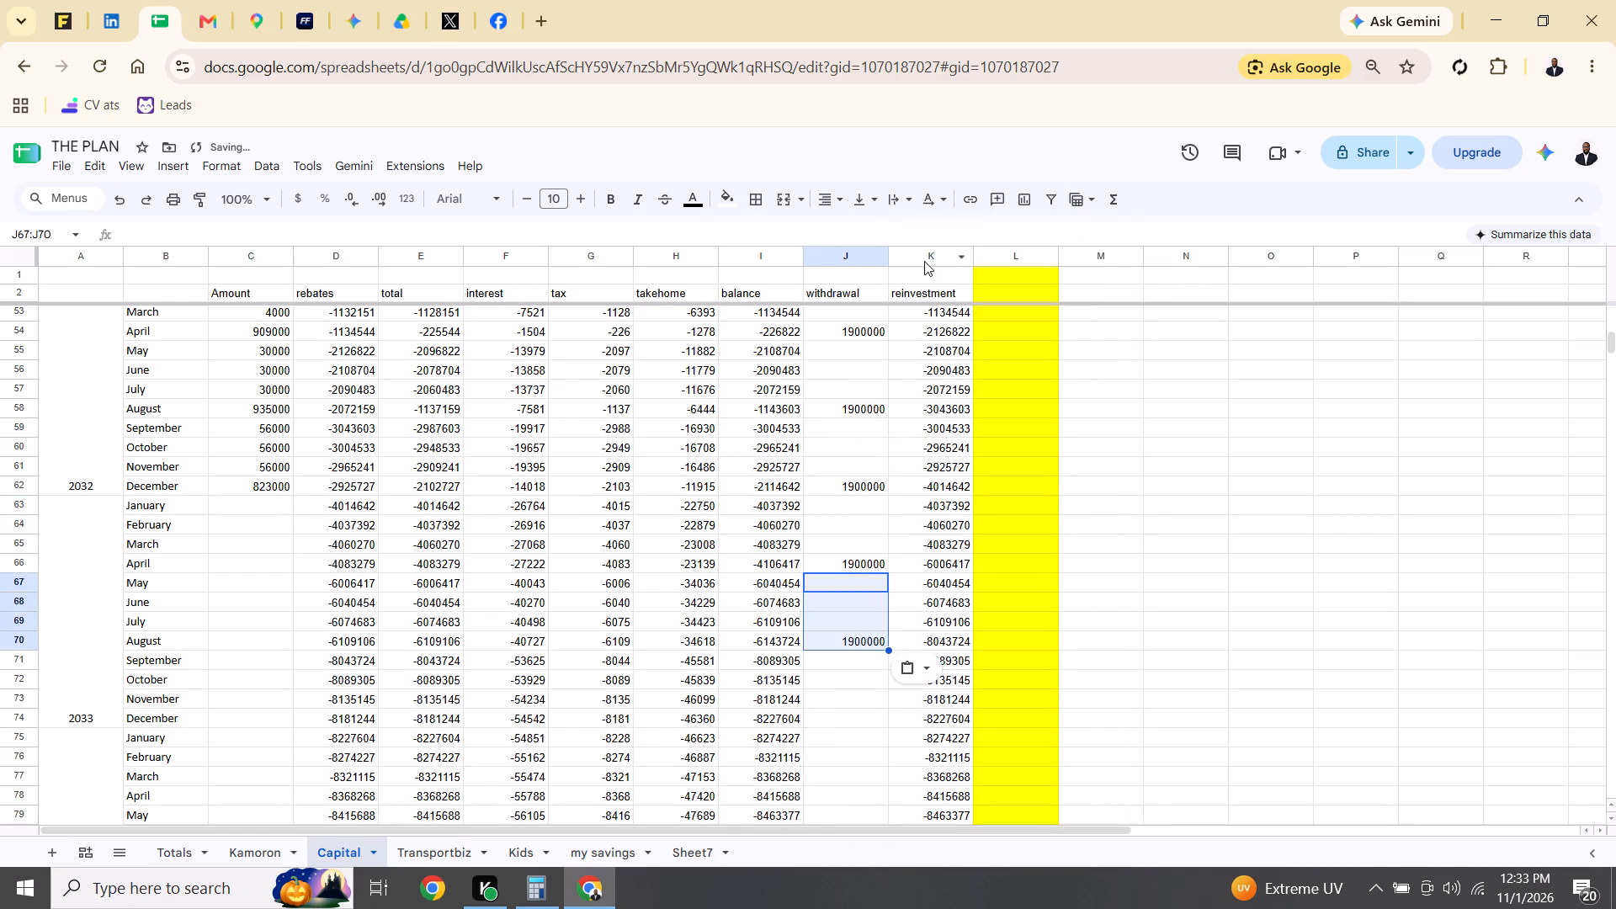
click(857, 658)
right_click(857, 658)
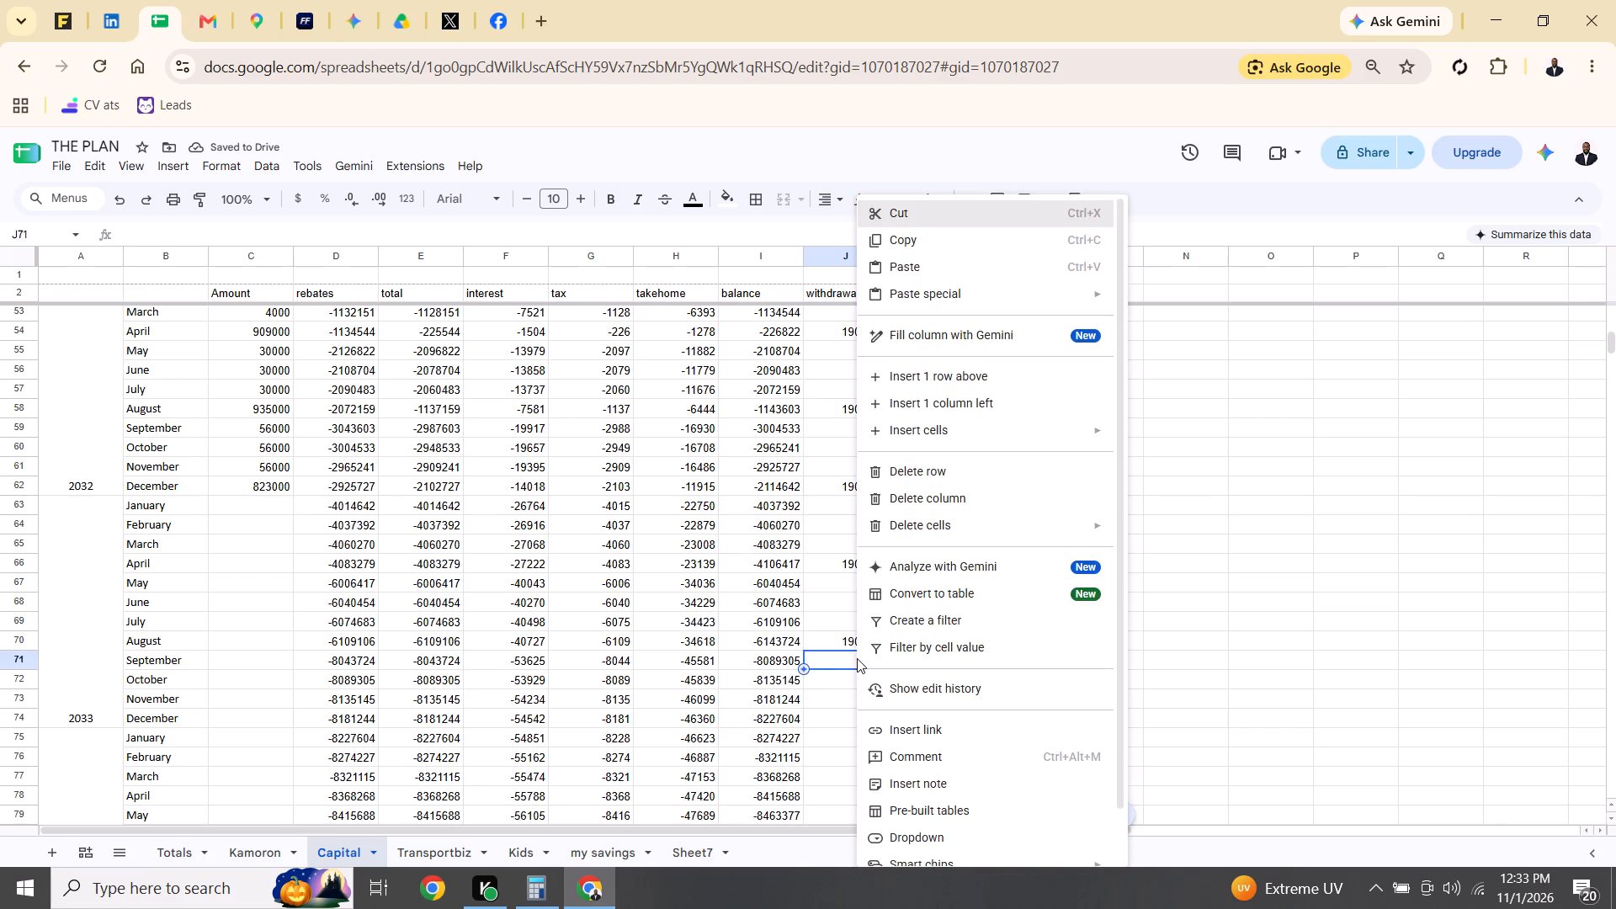
click(904, 267)
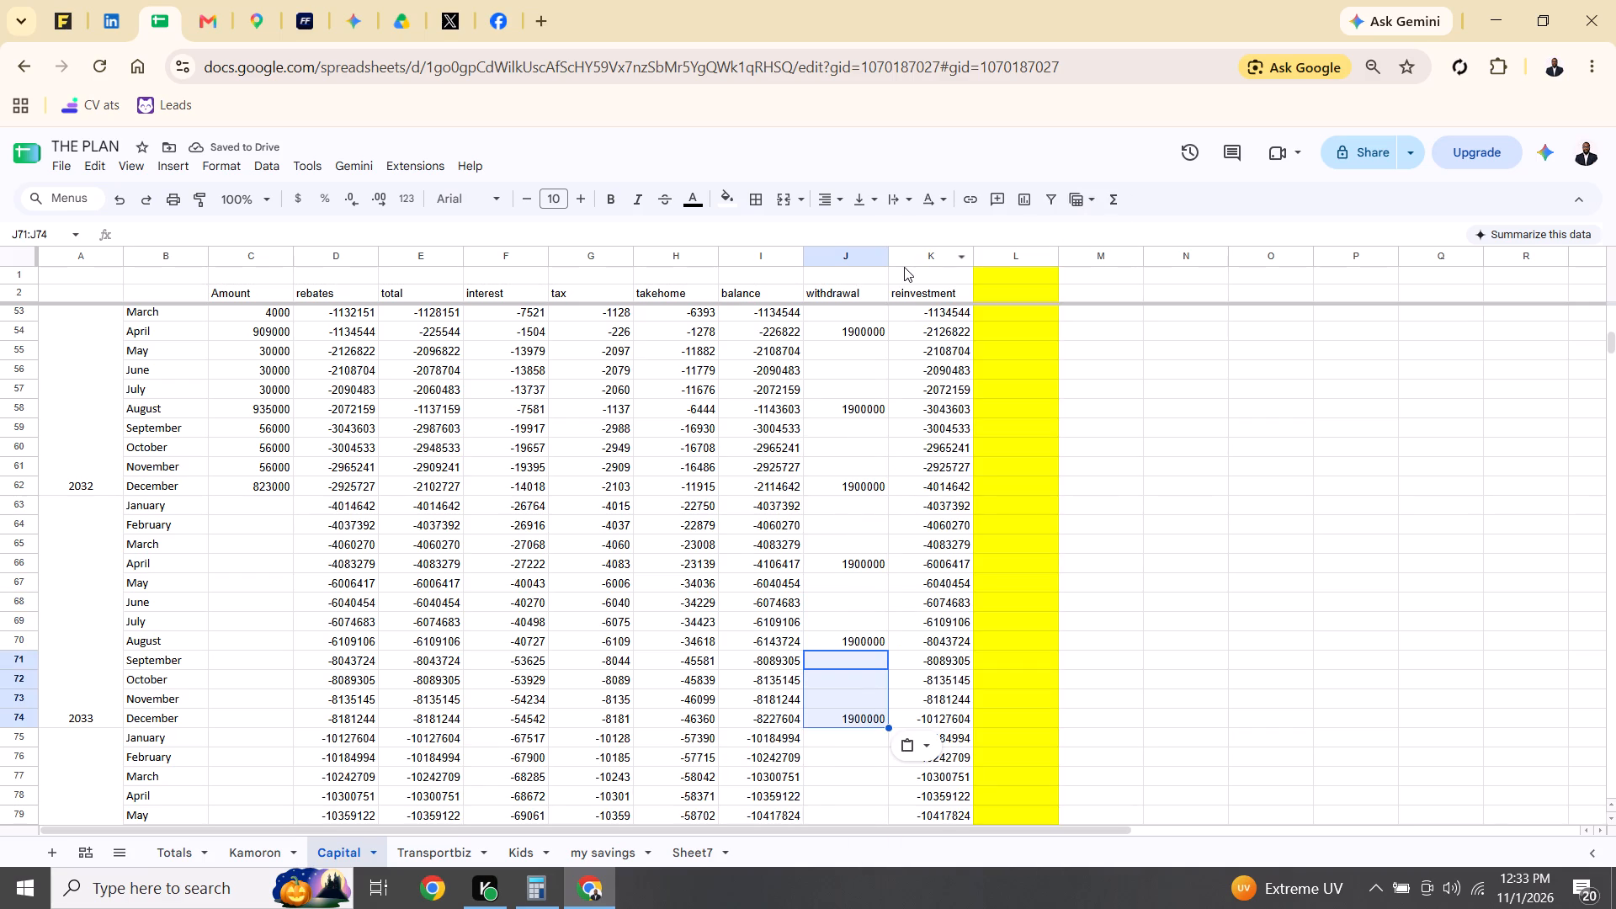
On the Transportbiz sheet, set the Uber car number for December 2031 to 2.
click(437, 855)
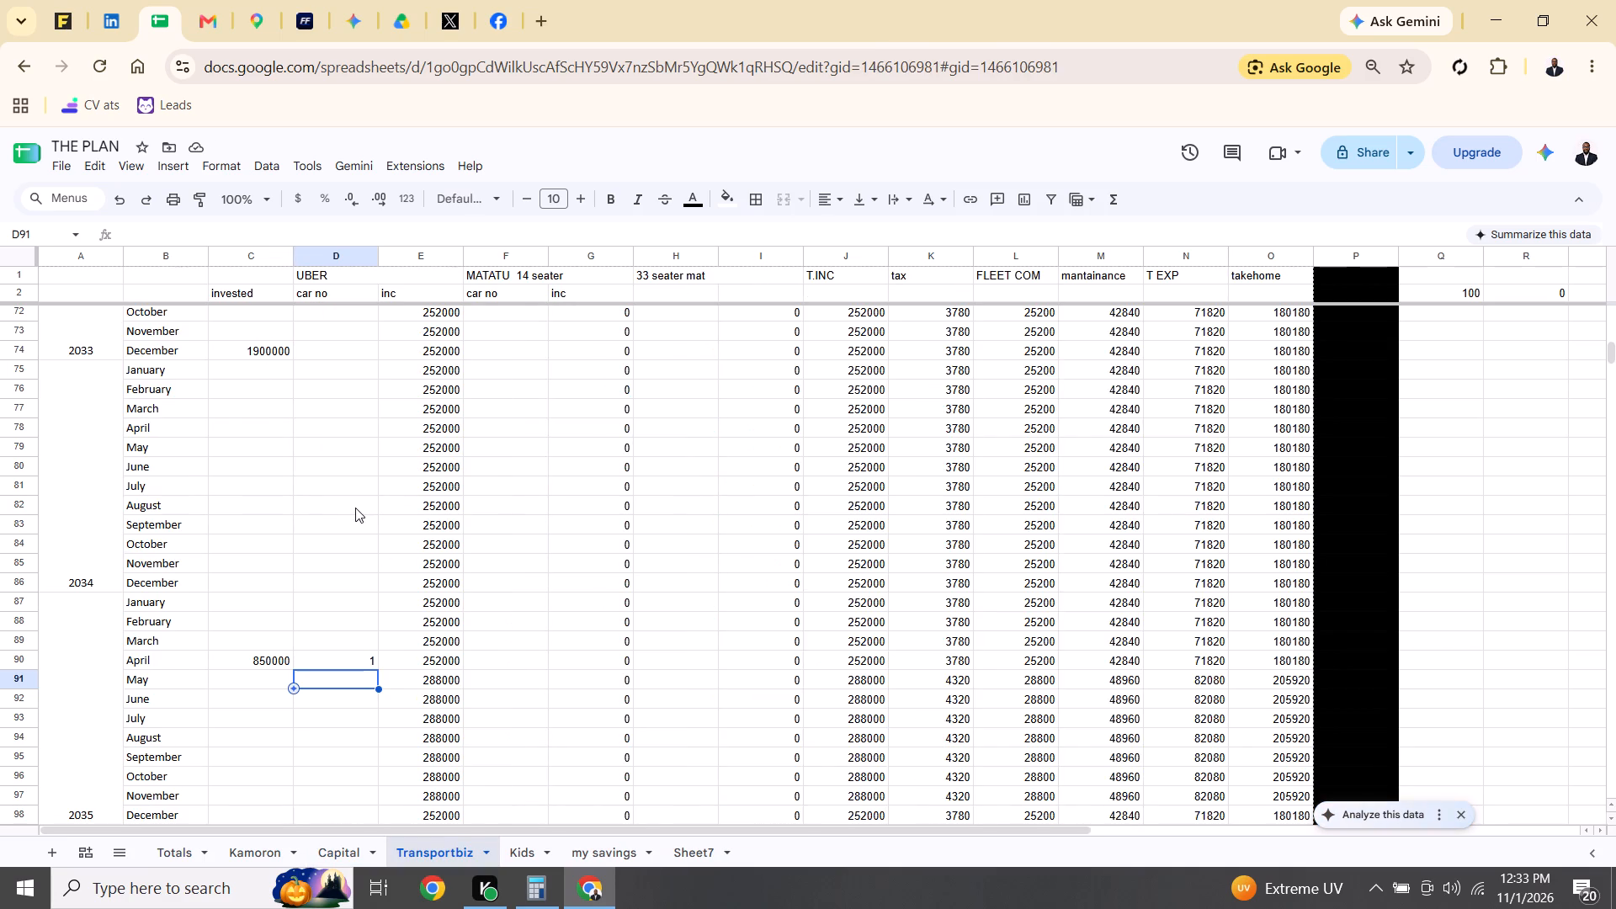
click(355, 508)
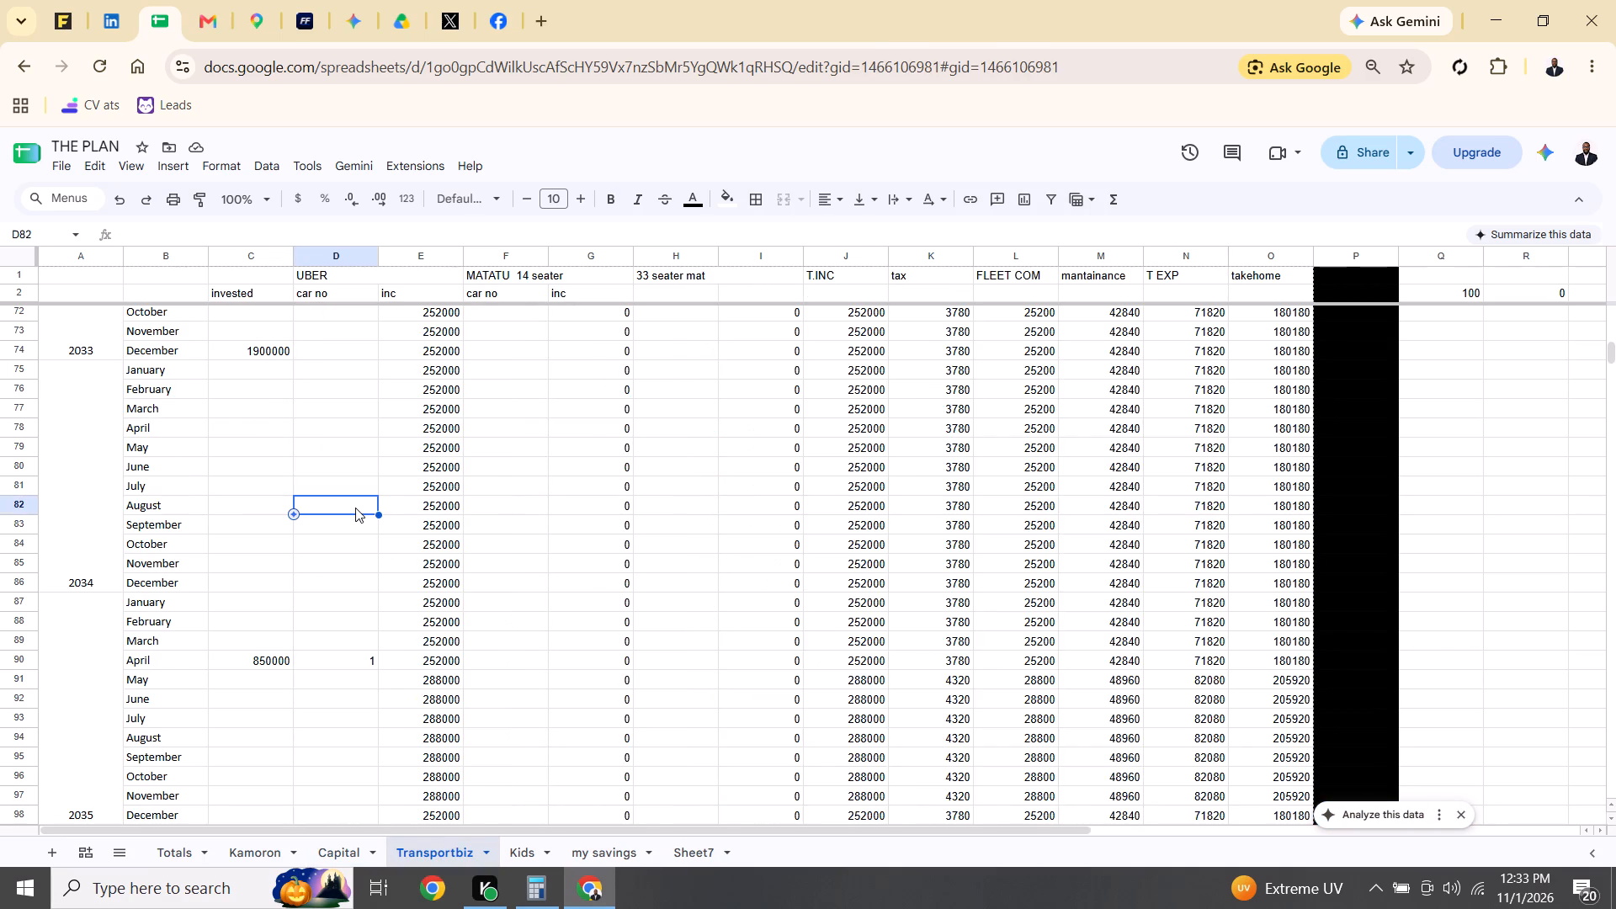
key(Up)
key(Up)
key(Up)
key(Up)
key(Up)
key(Up)
key(Up)
key(Up)
key(Up)
key(Up)
key(Up)
key(Up)
key(Up)
key(Up)
key(Up)
key(Up)
key(Up)
key(Up)
key(Up)
key(Up)
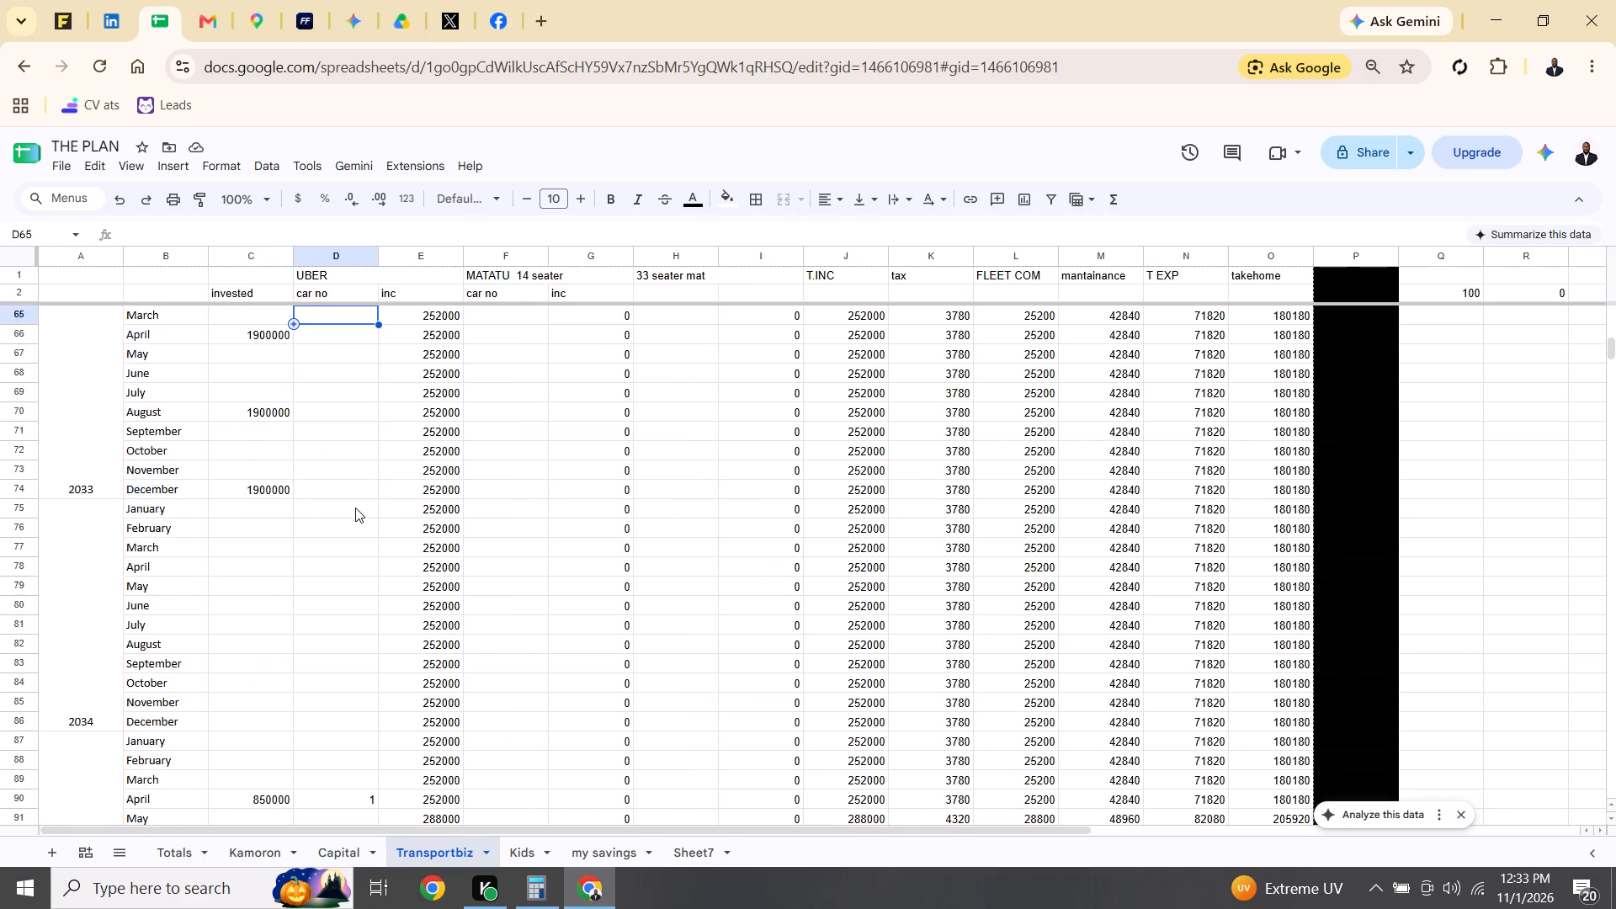
key(Up)
key(Up)
key(Up)
key(Up)
key(Up)
key(Up)
key(Up)
key(Up)
key(Up)
key(Up)
key(Up)
key(Up)
key(Up)
key(Up)
key(Up)
key(Up)
key(Up)
key(Up)
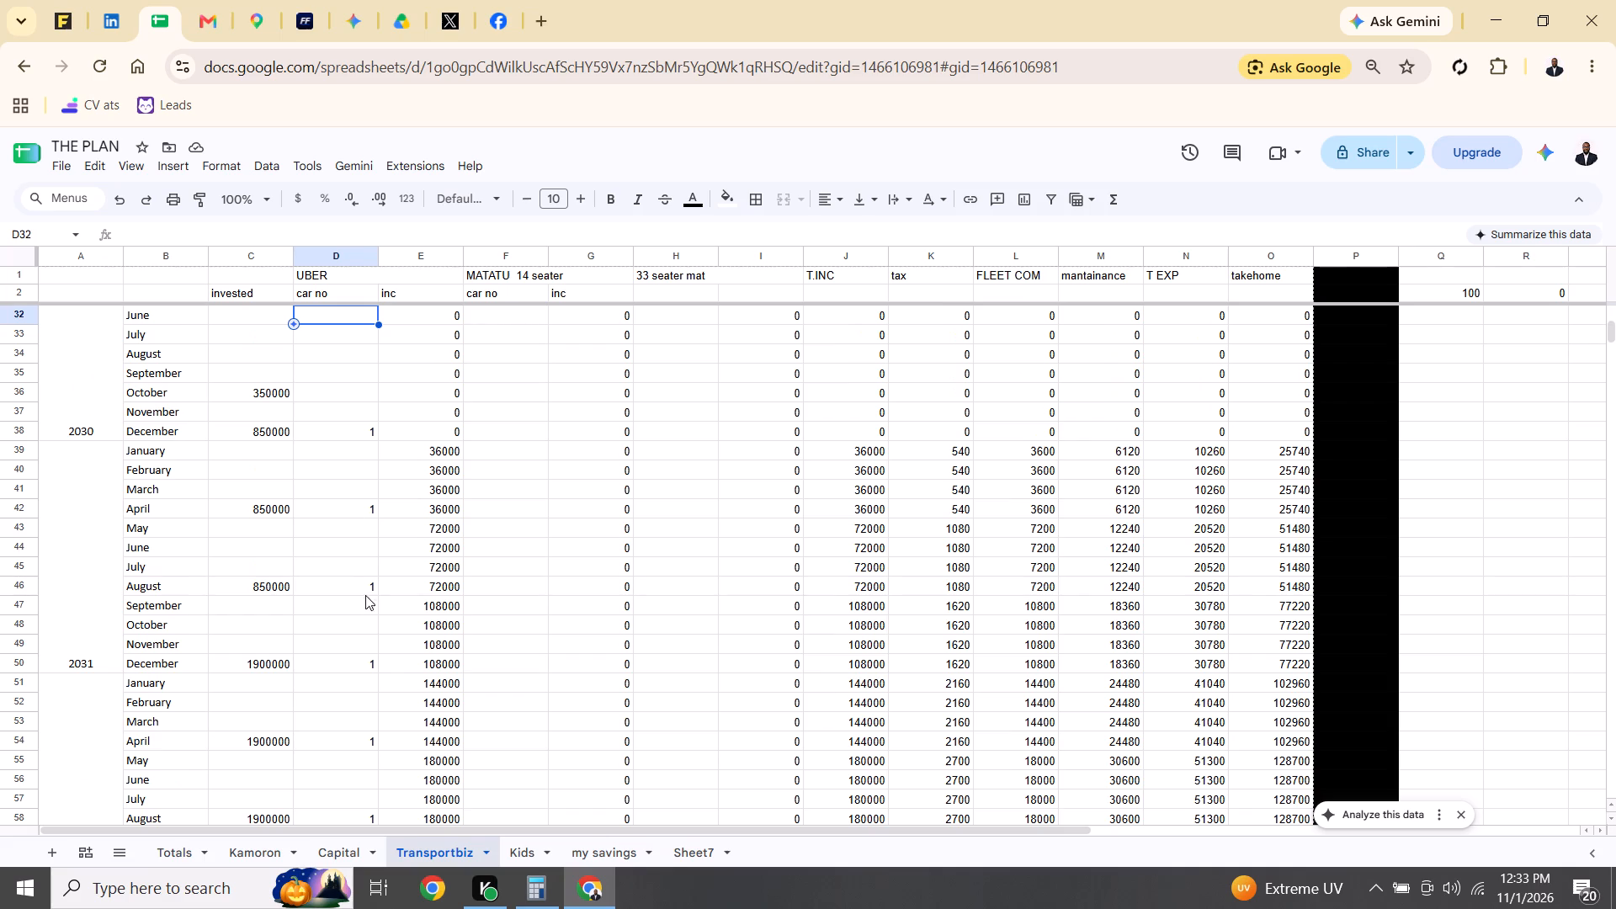
click(365, 689)
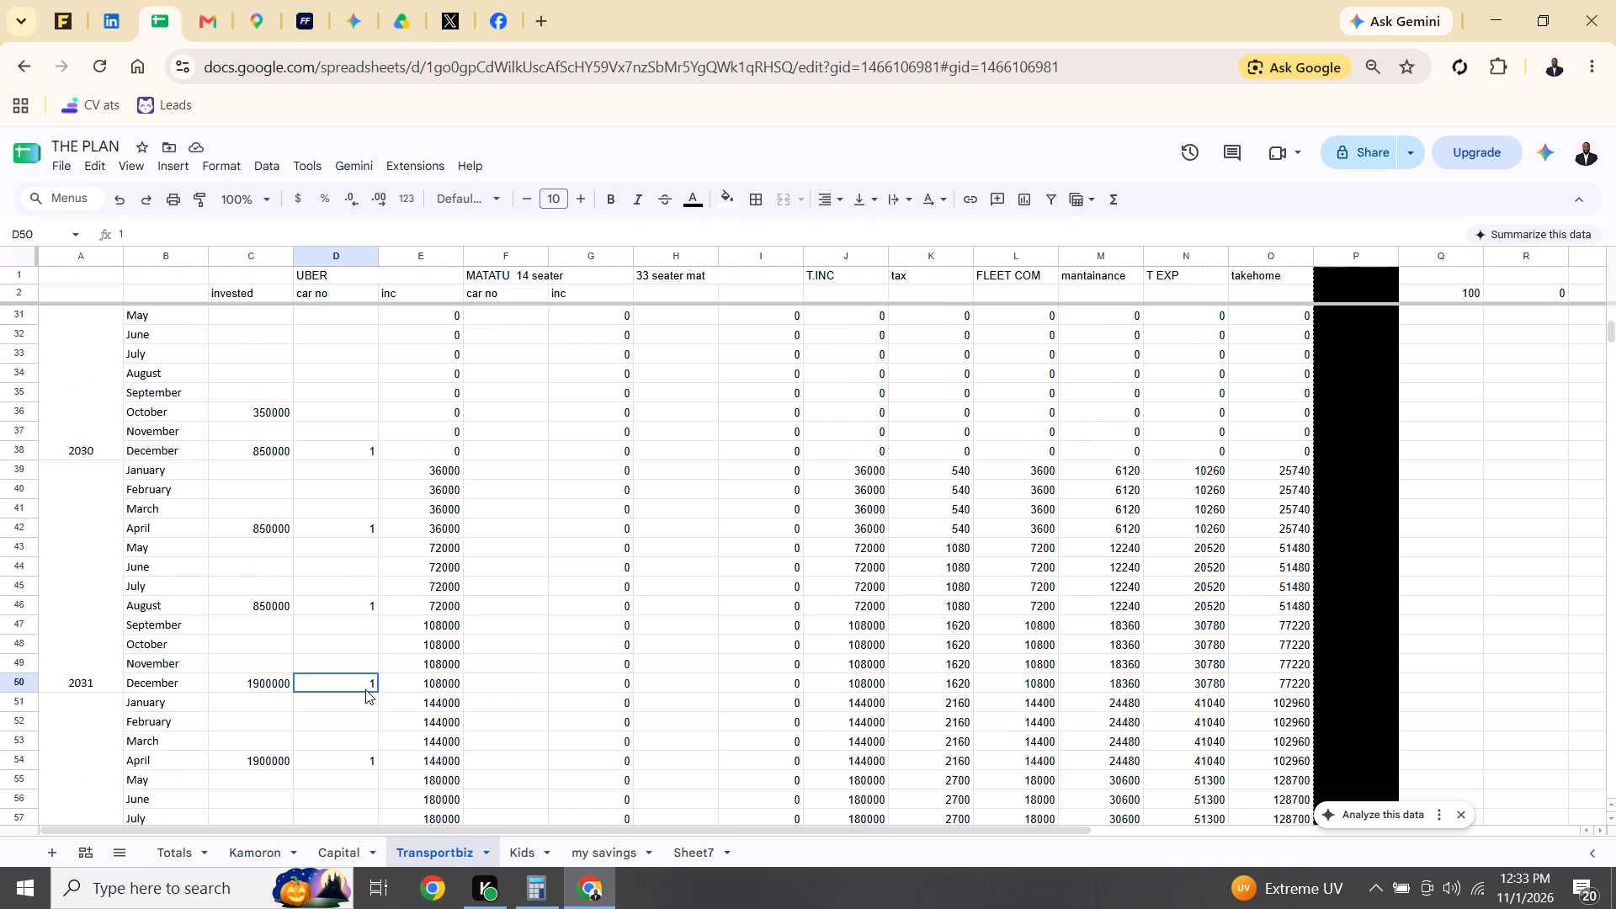
key(2)
key(Down)
Set the Uber car number to 2 for April, August and December 2032.
key(Down)
key(Down)
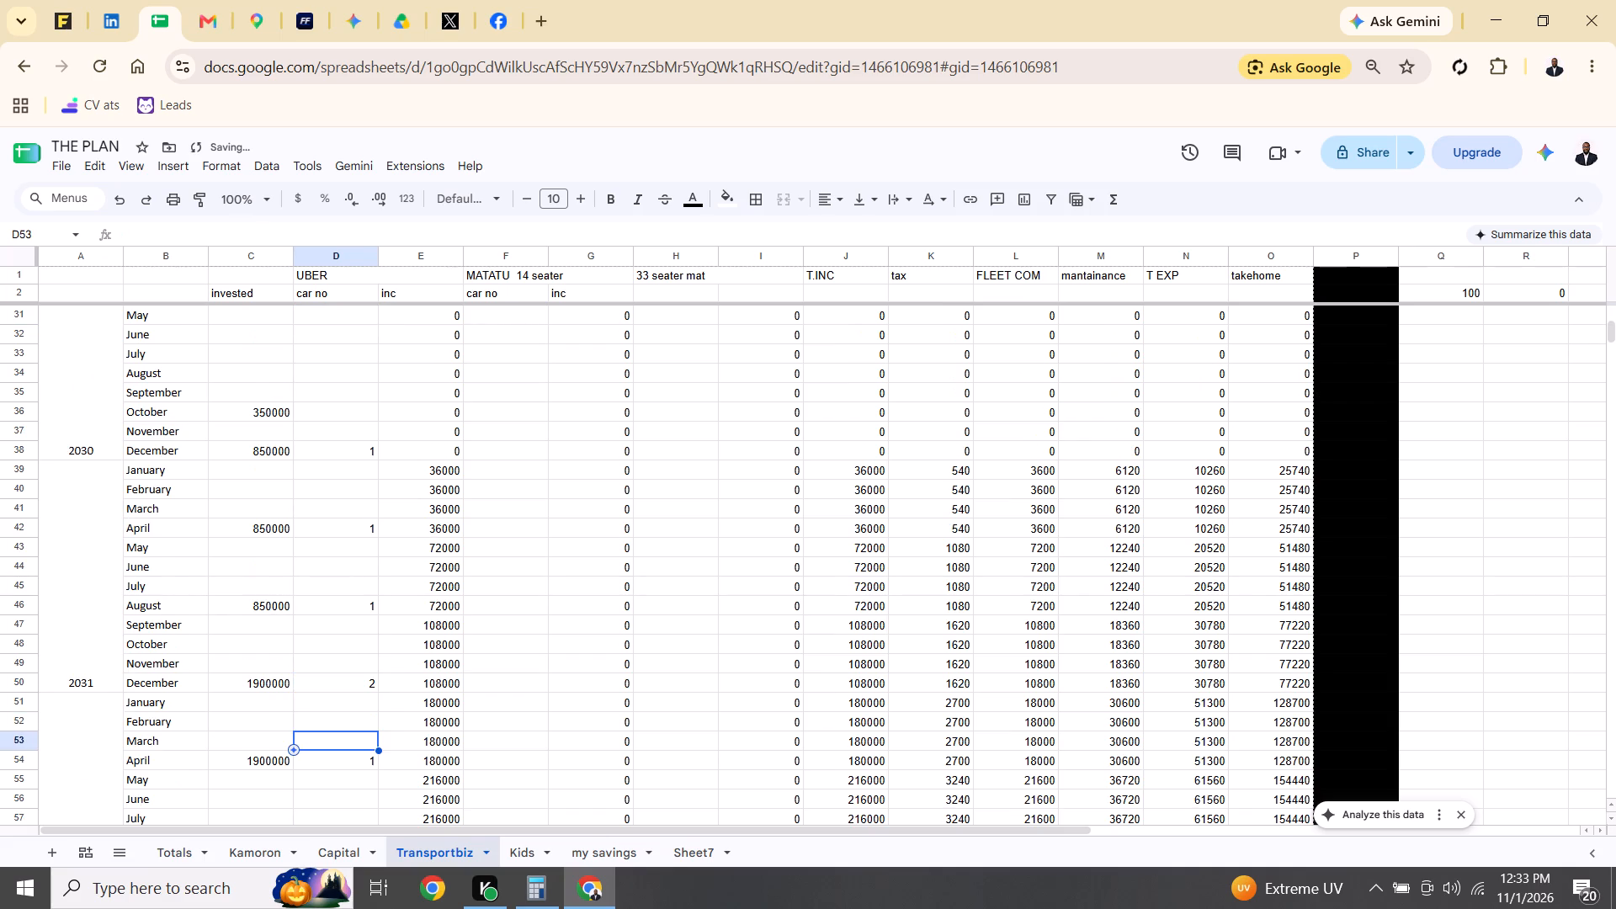
key(Down)
key(2)
key(Down)
key(Down)
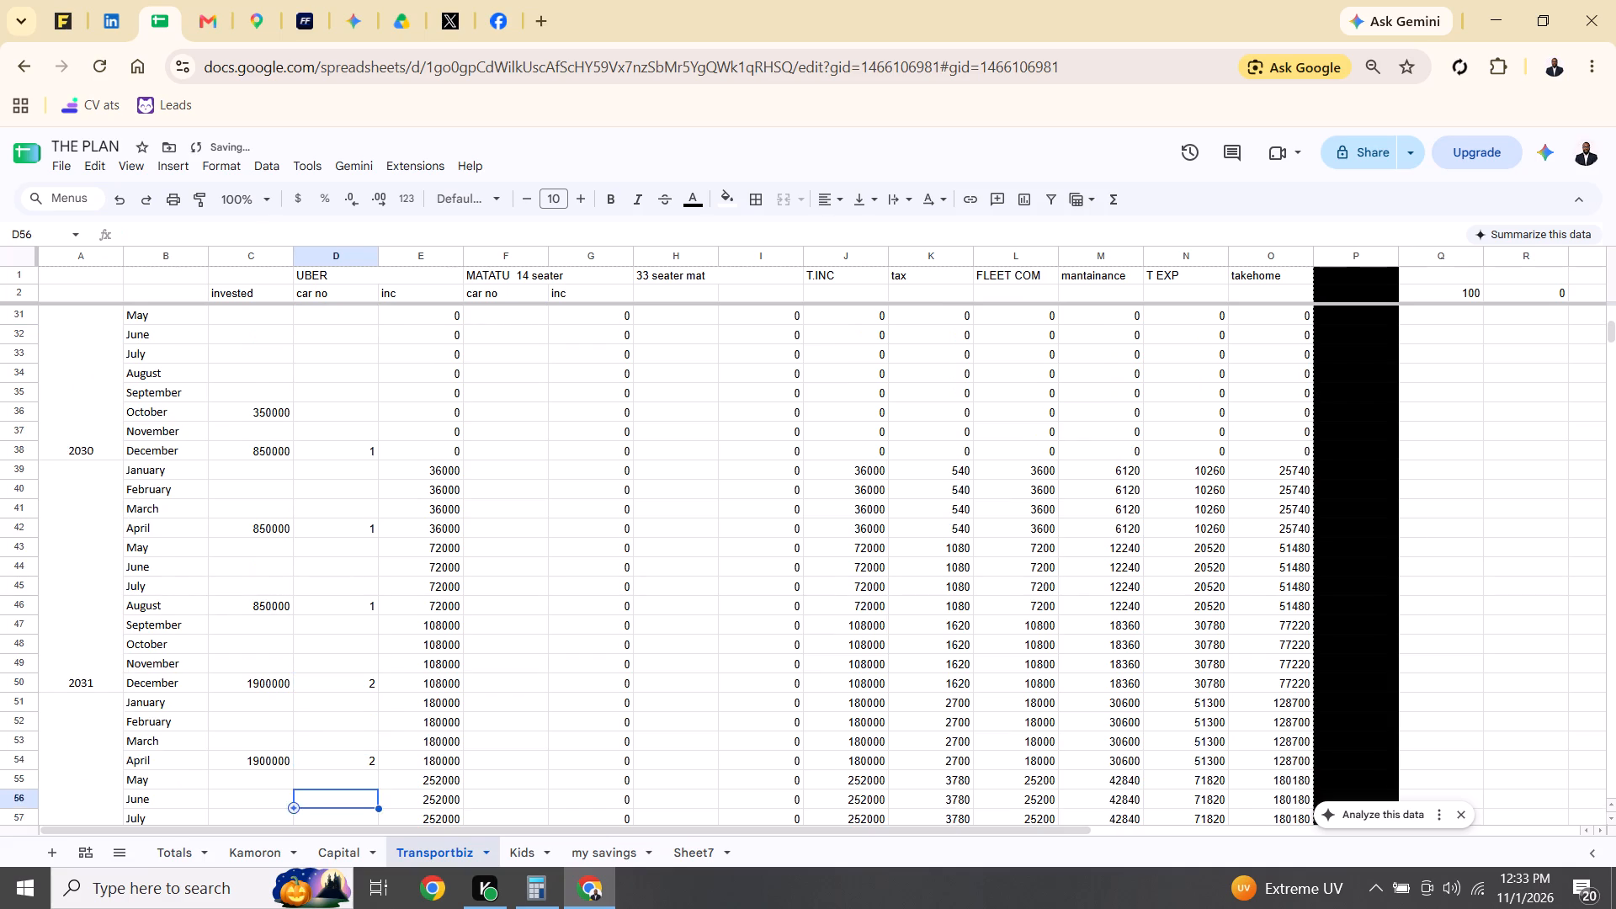
key(Down)
key(Down)
key(Down)
key(Up)
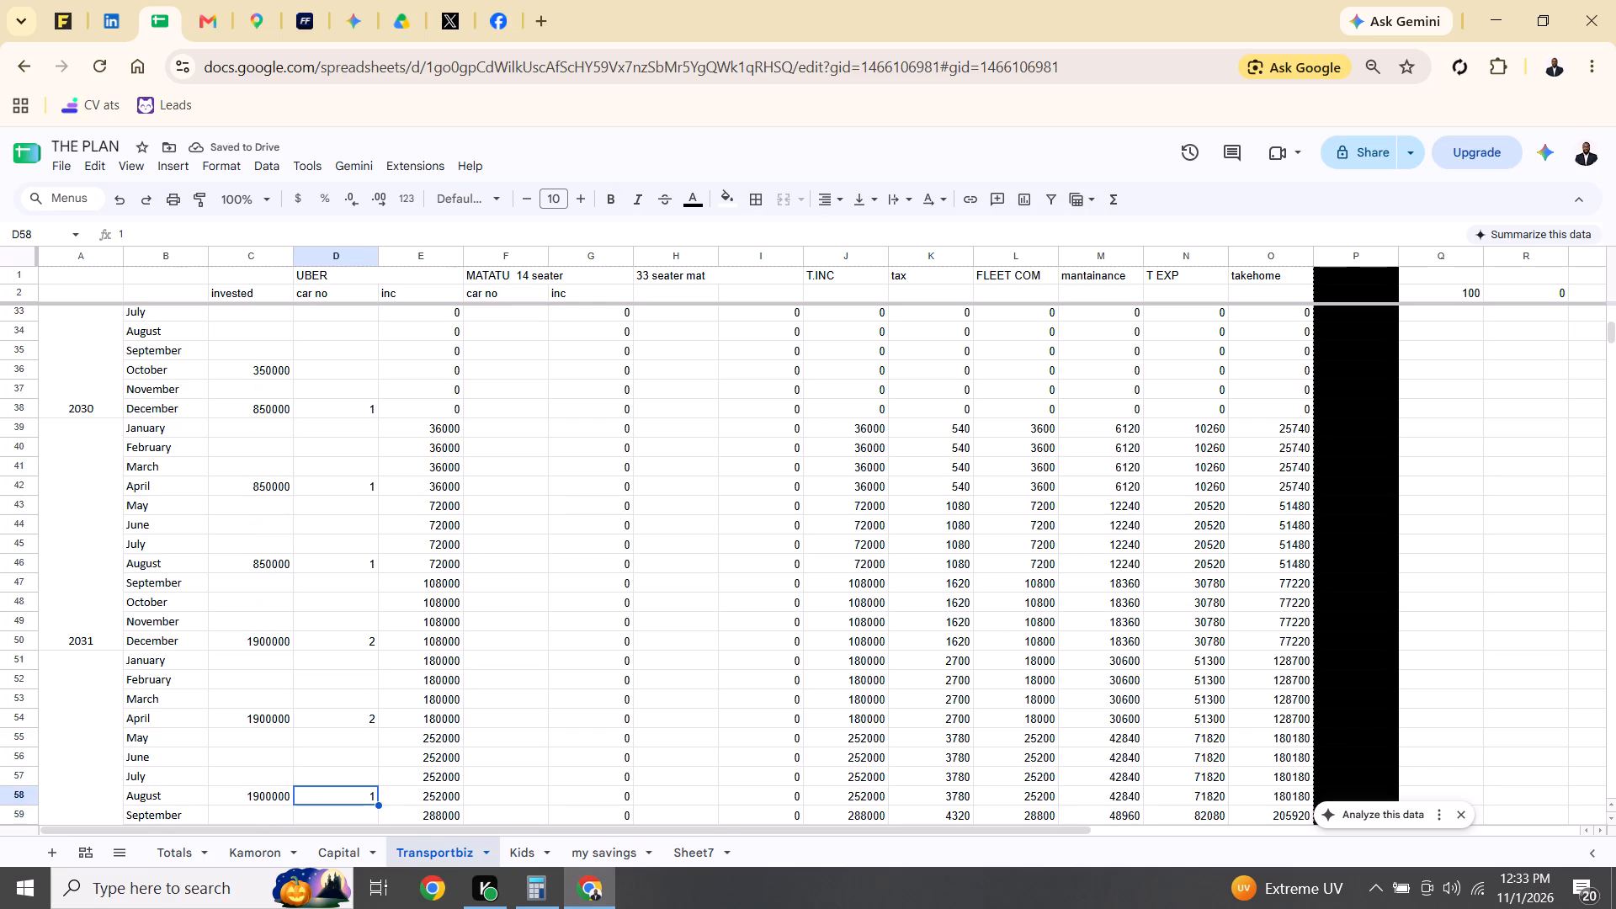
key(2)
key(Down)
key(Down)
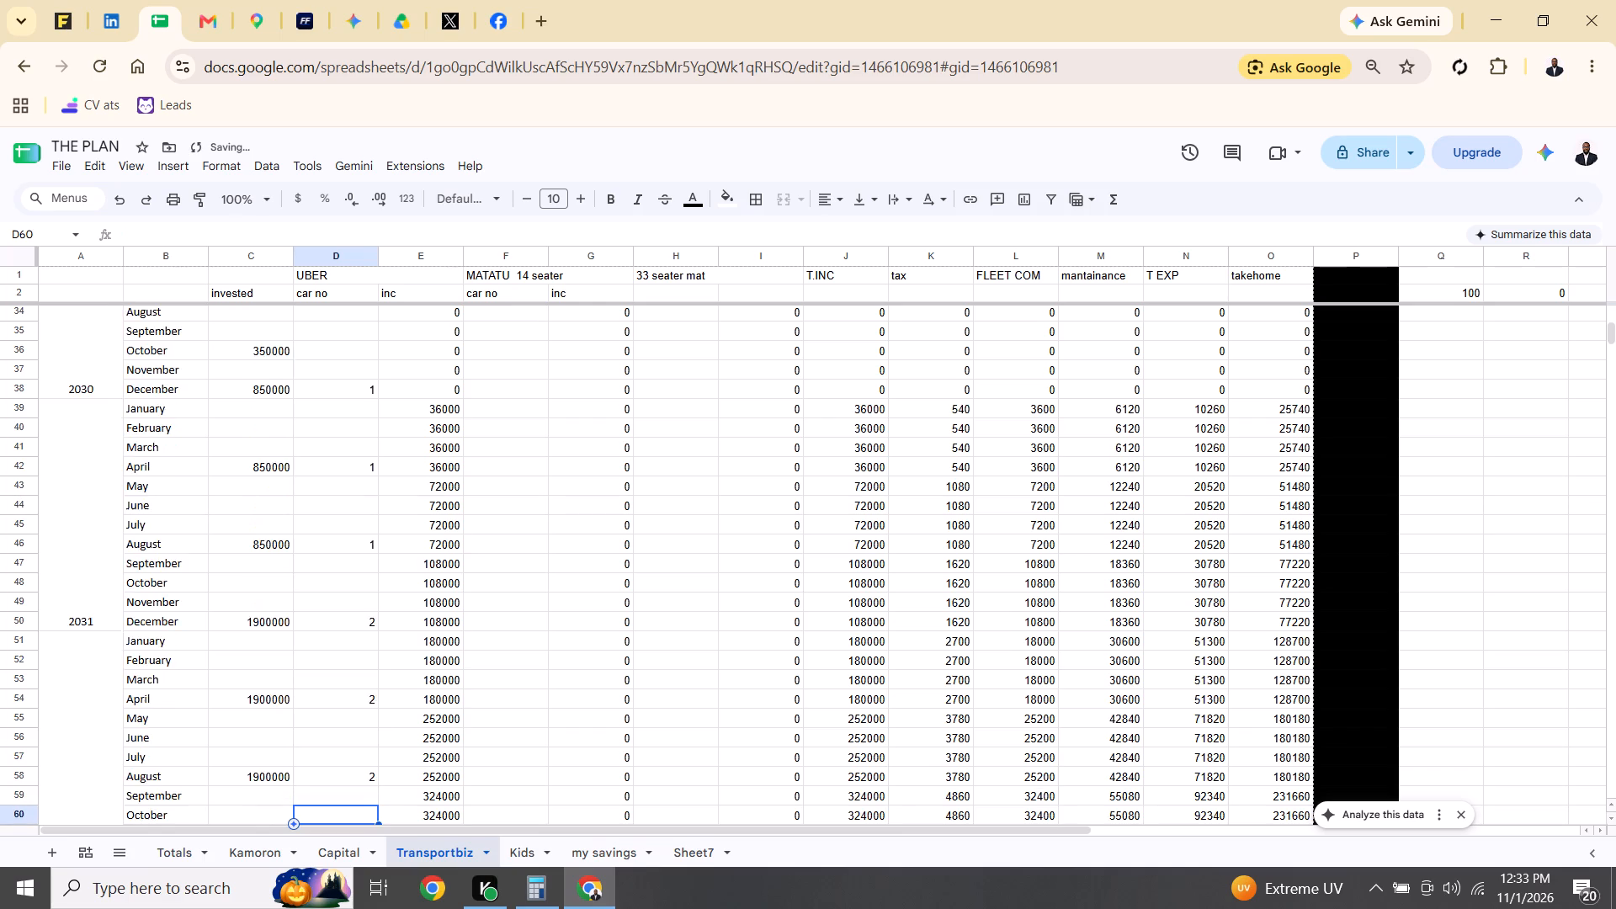
key(Down)
key(Down)
key(2)
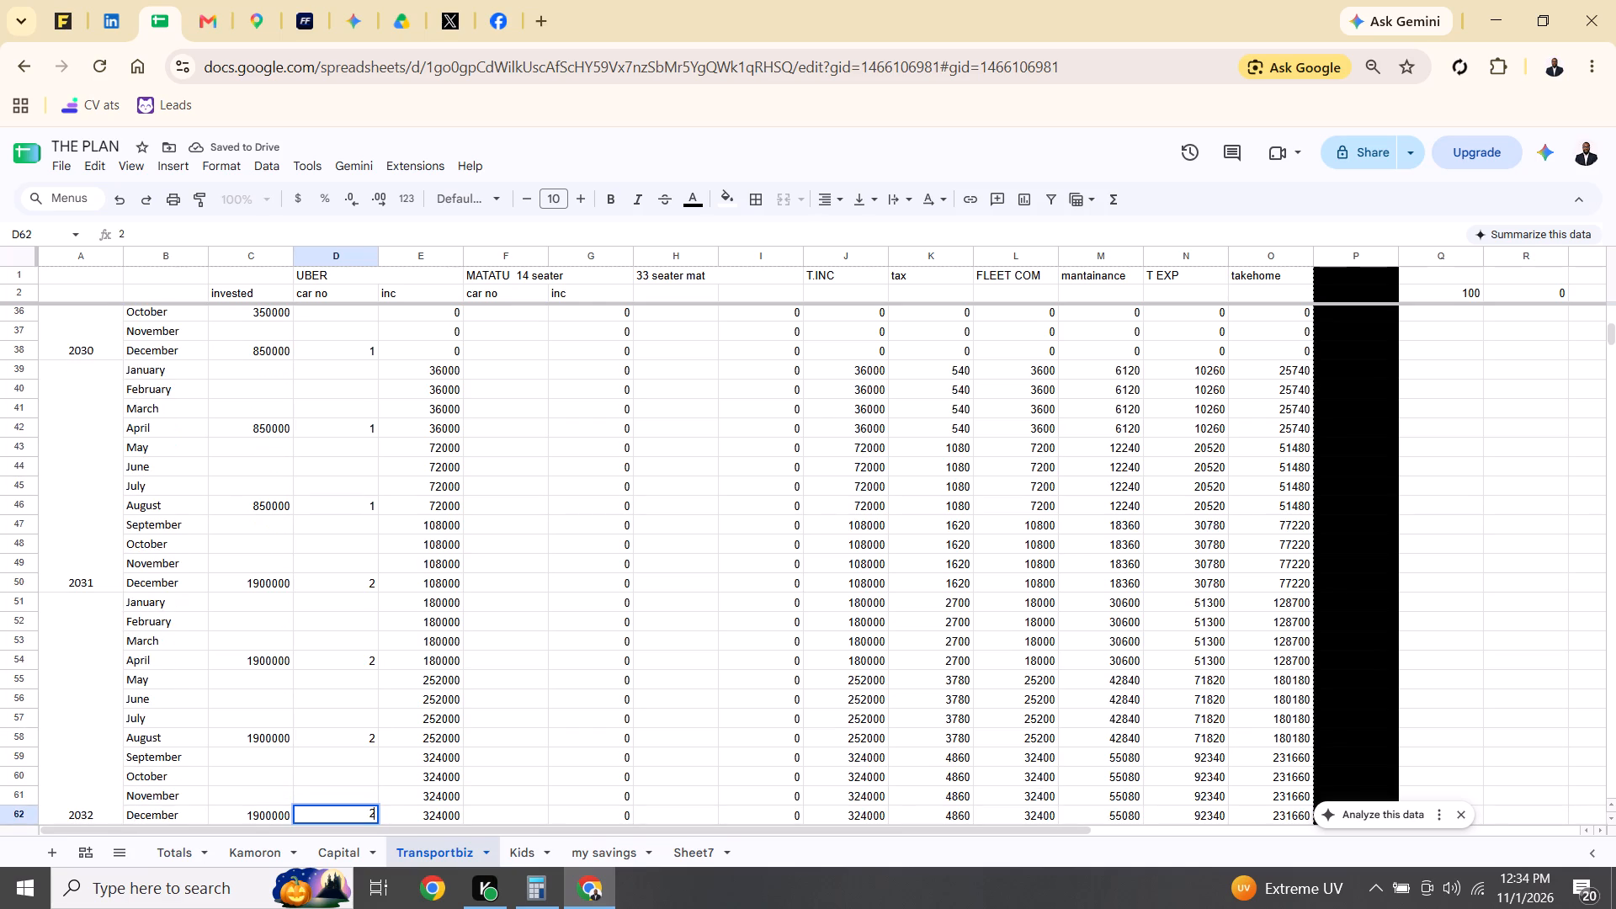
key(Down)
Set the Uber car number to 2 for April, August and December 2033.
key(Down)
key(Down)
key(Down)
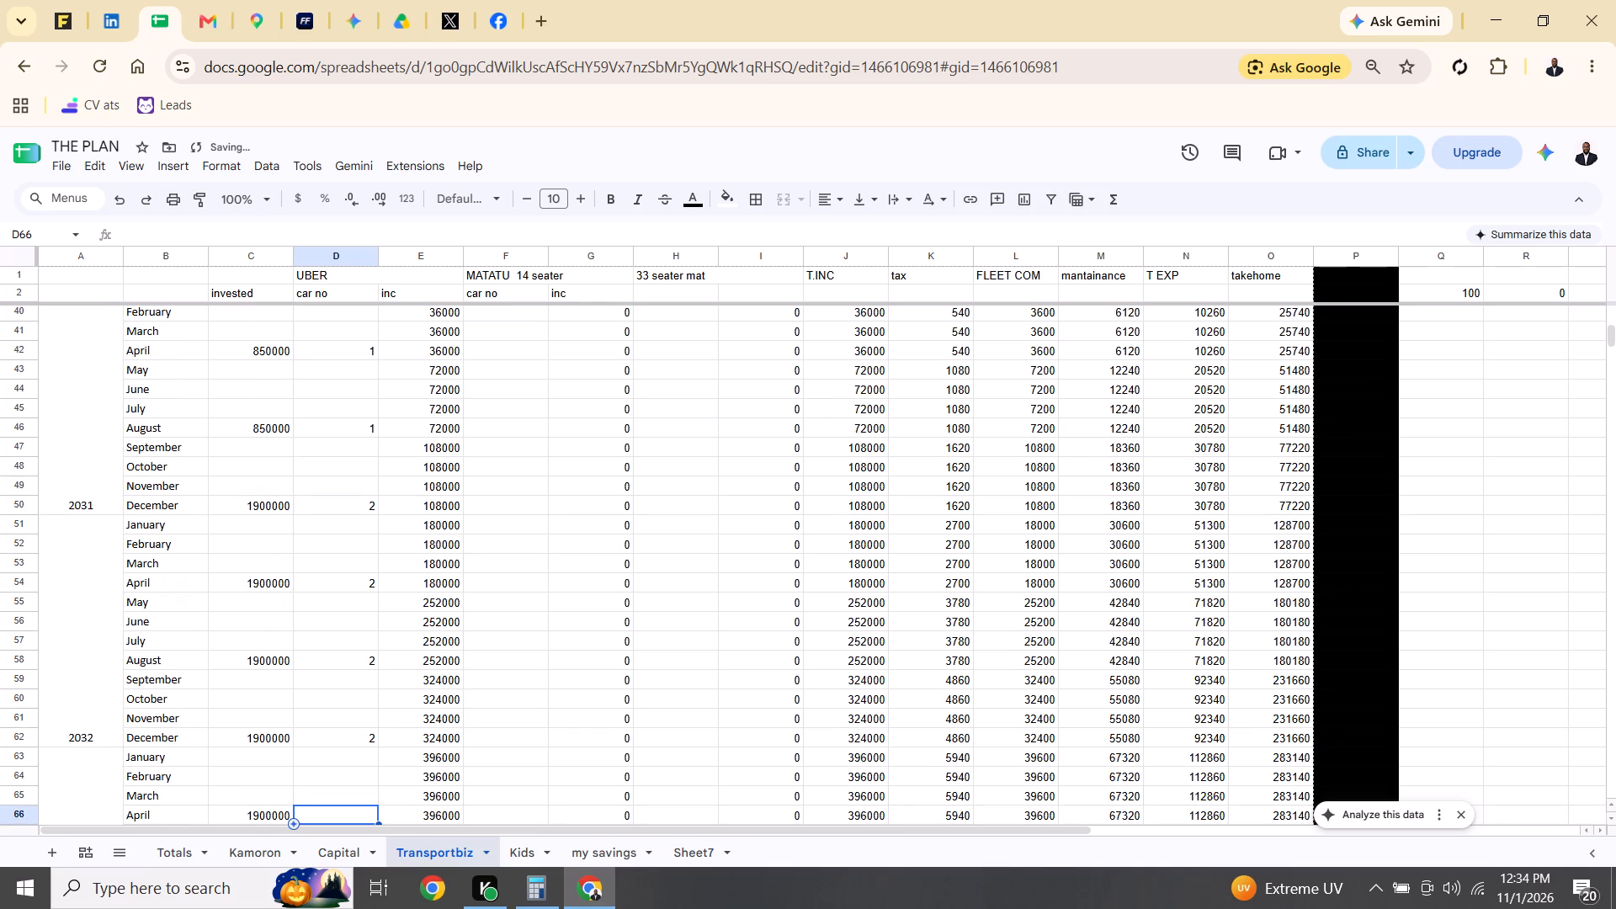
key(2)
key(Down)
key(Down)
key(Down)
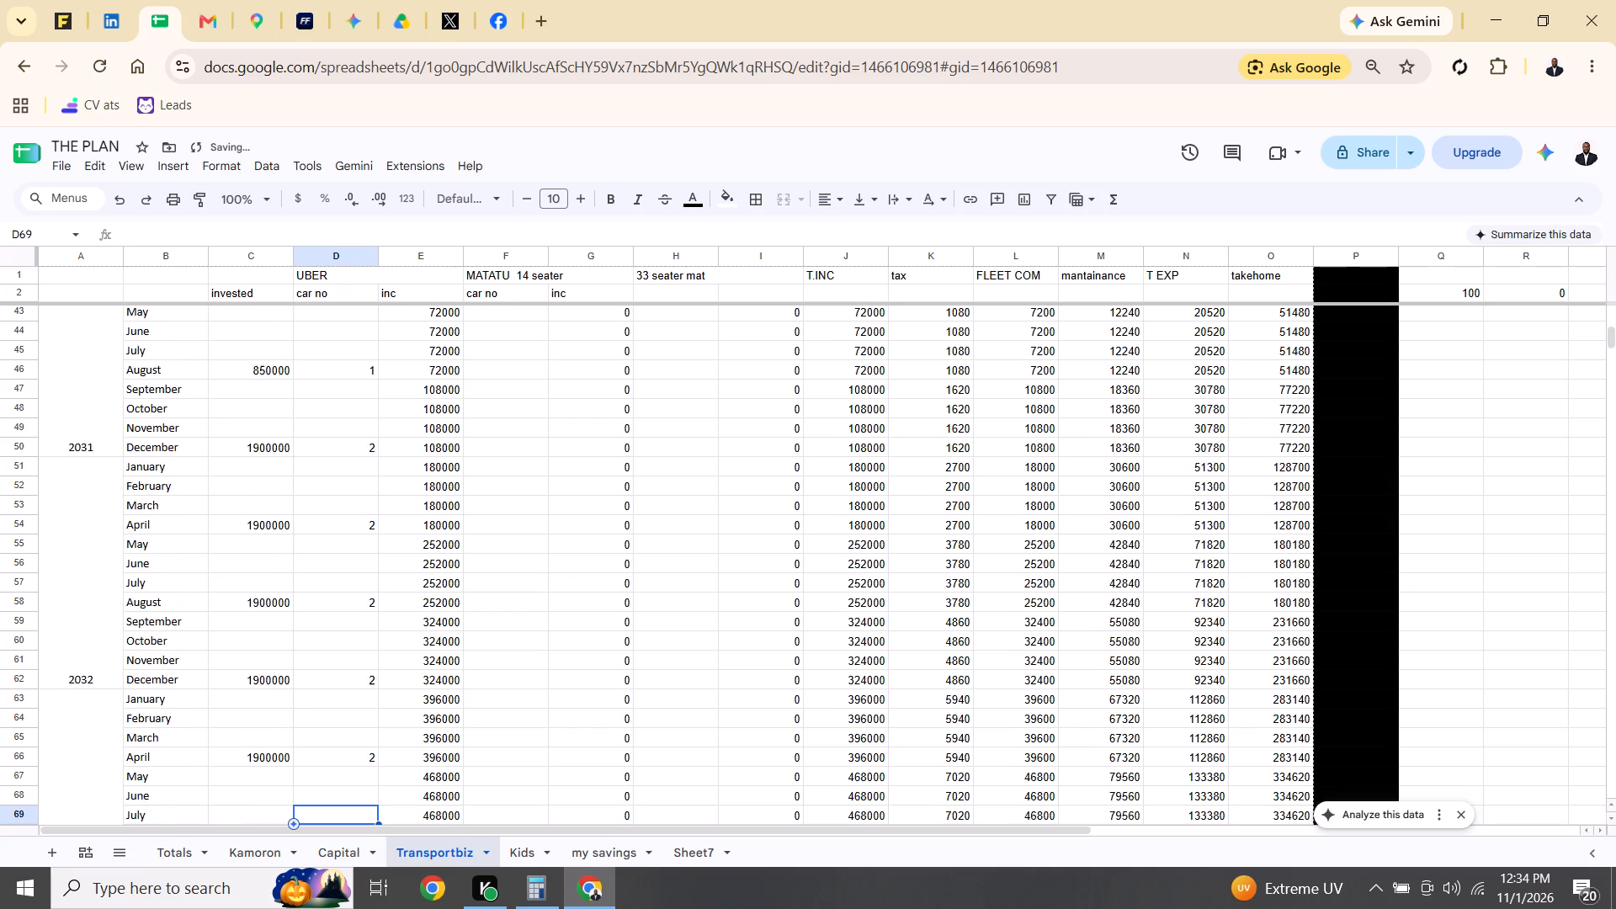
key(Down)
key(Down)
key(Up)
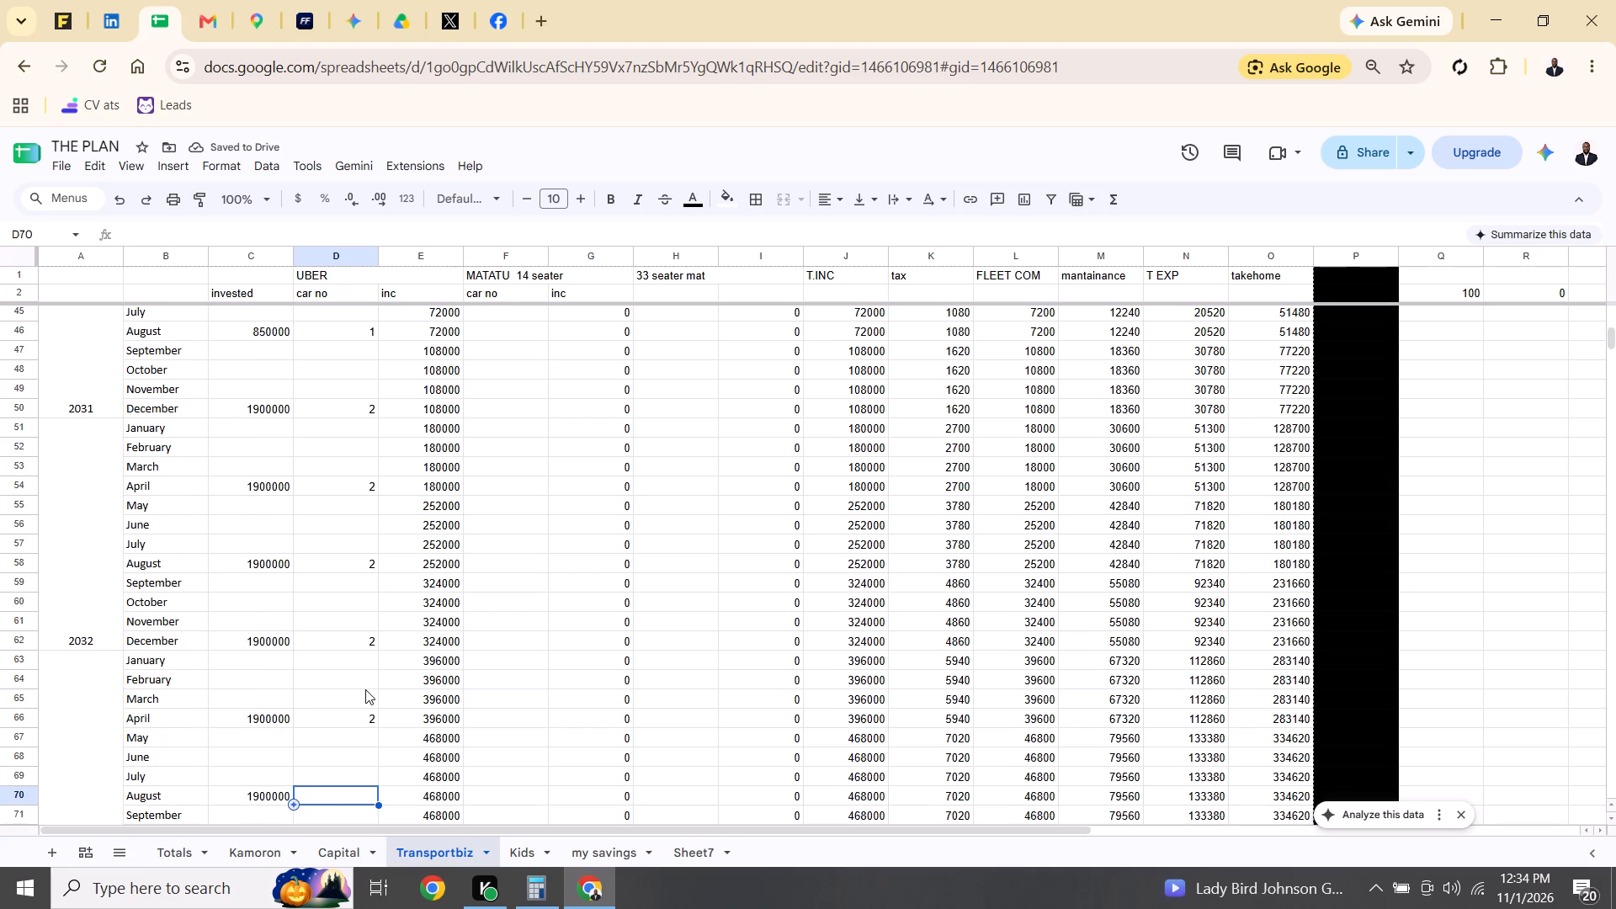
key(2)
key(Down)
key(Down)
key(Down)
key(Down)
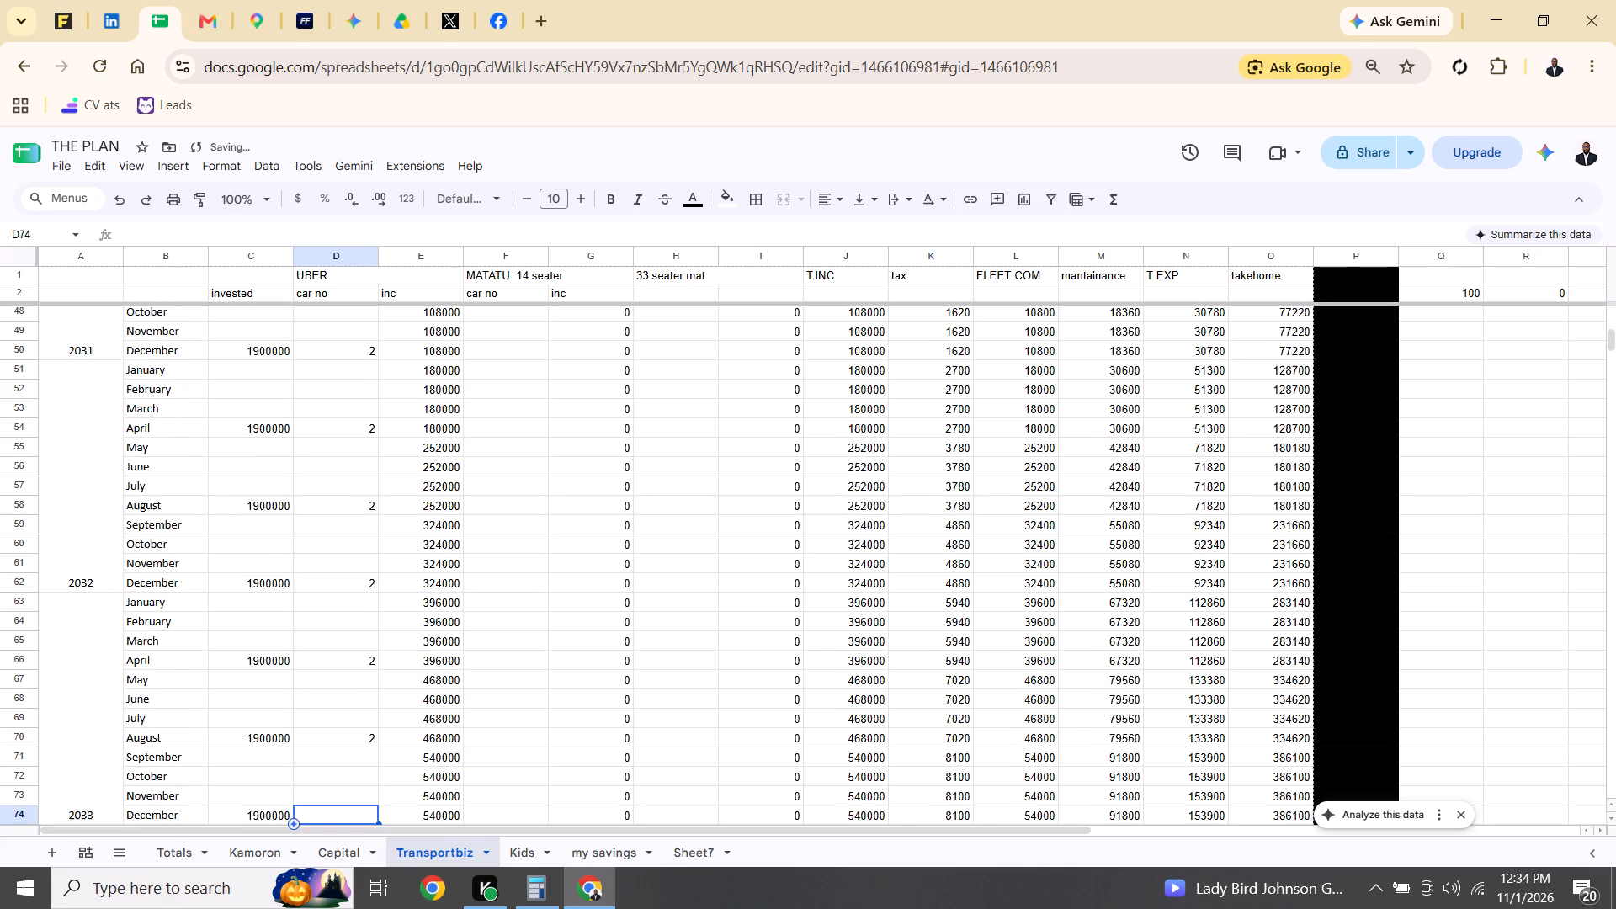
key(Down)
key(Up)
key(2)
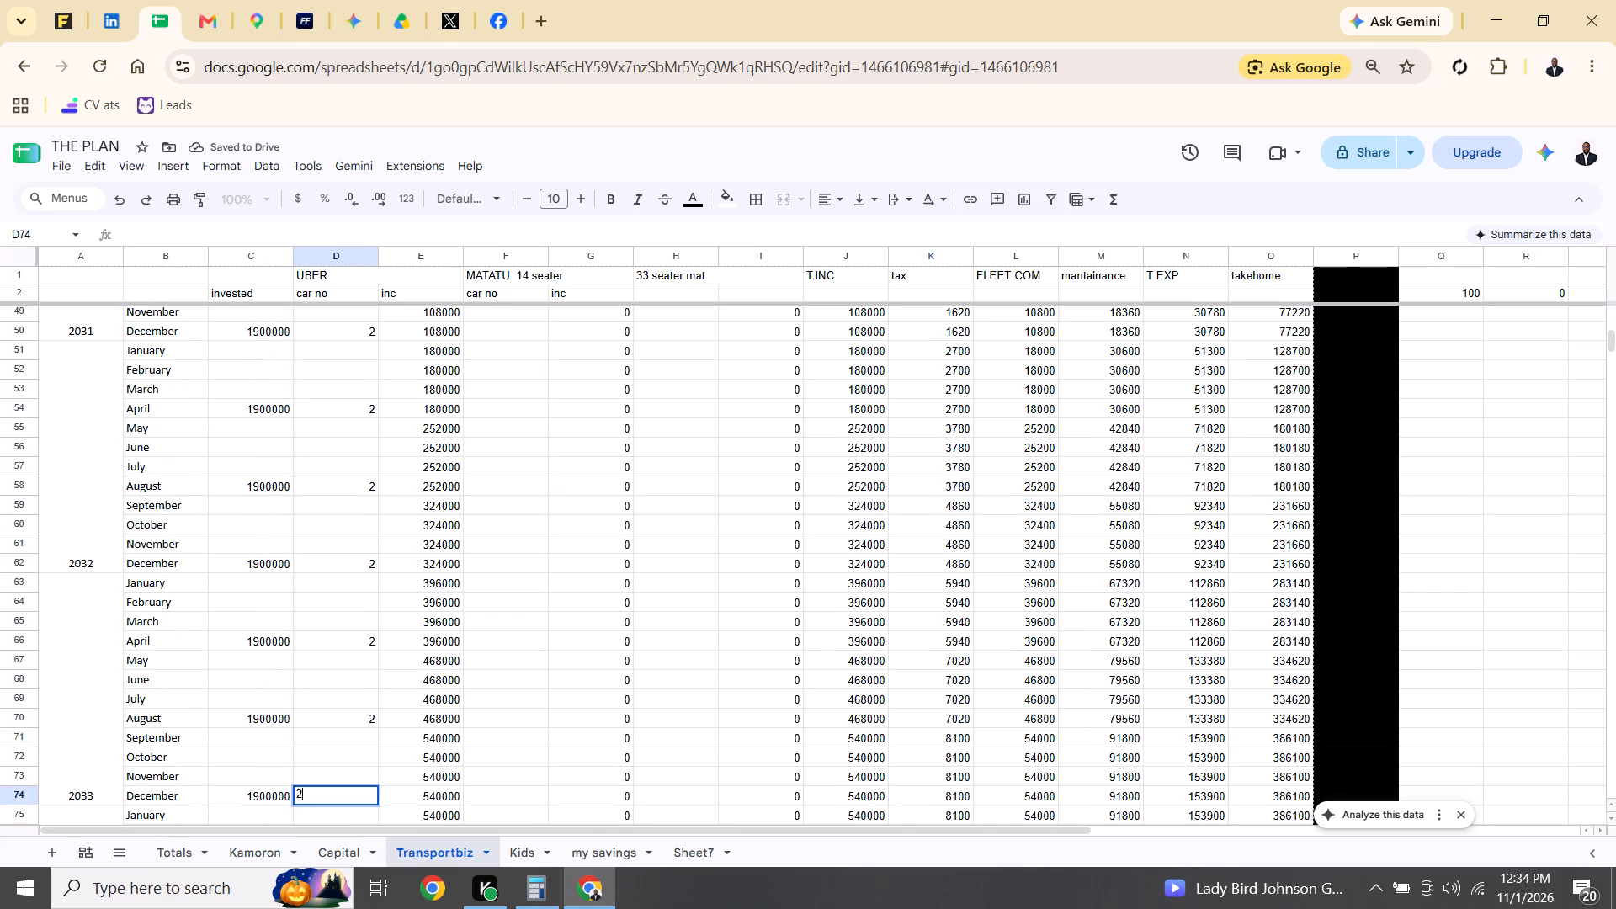
key(Down)
Clear the Uber car number for April 2035 on the Transportbiz sheet.
key(Down)
key(Down)
key(Down)
key(Down)
key(Down)
key(Down)
key(Down)
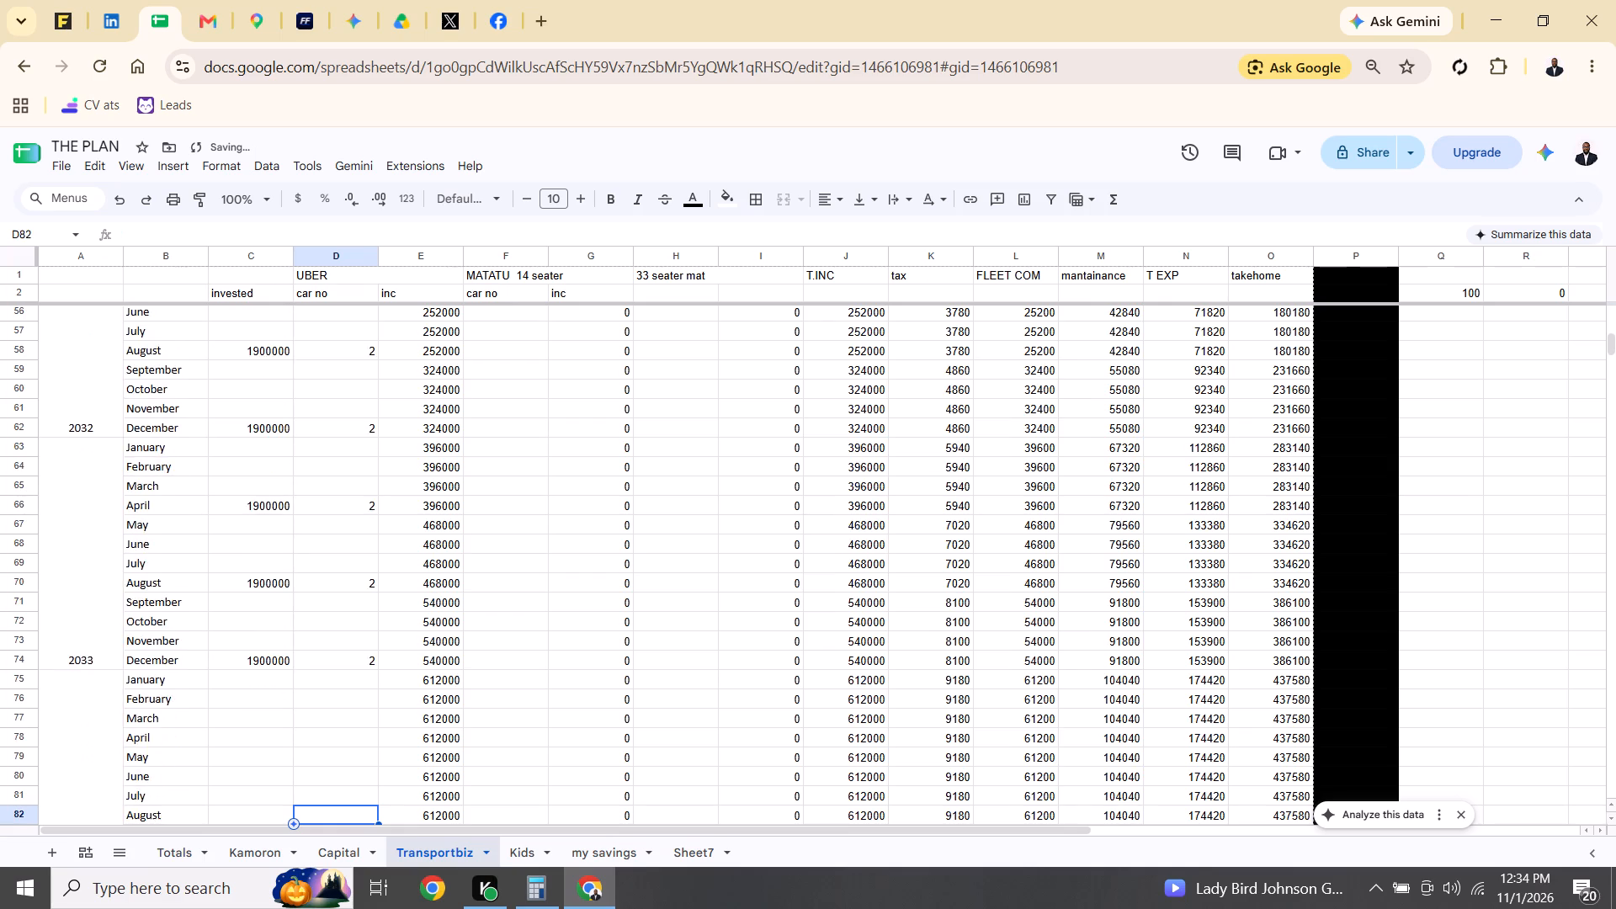
key(Down)
key(Down)
key(Down)
key(Down)
key(Down)
key(Down)
key(Down)
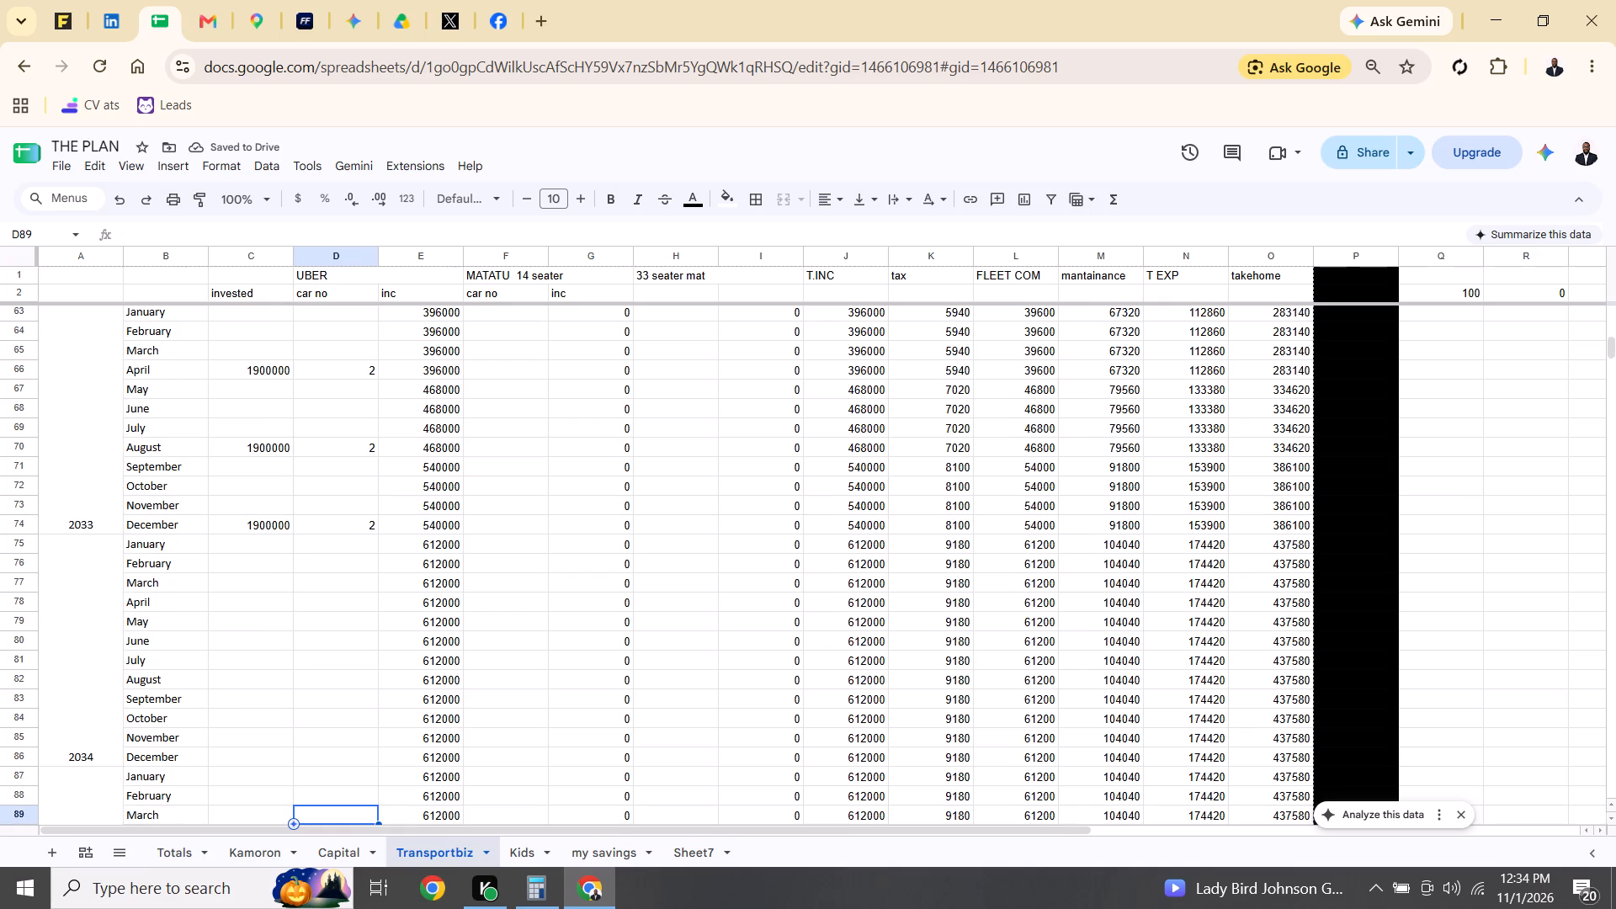
key(Down)
key(Down)
key(Down)
key(Down)
key(Down)
key(Down)
key(Down)
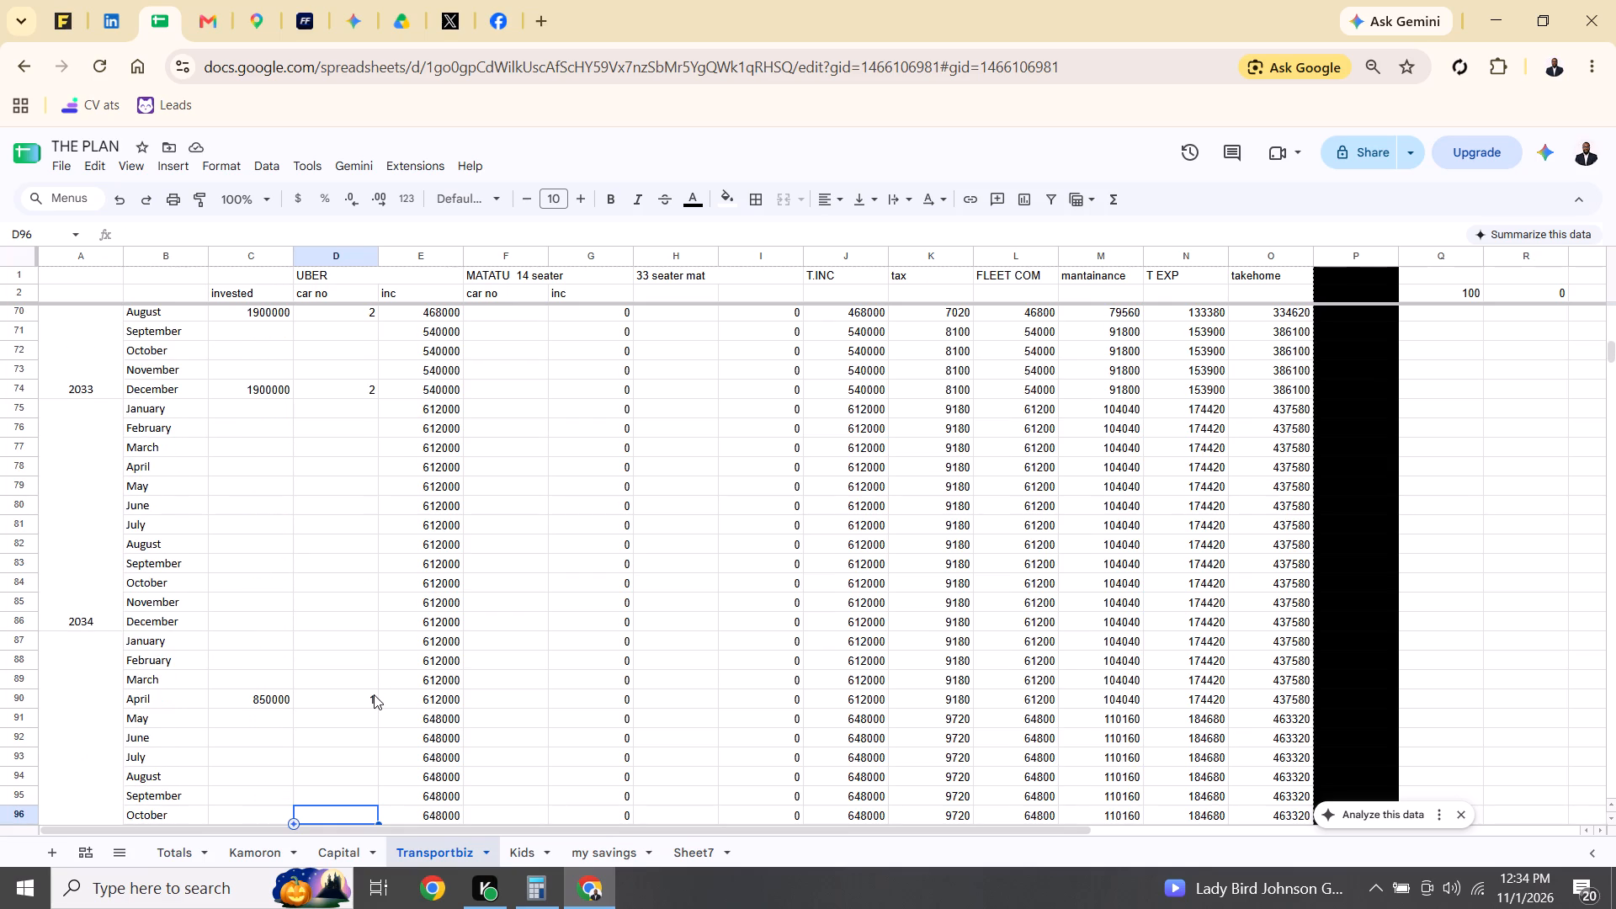
click(369, 694)
key(BackSpace)
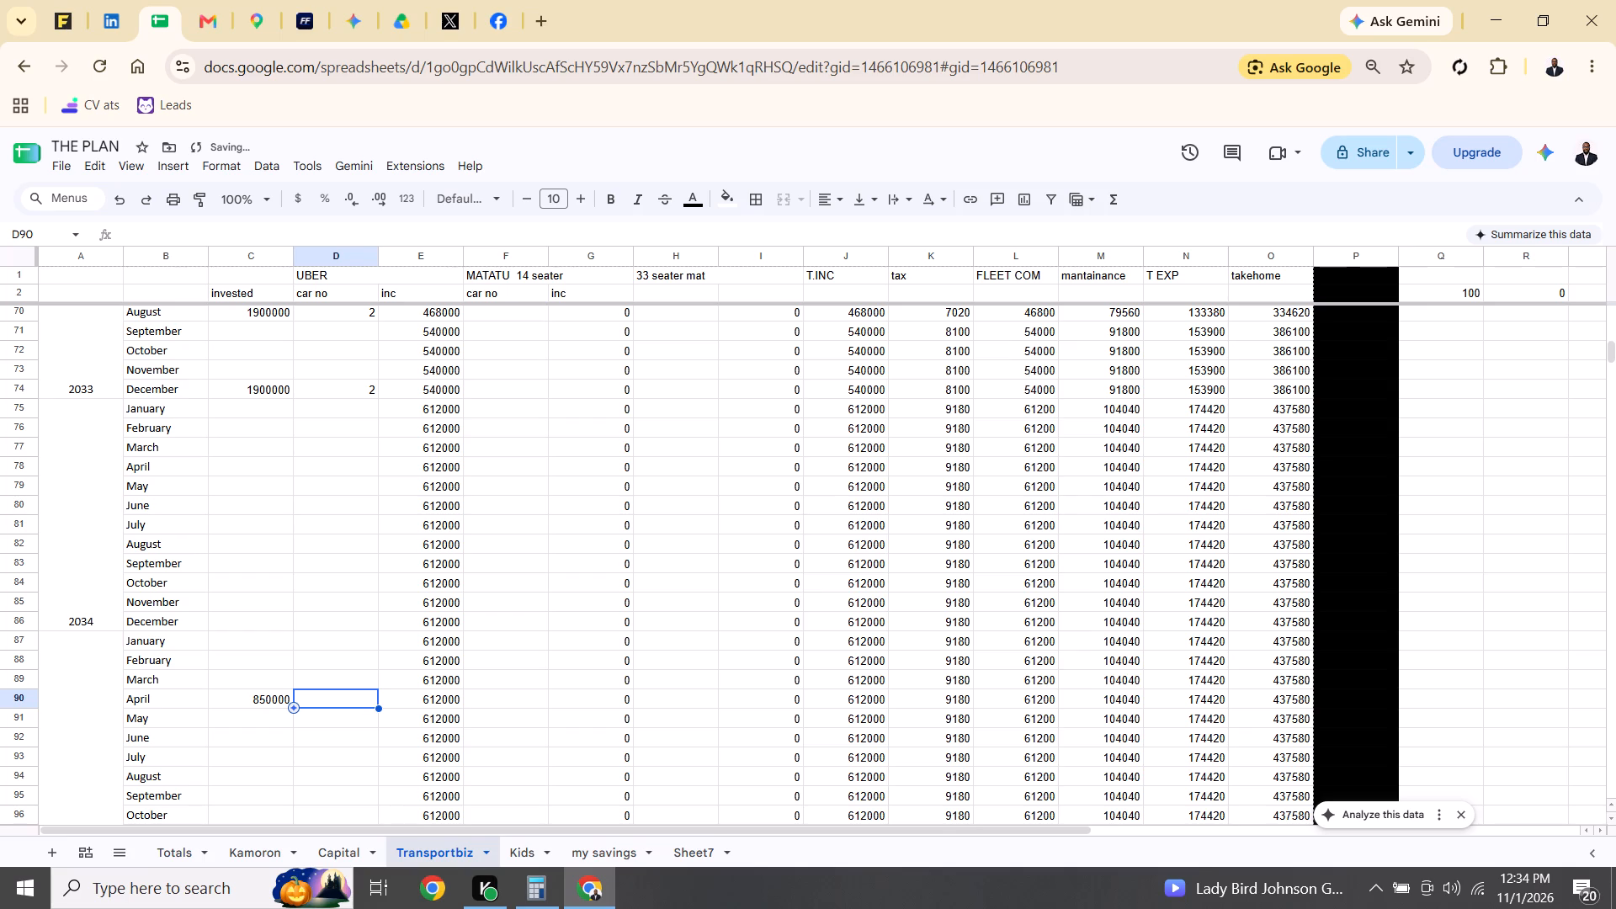
Examine the Transportbiz car numbers and income from May 2035 through September 2036.
key(Down)
key(Down)
key(Down)
key(Down)
key(Down)
key(Down)
key(Down)
key(Down)
key(Down)
key(Down)
key(Down)
key(Down)
key(Down)
key(Down)
key(Down)
key(Down)
key(Down)
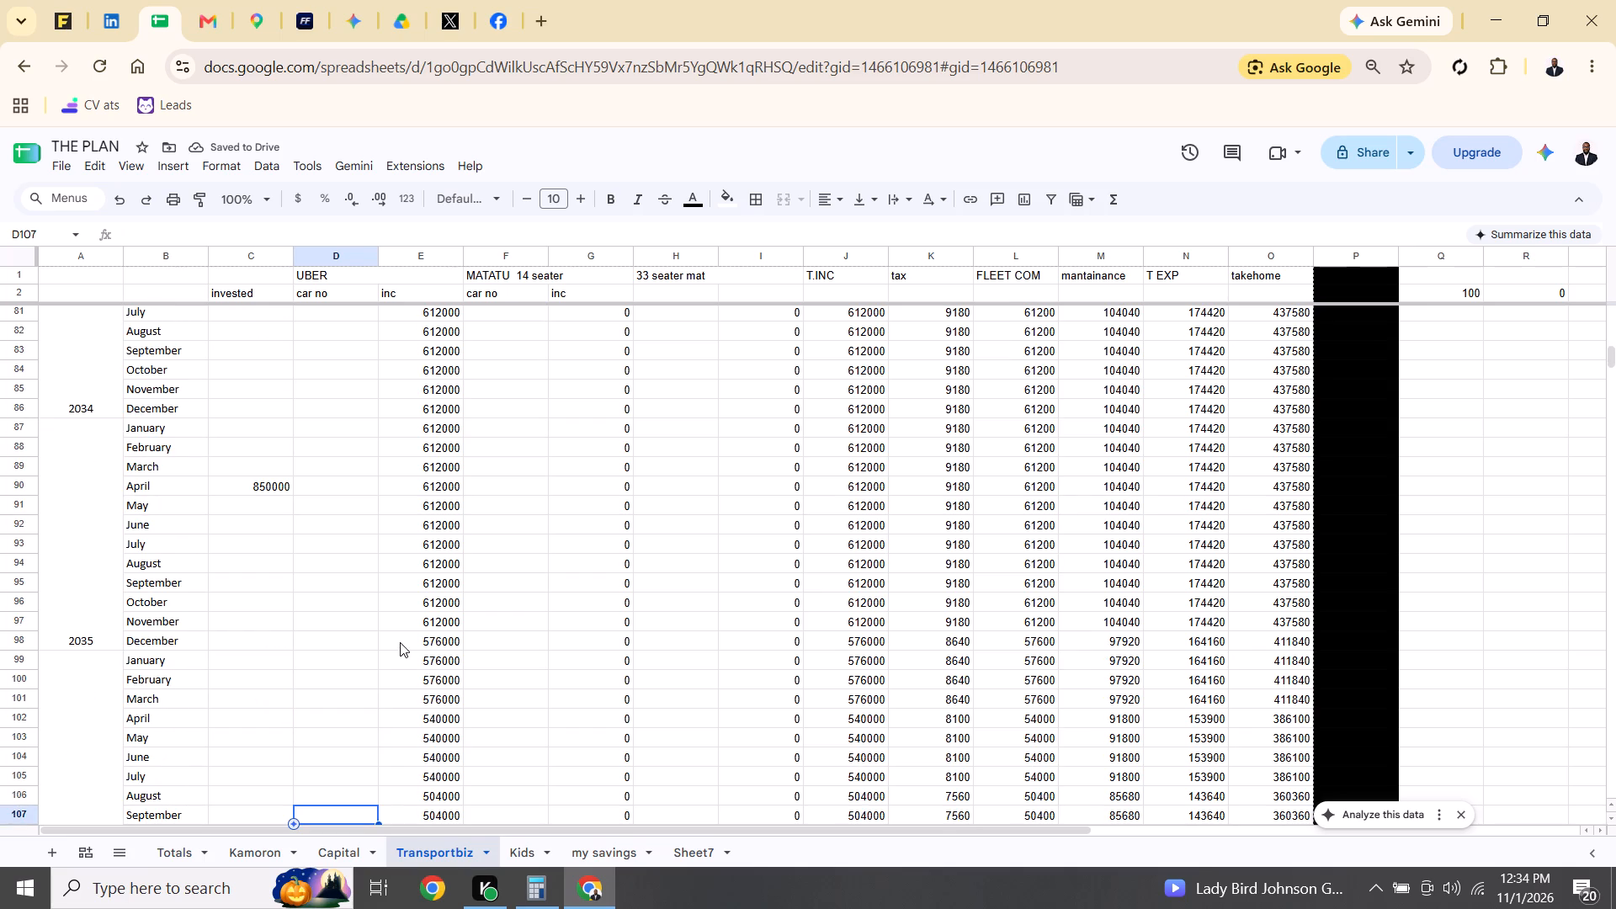
click(363, 641)
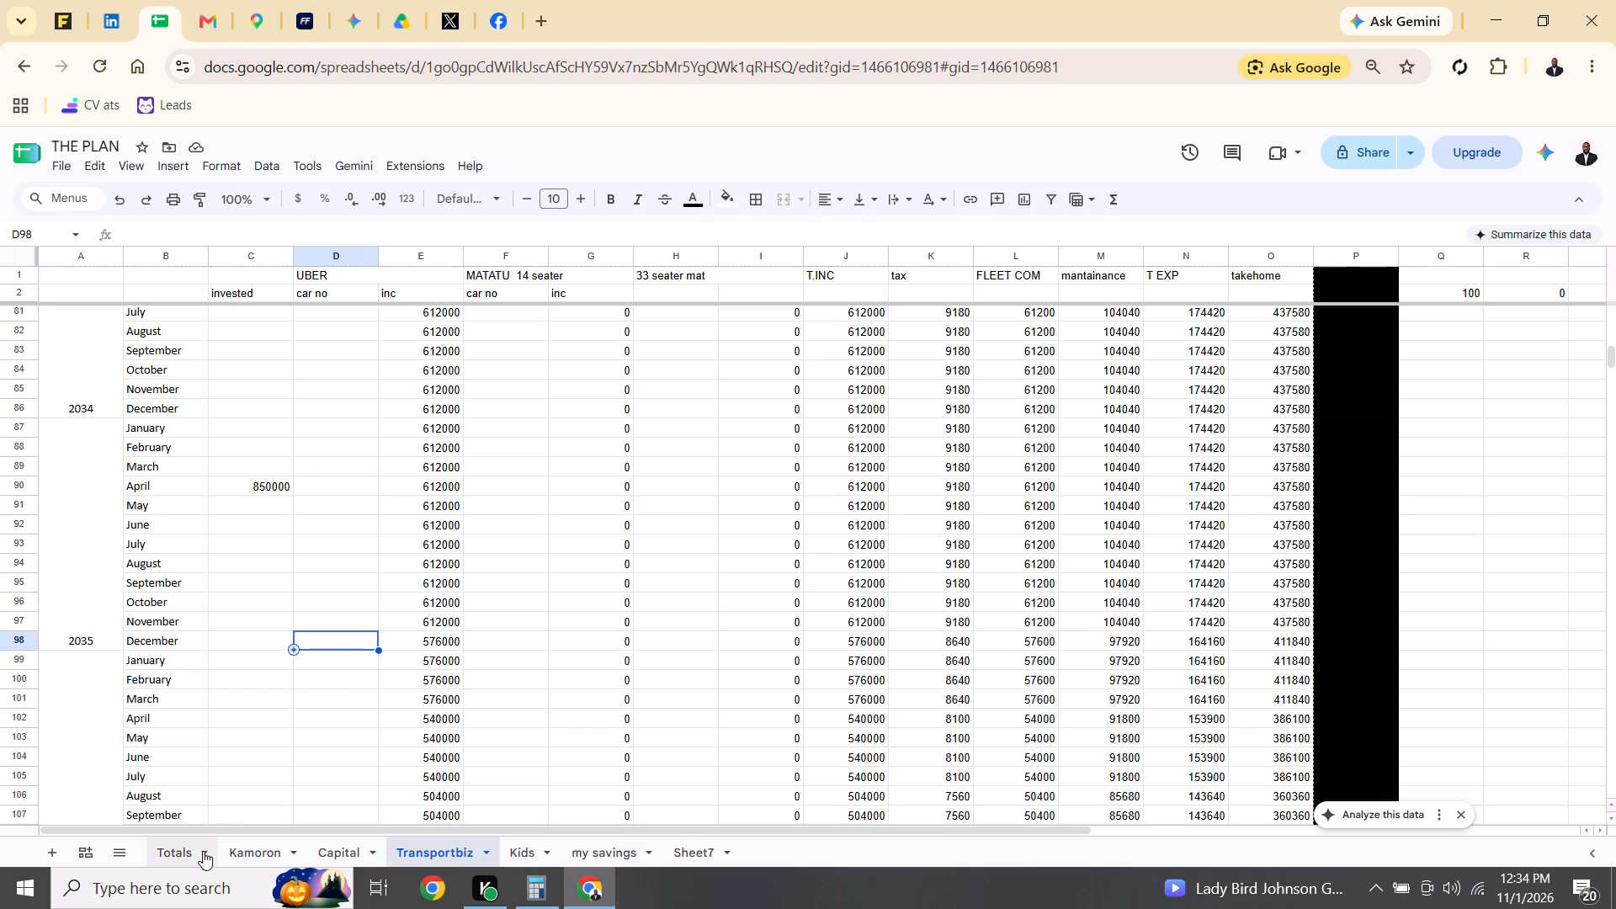
On the Capital sheet, enter a withdrawal of 1900000 for December 2035.
click(335, 854)
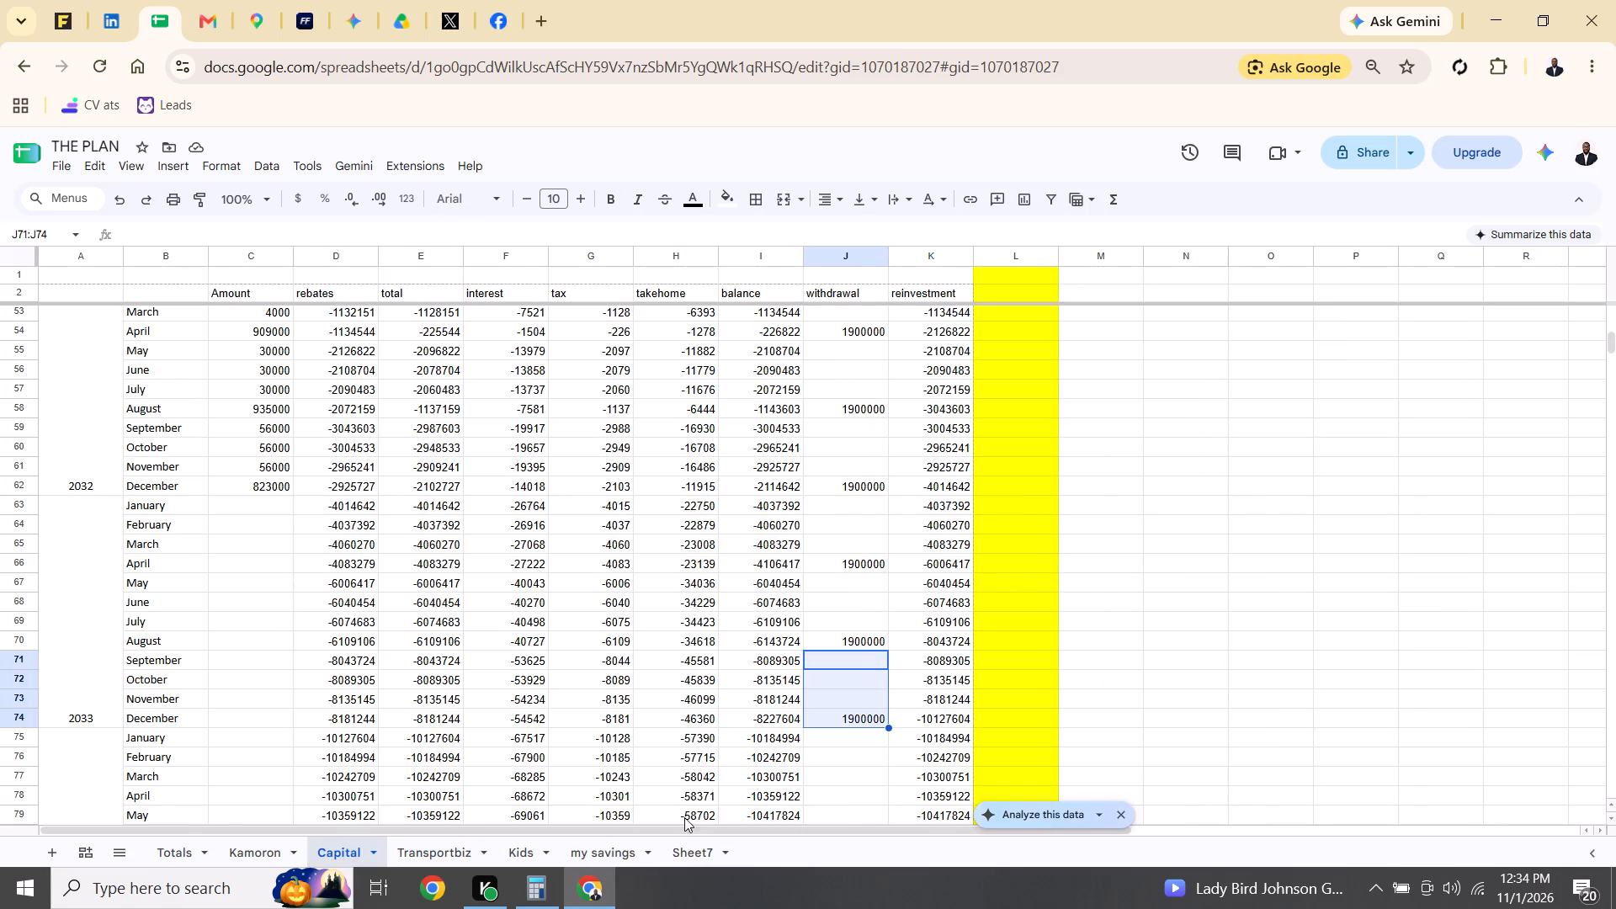
click(713, 762)
key(Down)
key(Down)
key(Down)
key(Down)
key(Down)
key(Down)
key(Down)
key(Down)
key(Down)
key(Down)
key(Down)
key(Down)
key(Down)
key(Down)
key(Down)
key(Down)
key(Down)
key(Down)
key(Down)
key(Down)
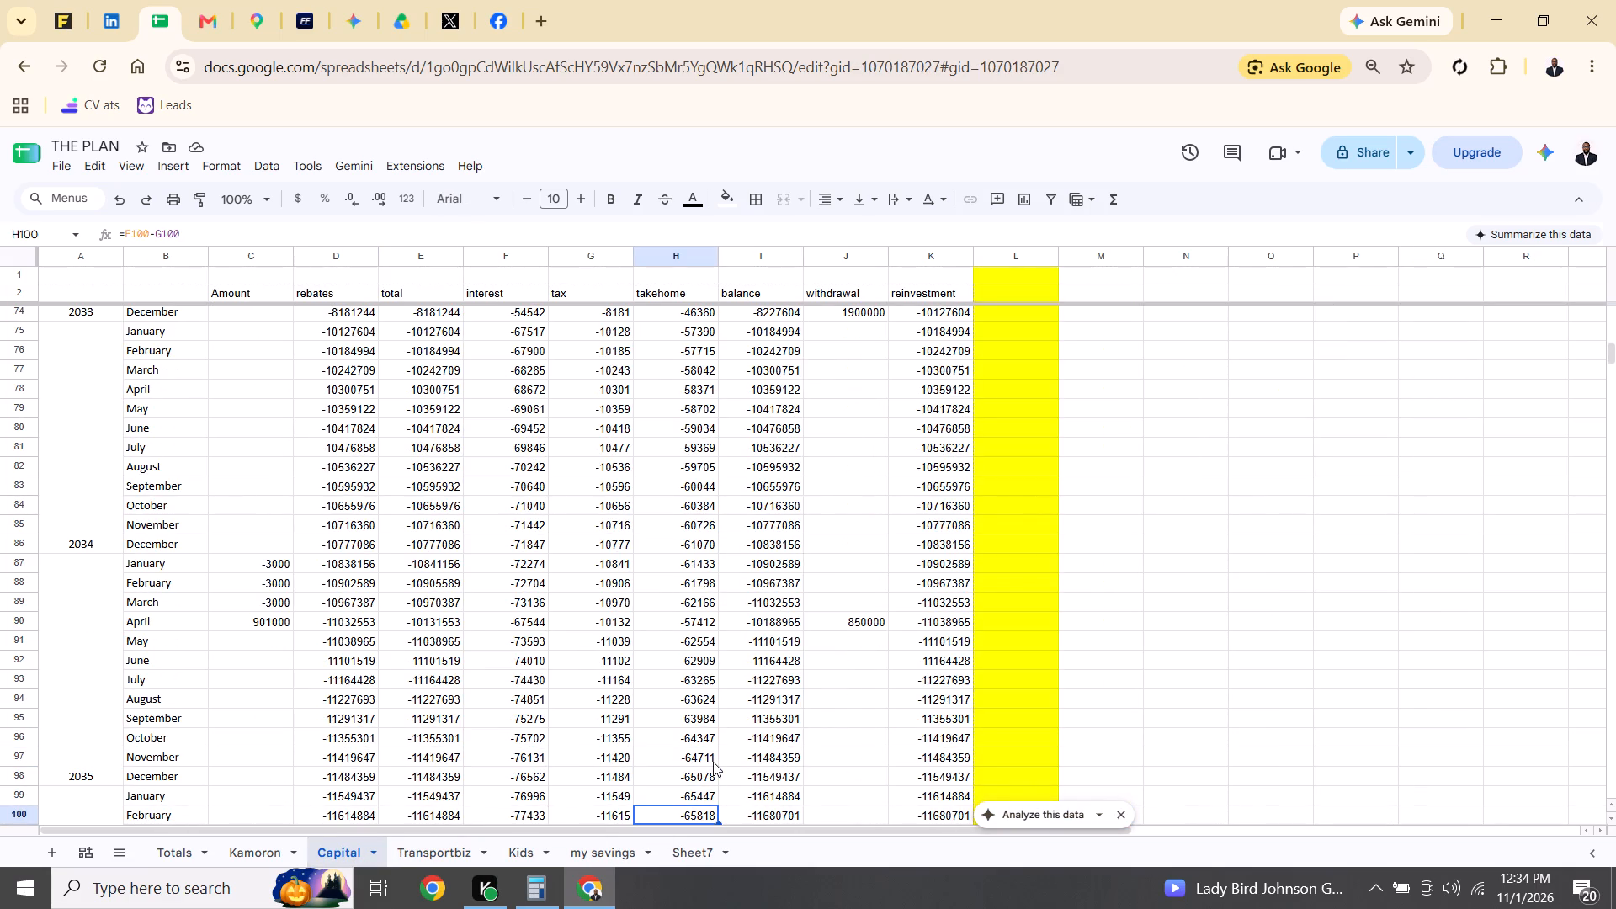
click(832, 783)
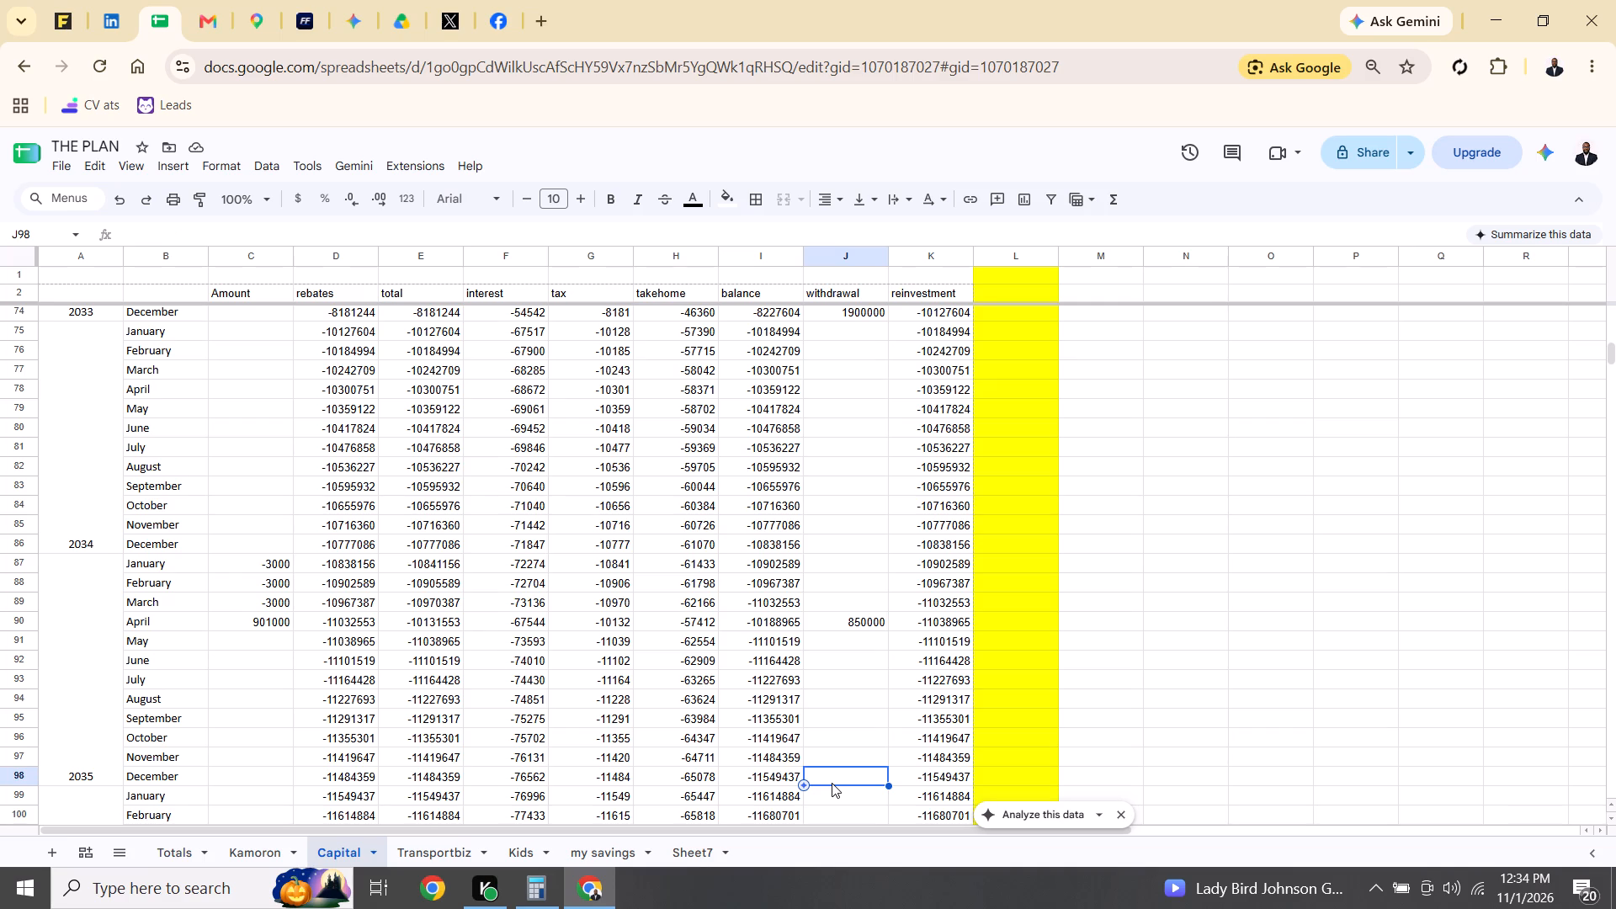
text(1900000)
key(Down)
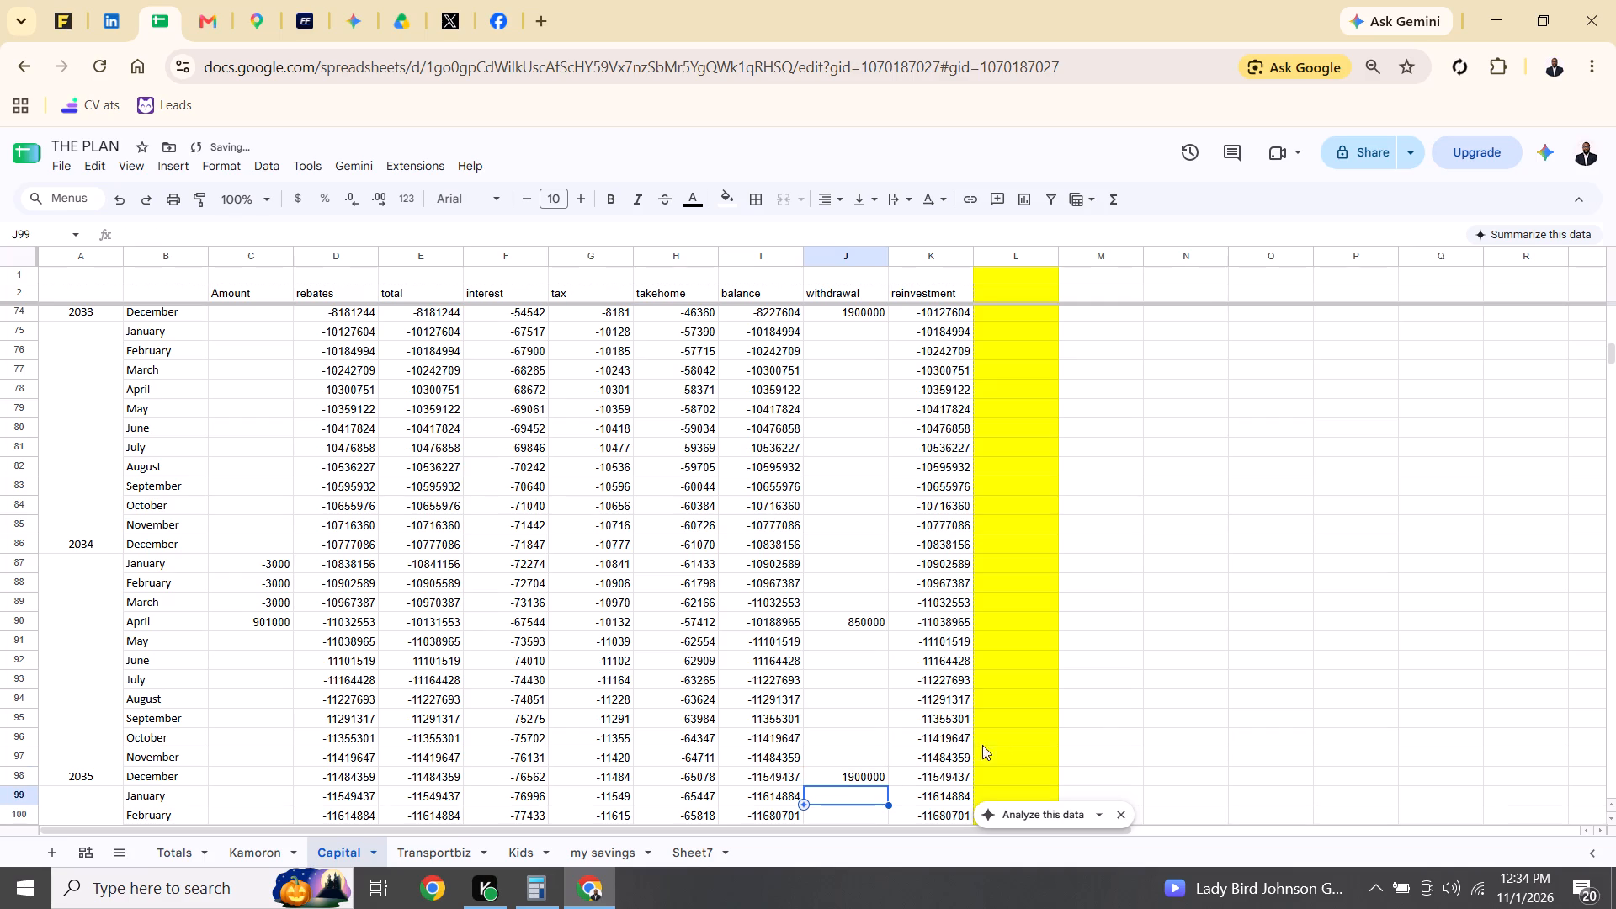
Fill the blank July 2034 withdrawal cell down through June 2035 to clear the 850000 withdrawal in April 2035.
click(848, 449)
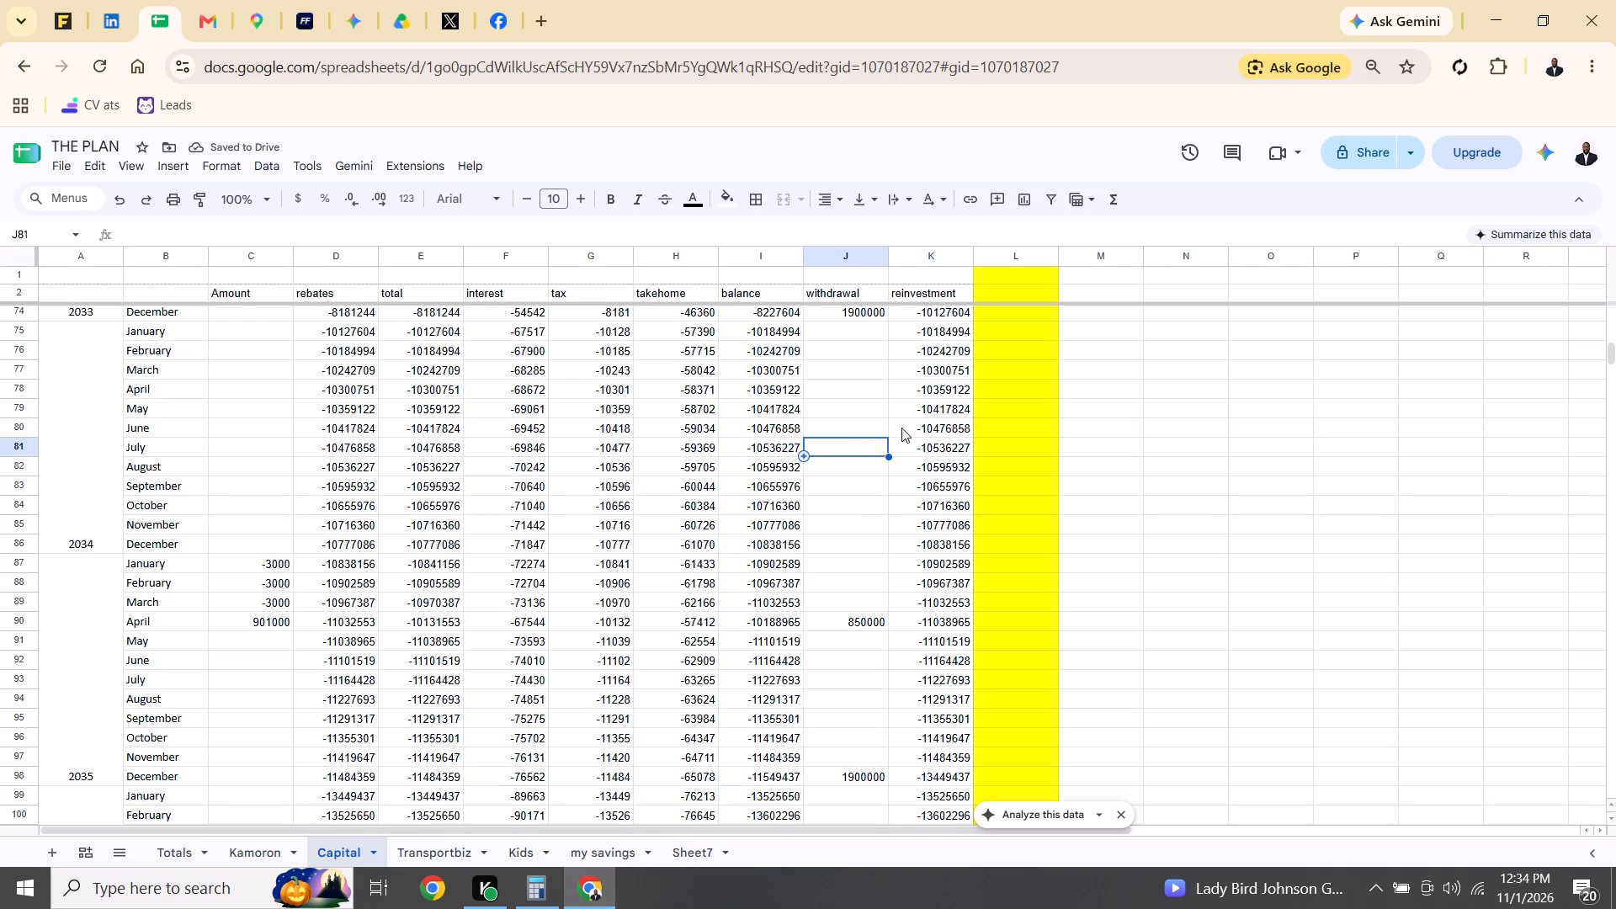
drag(890, 460, 890, 598)
drag(889, 455, 890, 657)
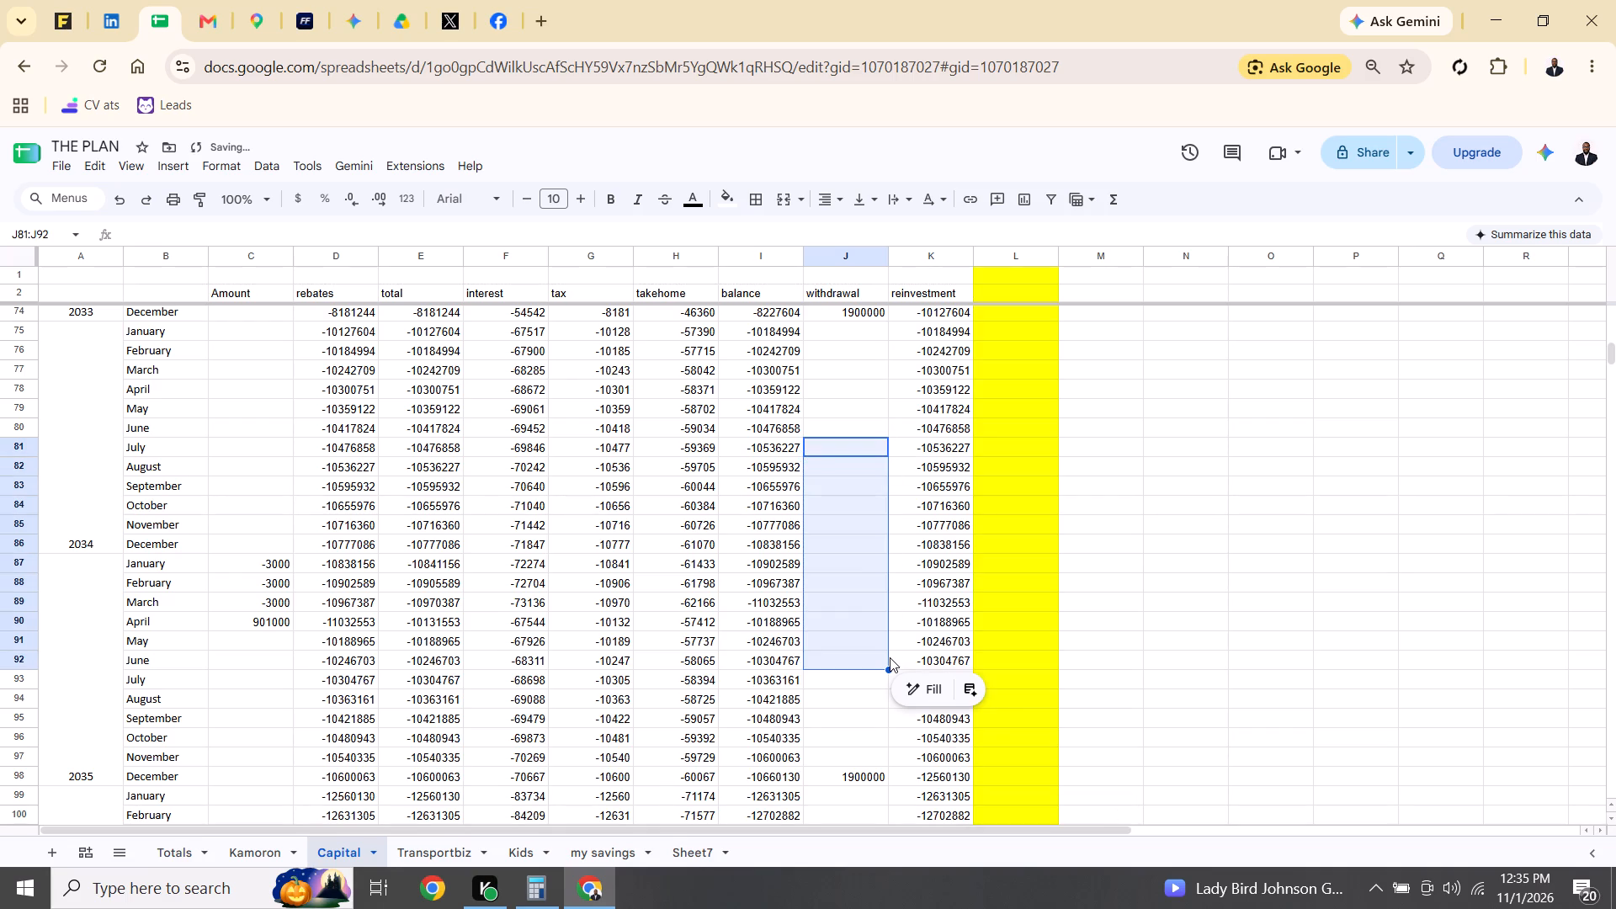
key(Down)
key(Down)
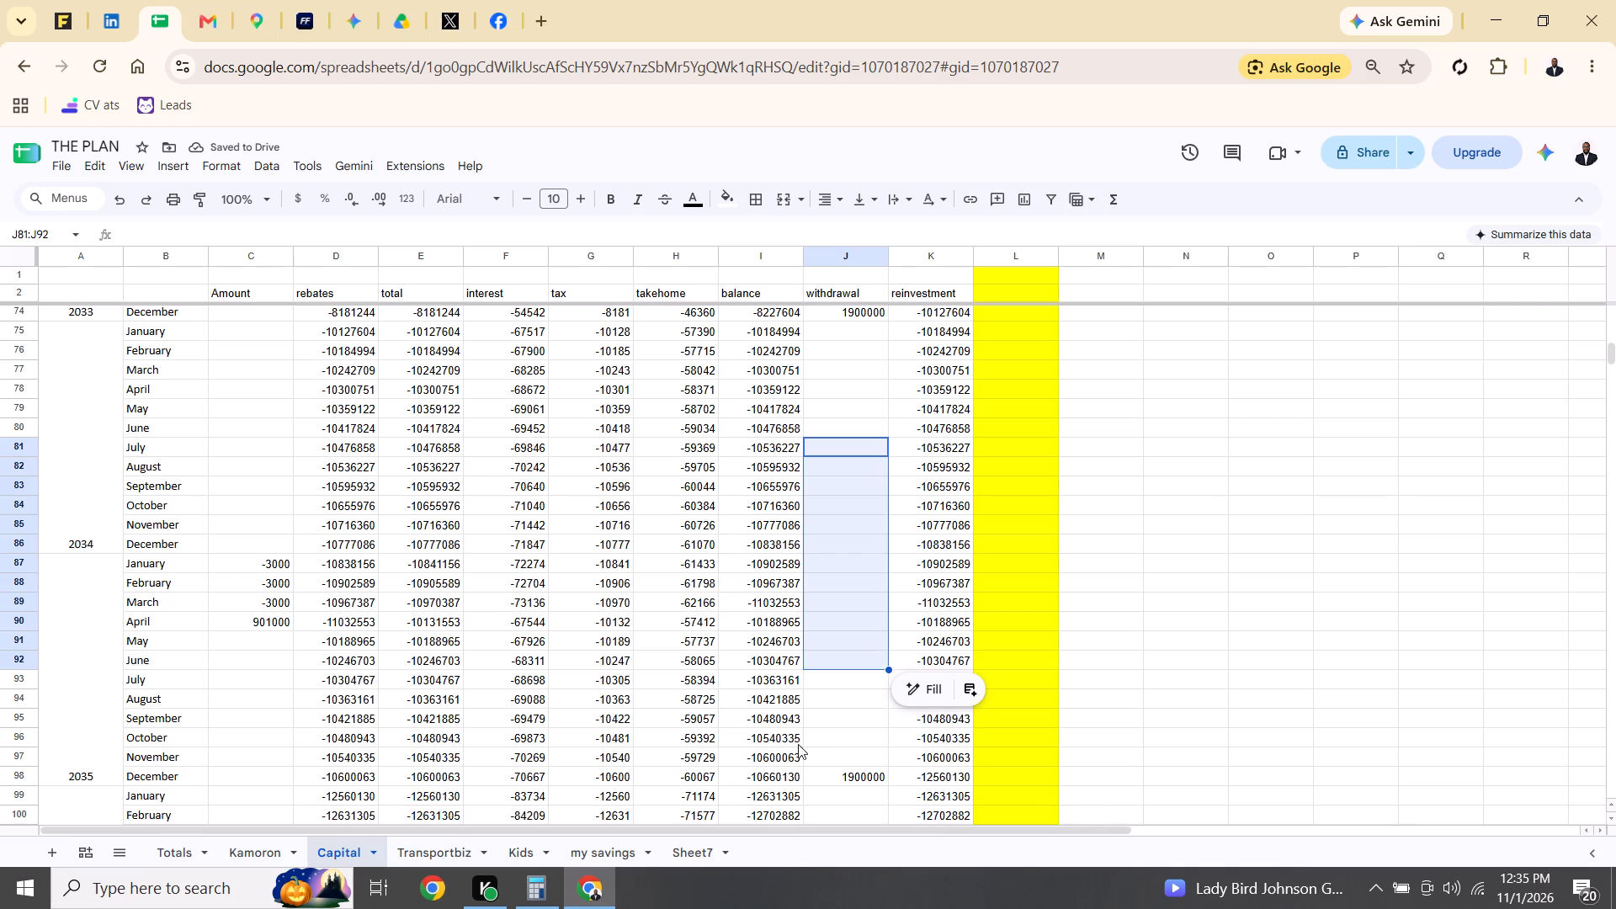
Enter a withdrawal of 1900000 for April 2036 on the Capital sheet.
click(817, 747)
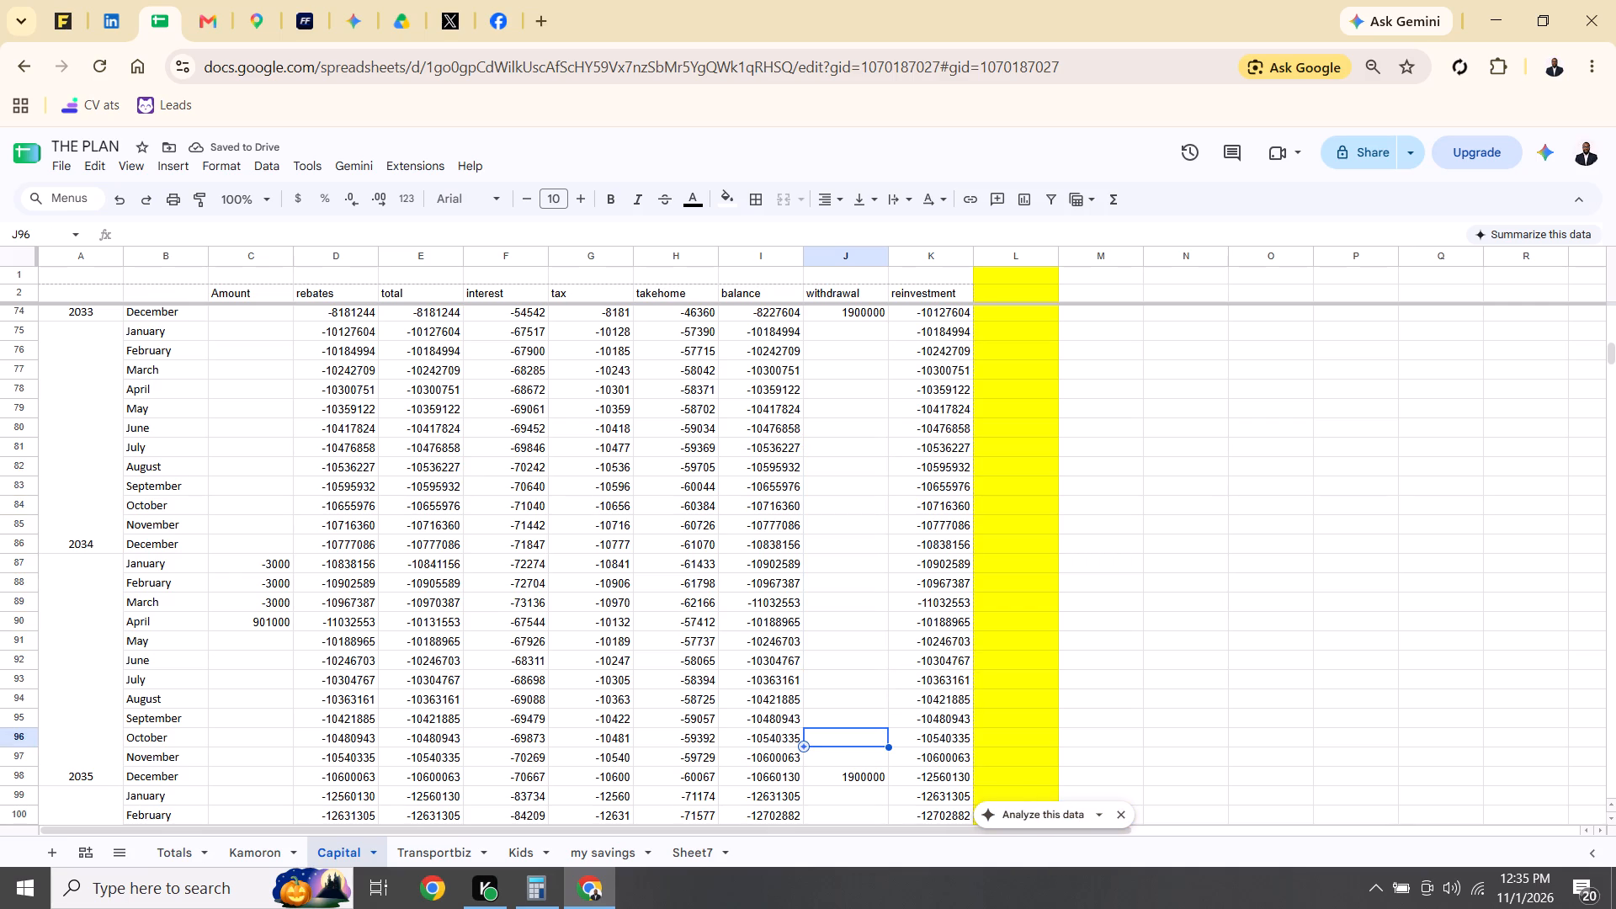
key(Down)
key(Down)
key(Down)
key(Down)
key(Down)
key(Down)
key(Down)
key(Down)
key(Down)
key(Down)
key(Down)
key(Down)
key(Down)
key(Down)
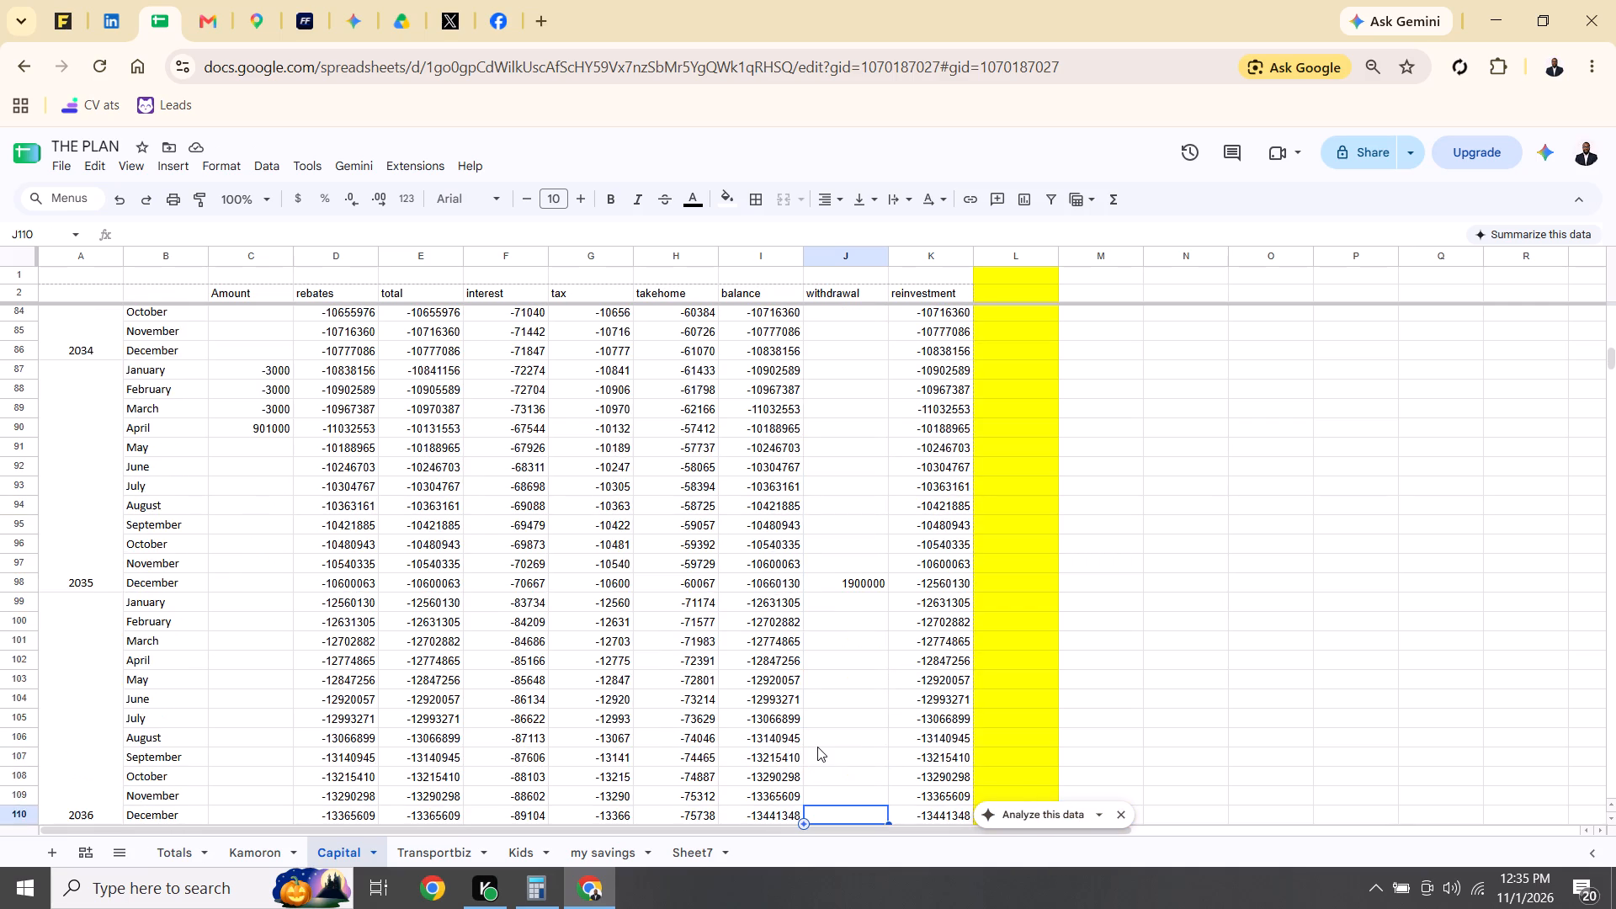
key(Down)
key(Down)
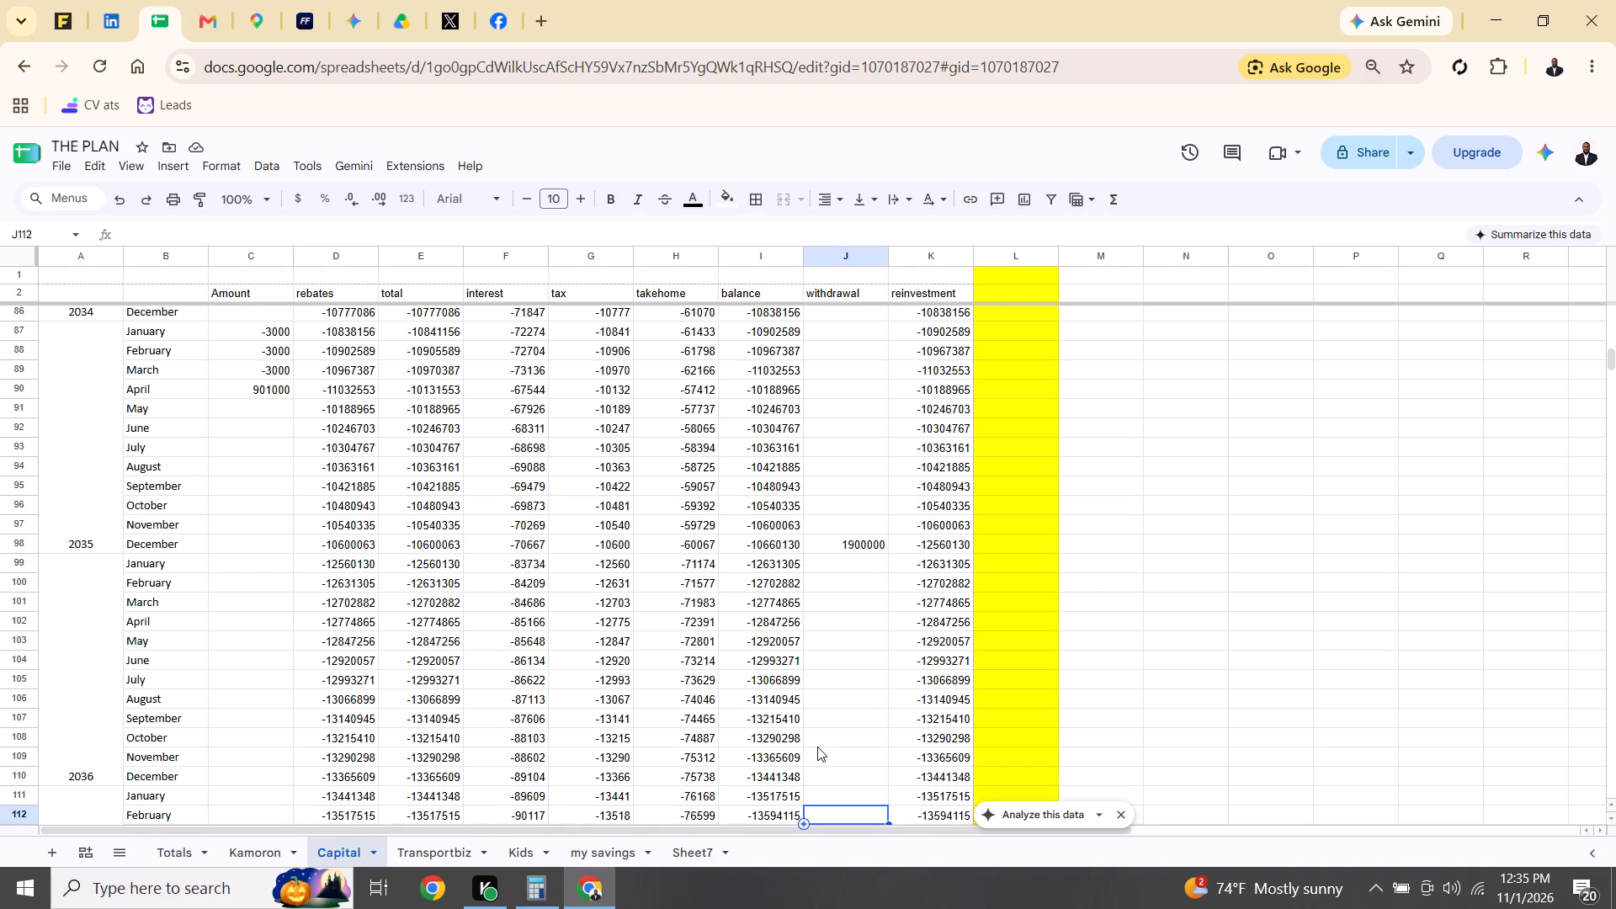
click(858, 617)
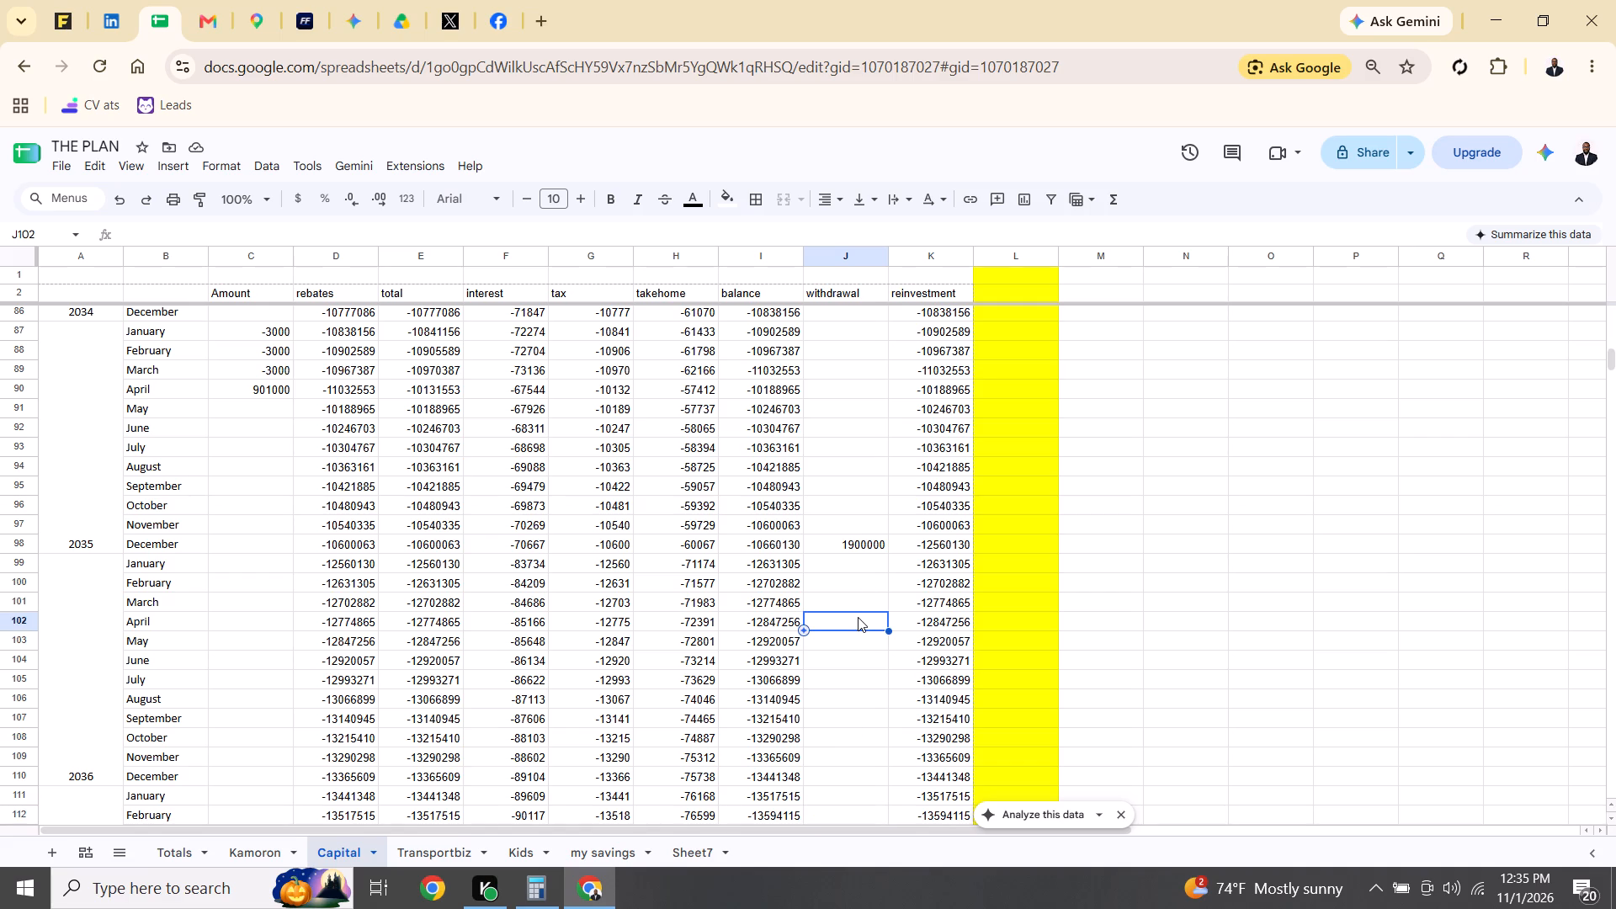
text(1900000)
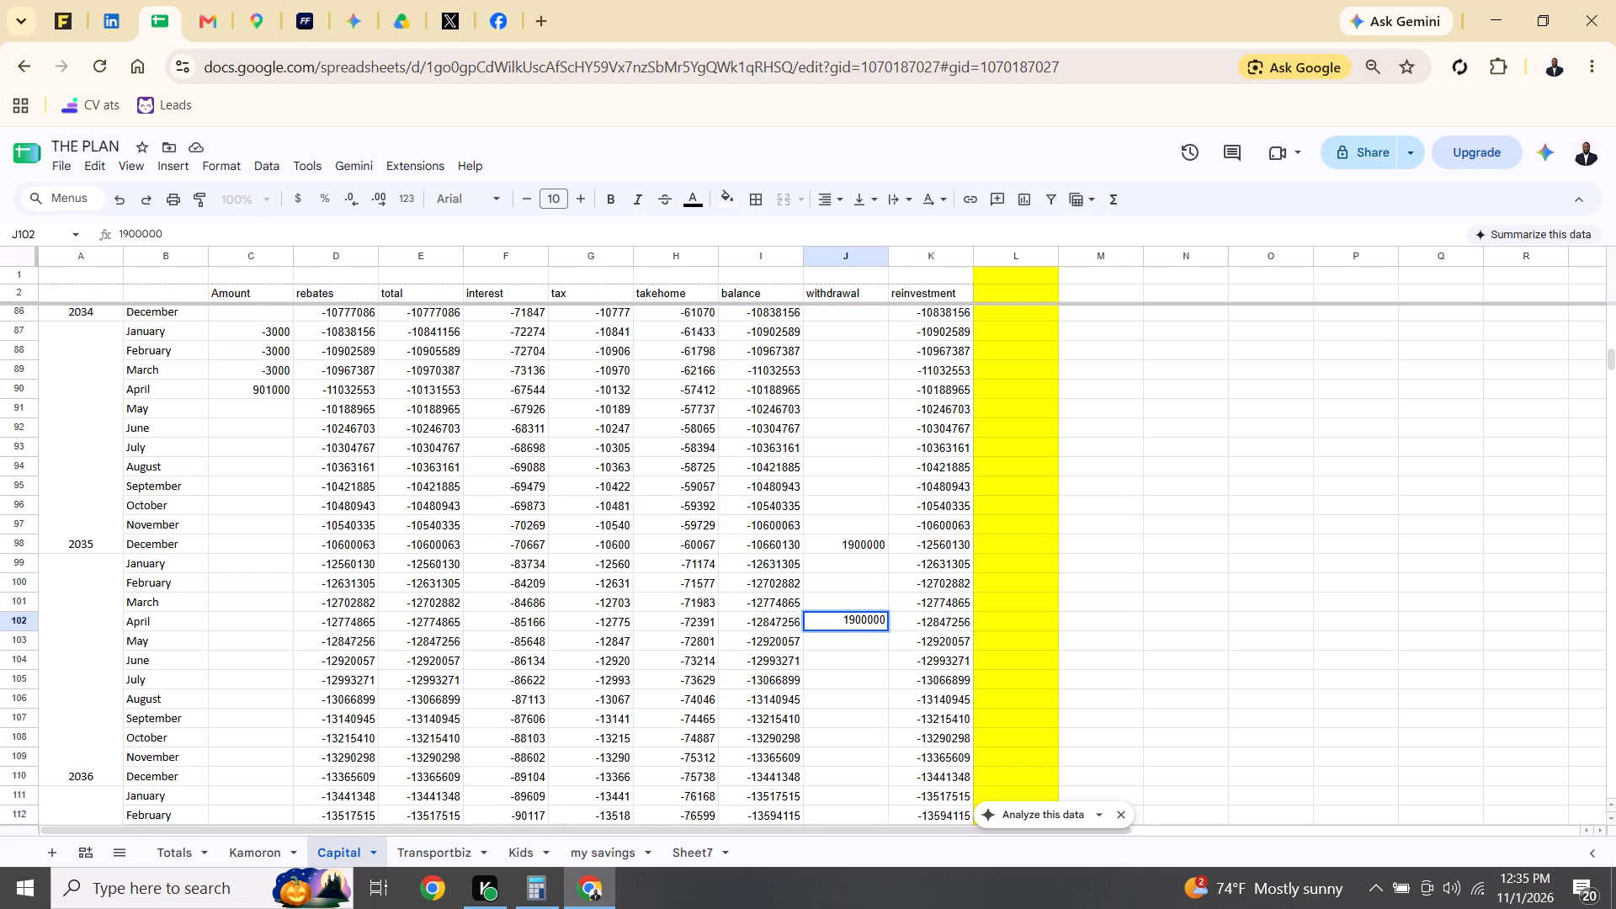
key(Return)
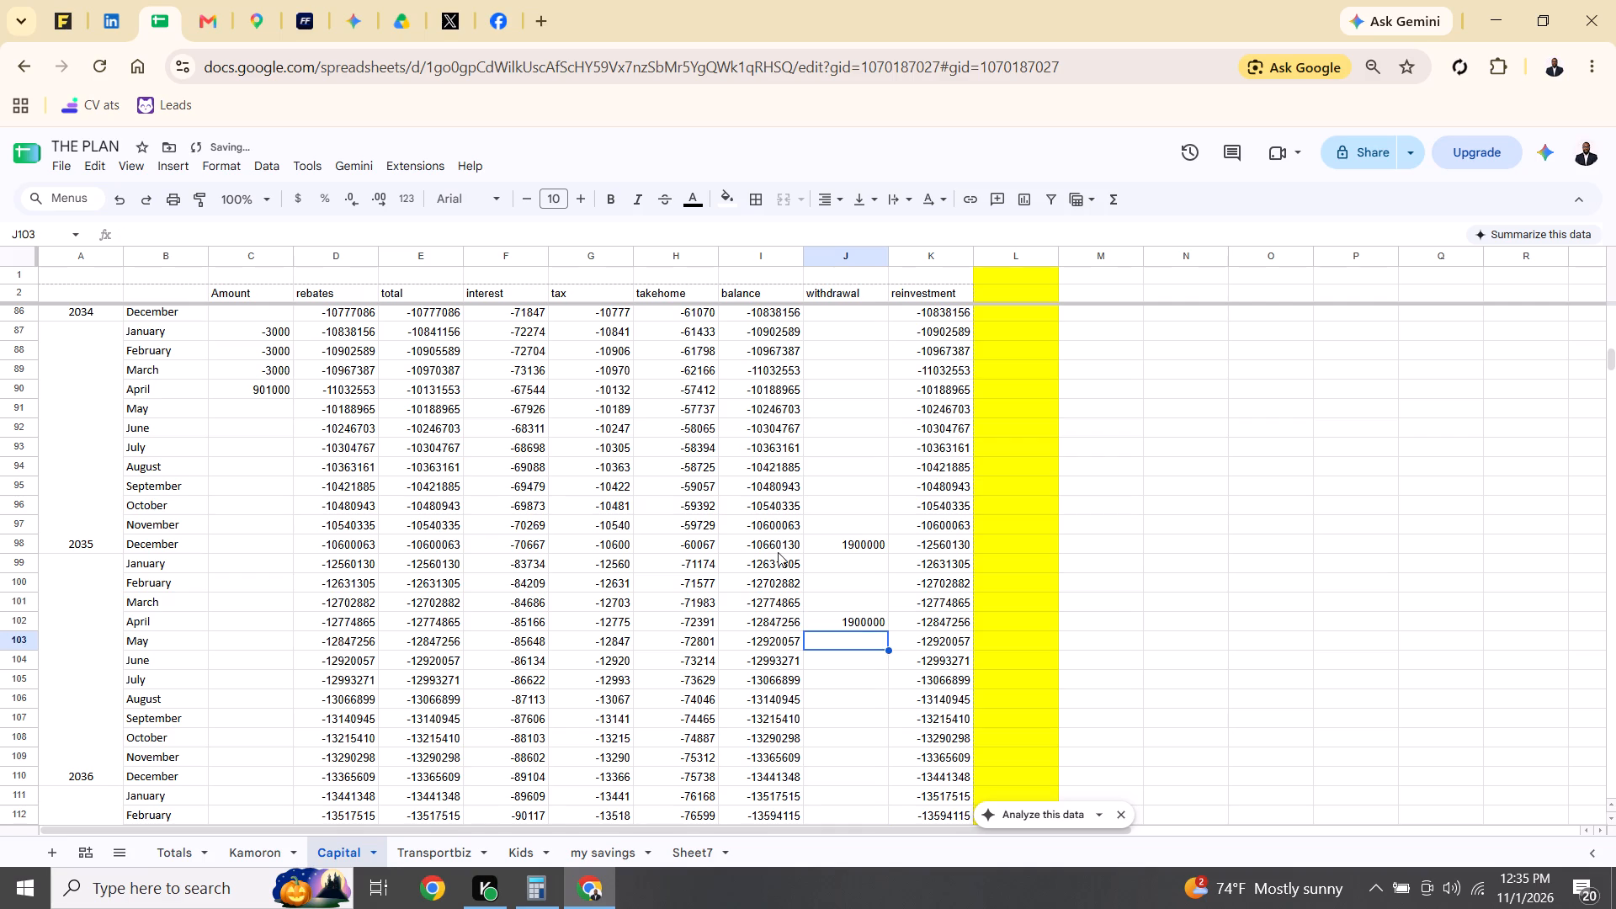
Copy the January to April 2036 withdrawal cells into May to August 2036 so August gets 1900000.
drag(863, 557, 863, 615)
right_click(863, 615)
click(933, 258)
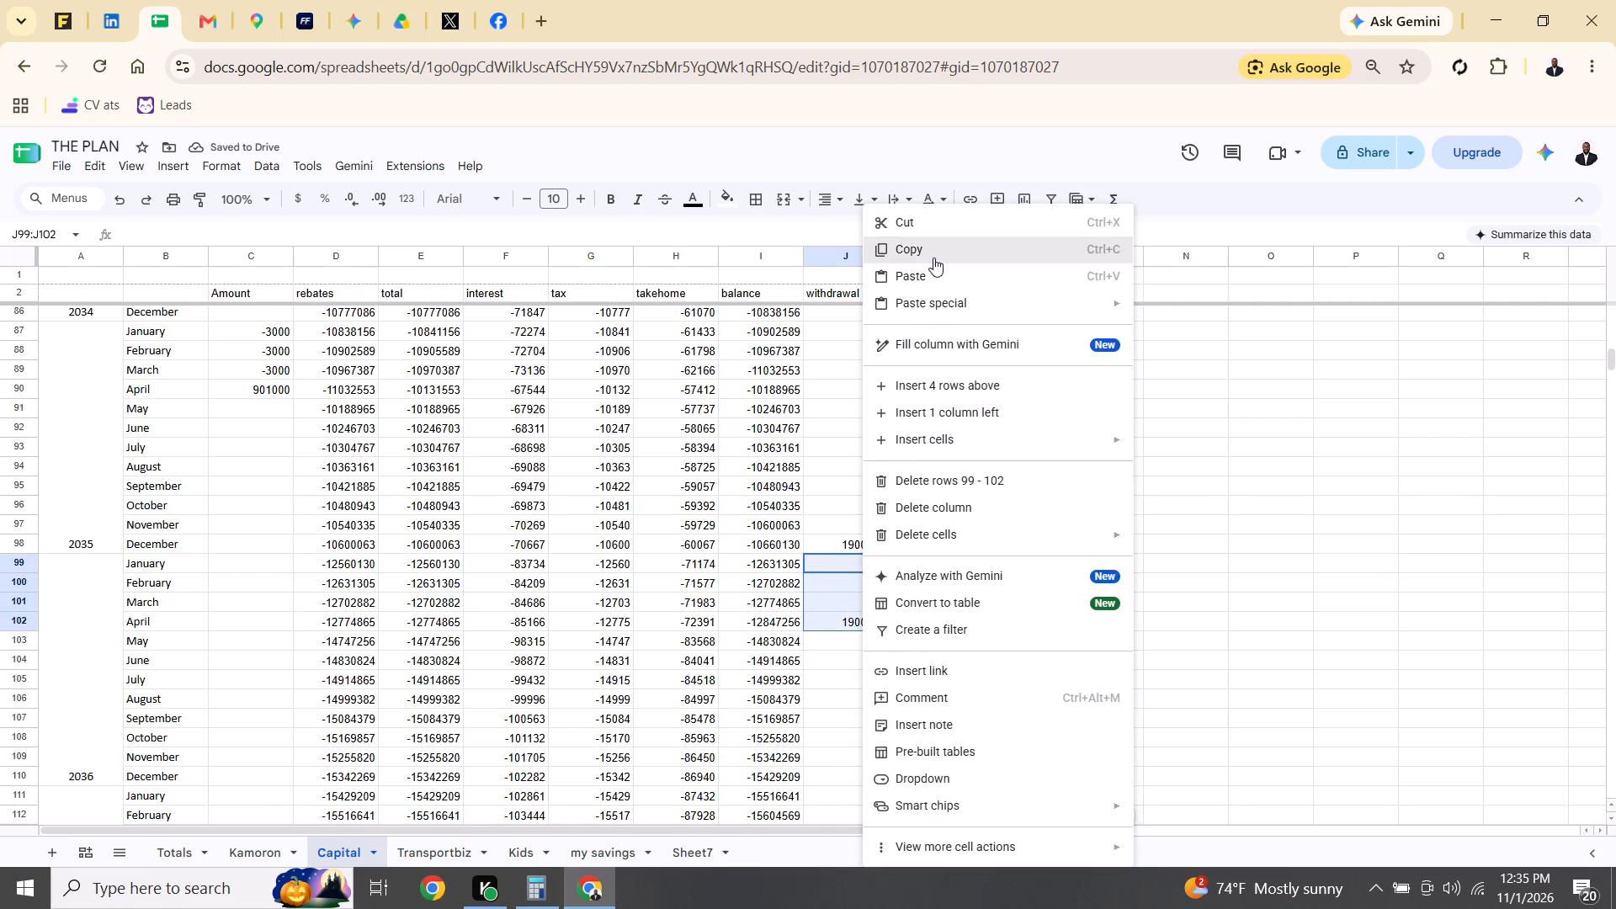
click(860, 644)
right_click(860, 644)
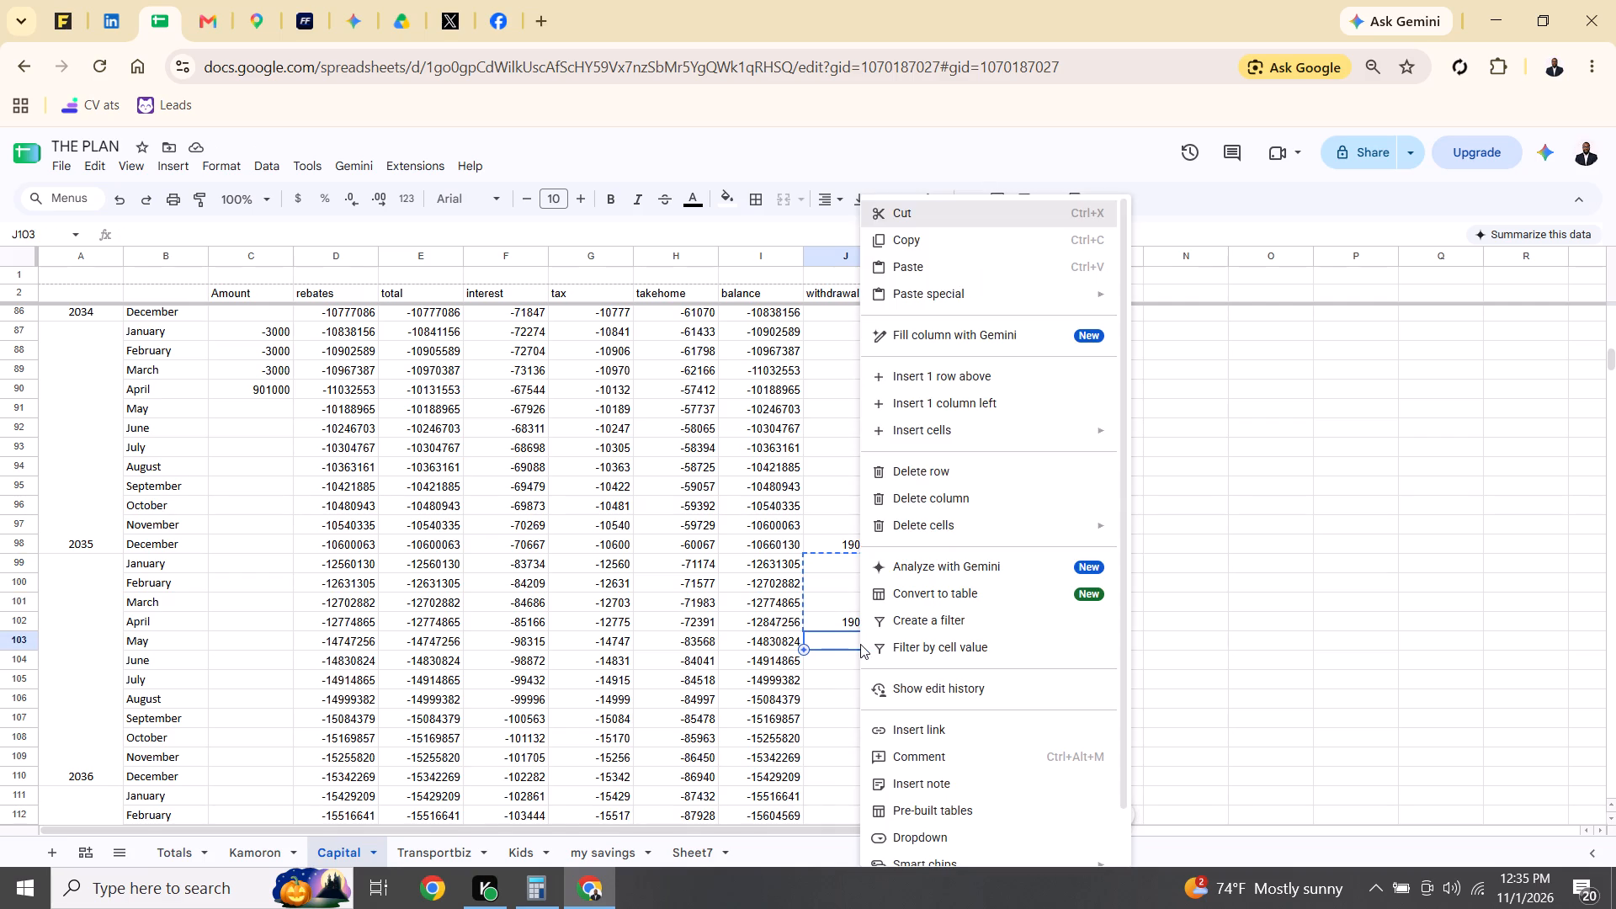
click(914, 263)
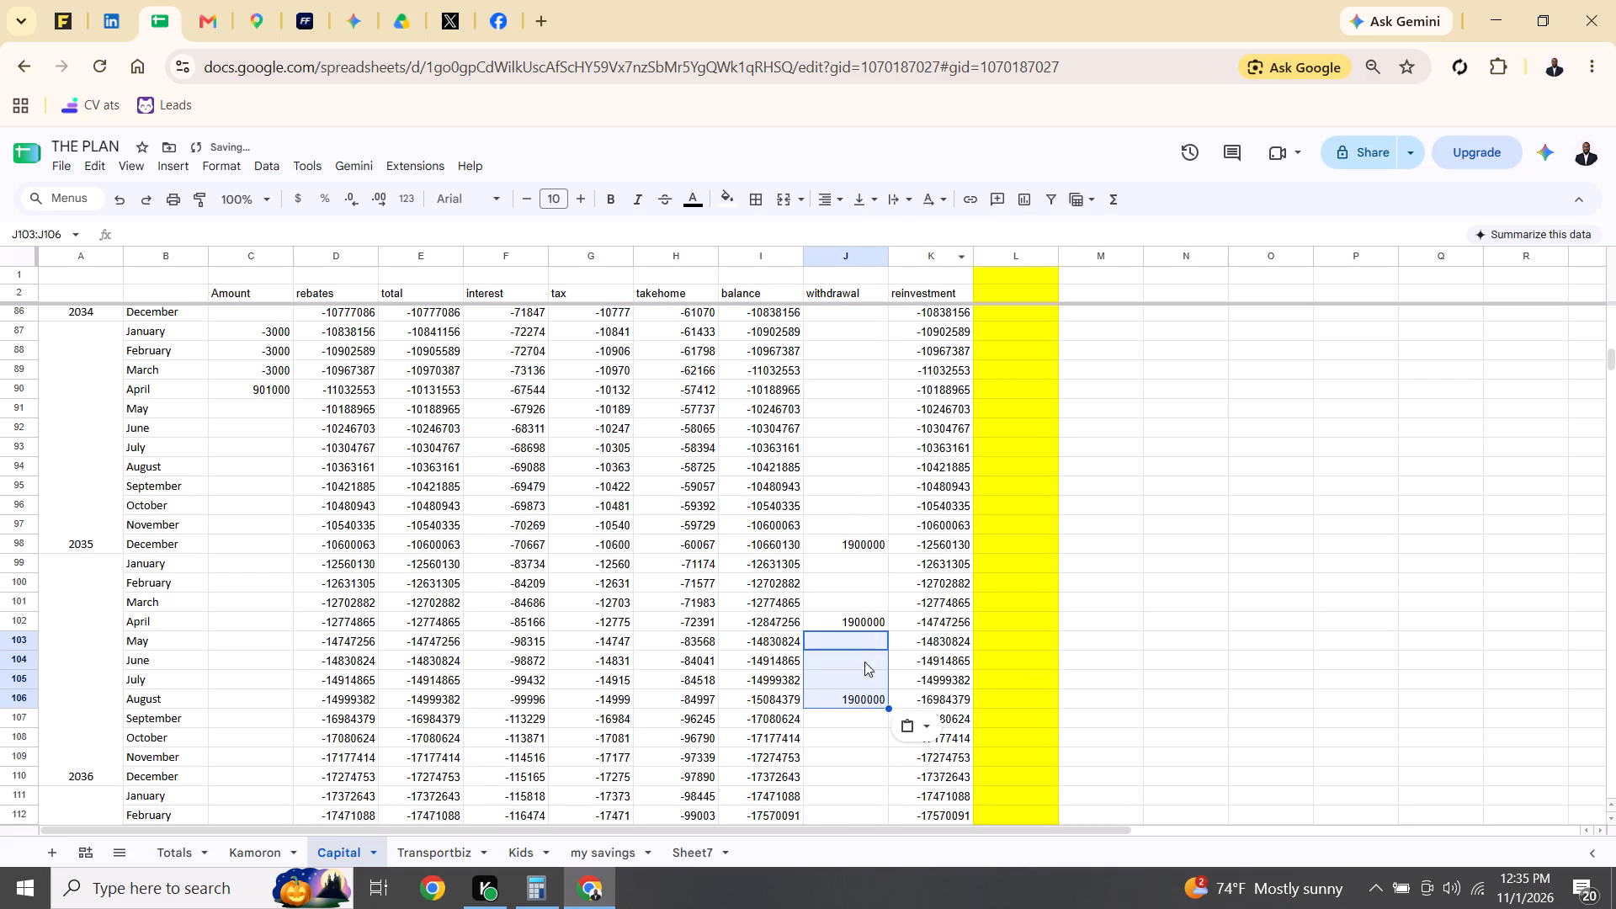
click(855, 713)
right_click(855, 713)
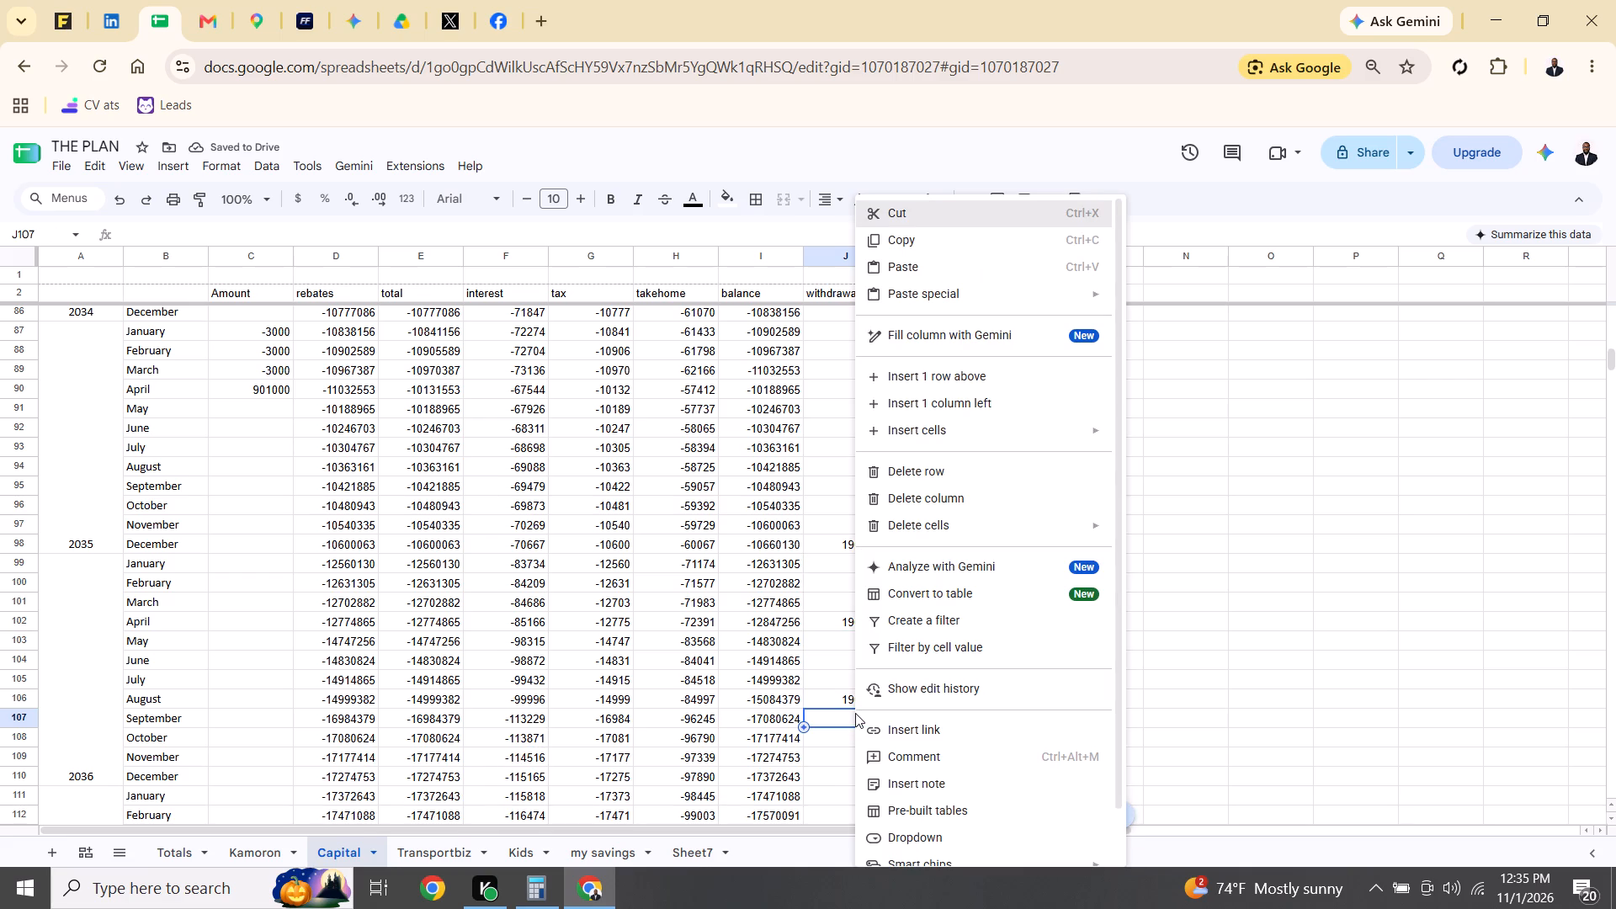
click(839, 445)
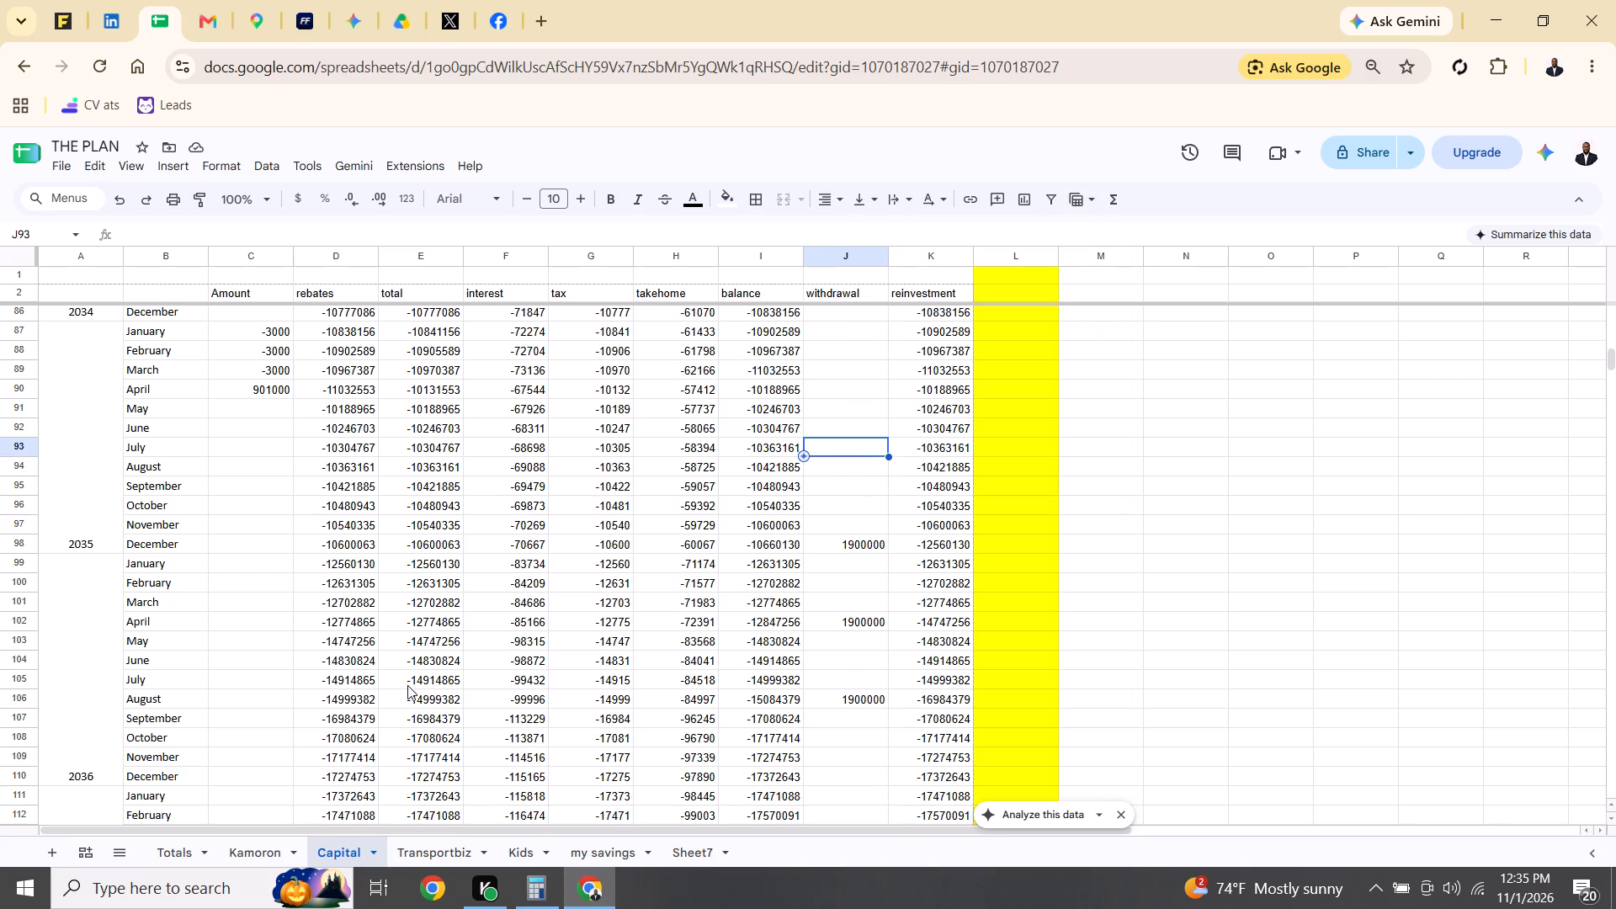
On the Totals sheet, clear the Purchases values from January 2032 through January 2036.
click(182, 853)
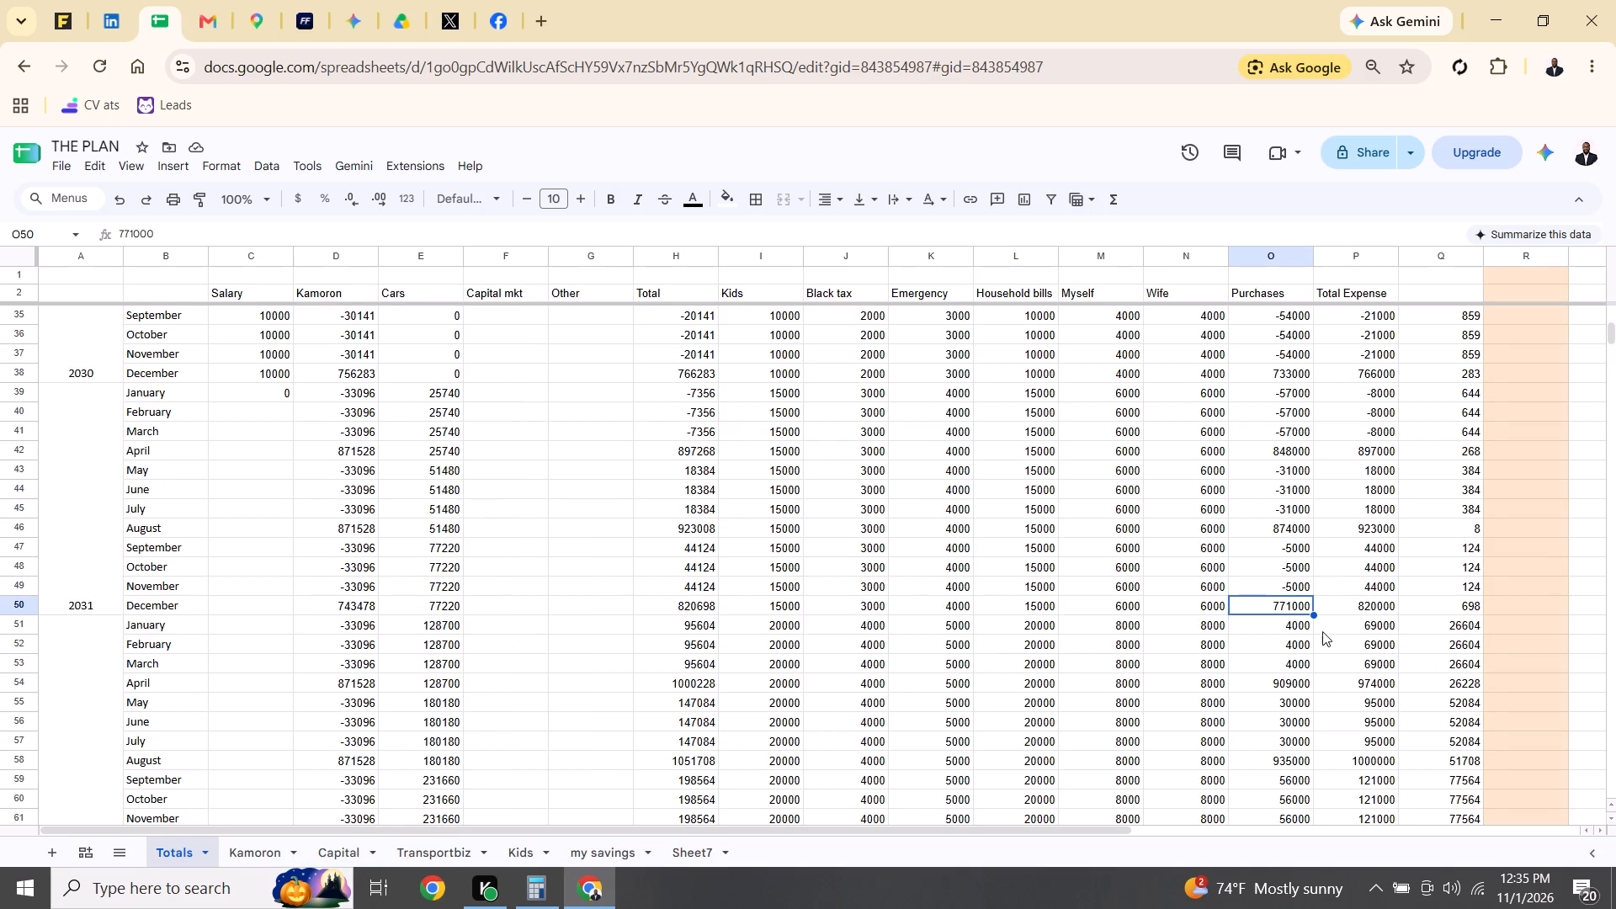
drag(1297, 625, 1297, 888)
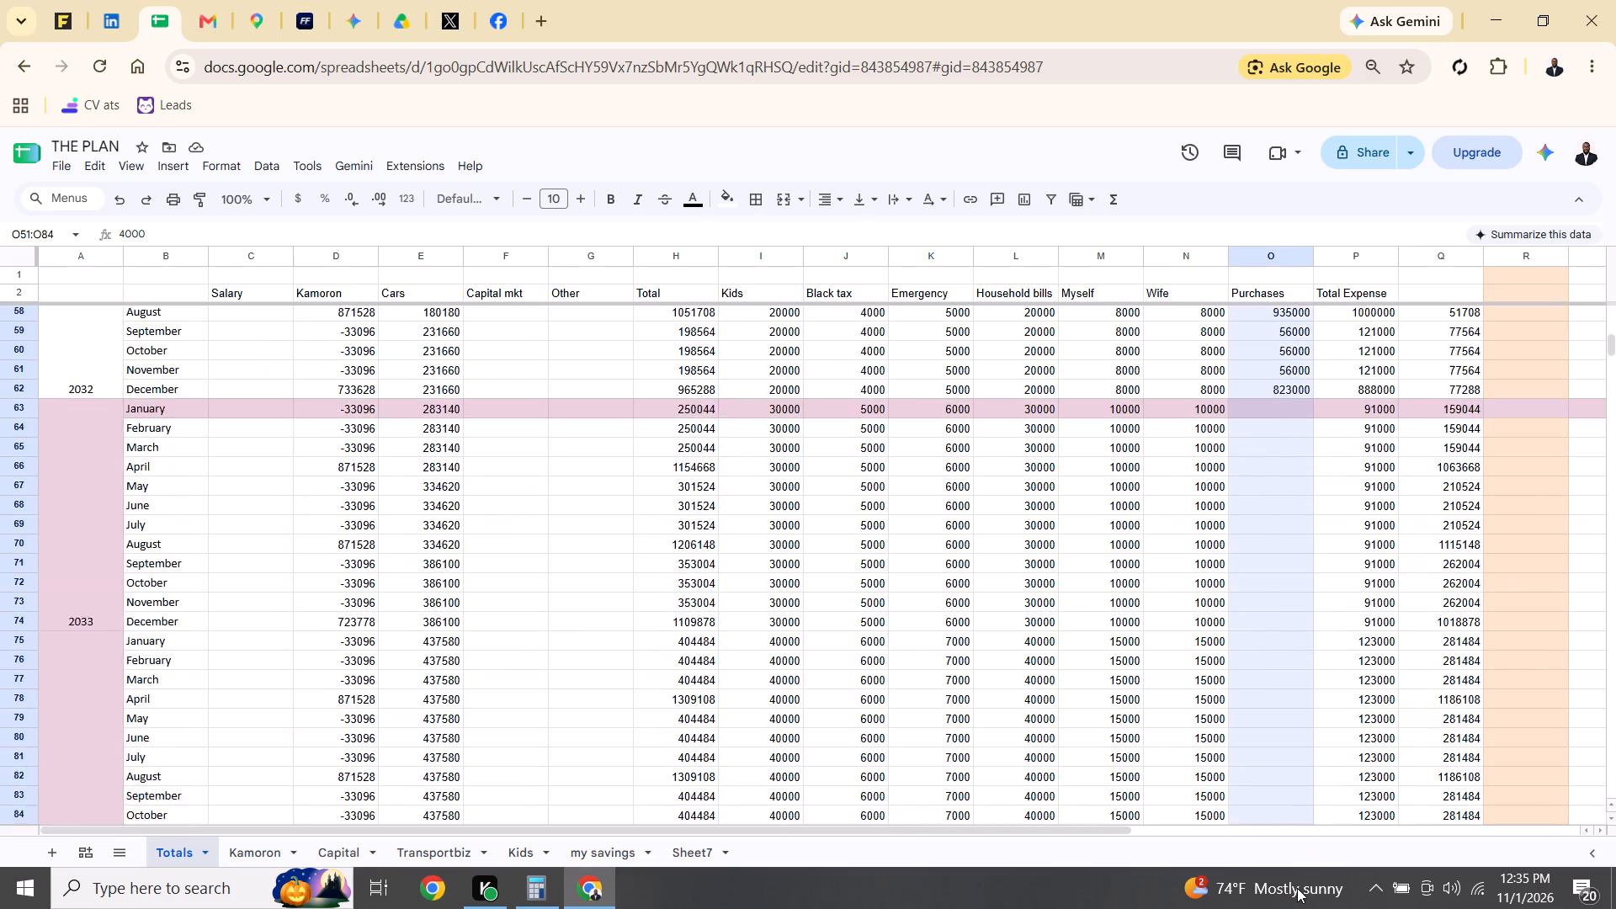
drag(1297, 888, 1300, 826)
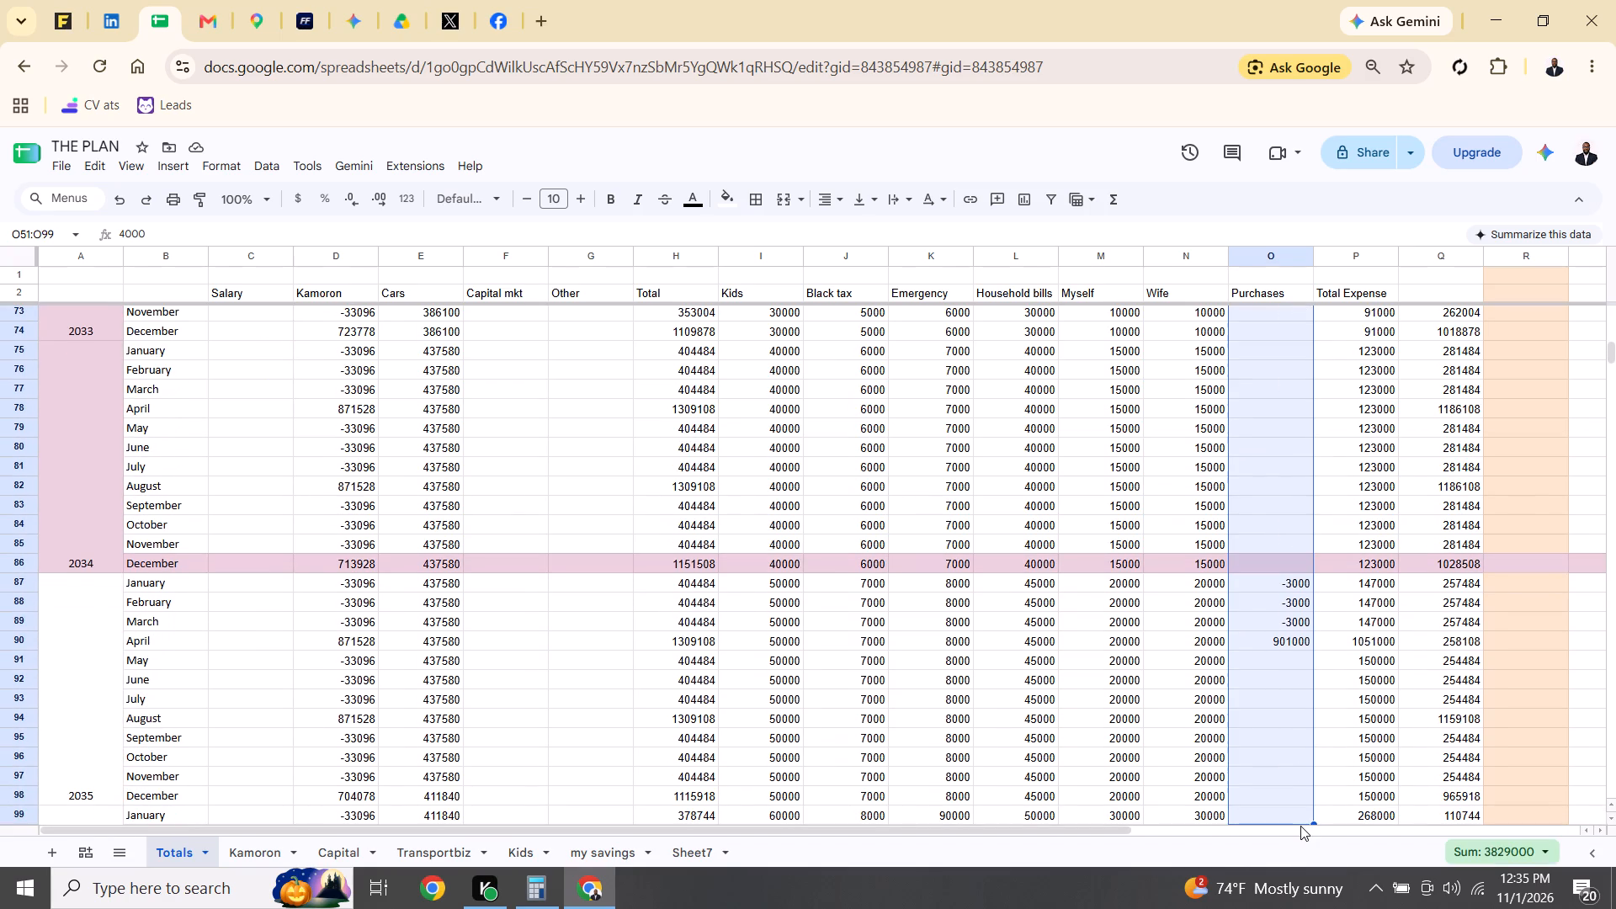
key(Delete)
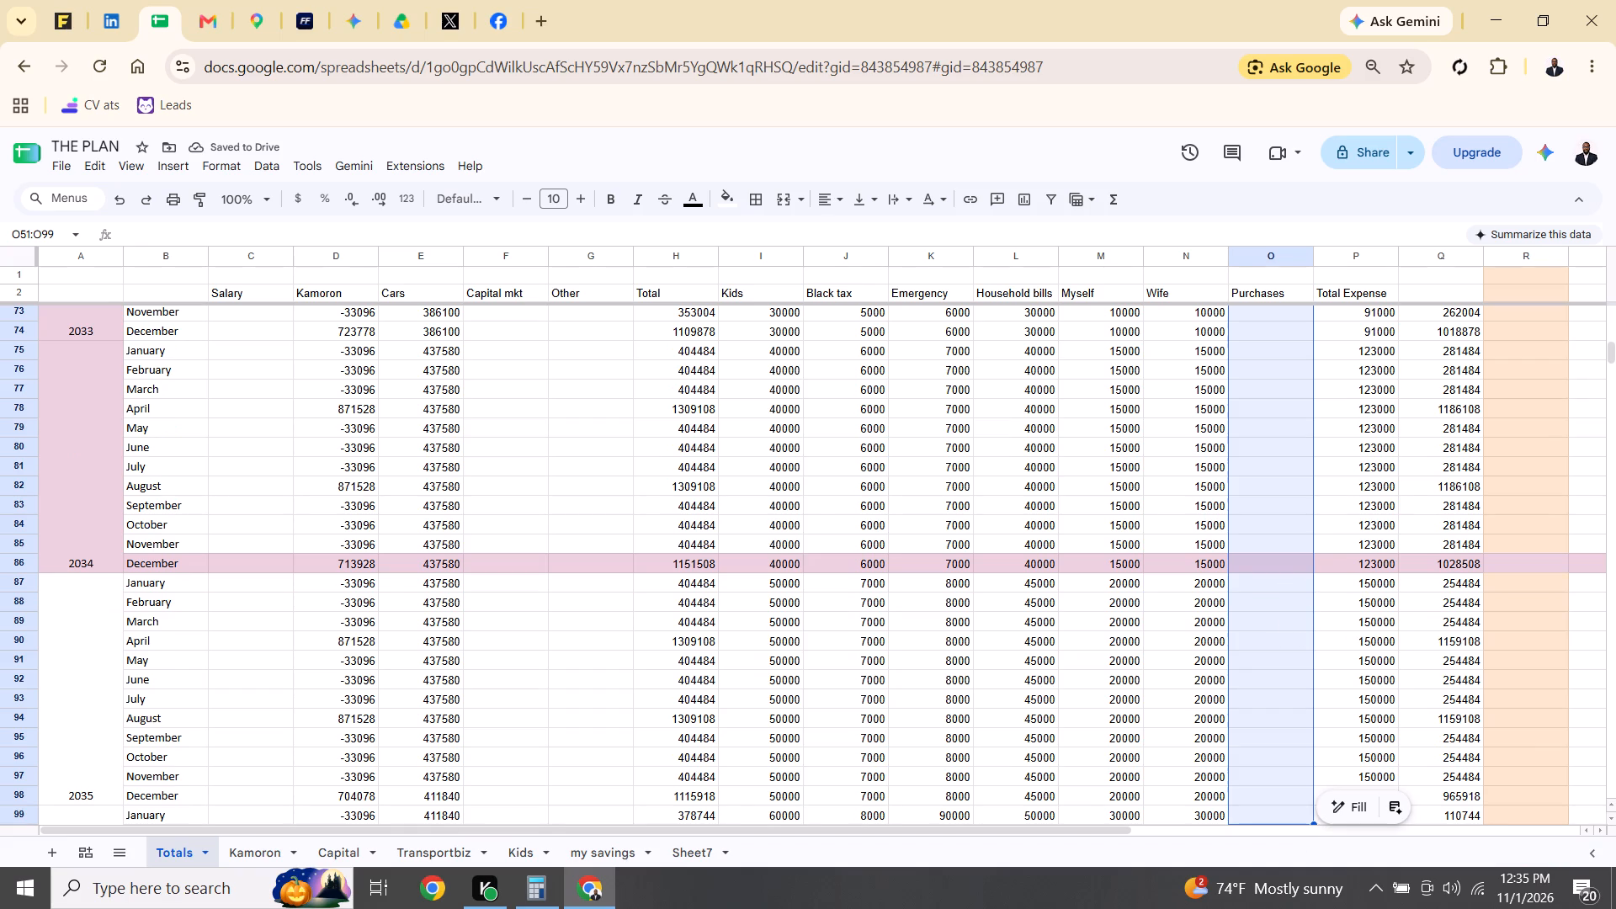
On the Totals sheet, enter 30000 as the Purchases value for January, February and March 2032.
key(Up)
key(Up)
key(Up)
key(Up)
key(Up)
key(Up)
key(Up)
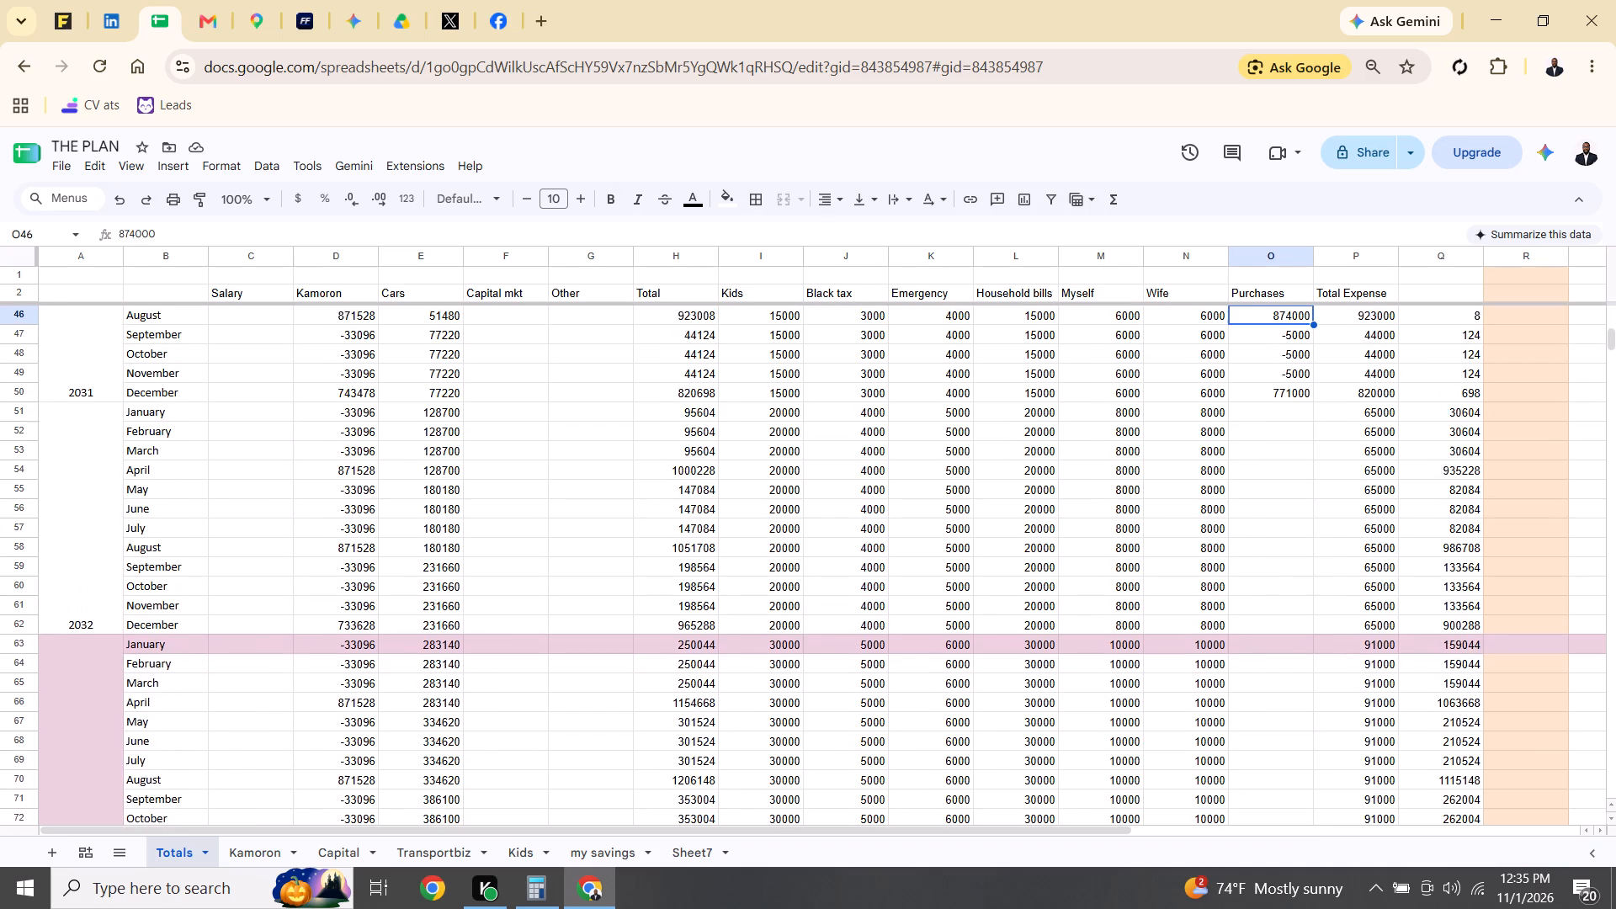
key(Up)
key(Up)
key(Up)
key(Up)
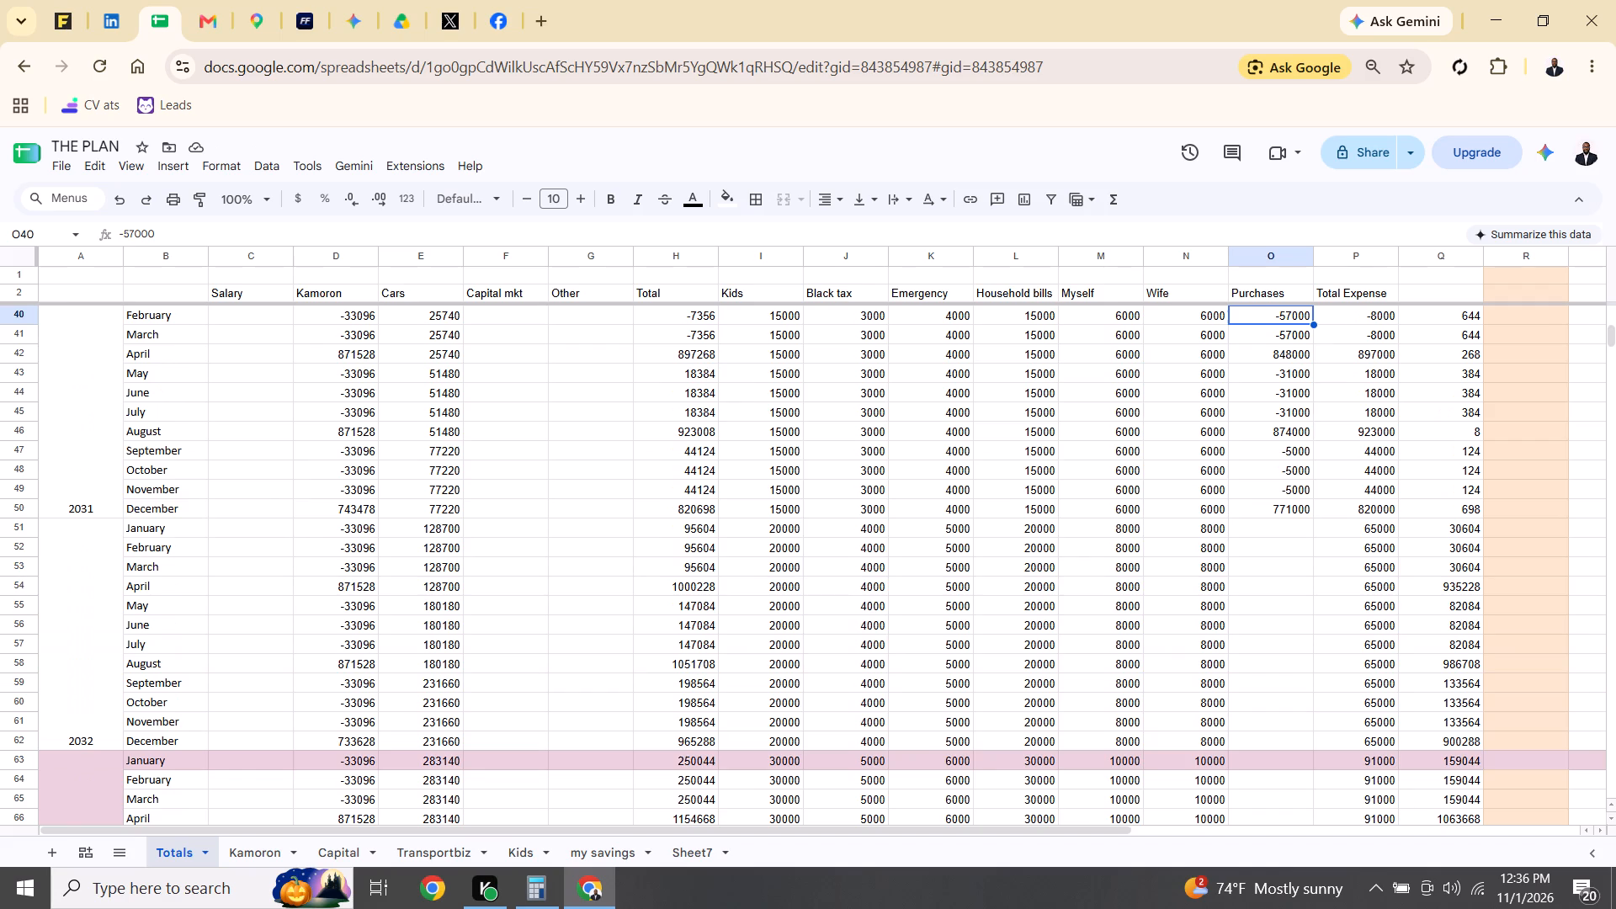
key(Down)
key(Down)
key(Down)
key(Down)
key(Down)
key(Down)
key(Down)
key(Down)
key(Down)
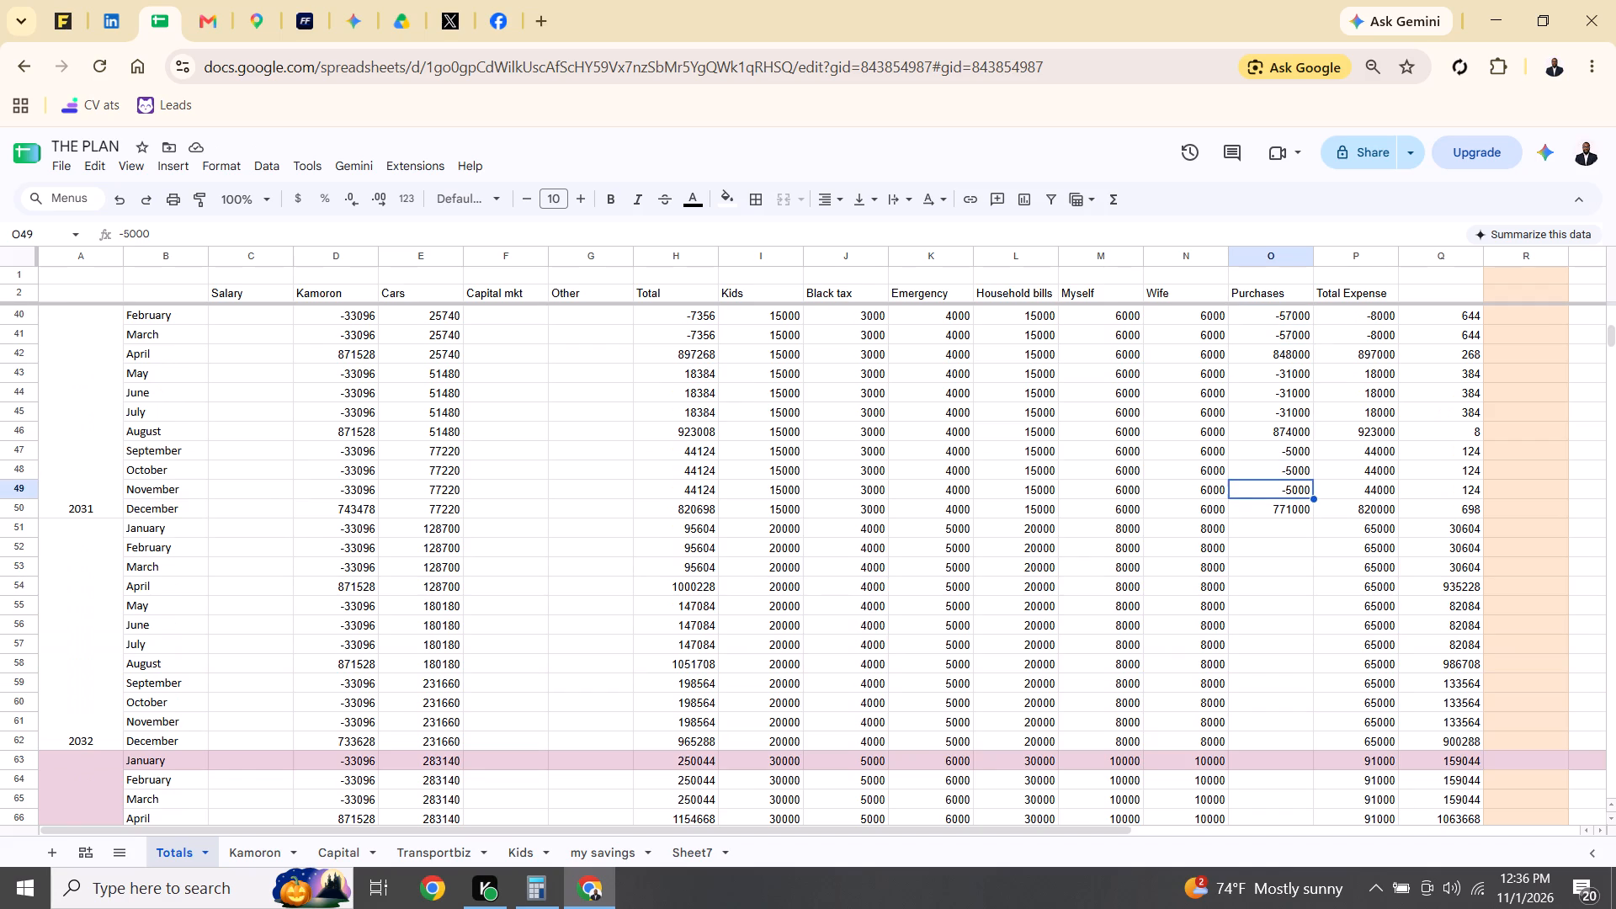
key(Down)
key(Down)
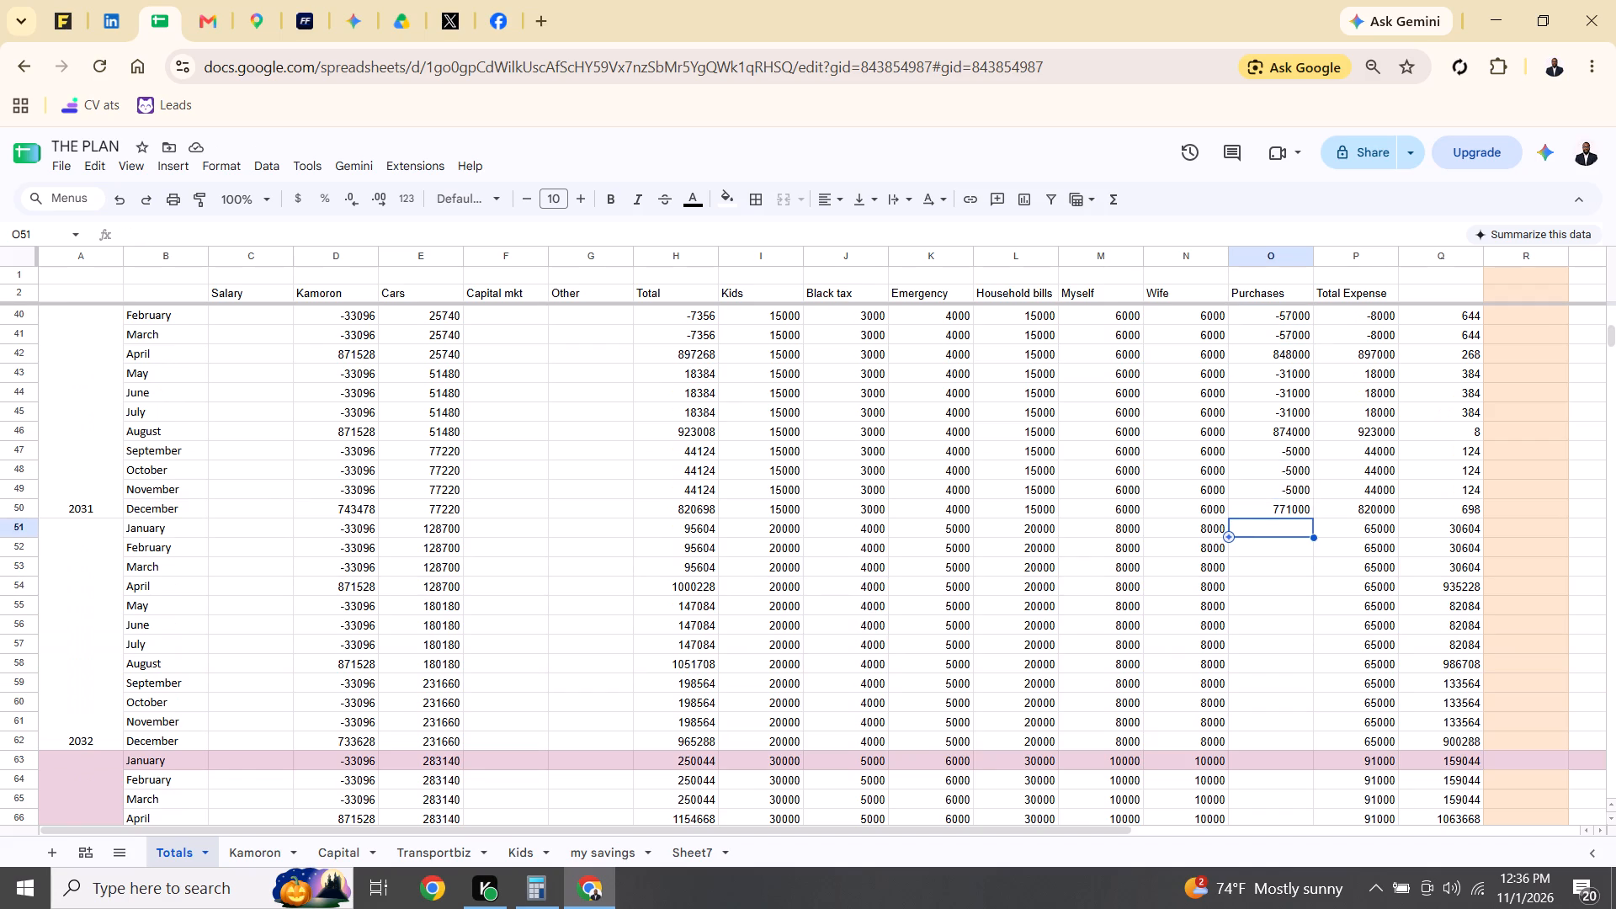
text(3000)
key(Down)
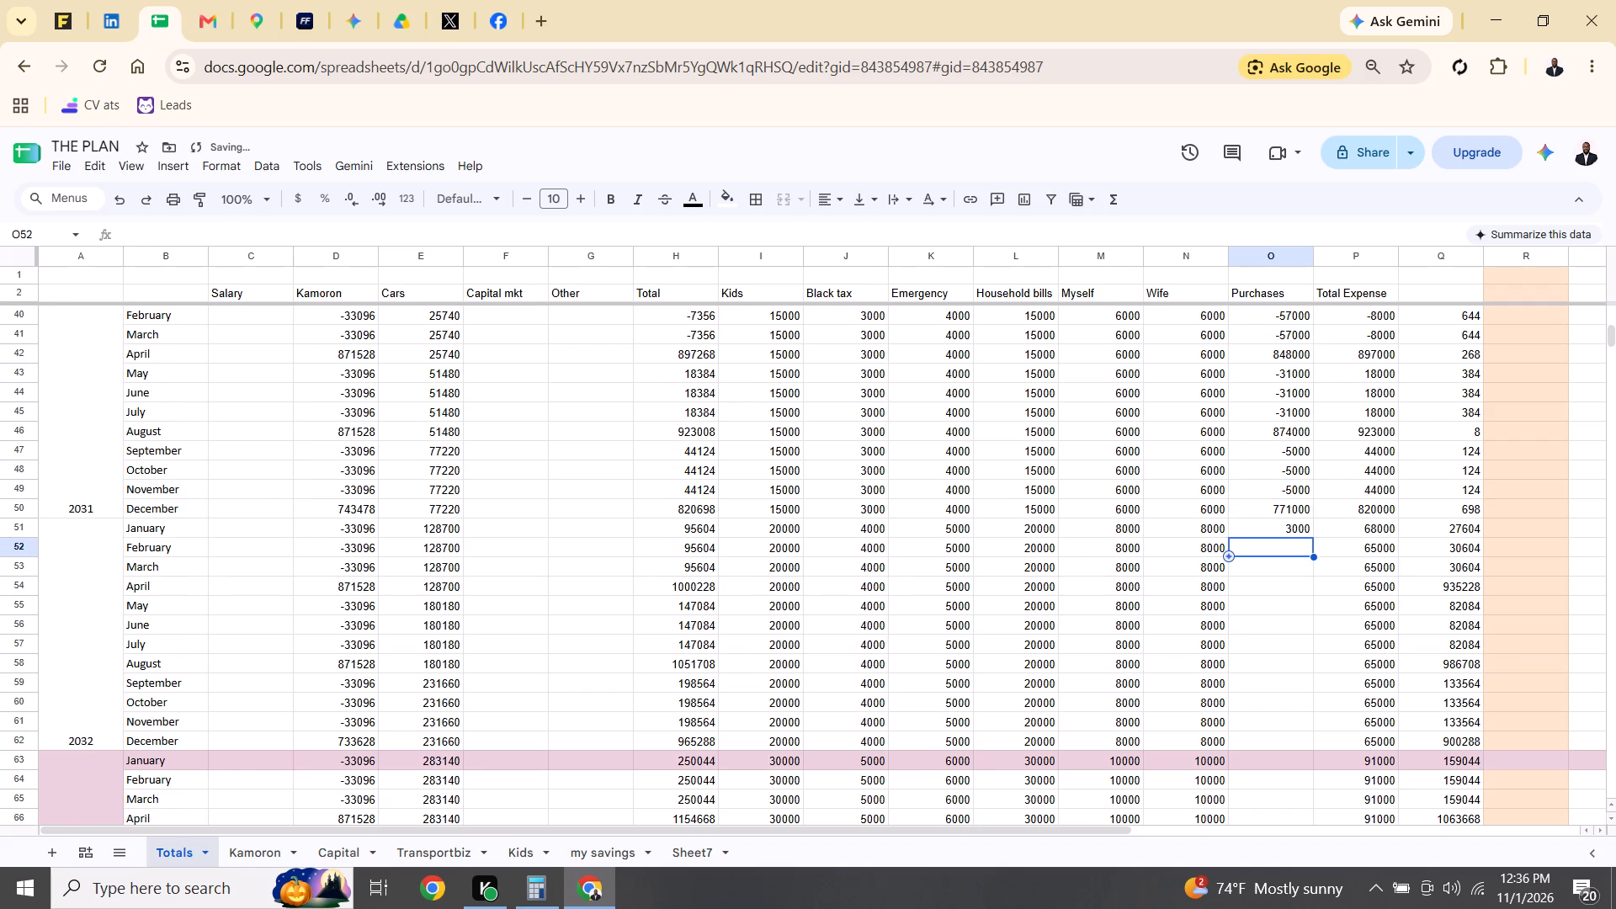
click(1302, 524)
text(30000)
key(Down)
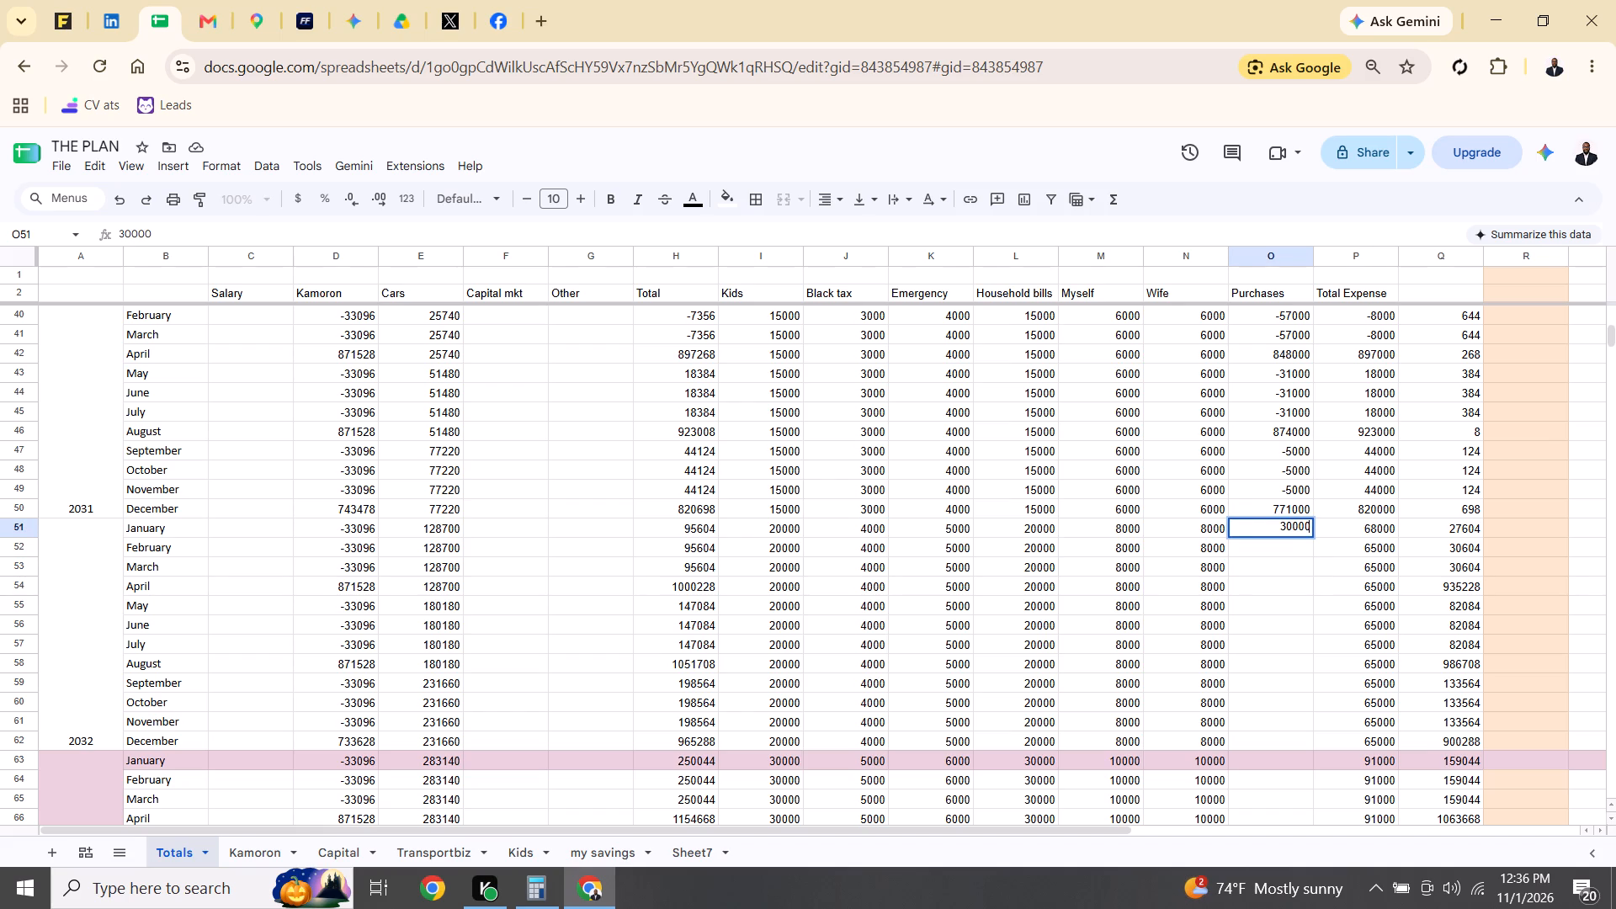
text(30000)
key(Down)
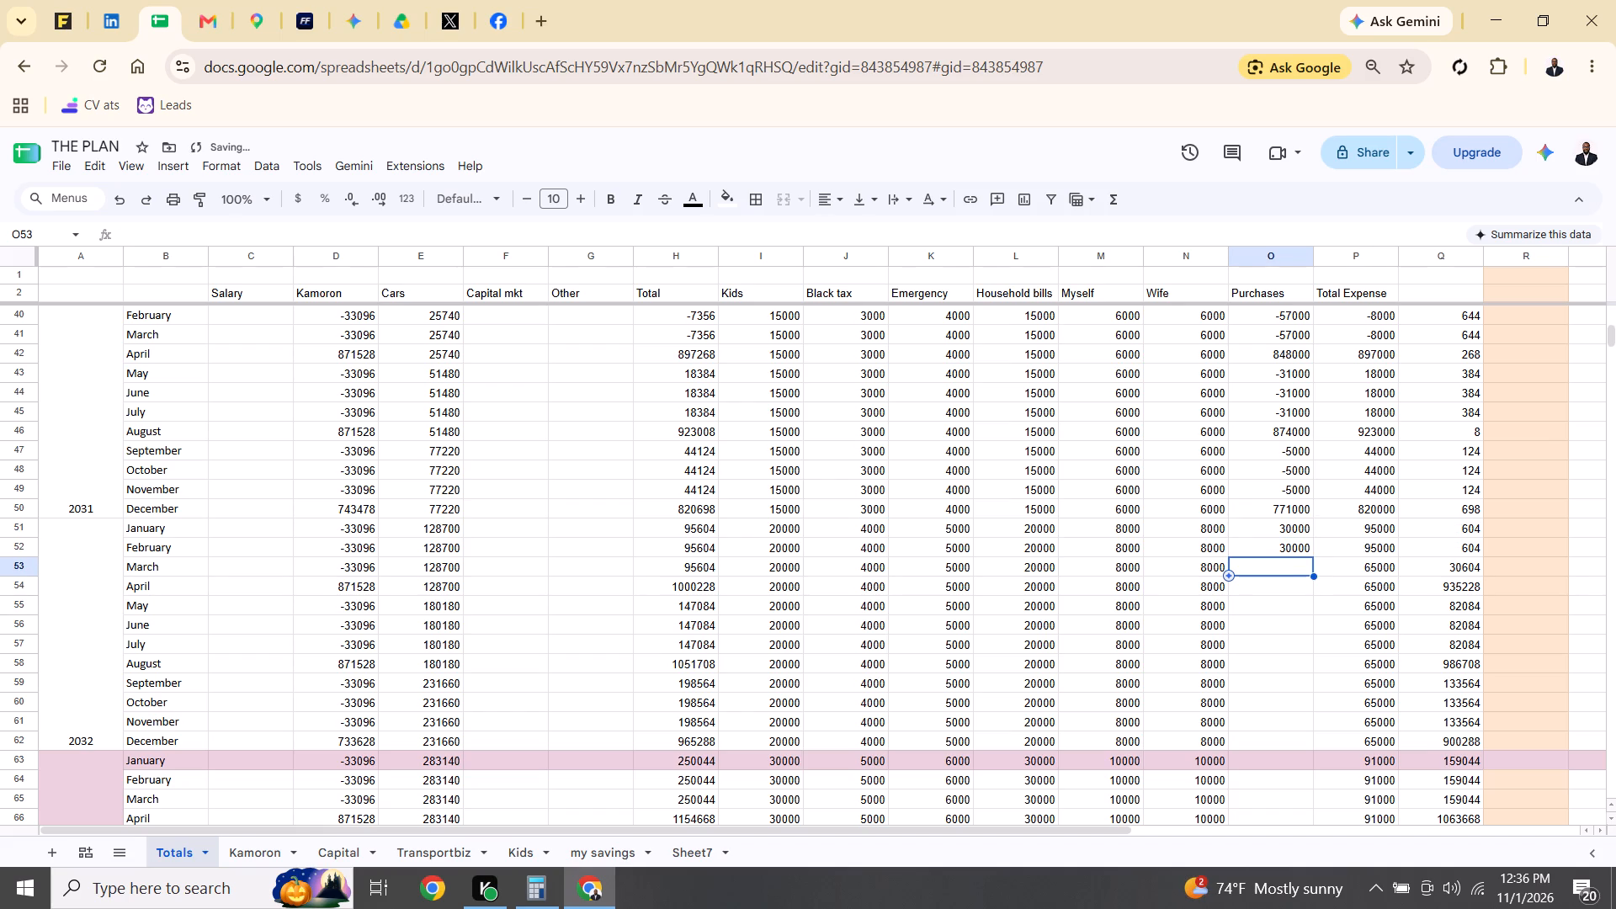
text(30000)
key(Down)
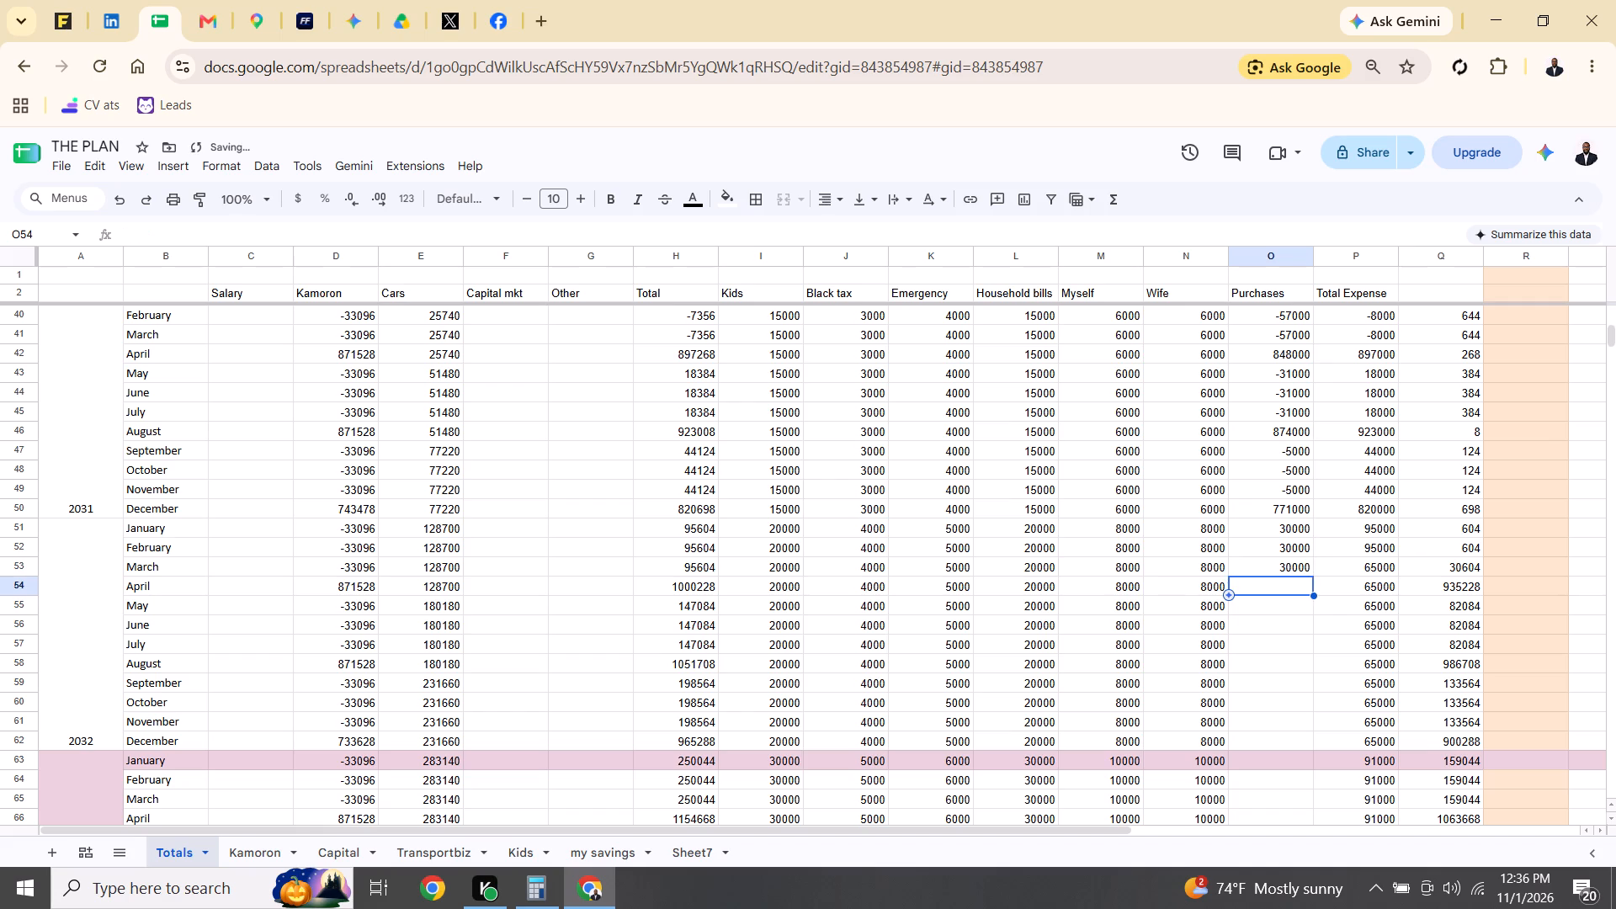
Enter 935000 as the Purchases value for April 2032.
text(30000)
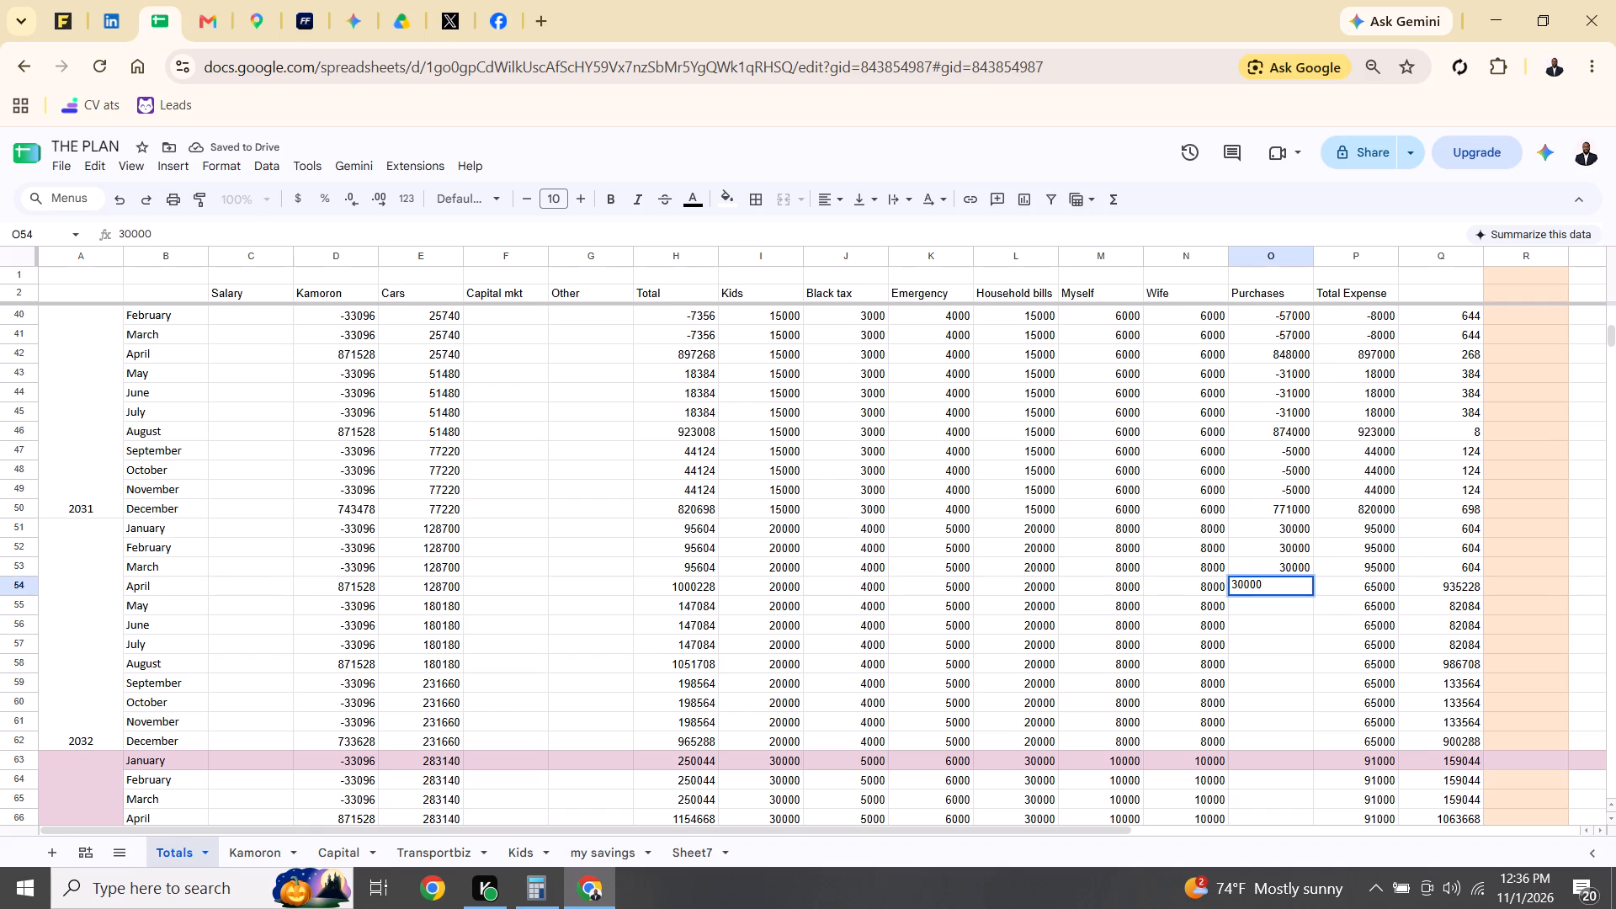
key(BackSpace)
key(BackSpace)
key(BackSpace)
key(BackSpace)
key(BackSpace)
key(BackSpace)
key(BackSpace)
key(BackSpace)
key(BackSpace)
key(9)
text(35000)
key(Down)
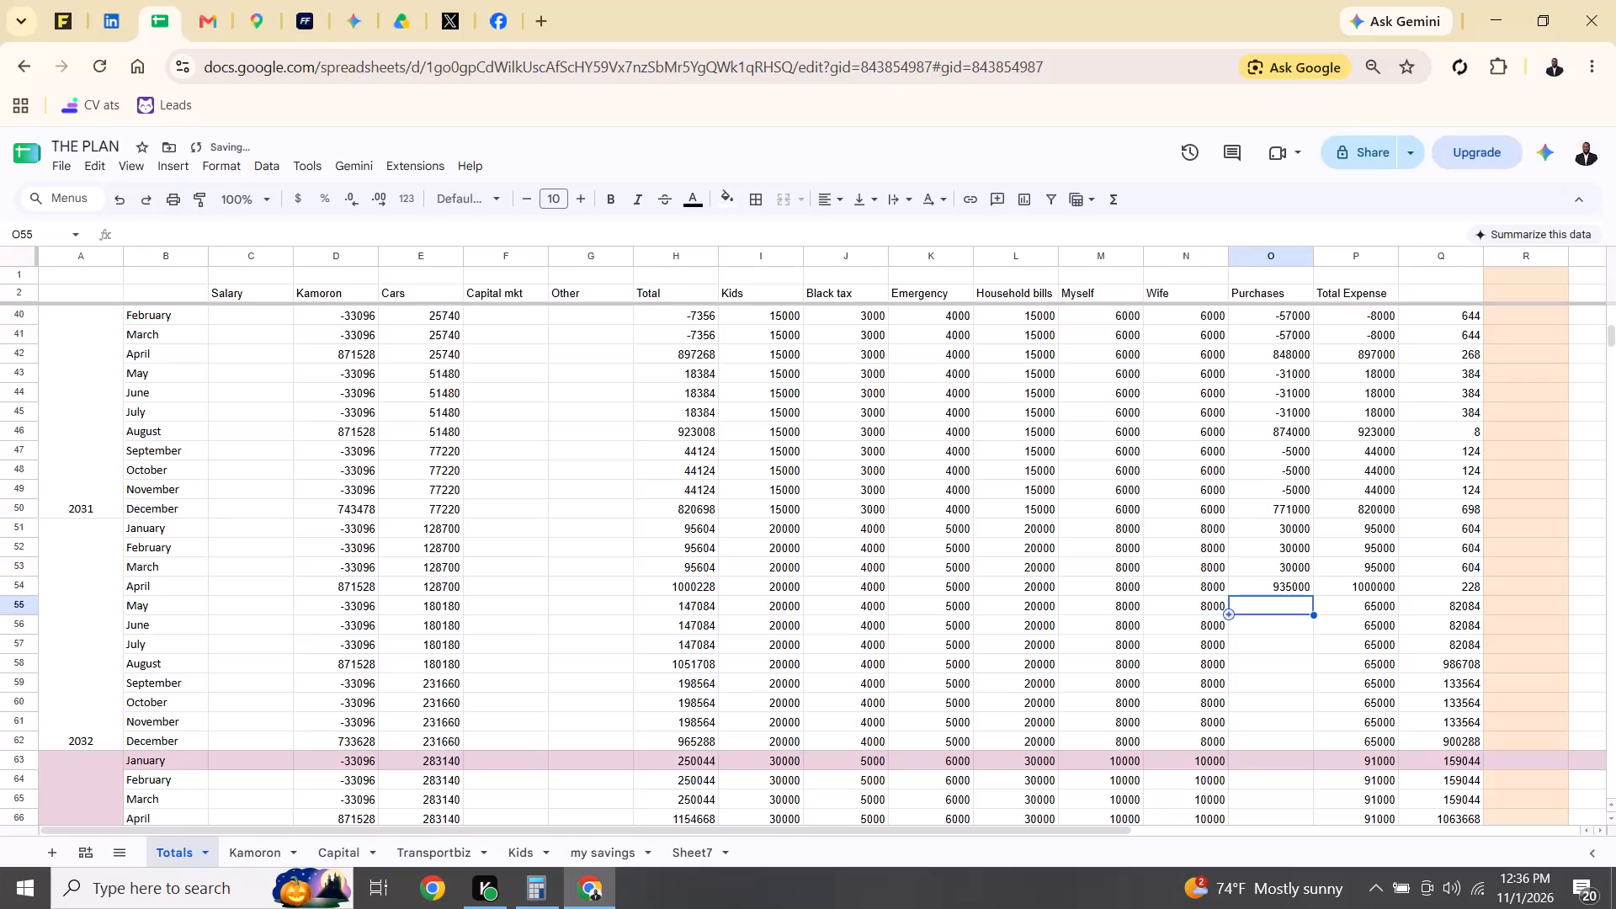
Enter Purchases of 82000 for each of May, June and July 2032 and 986000 for August 2032.
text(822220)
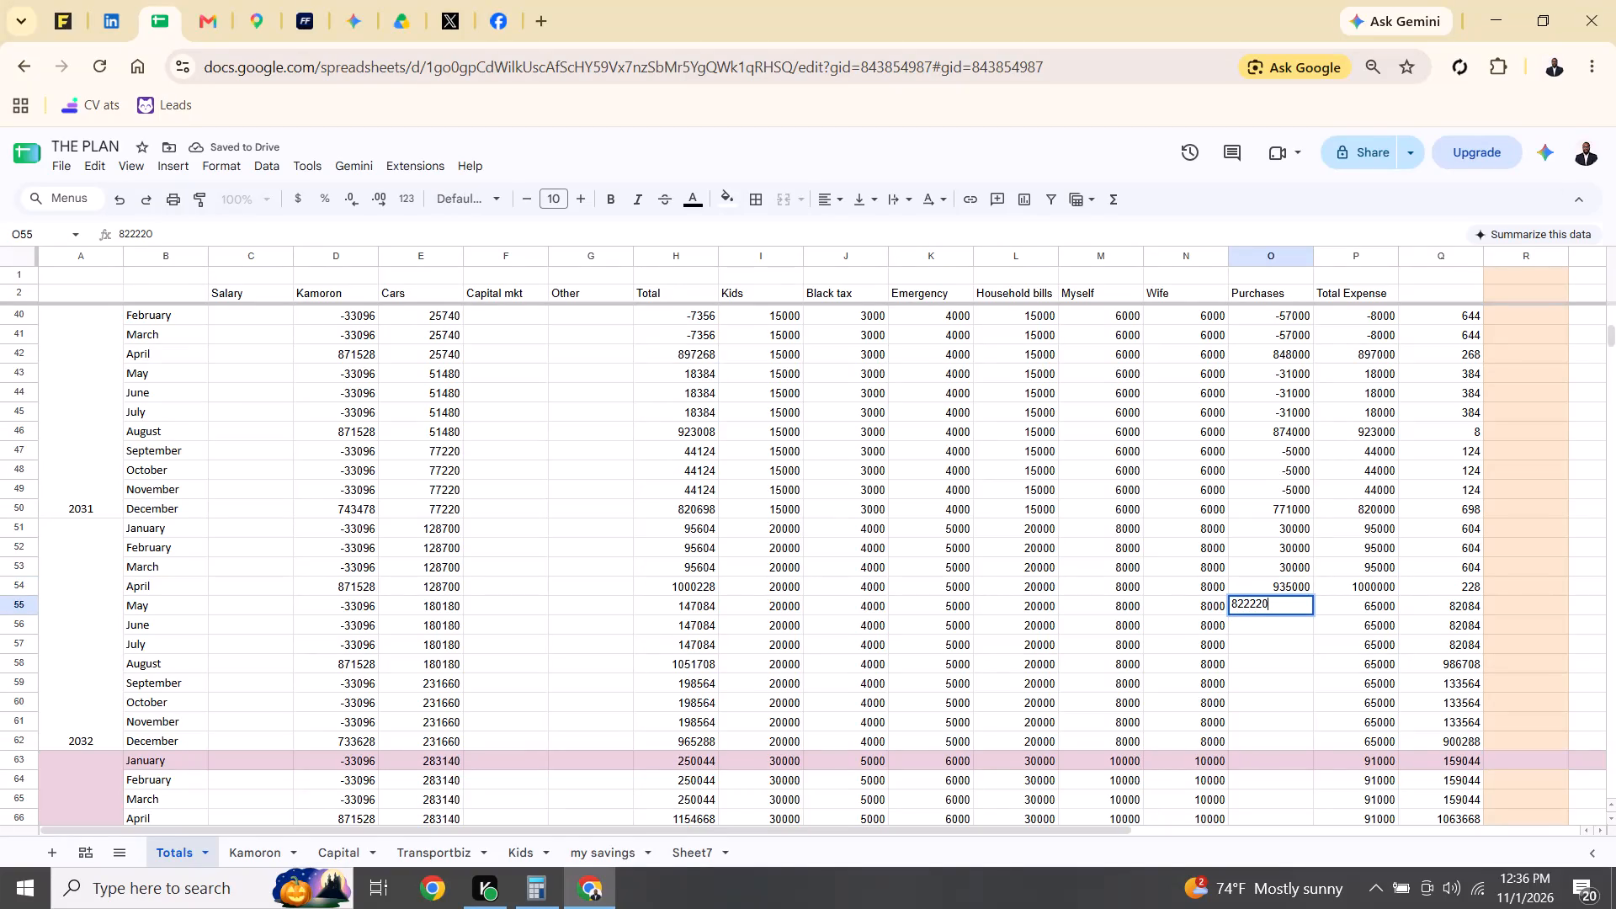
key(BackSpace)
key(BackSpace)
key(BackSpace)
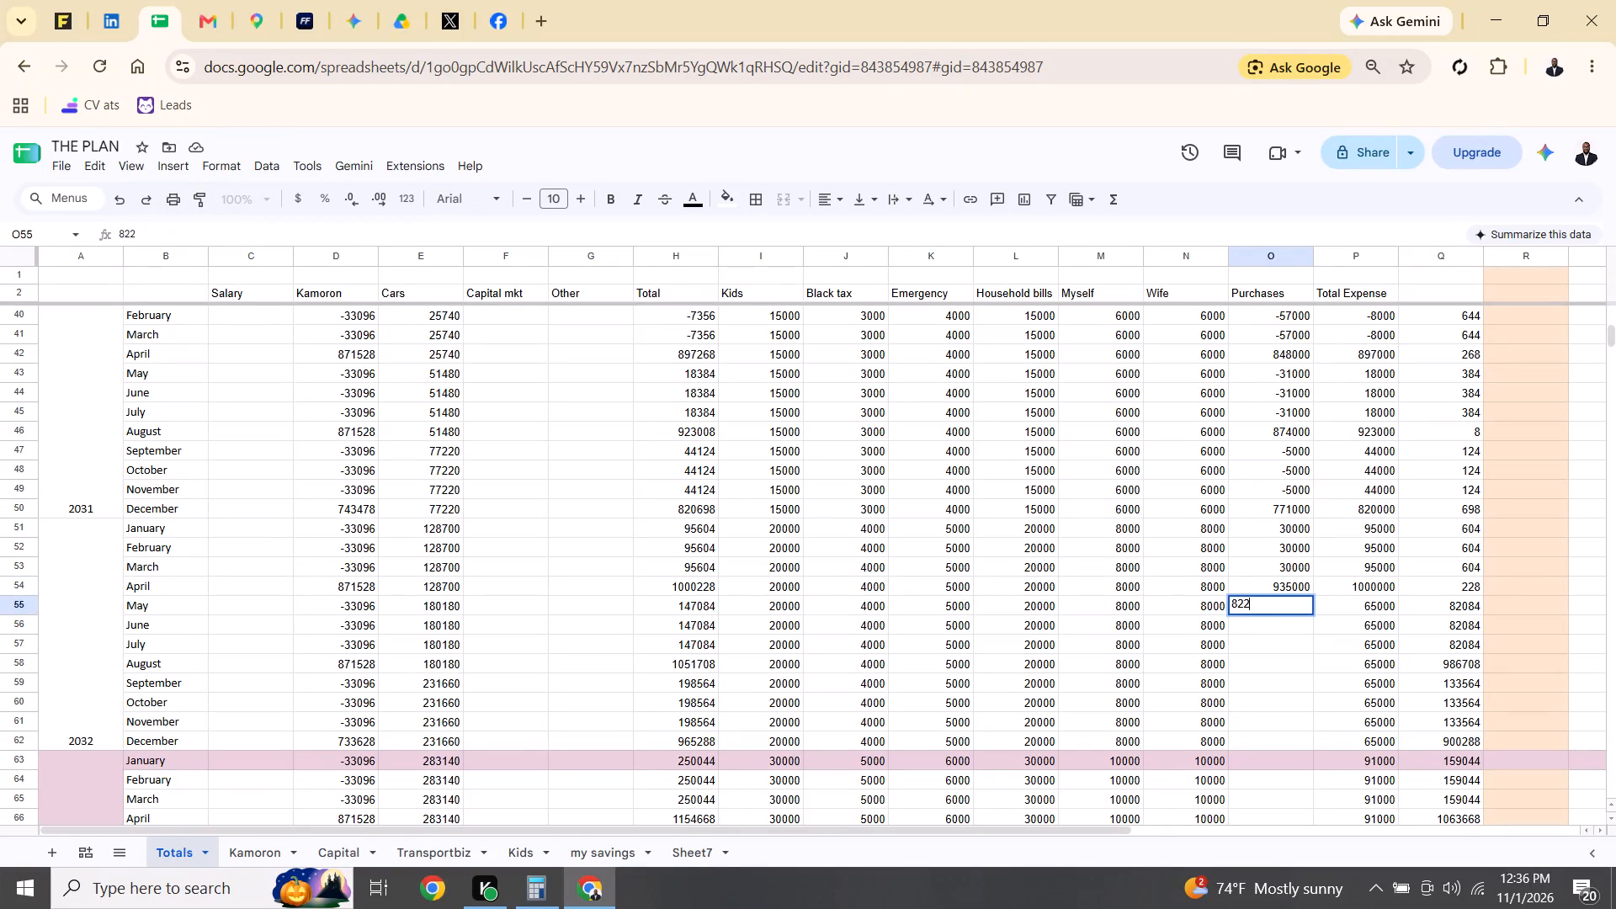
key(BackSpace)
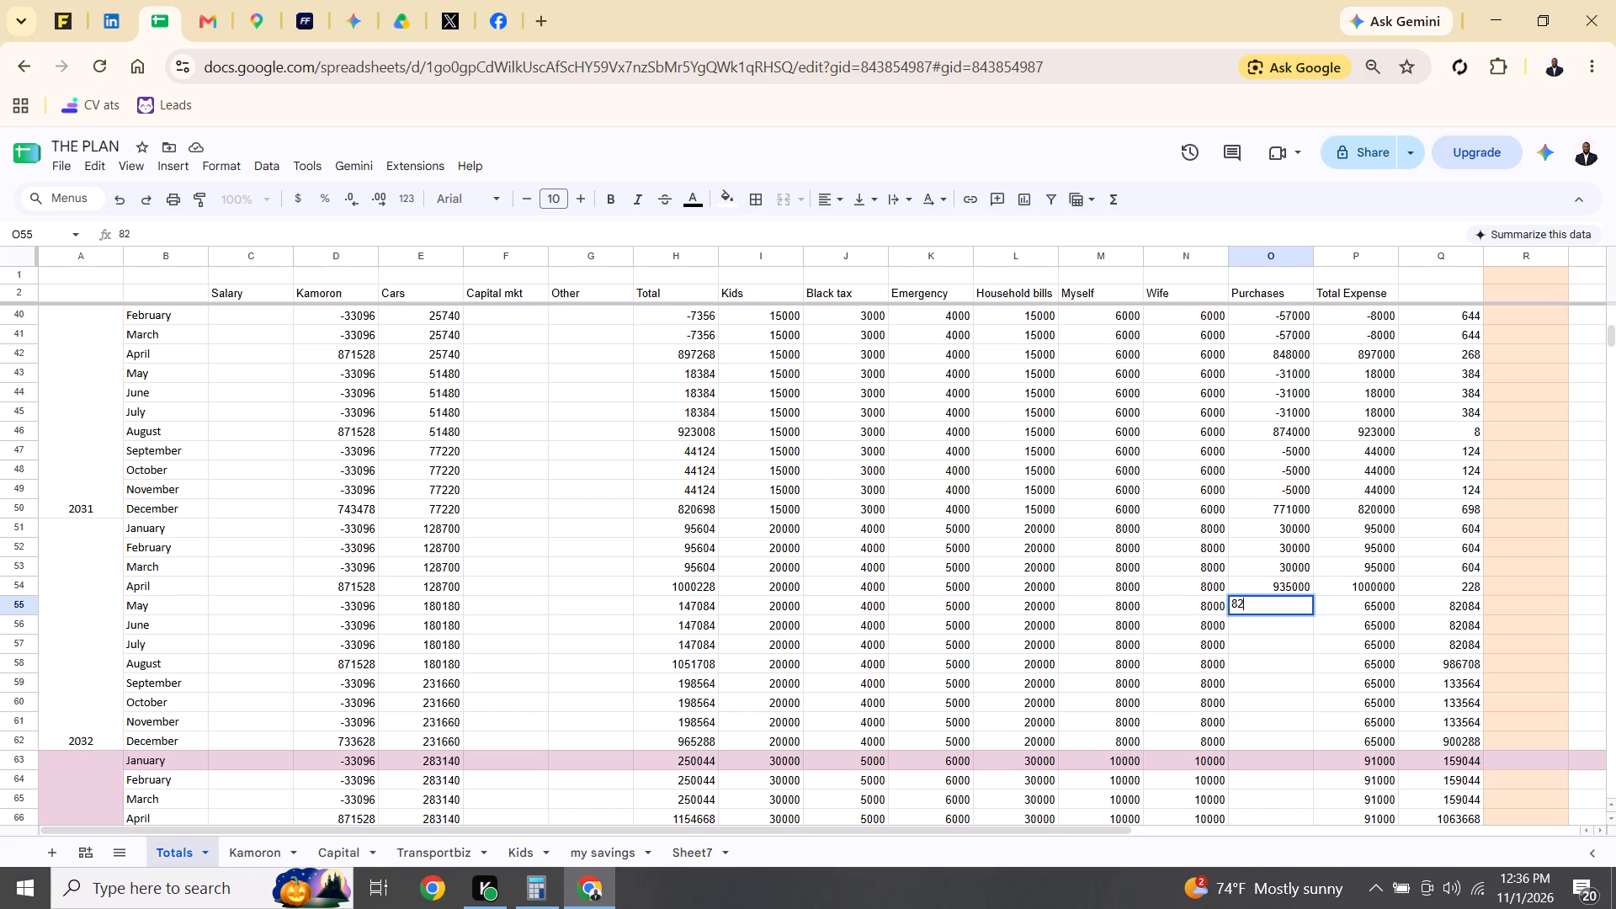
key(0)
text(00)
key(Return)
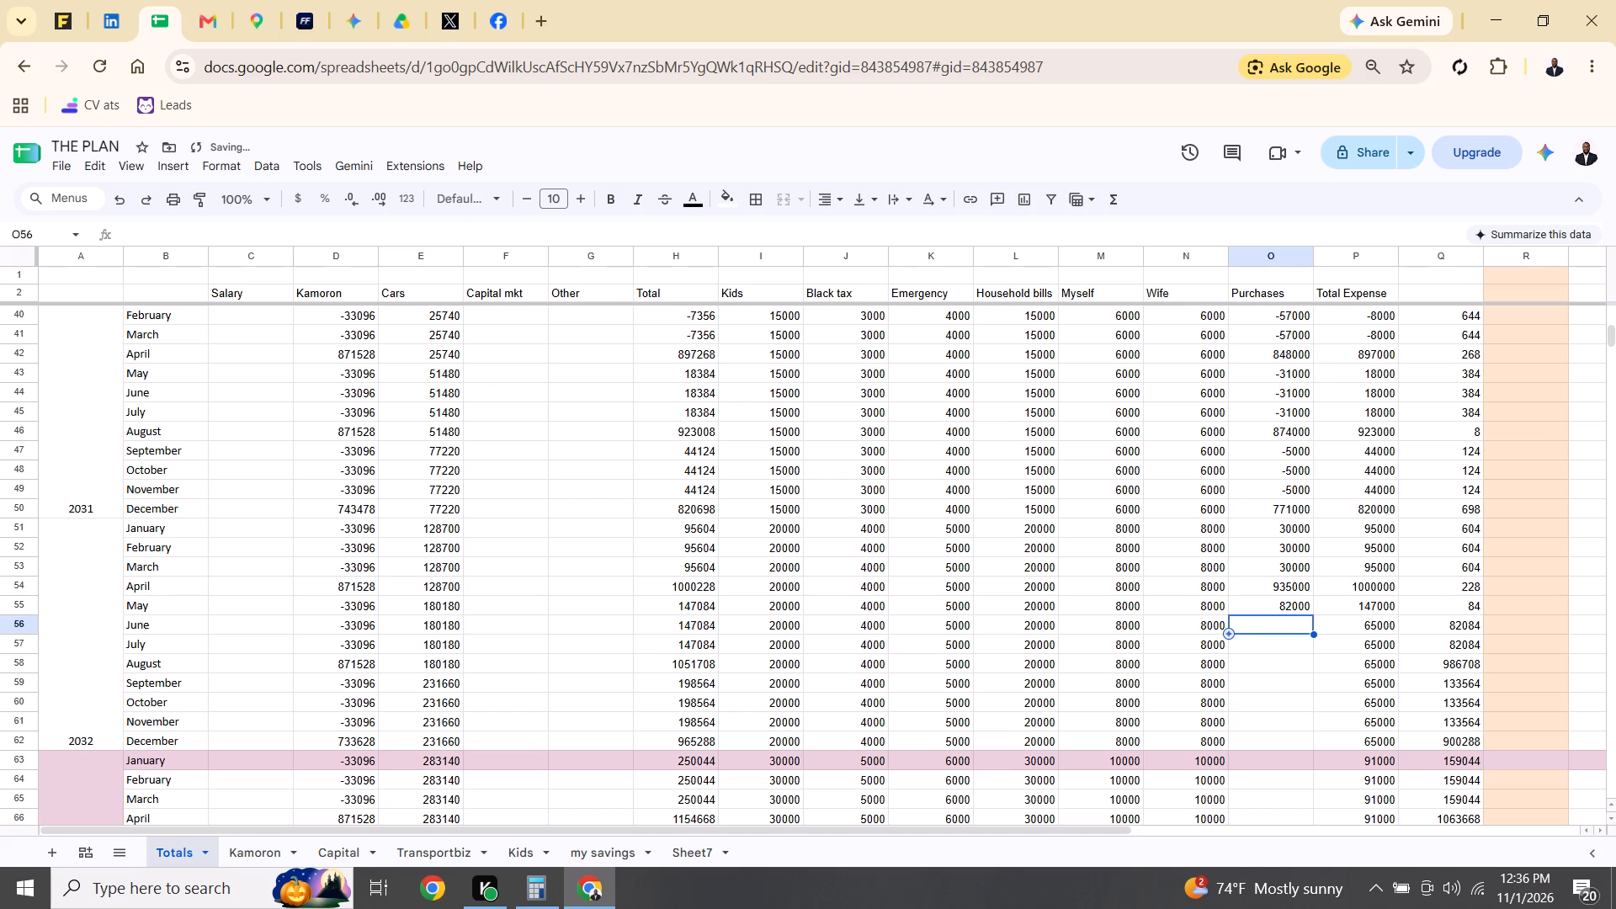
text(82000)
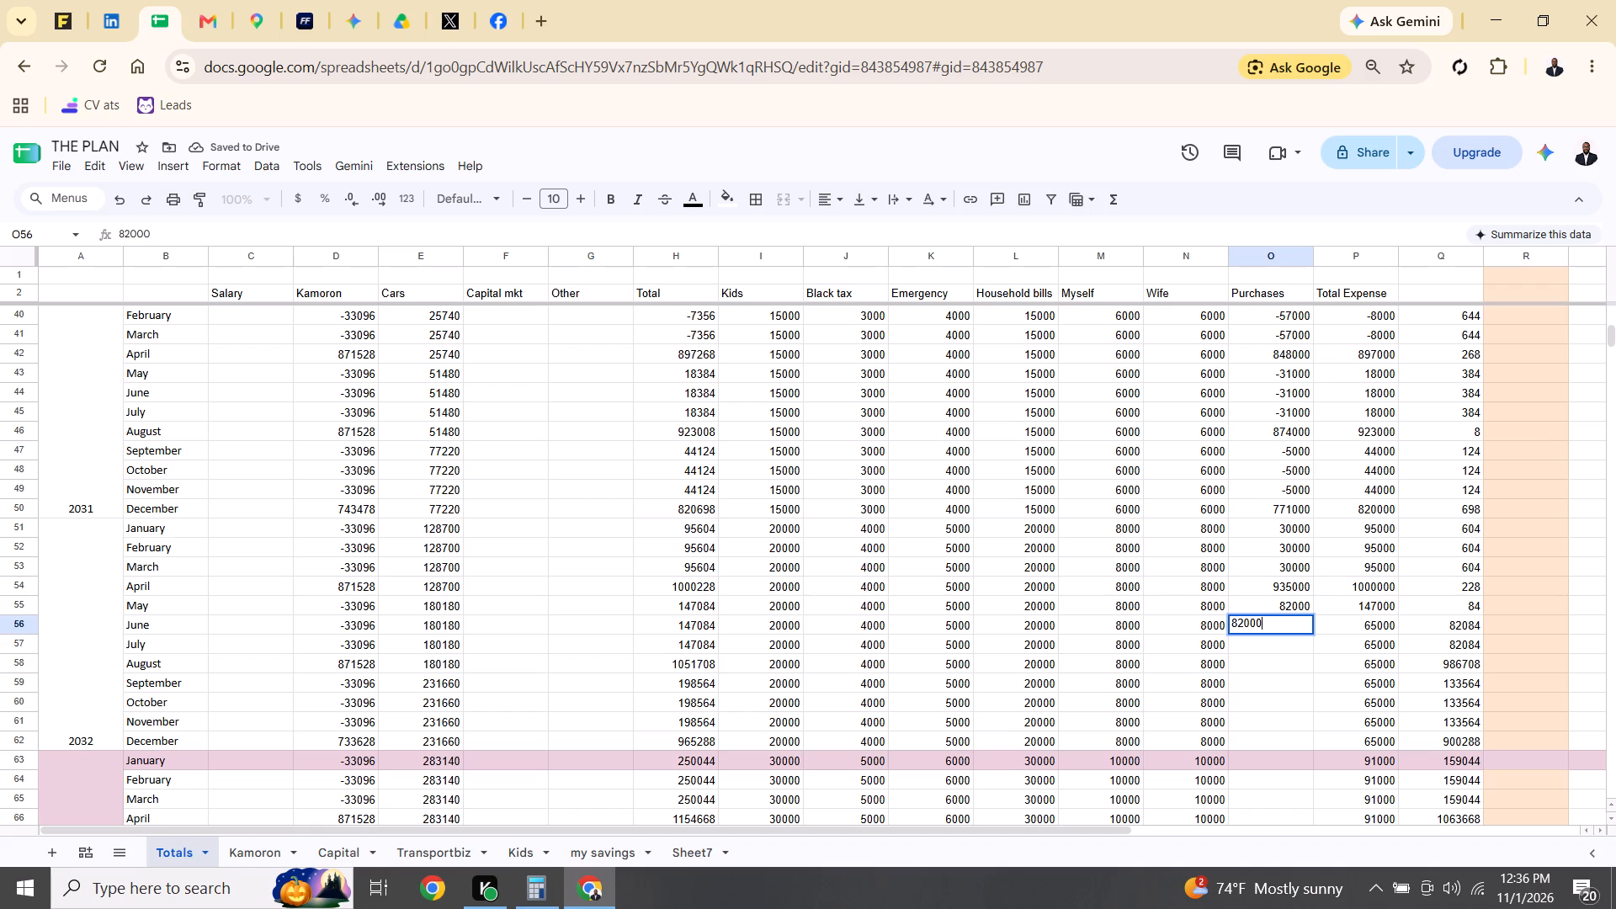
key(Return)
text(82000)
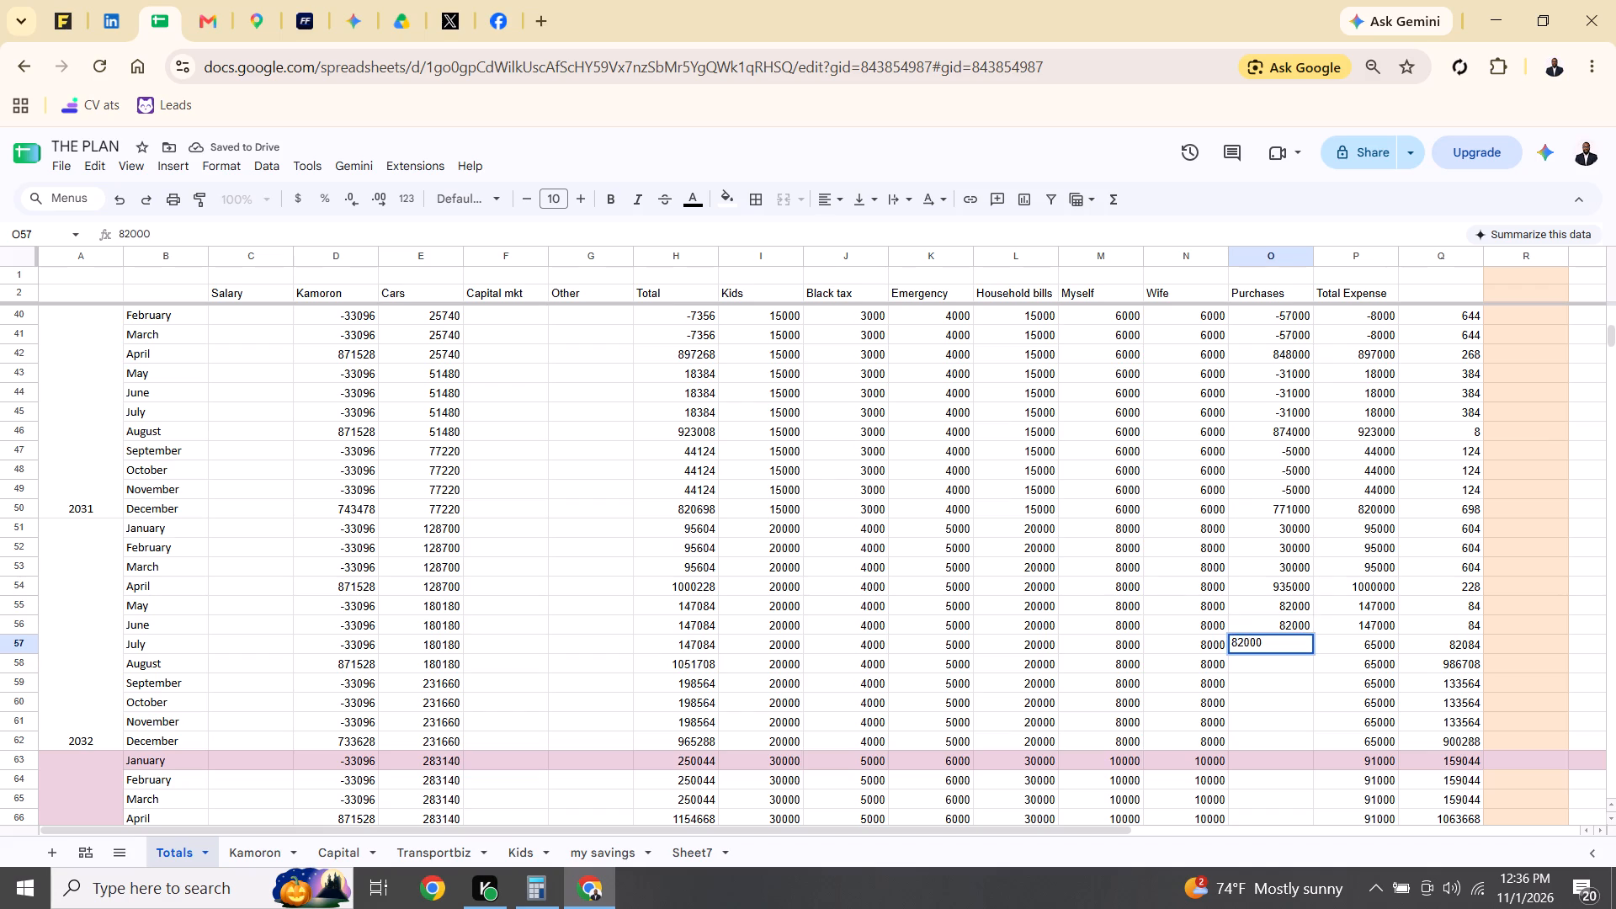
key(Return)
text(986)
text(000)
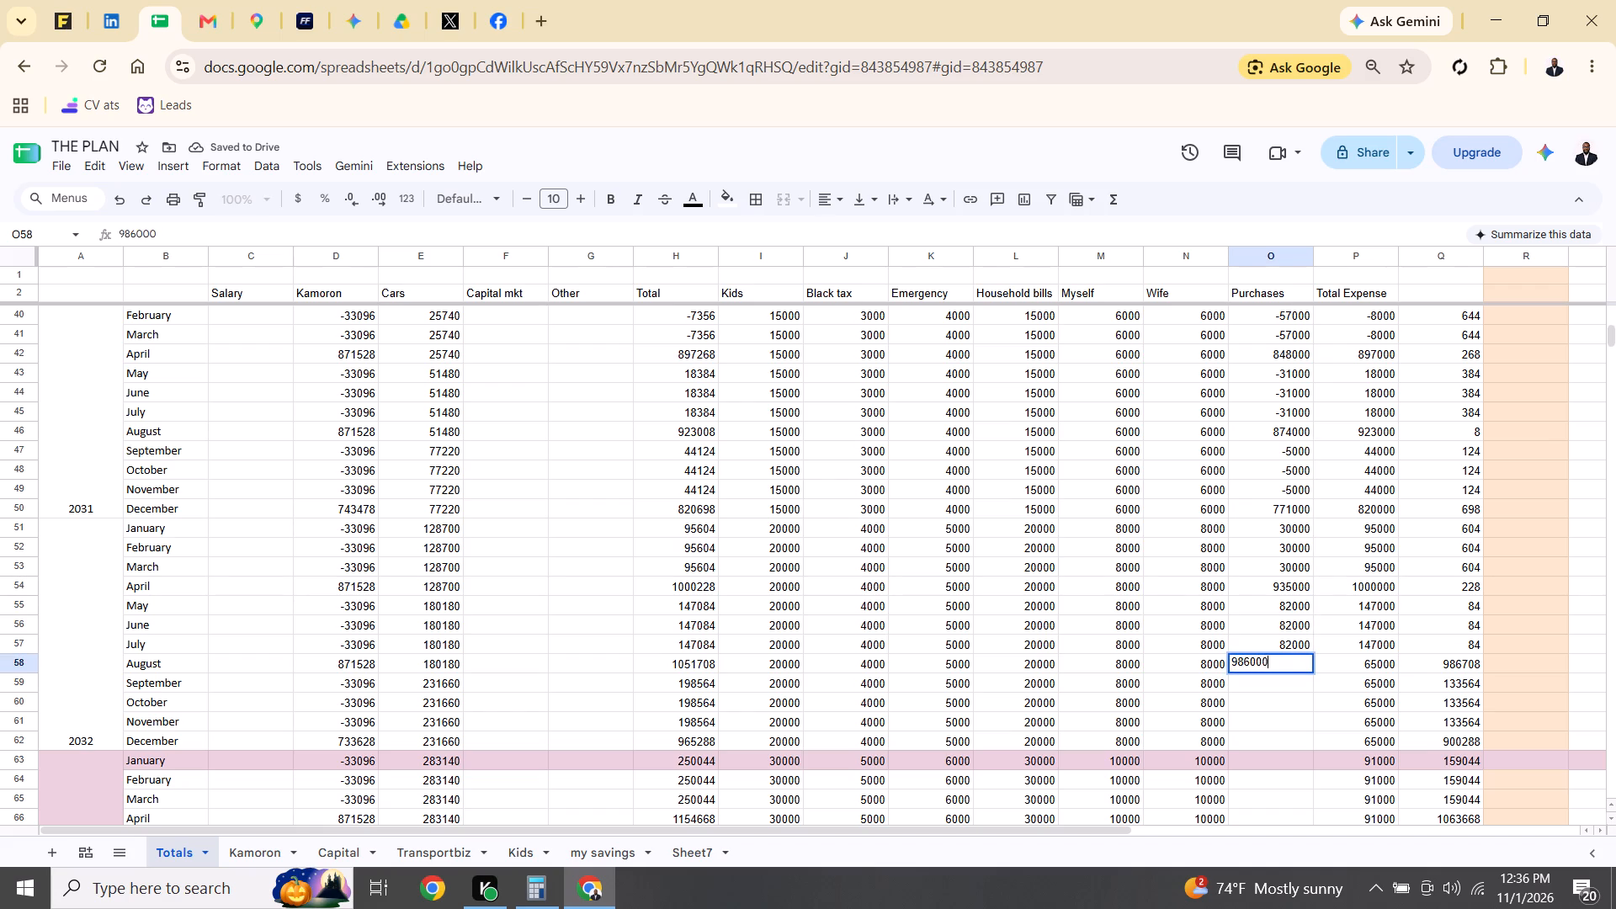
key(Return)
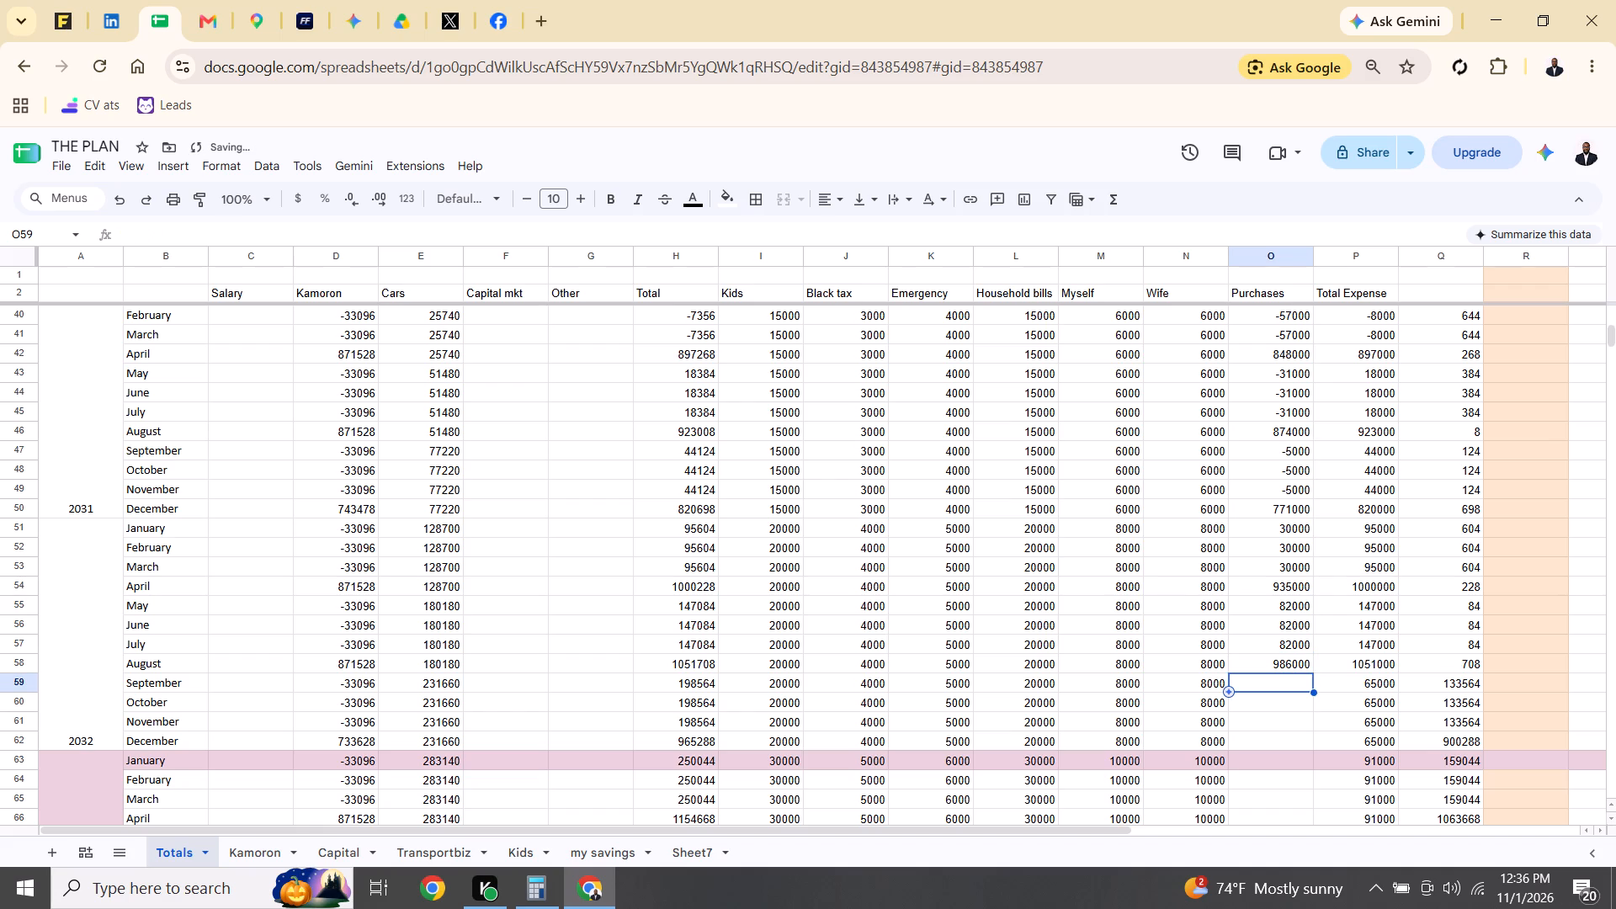
Enter Purchases of 133000 for each of September, October and November 2032 and 900000 for December 2032.
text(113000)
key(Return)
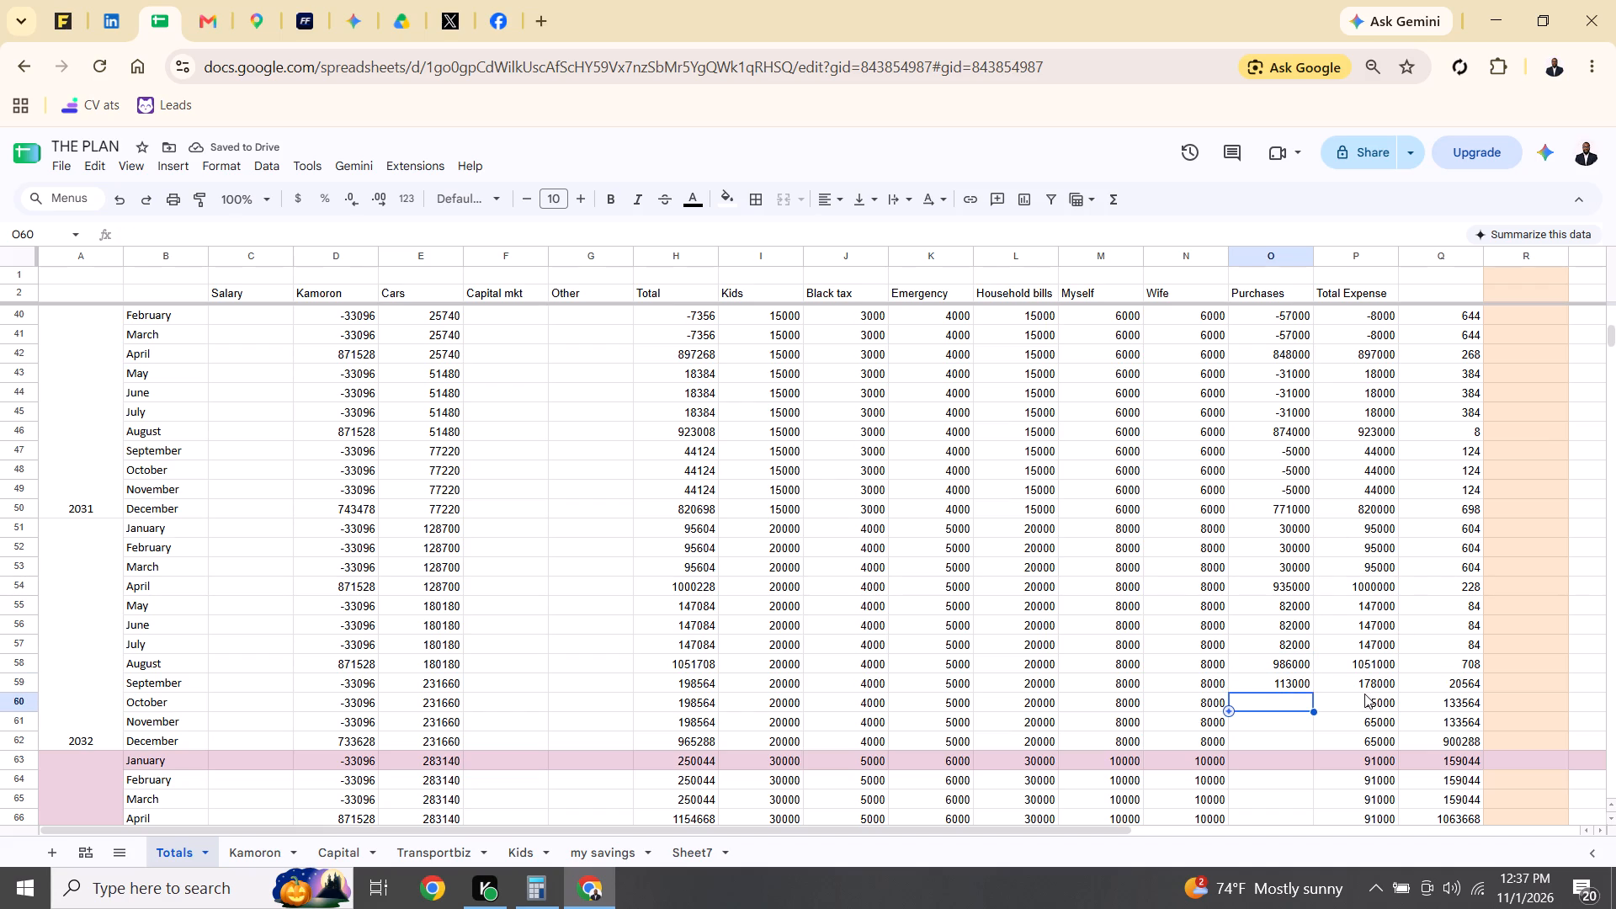
click(1293, 677)
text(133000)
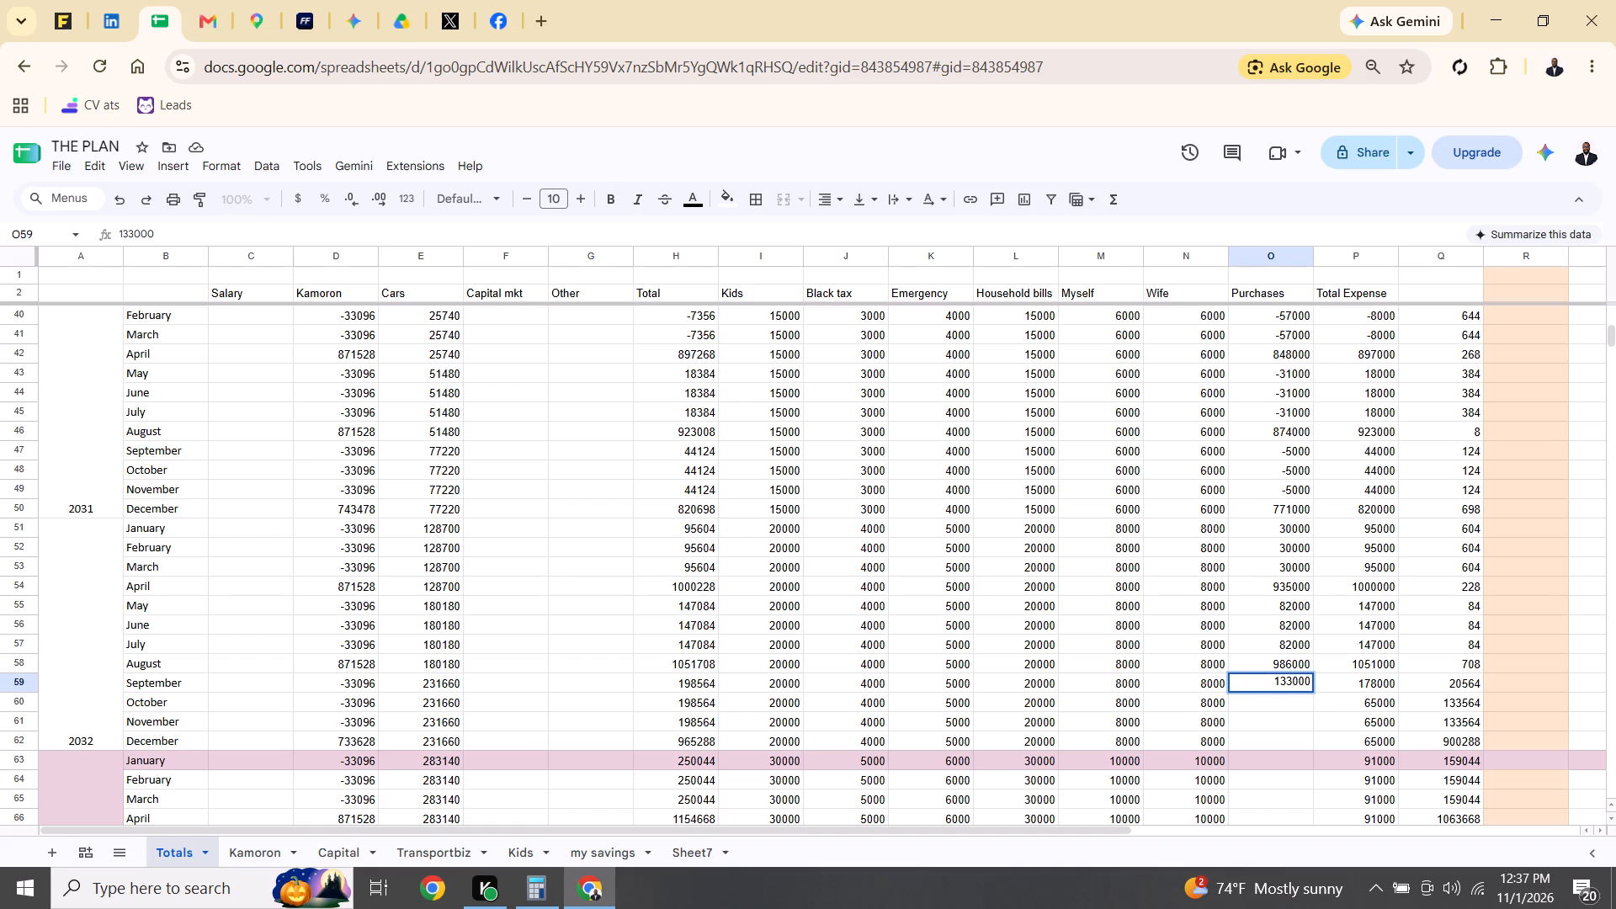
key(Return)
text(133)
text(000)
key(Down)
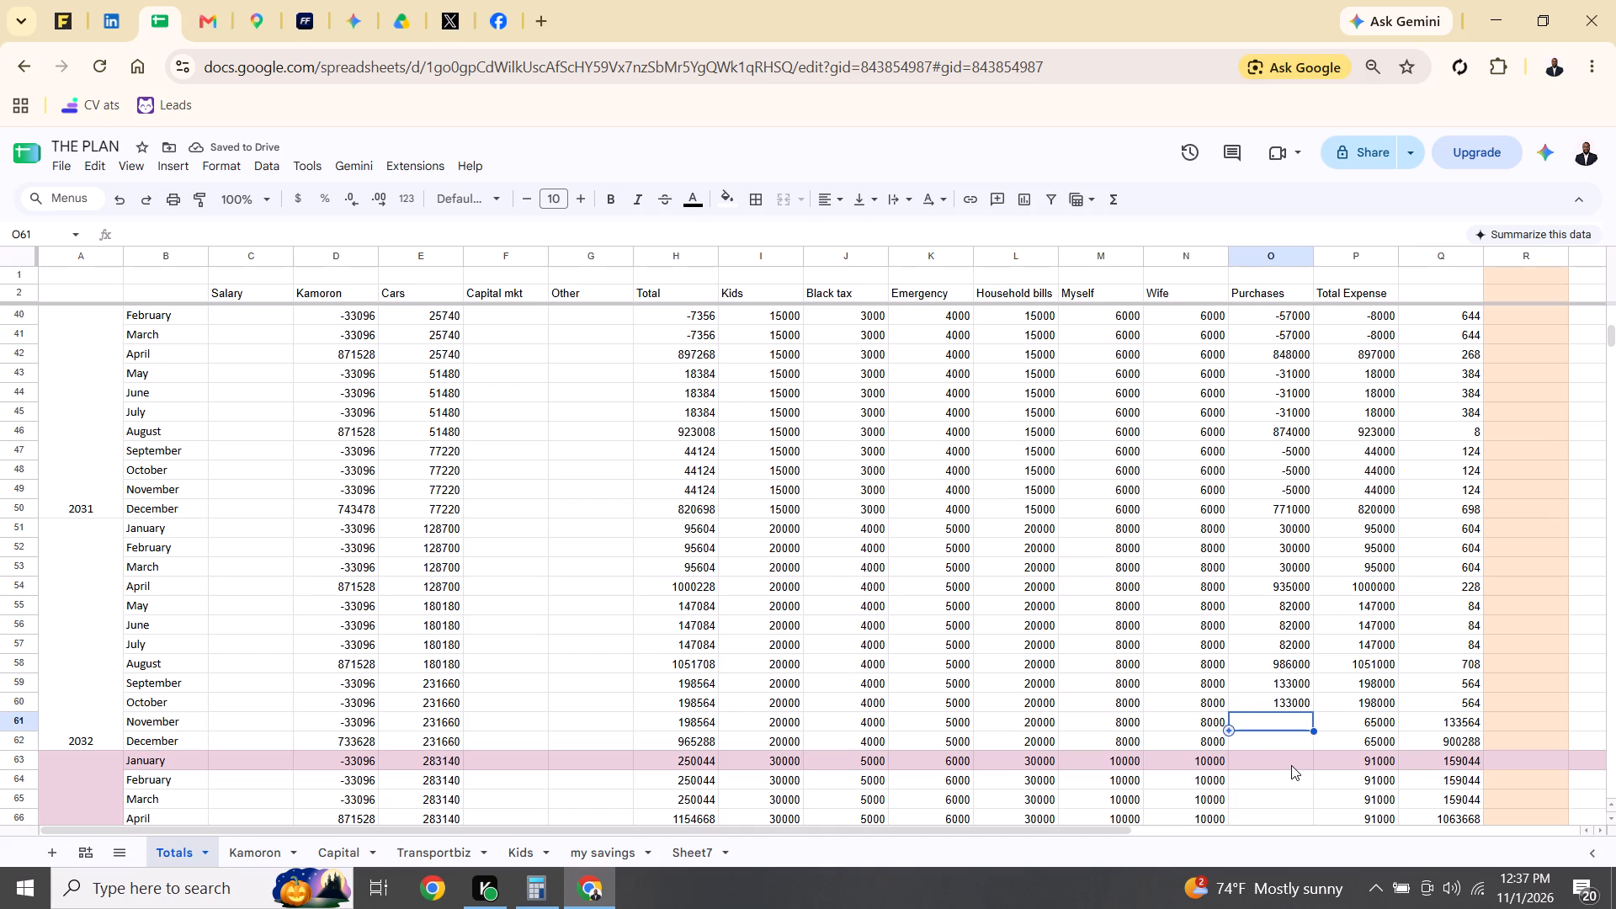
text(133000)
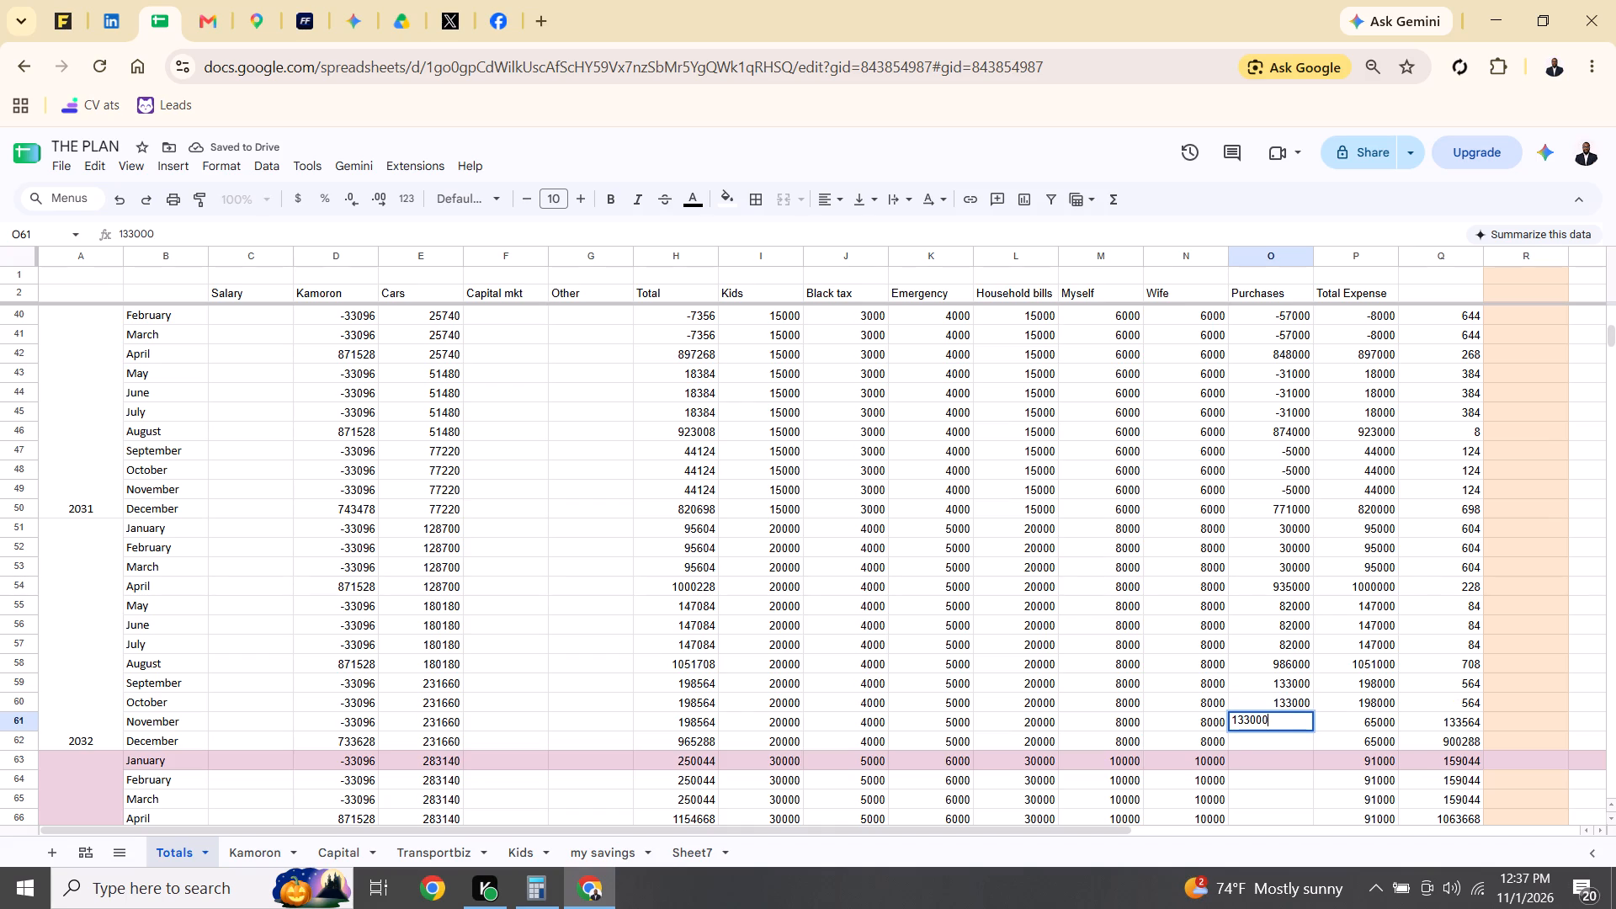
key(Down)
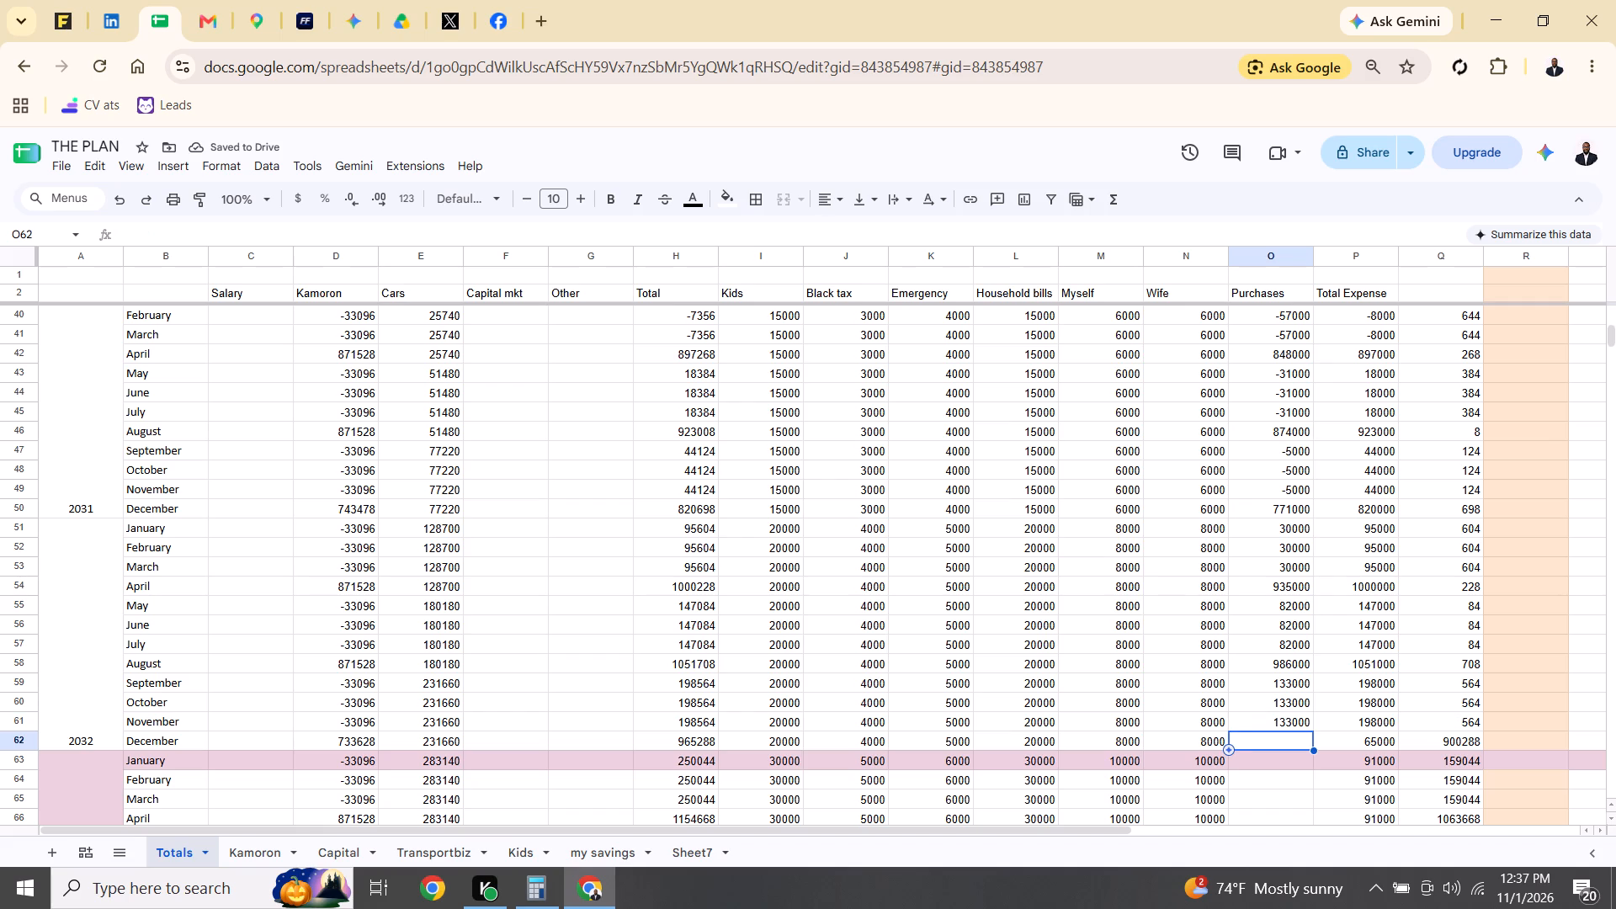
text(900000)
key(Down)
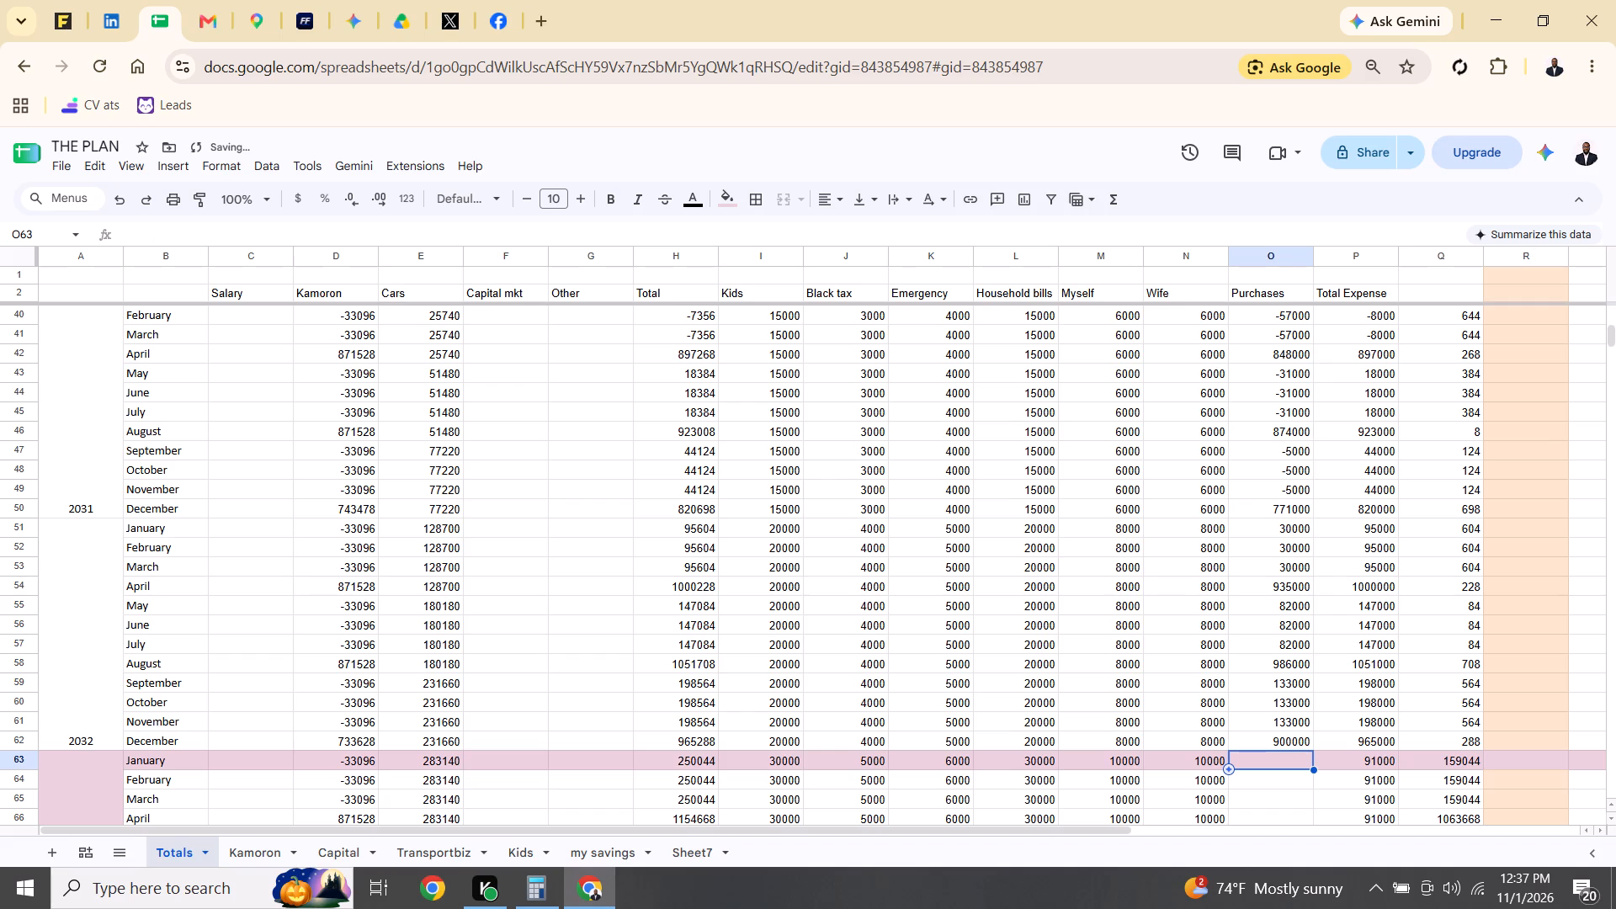
Enter 159000 as the Purchases value for January, February and March 2033.
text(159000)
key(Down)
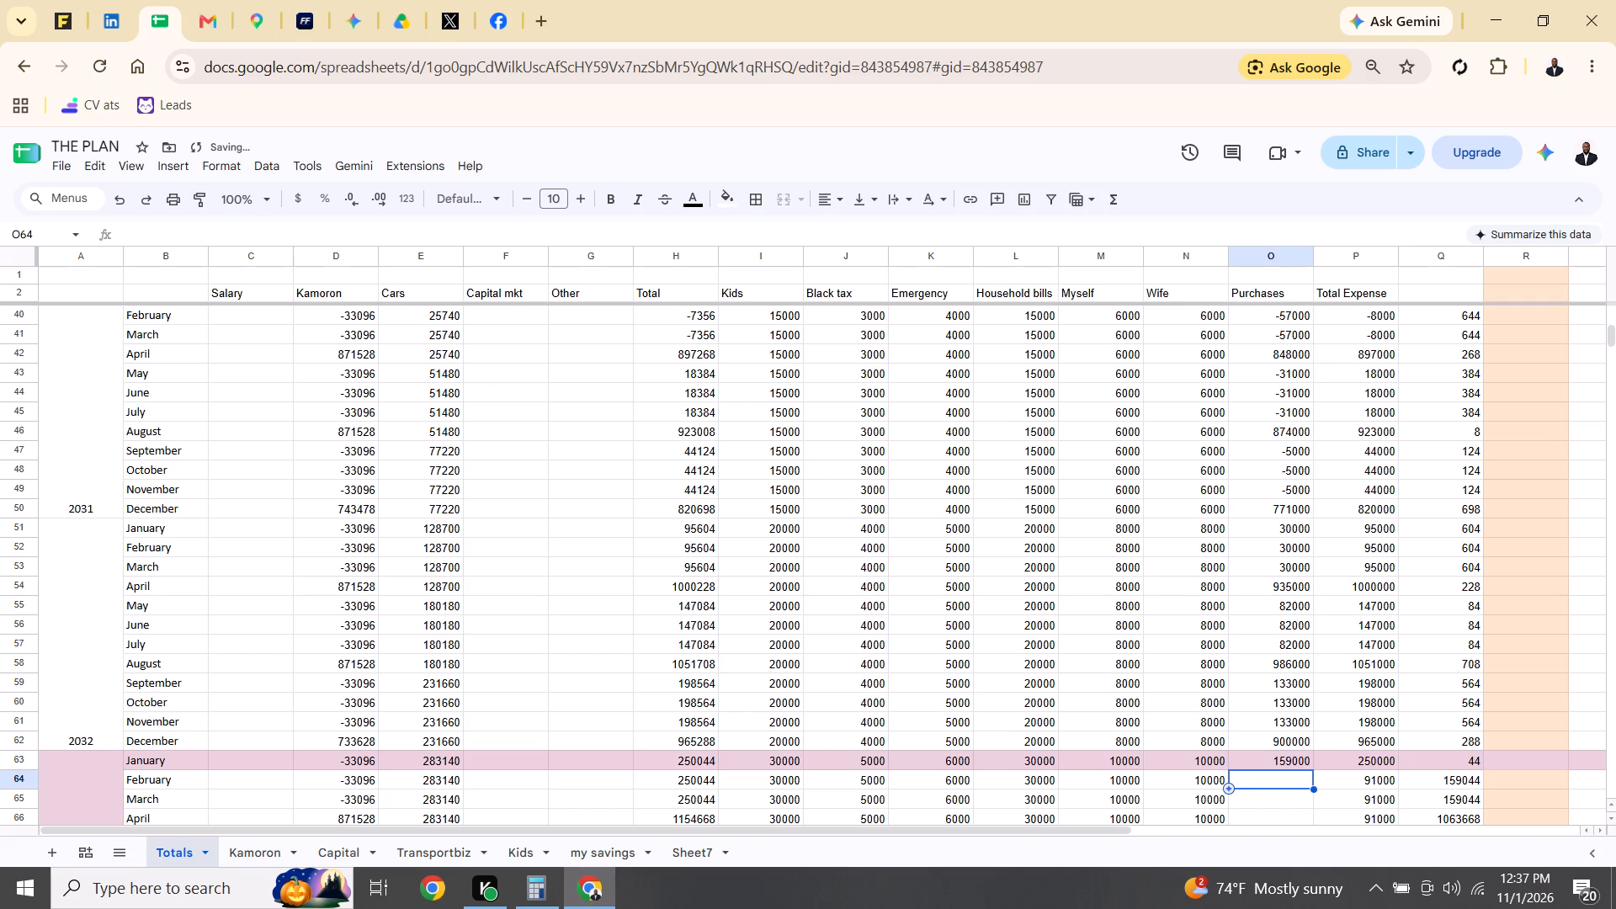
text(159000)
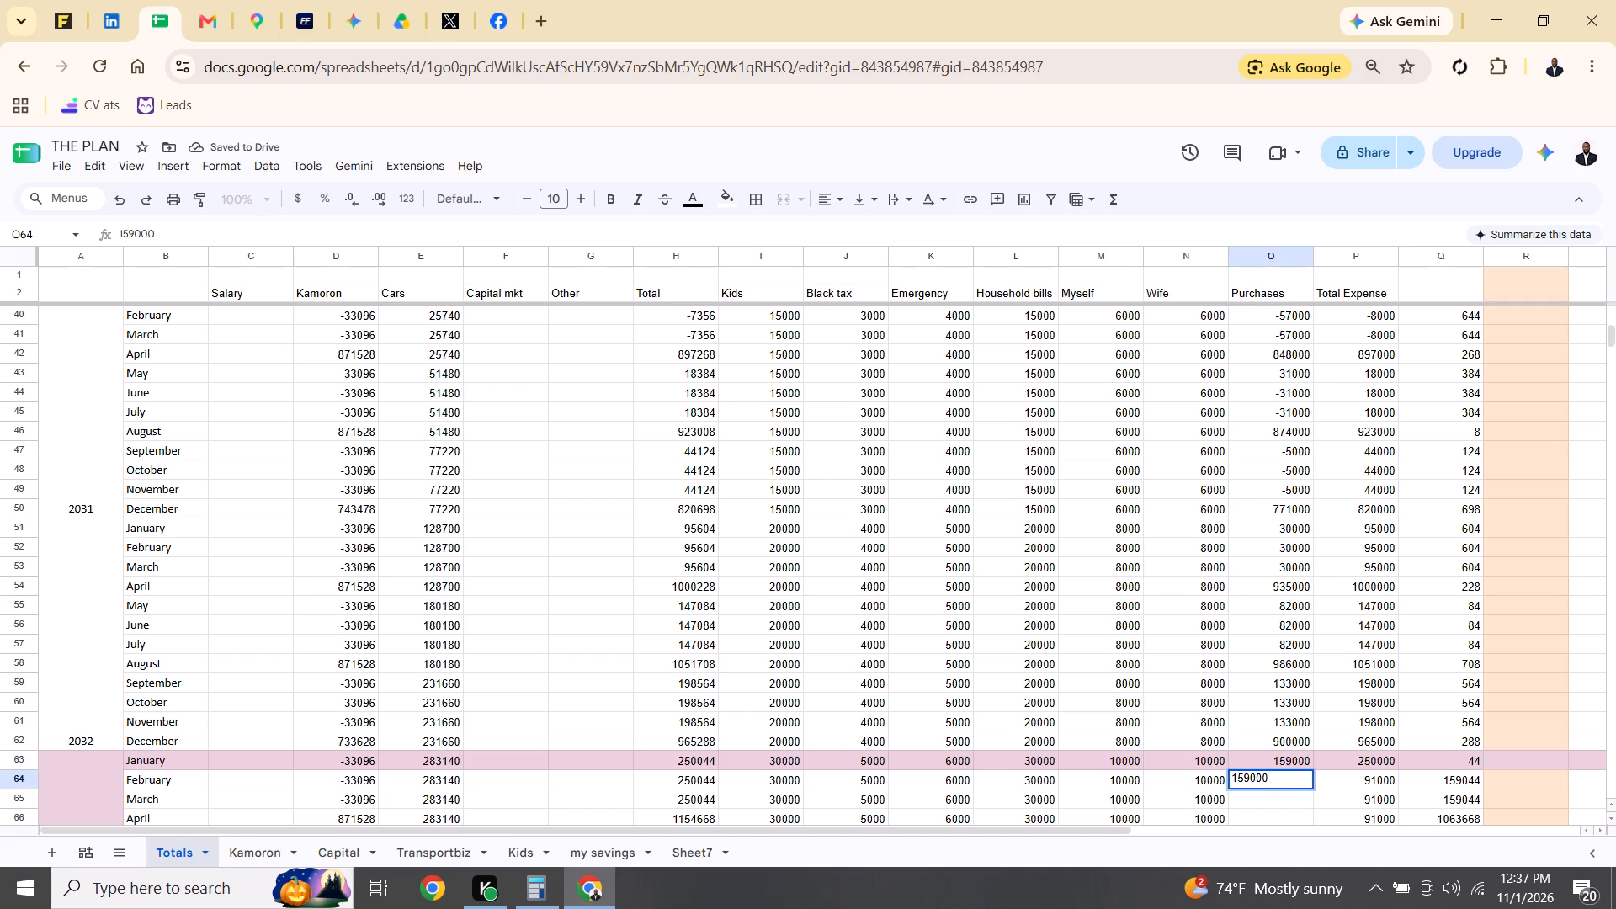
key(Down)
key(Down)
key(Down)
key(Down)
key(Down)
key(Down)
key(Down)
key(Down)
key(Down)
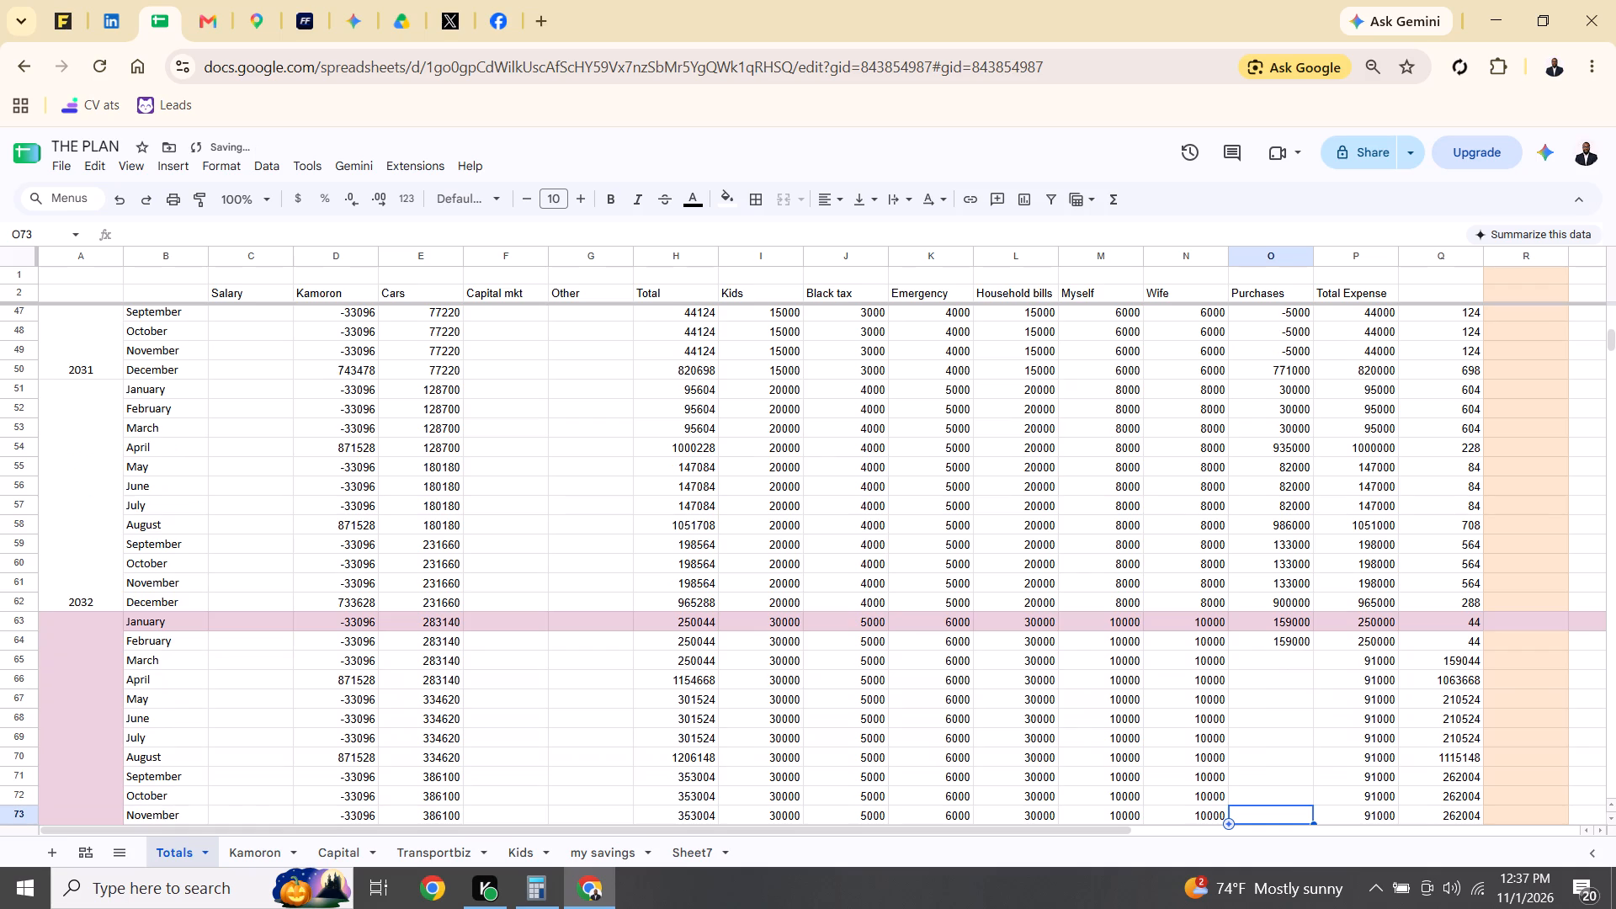
click(1285, 661)
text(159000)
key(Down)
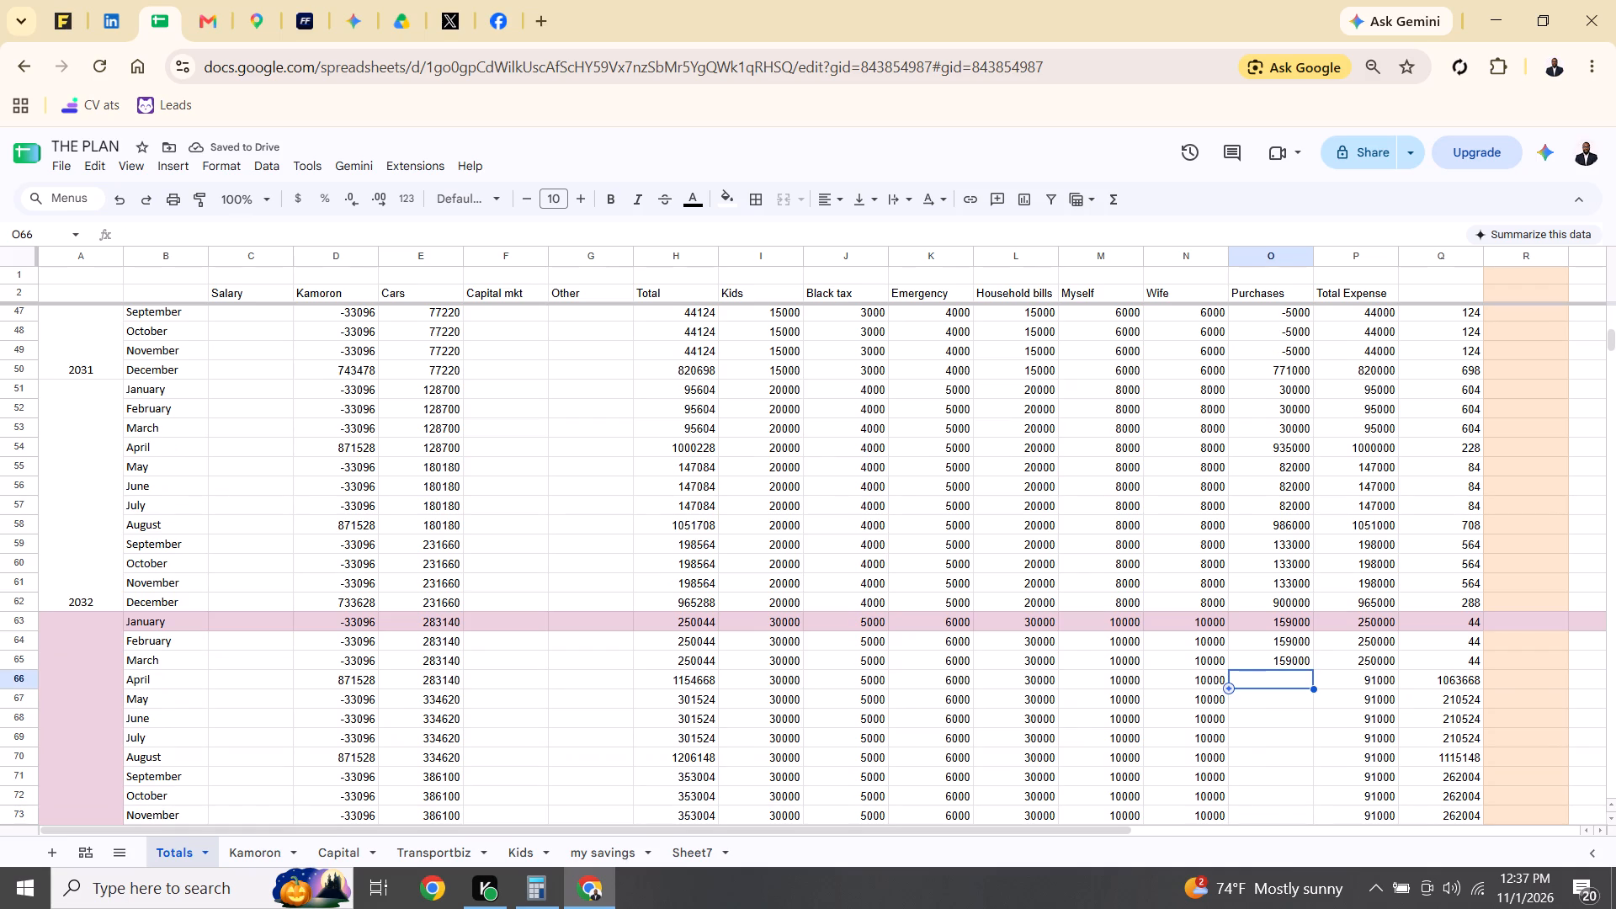
Set the Purchases value for April 2033 to 1067000.
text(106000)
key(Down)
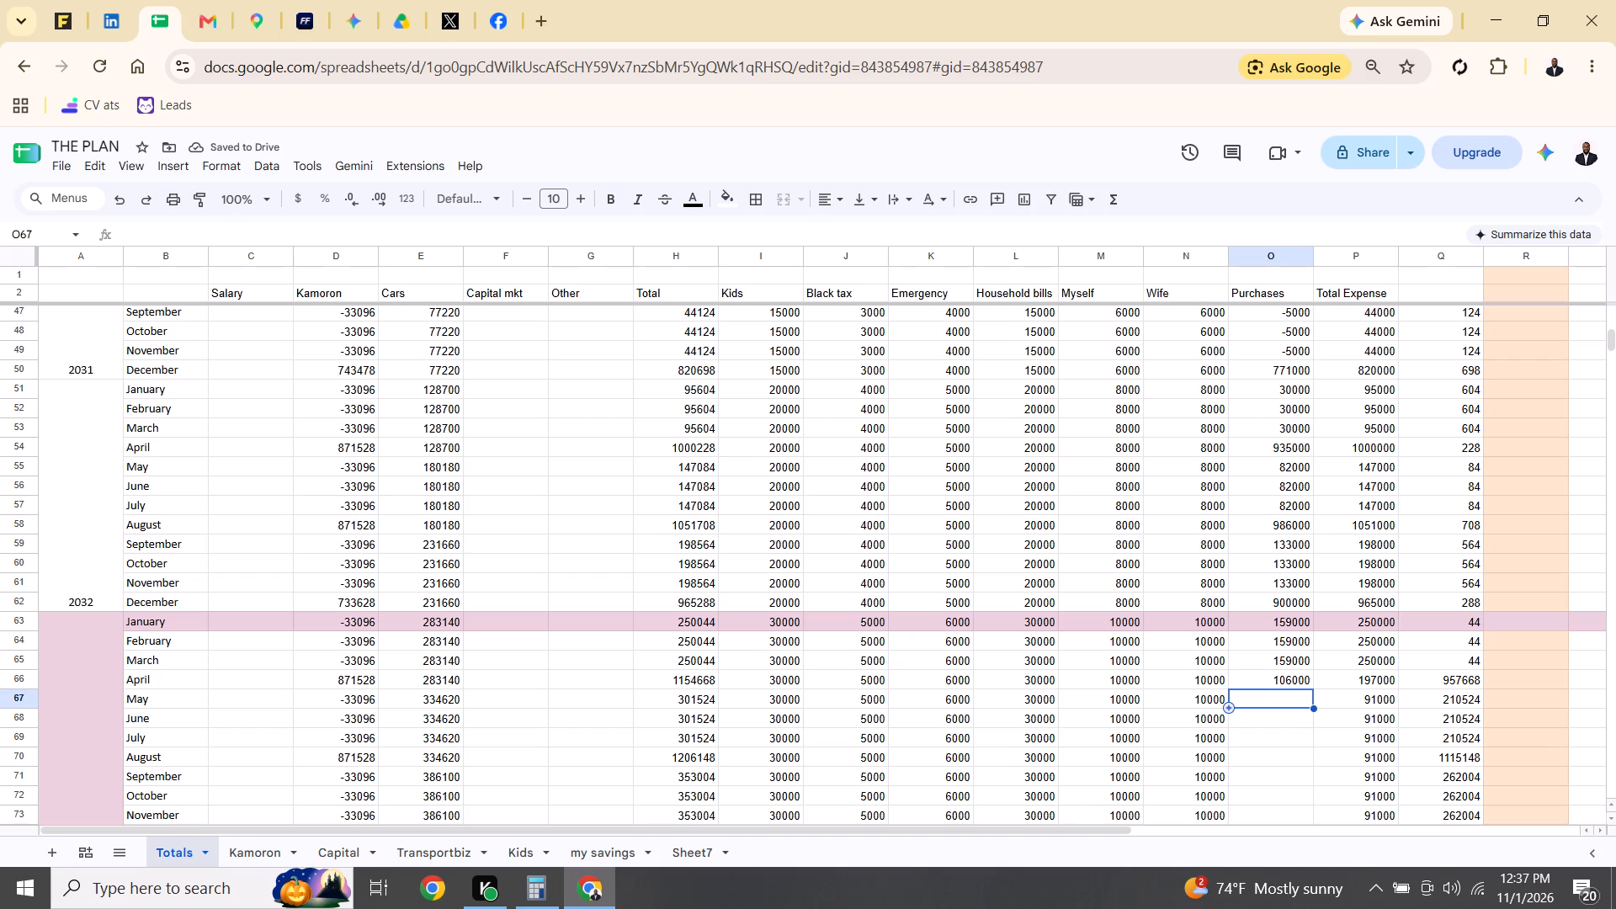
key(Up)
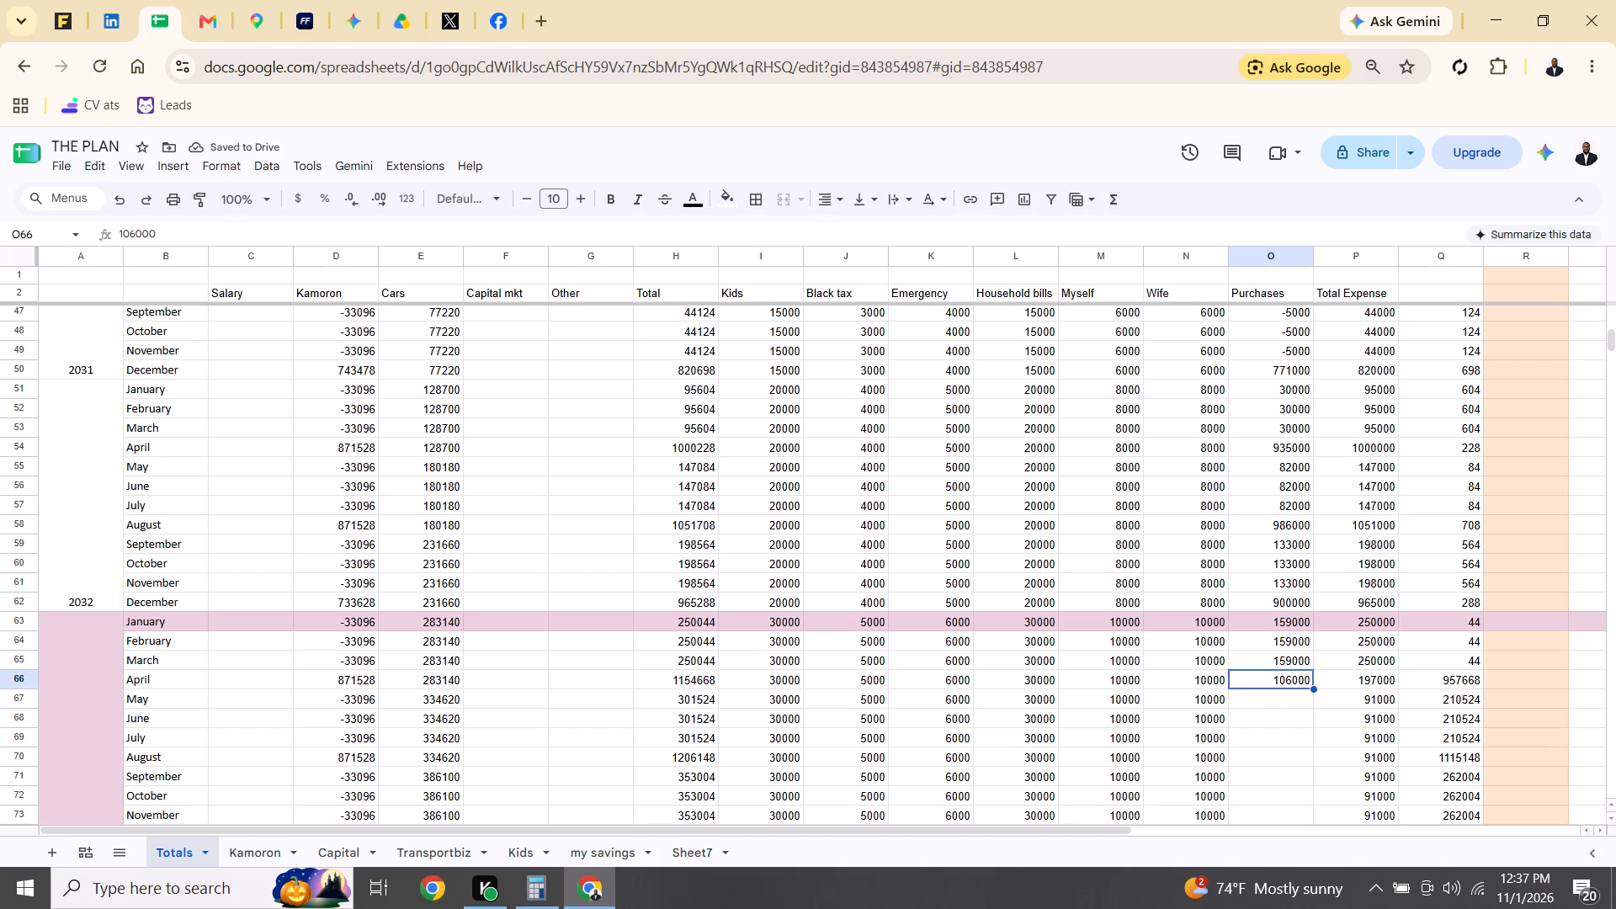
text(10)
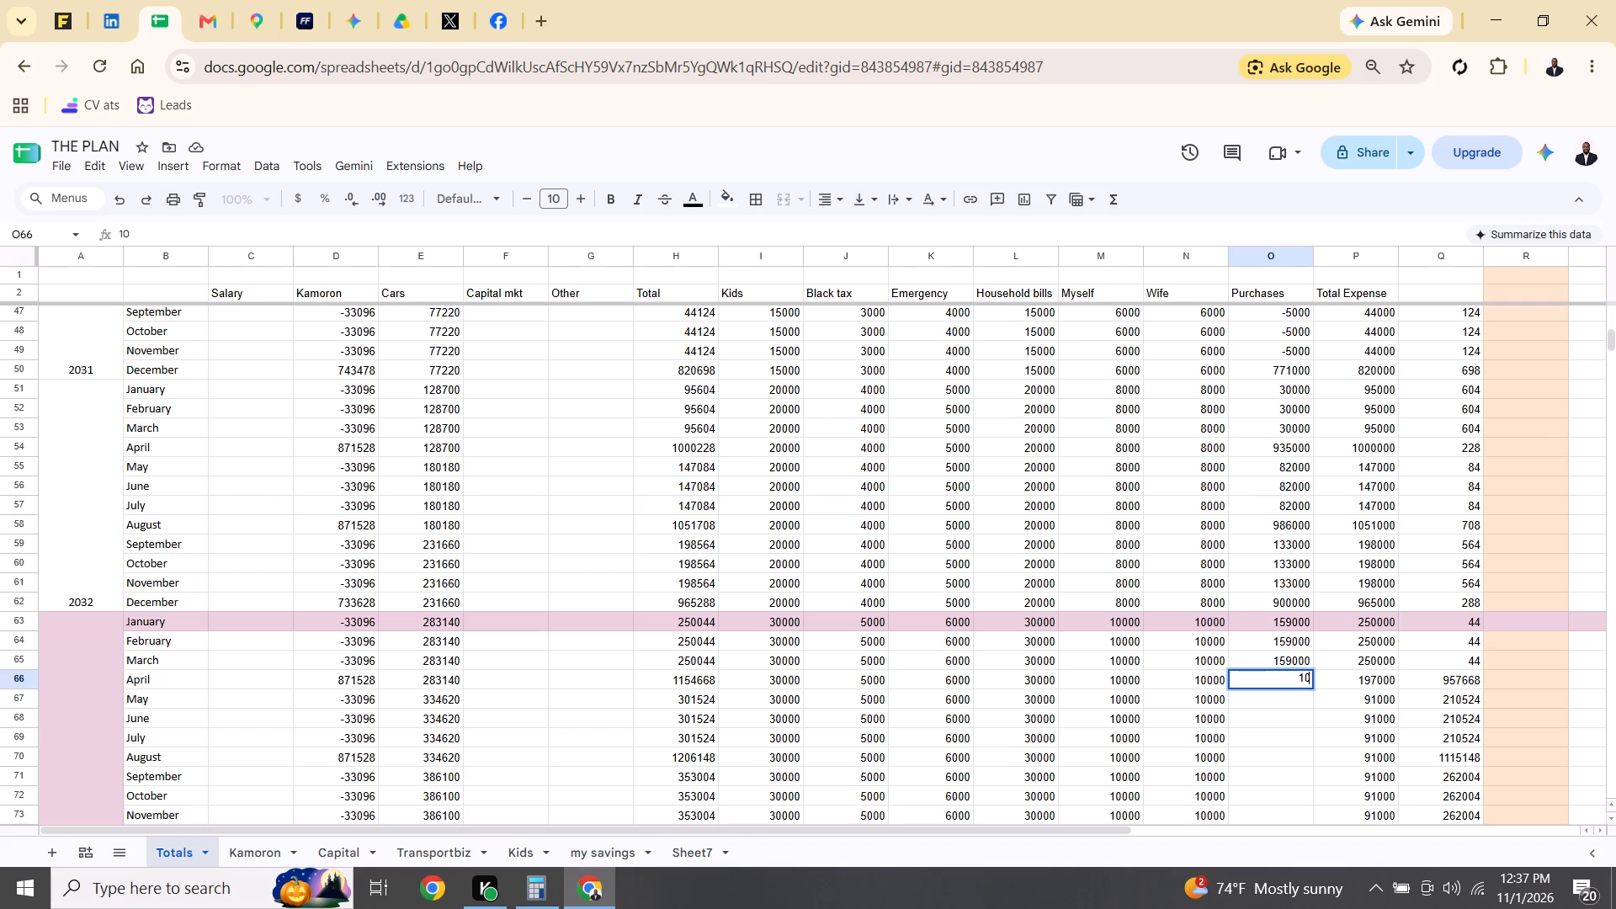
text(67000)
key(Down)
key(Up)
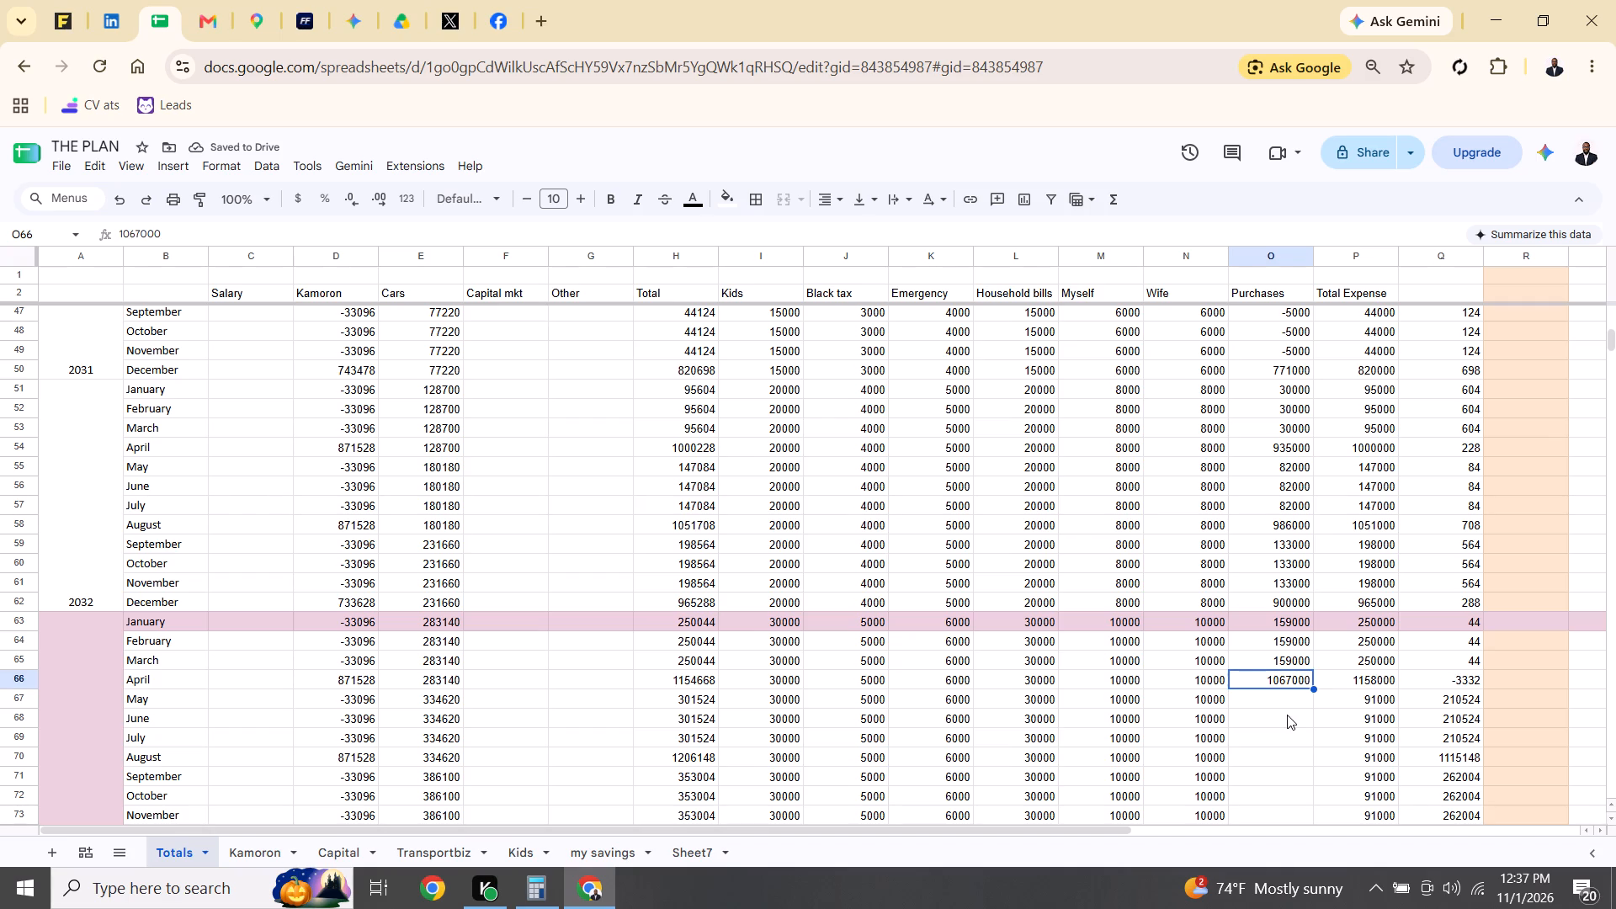
Correct the Purchases value for April 2033 to 1063000.
click(1287, 720)
click(1293, 683)
click(140, 237)
key(BackSpace)
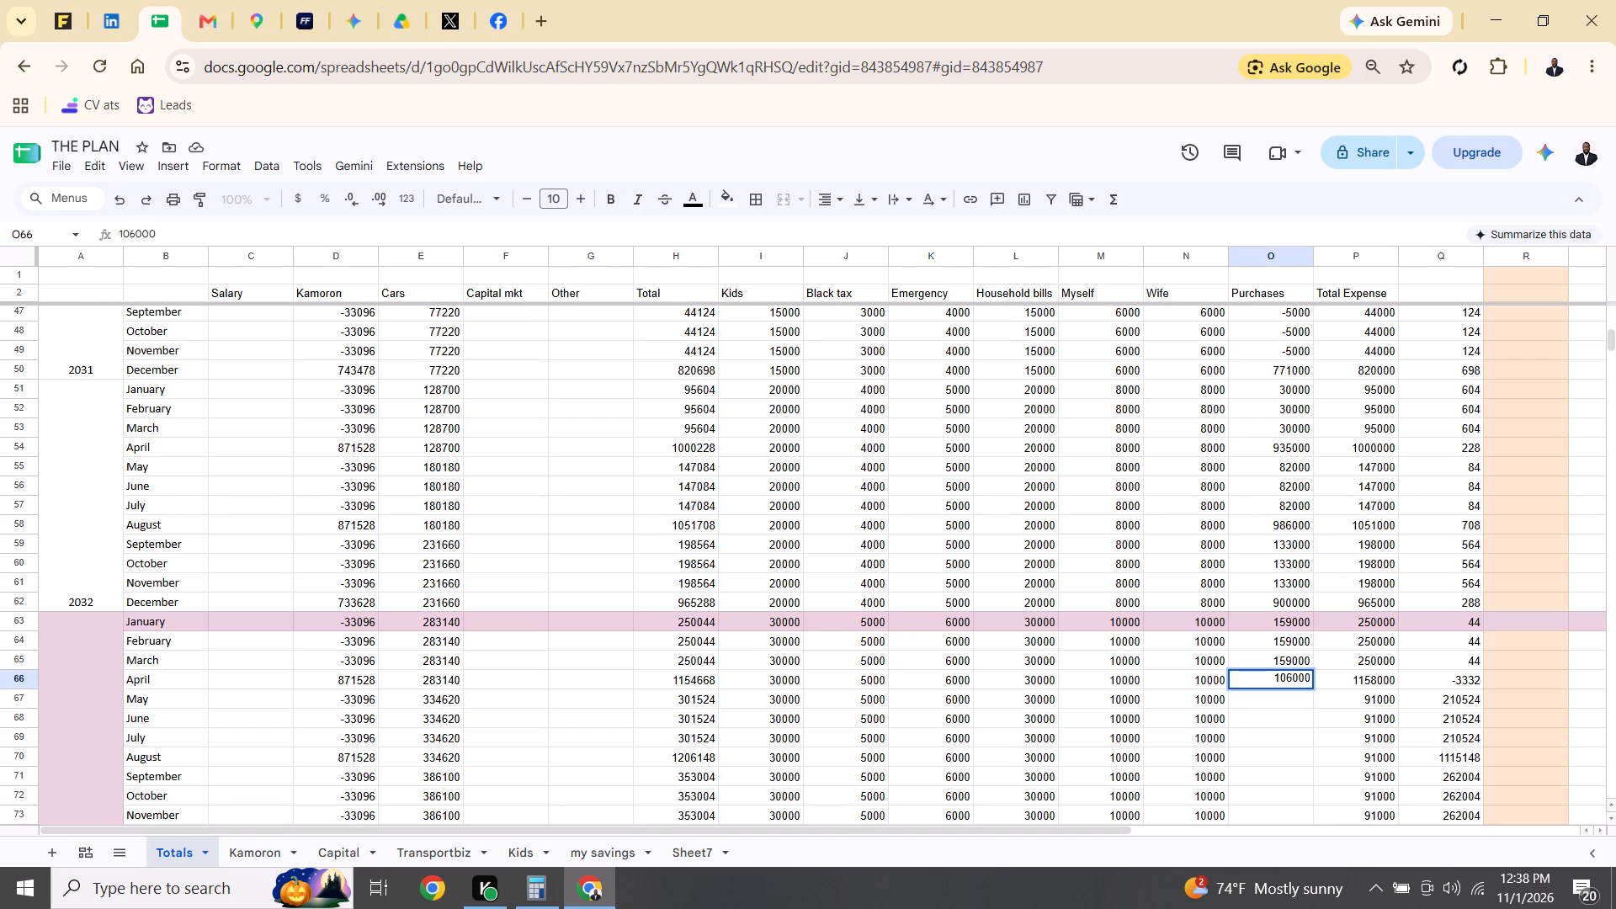
key(3)
key(Return)
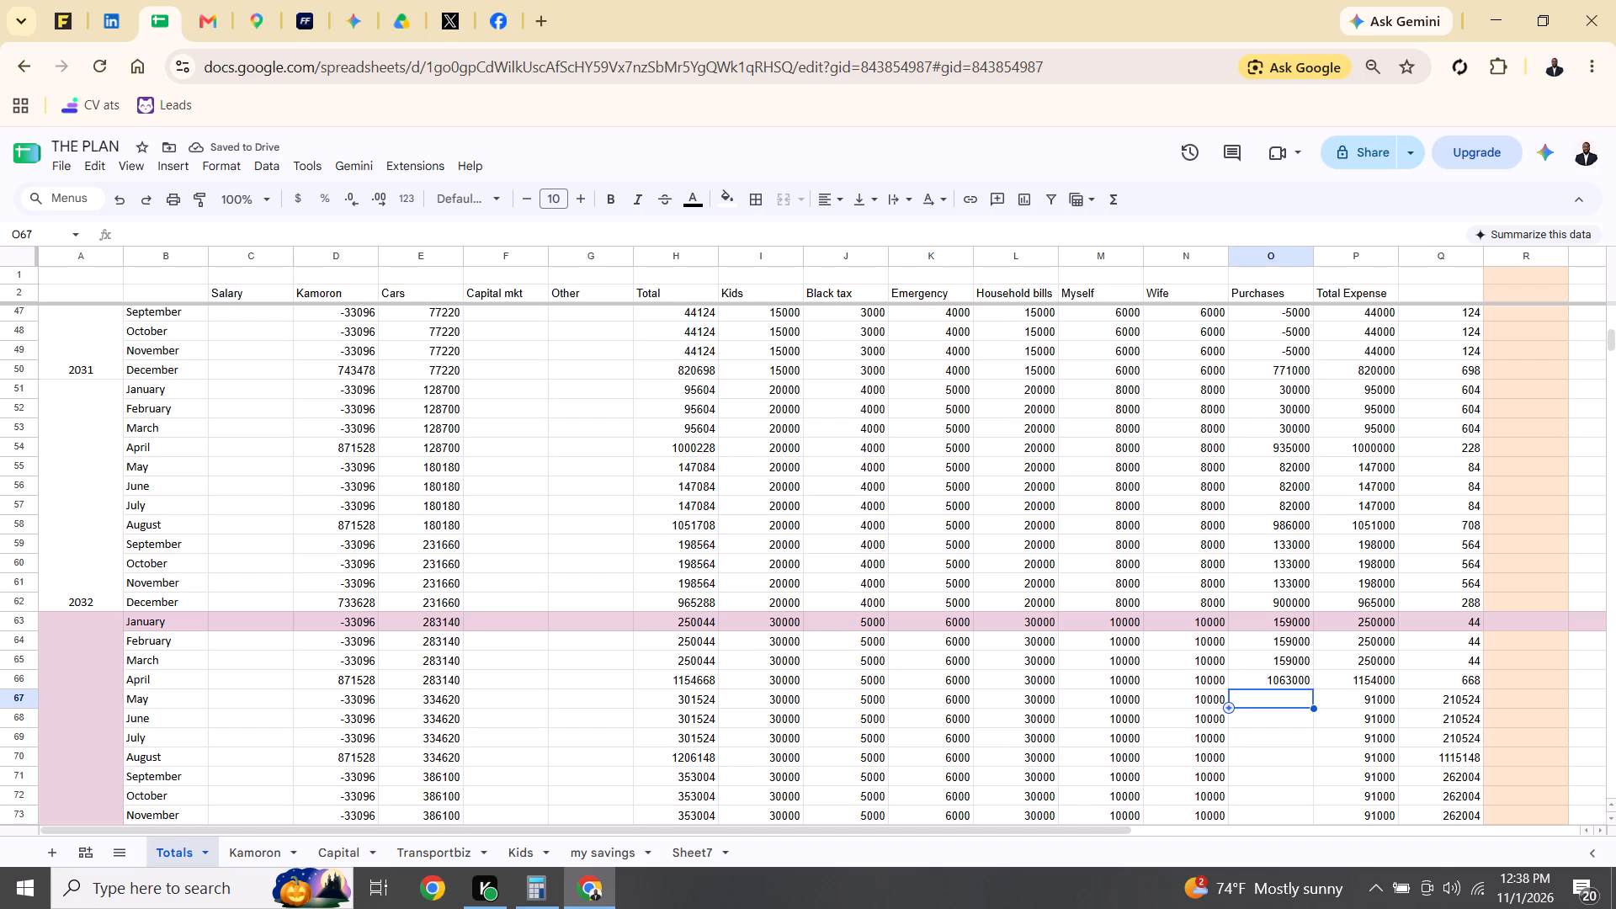
Enter Purchases of 210000 for each of May, June and July 2033.
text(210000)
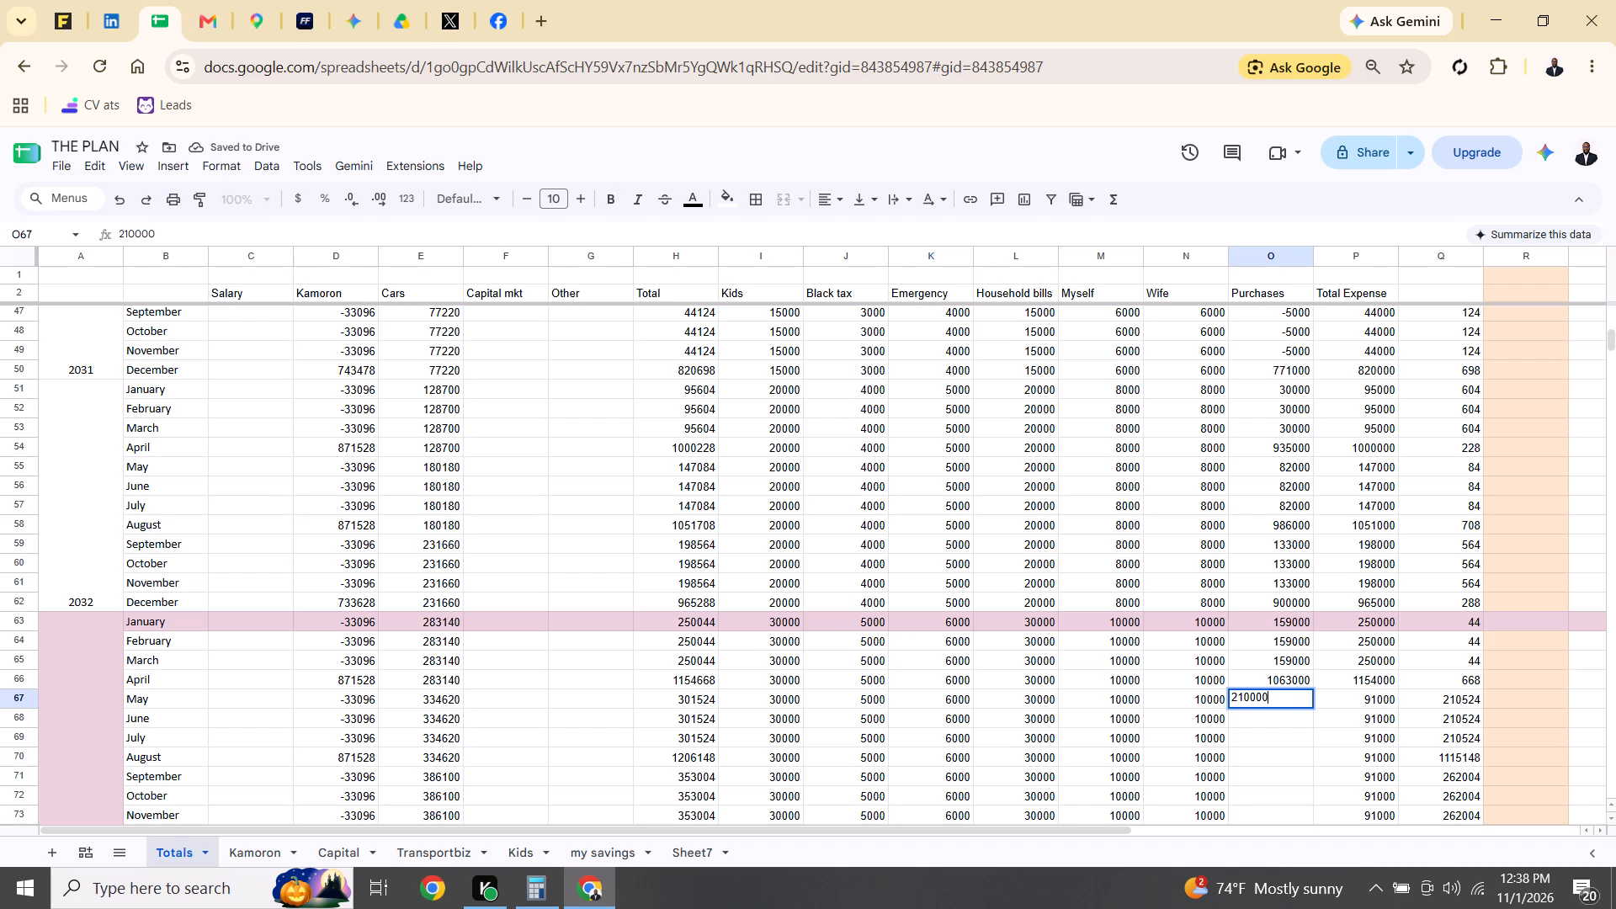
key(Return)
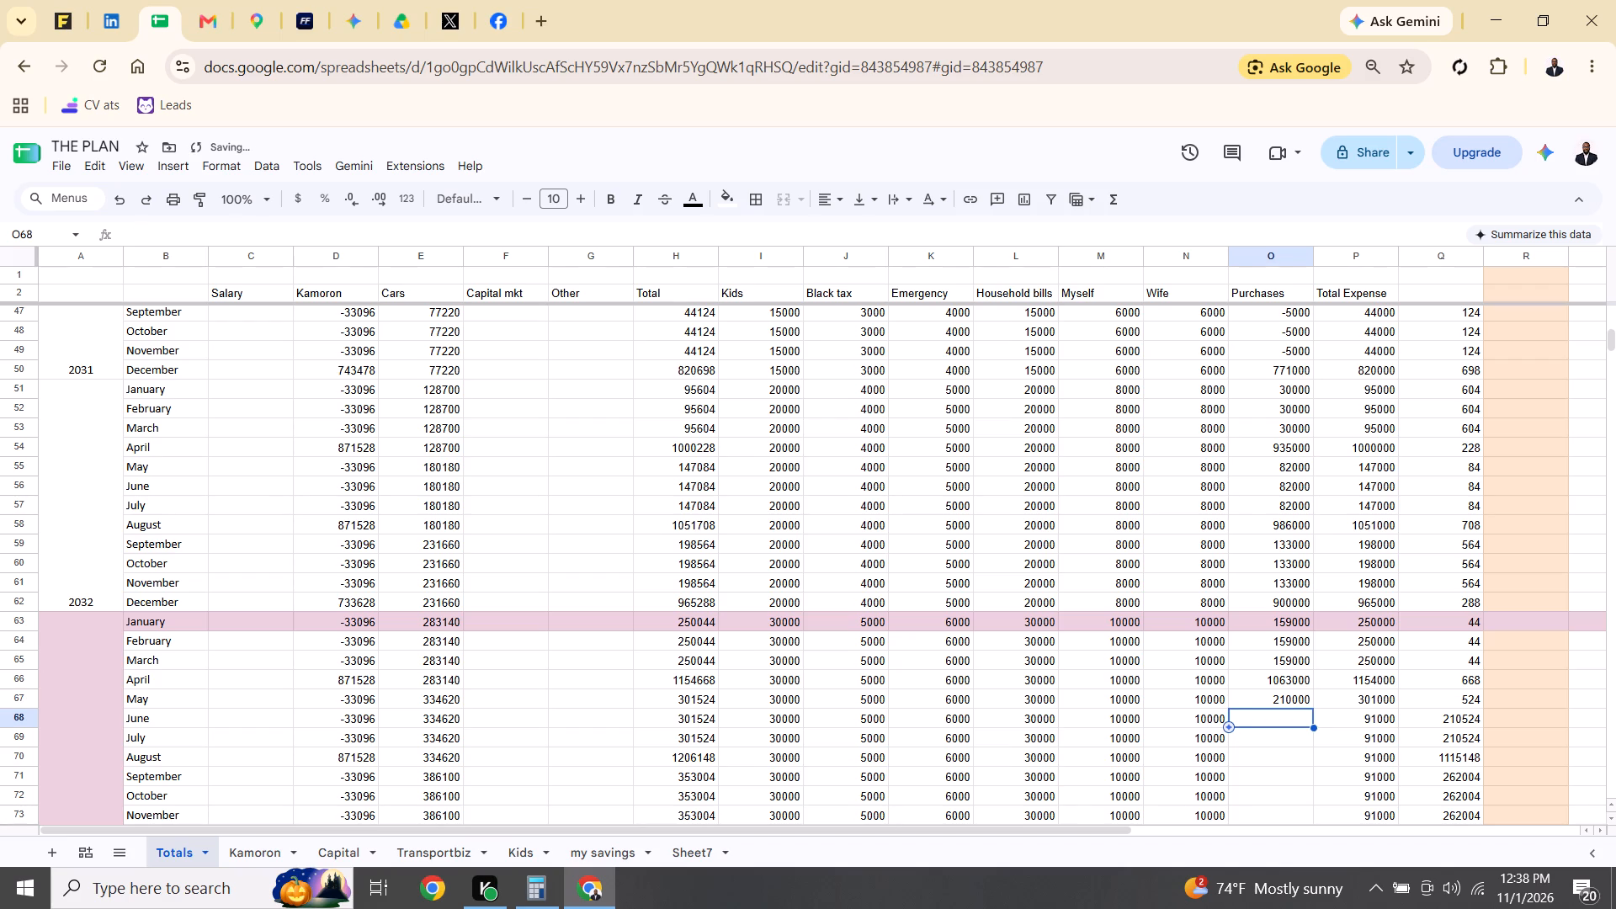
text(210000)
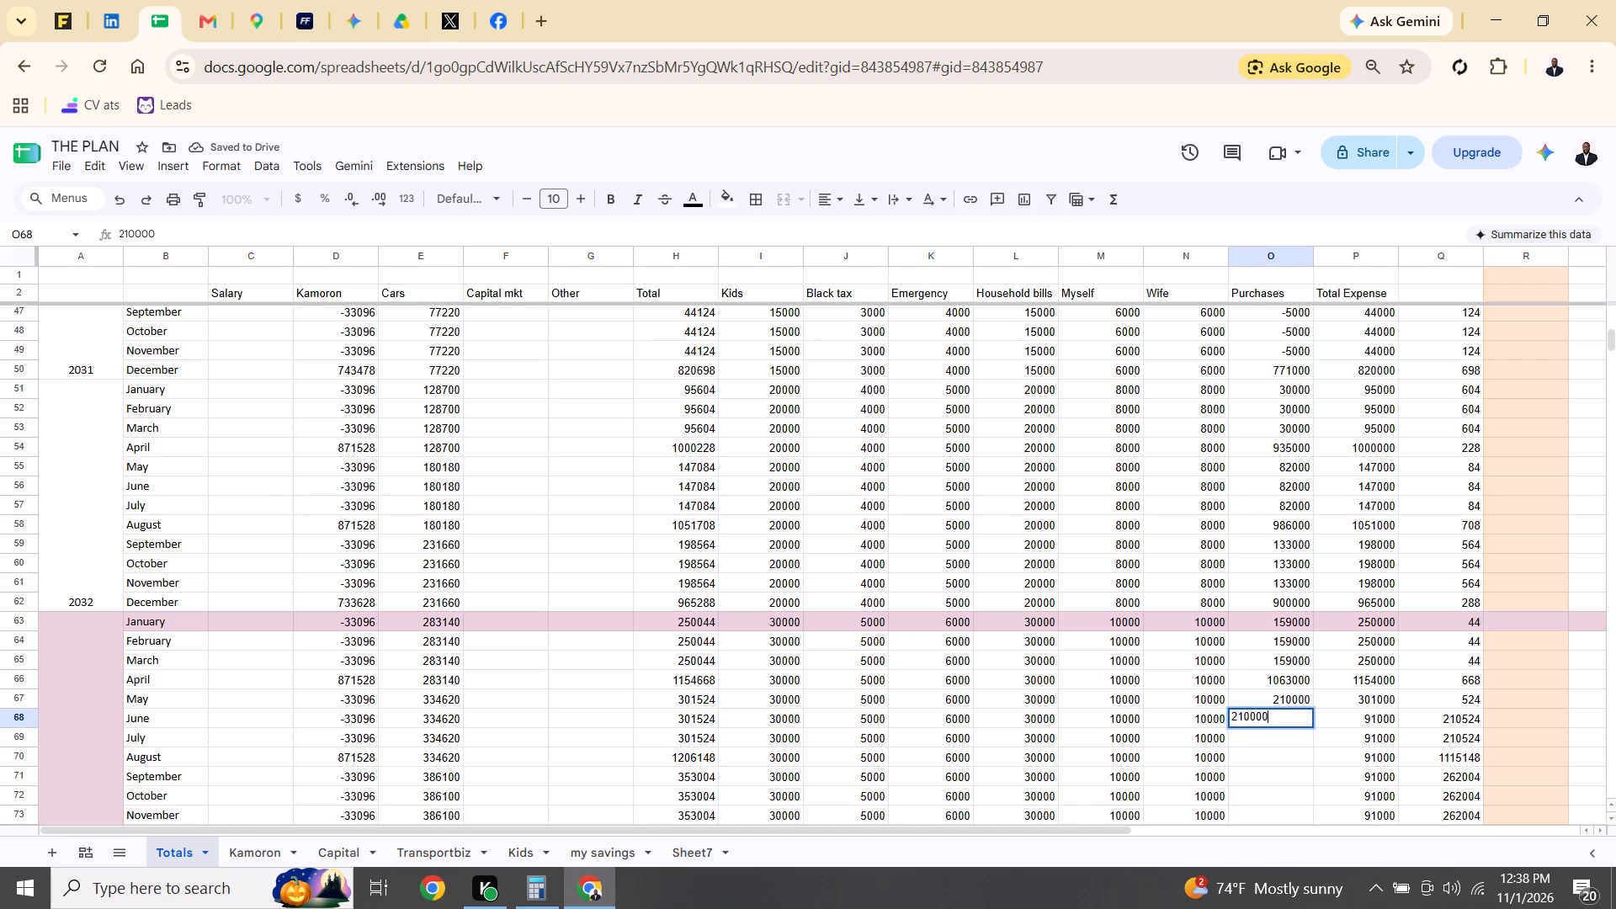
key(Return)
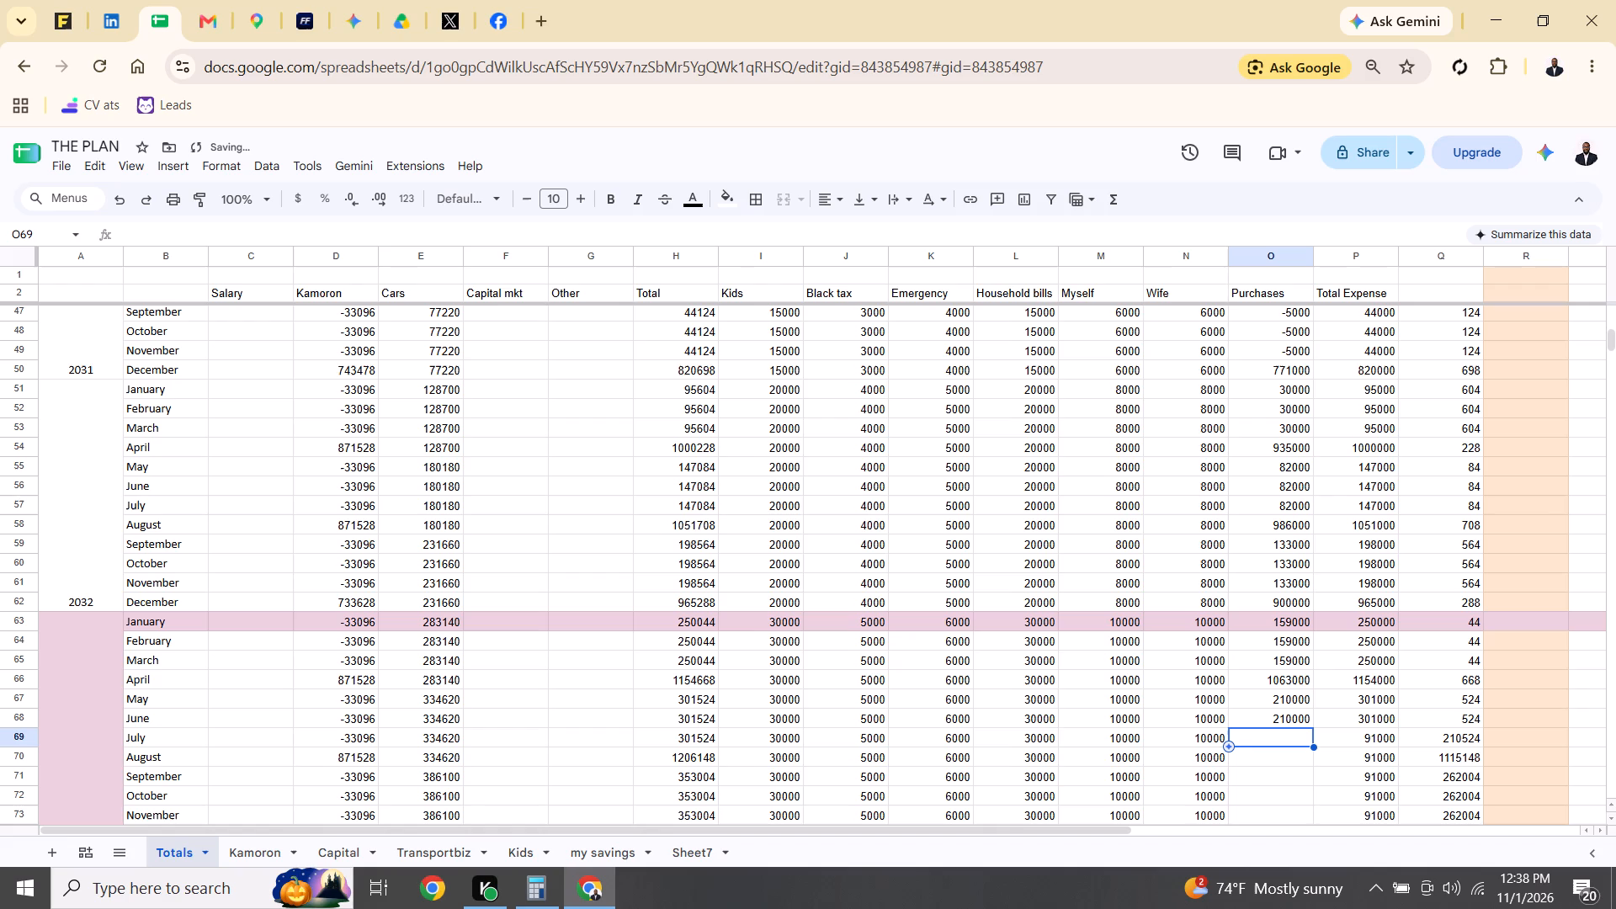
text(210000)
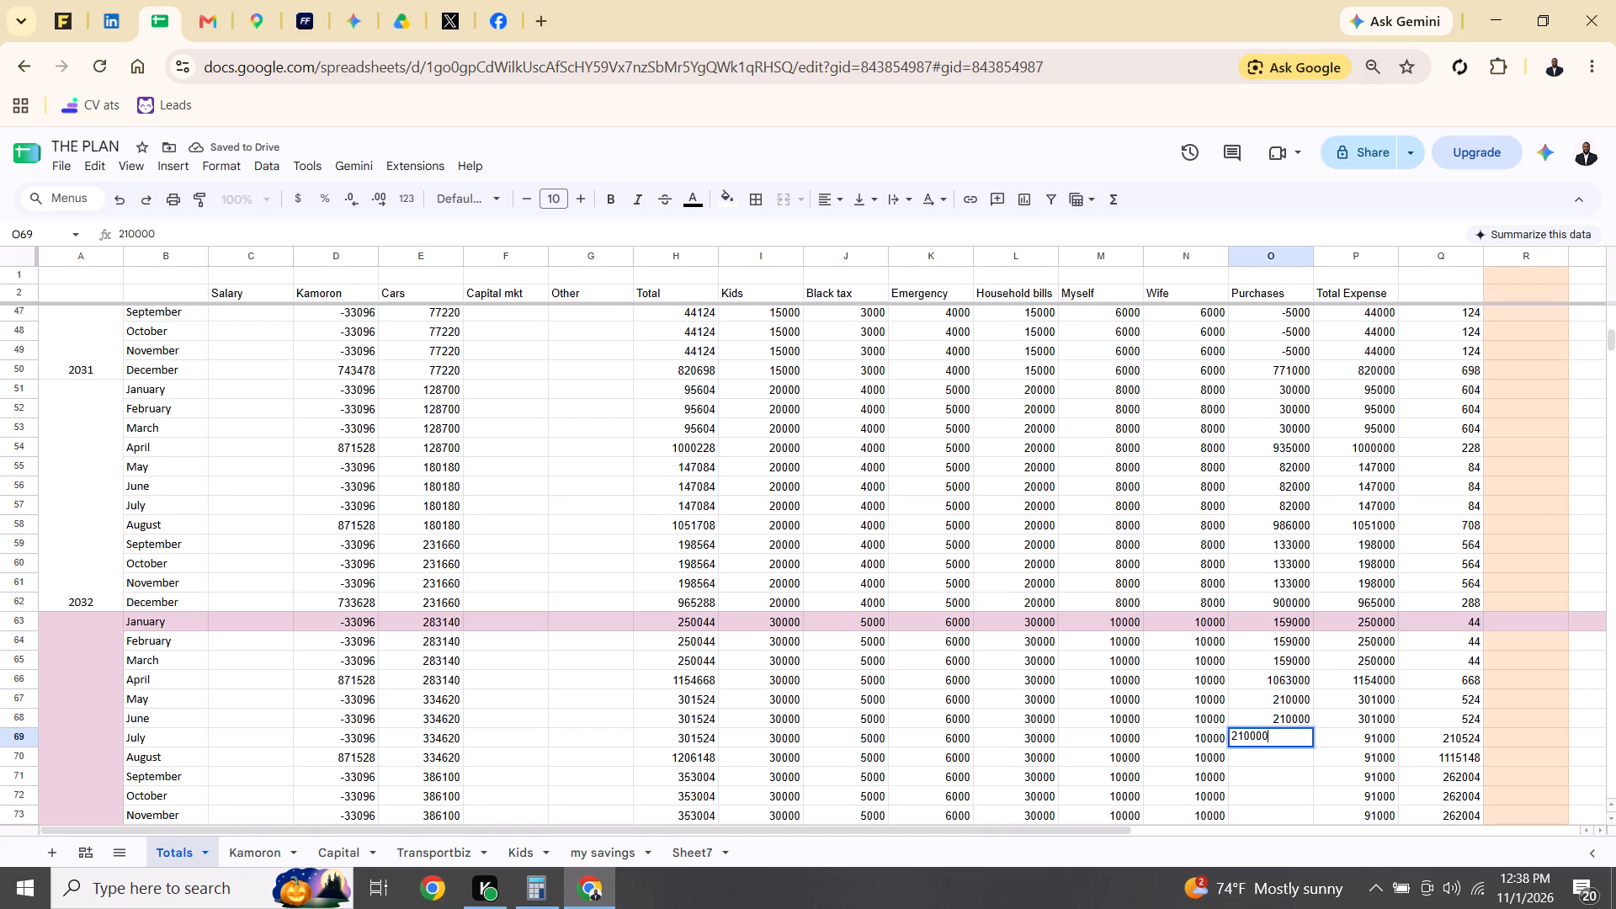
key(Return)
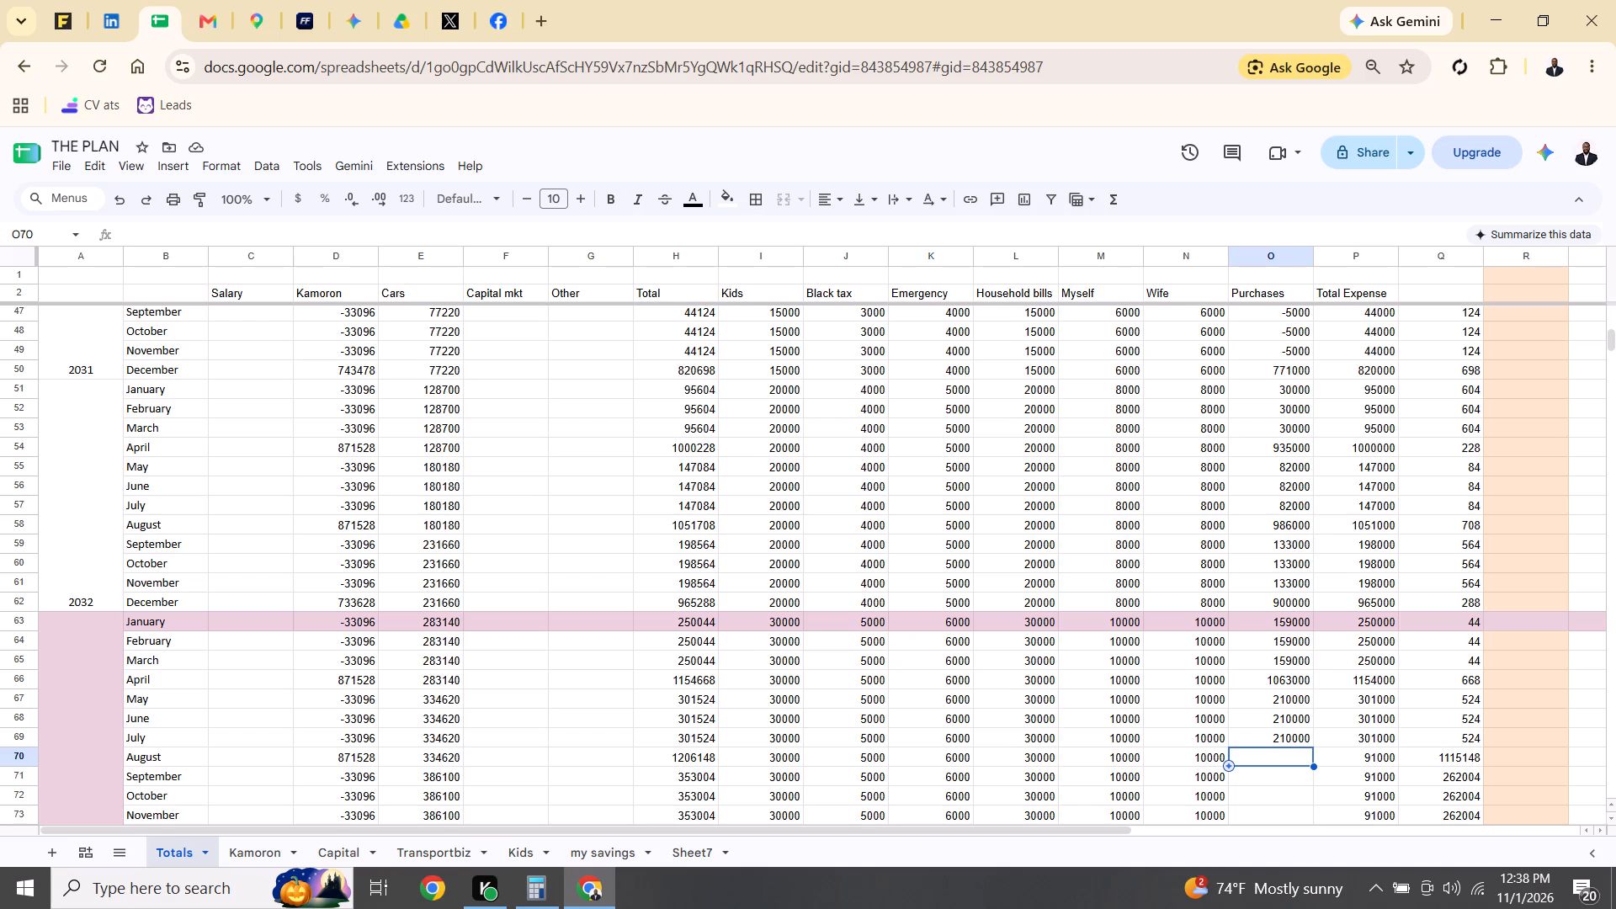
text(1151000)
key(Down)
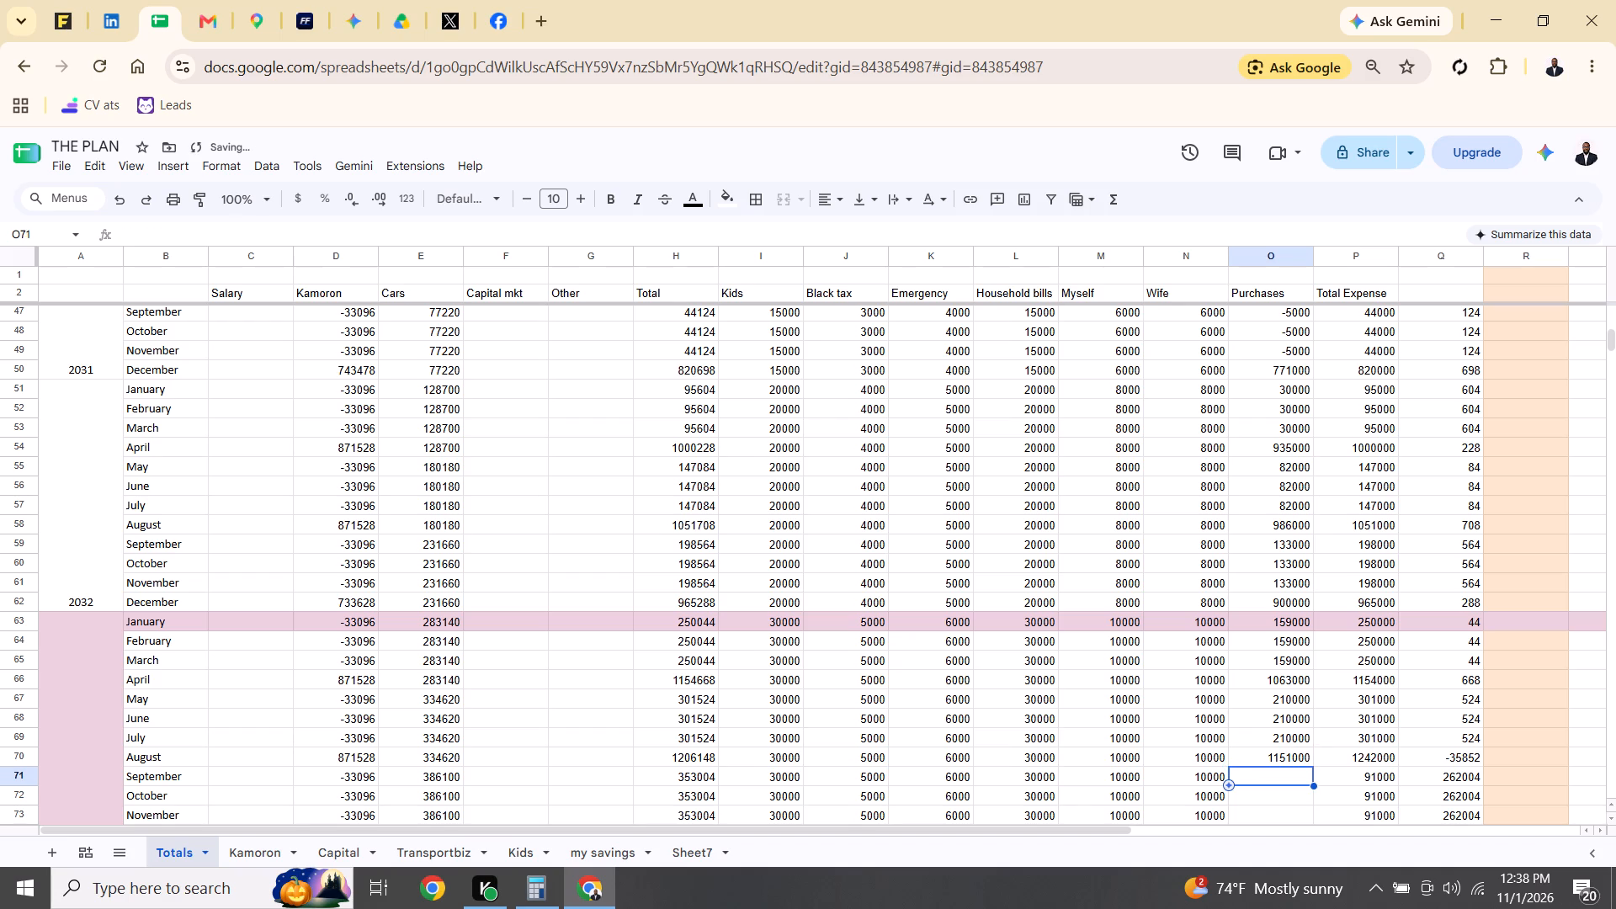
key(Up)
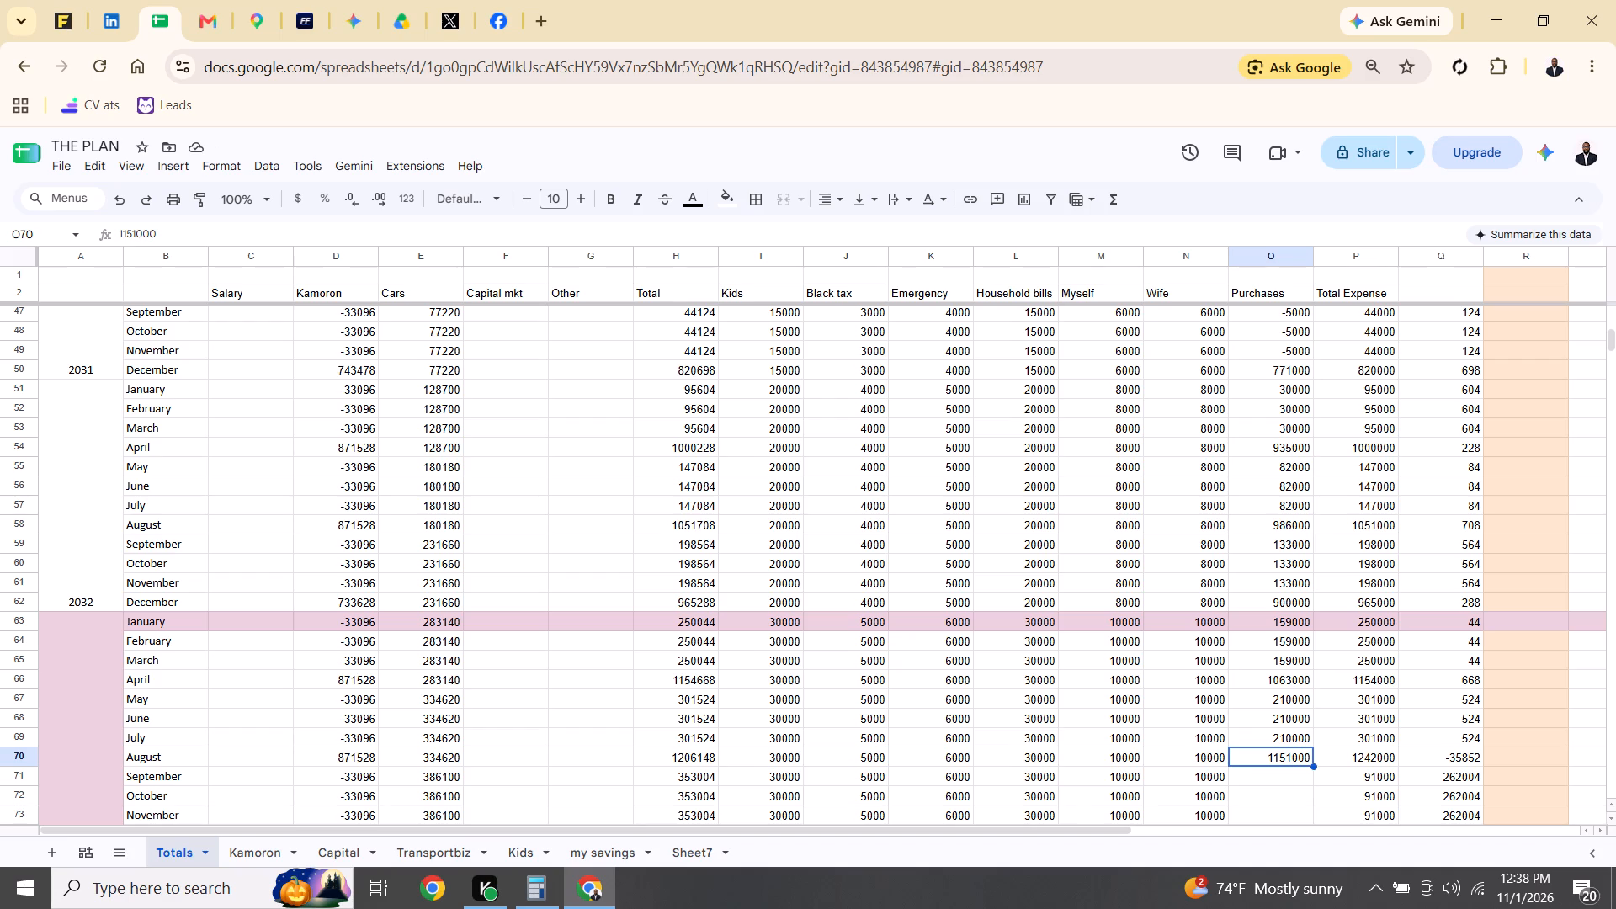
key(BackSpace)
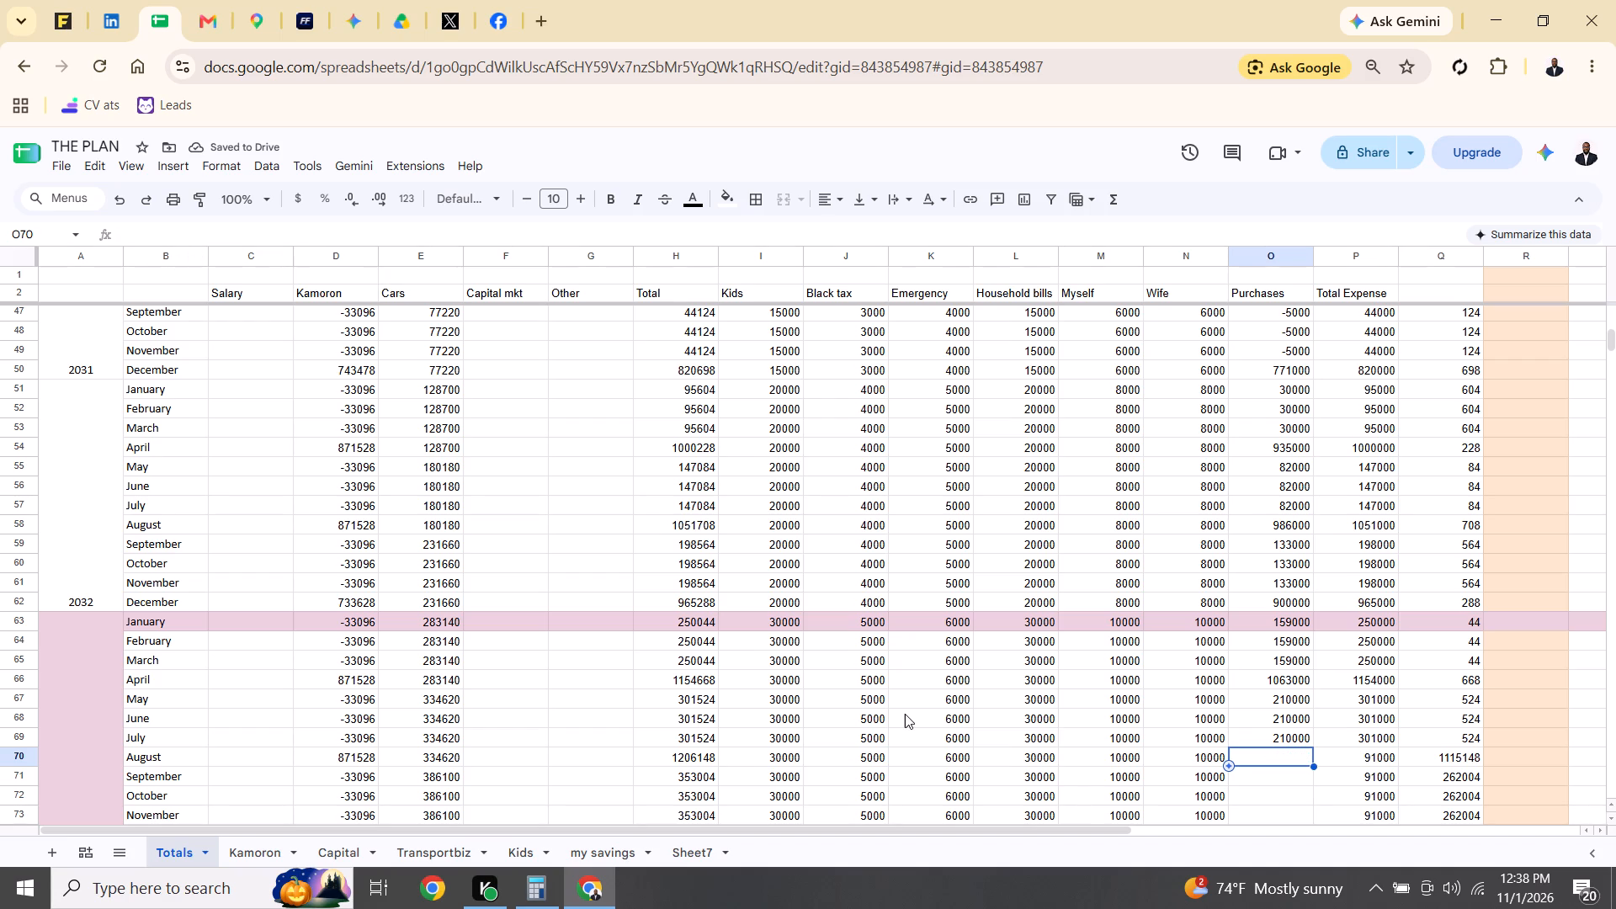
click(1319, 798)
Enter 1115000 as the Purchases value for August 2033.
click(1268, 752)
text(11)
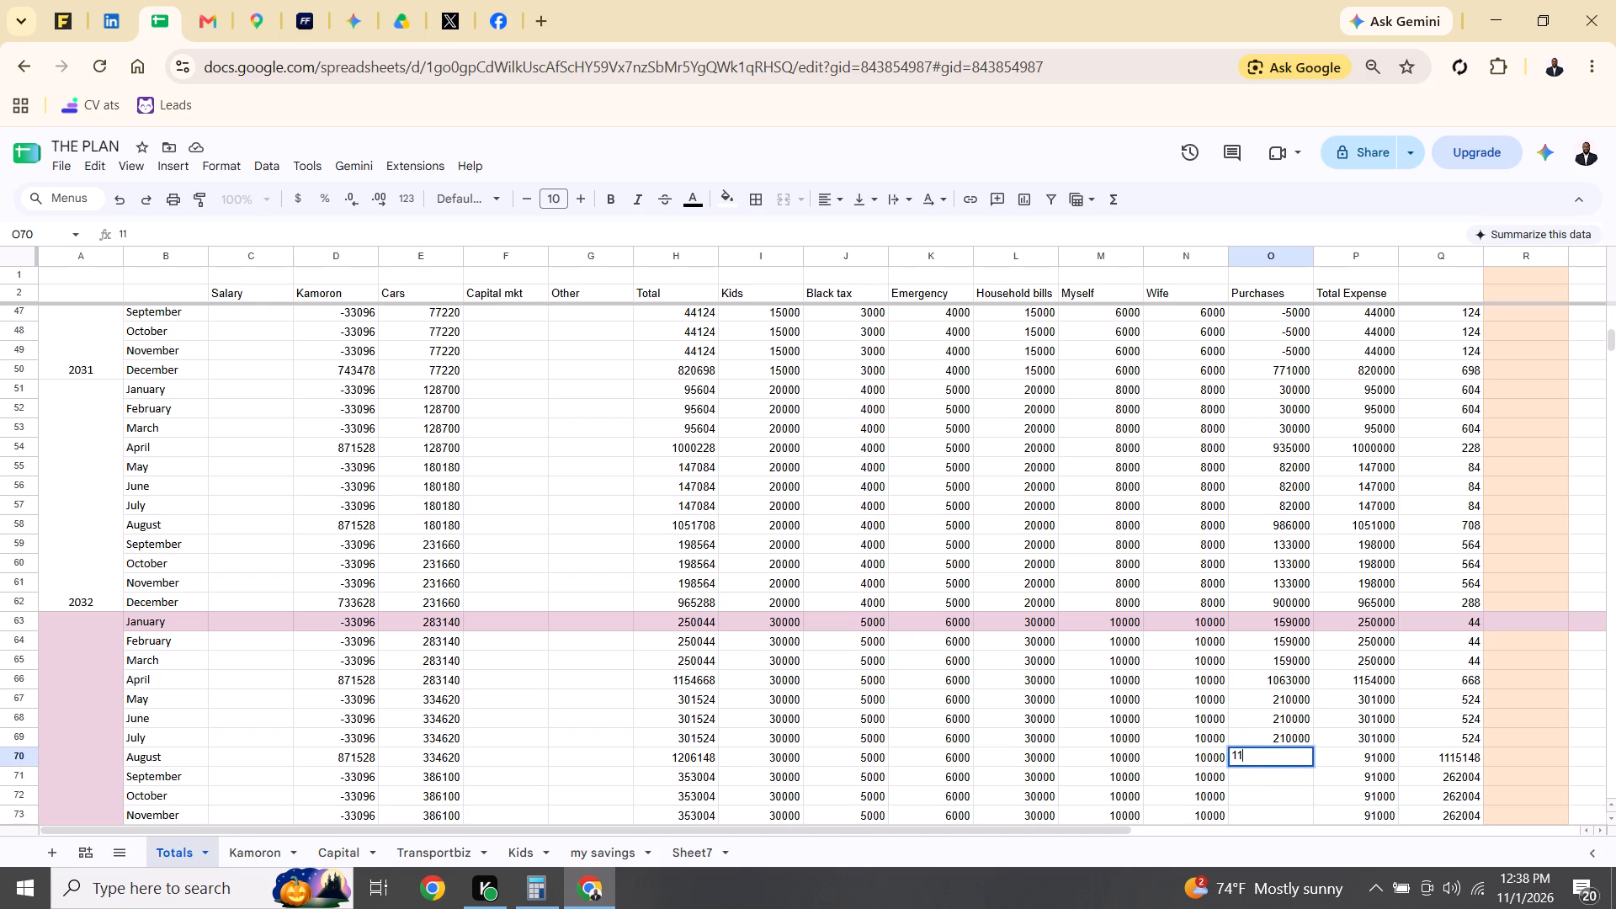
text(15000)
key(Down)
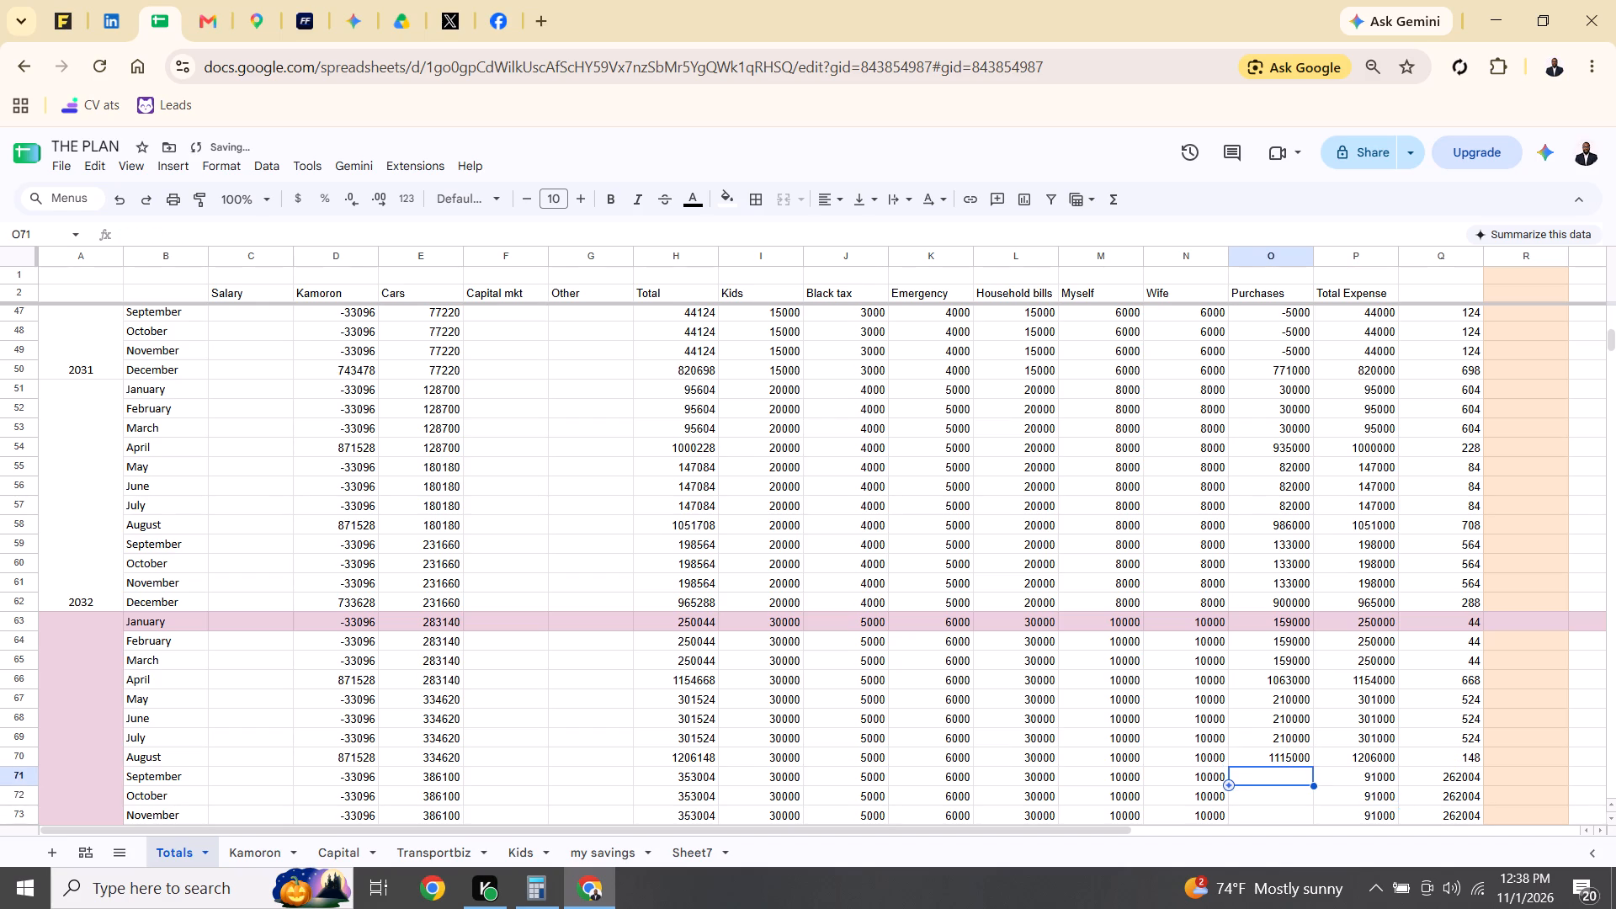
Enter Purchases of 262000 for September 2033 and fill the same value down through October and November 2033.
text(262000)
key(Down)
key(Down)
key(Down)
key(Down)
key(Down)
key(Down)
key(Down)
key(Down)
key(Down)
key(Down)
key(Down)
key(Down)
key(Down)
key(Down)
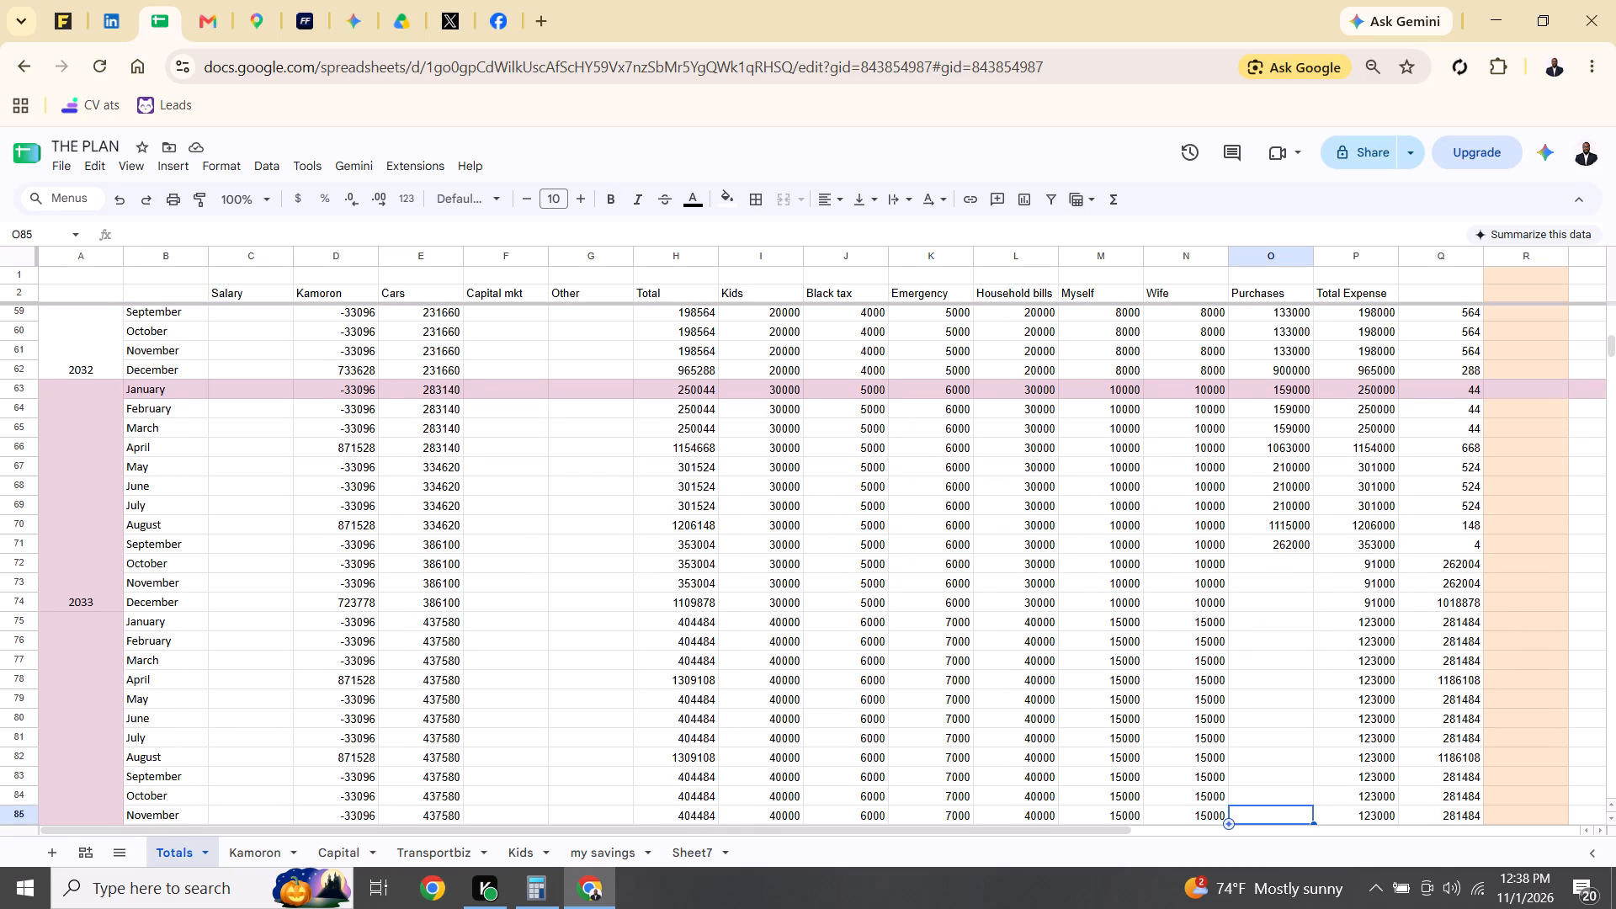
click(1286, 549)
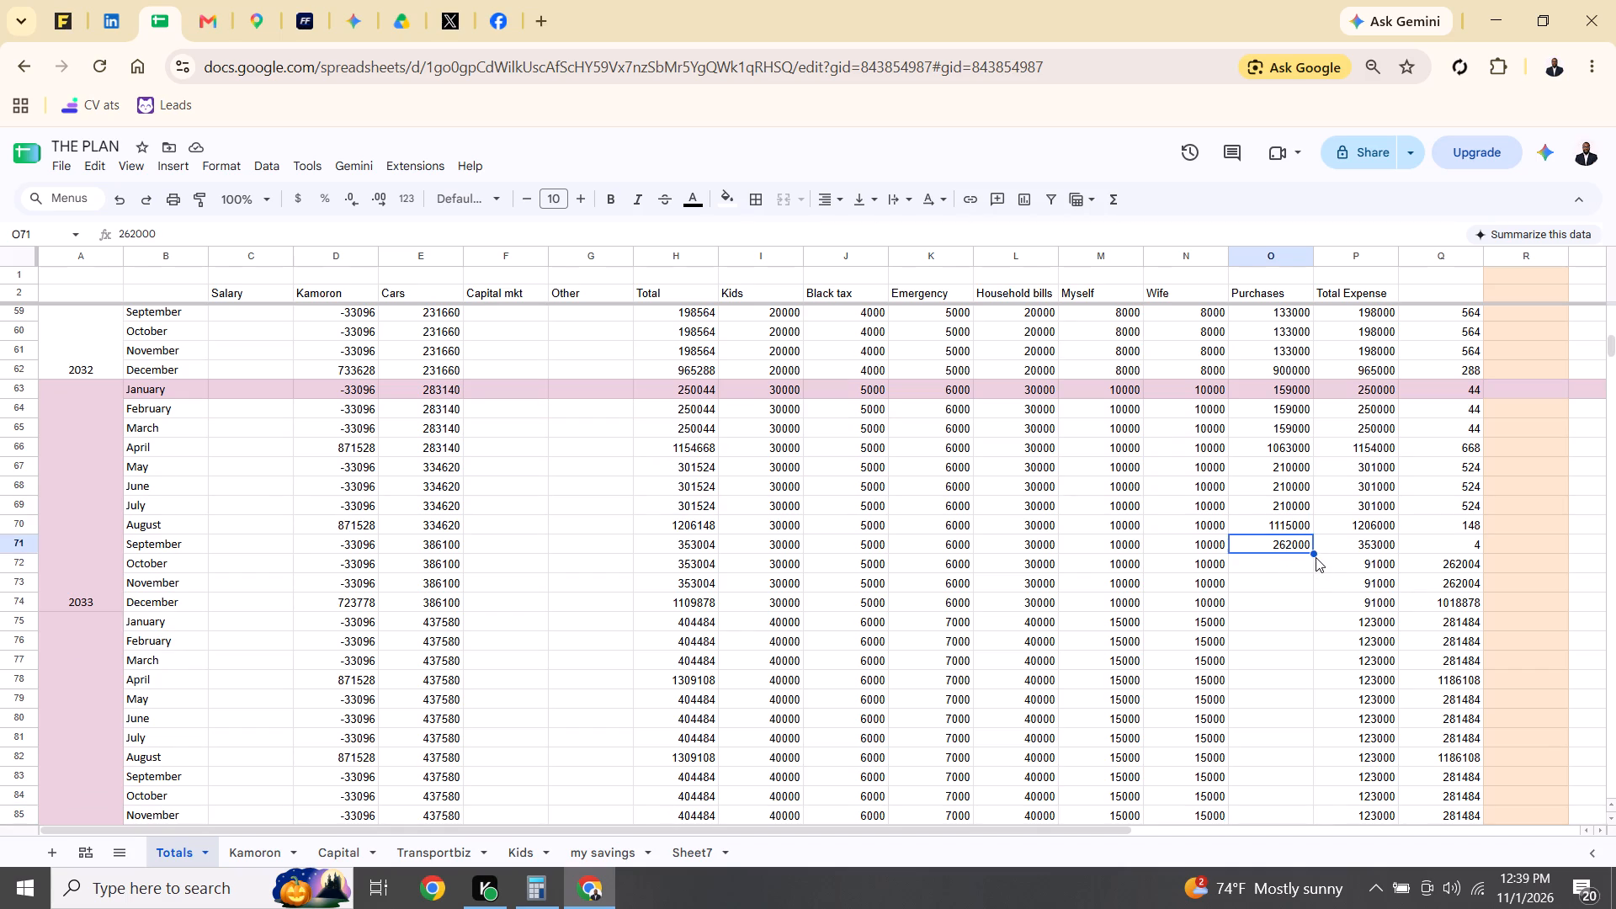
drag(1315, 550, 1315, 587)
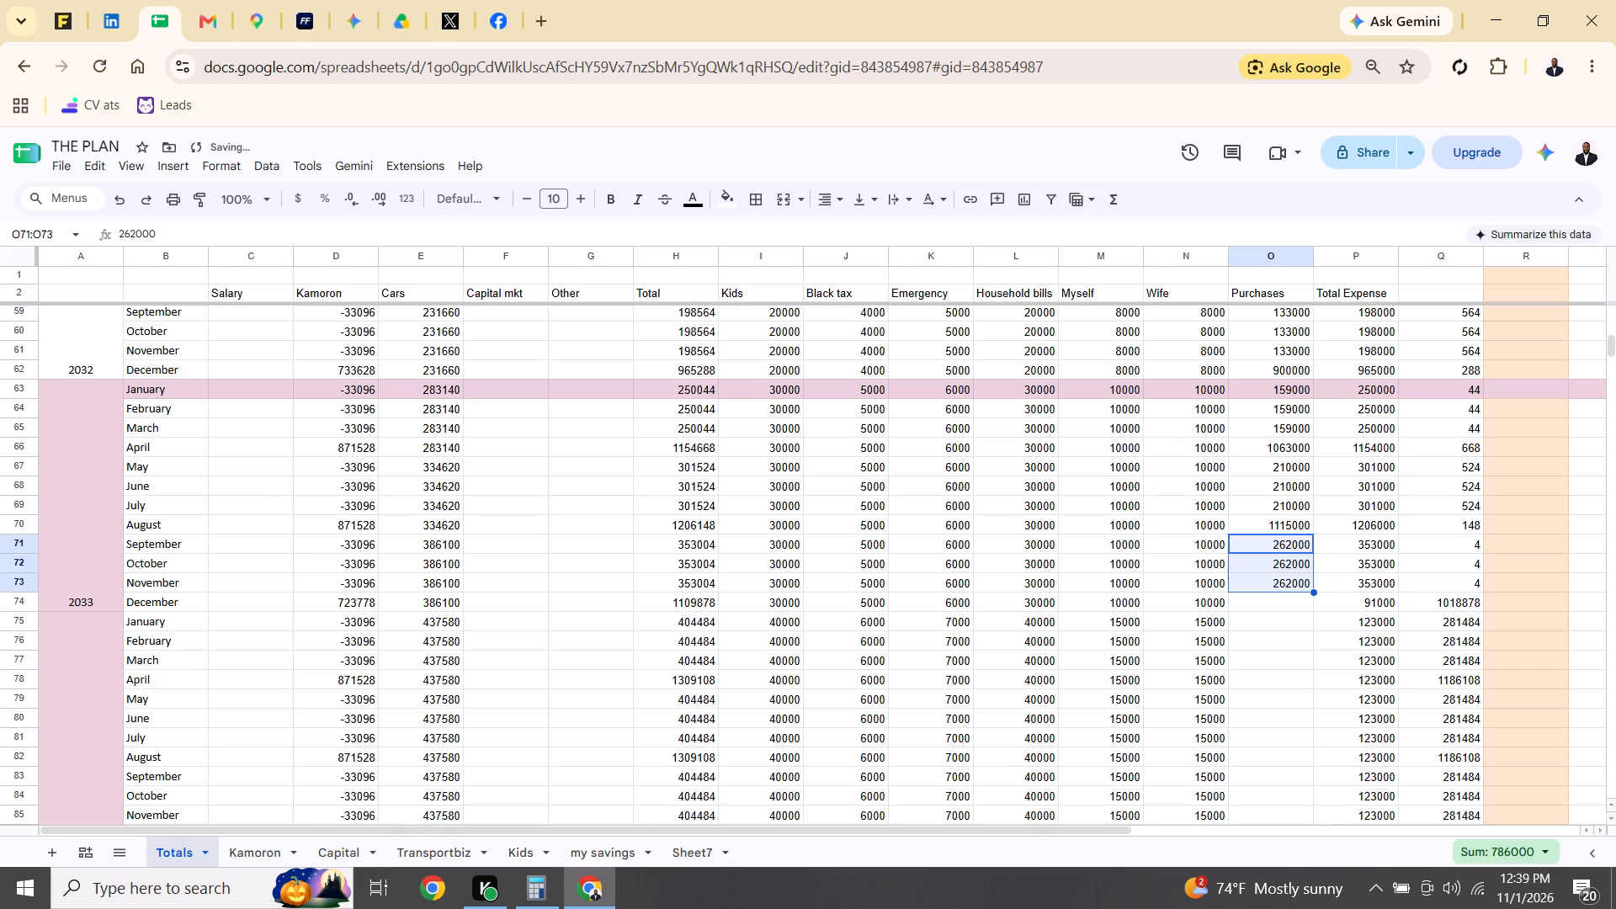
Enter 1018000 as the Purchases value for December 2033.
click(1276, 604)
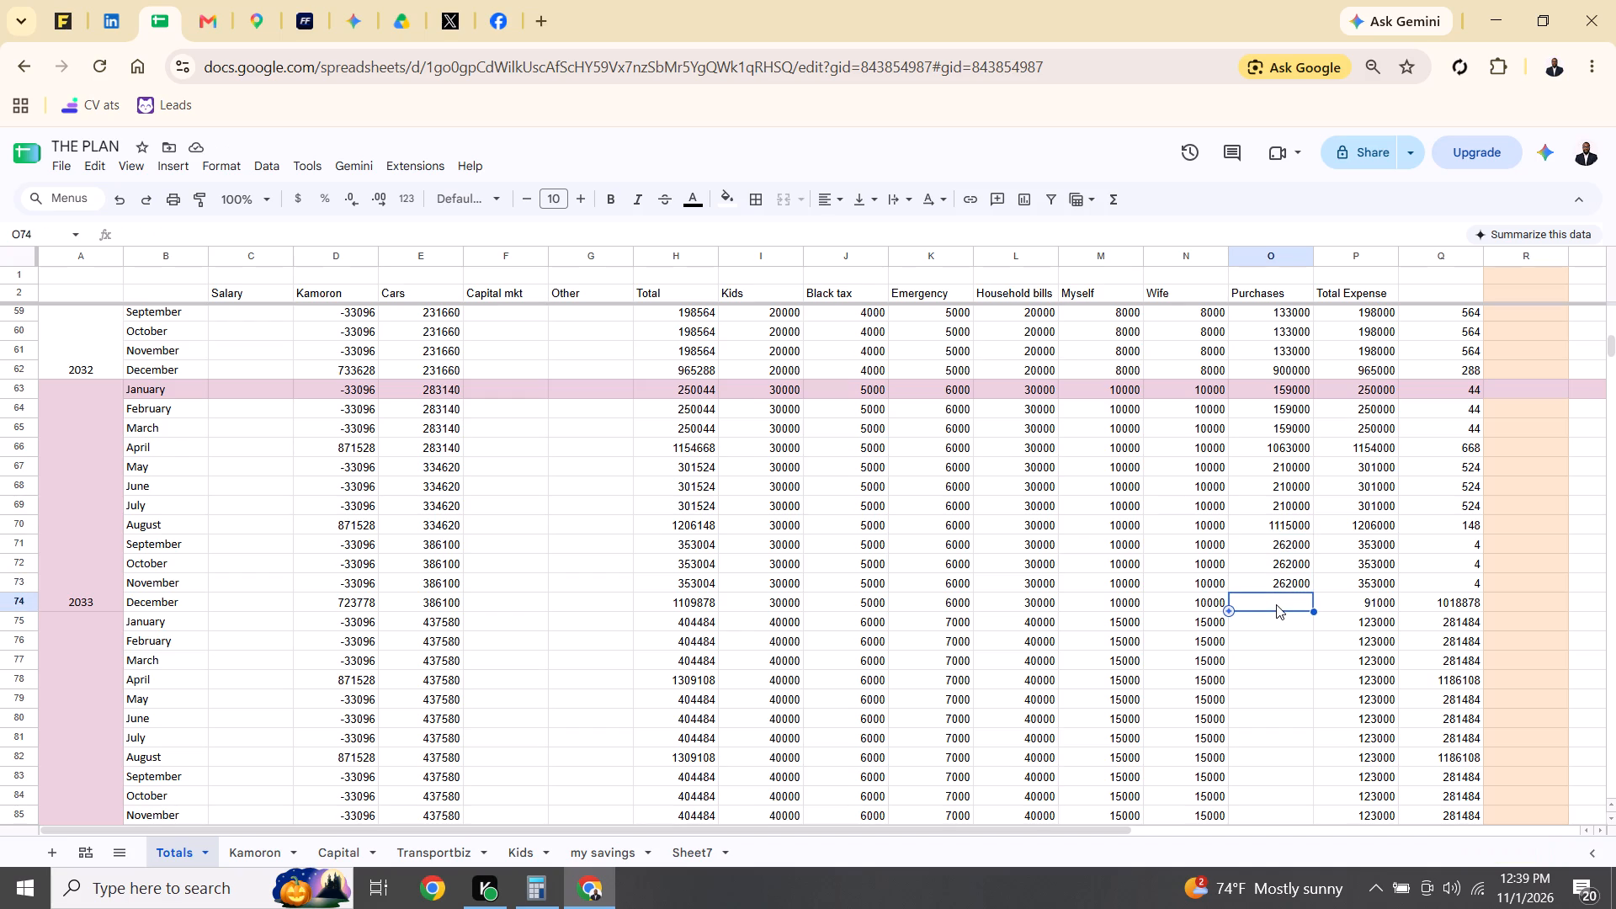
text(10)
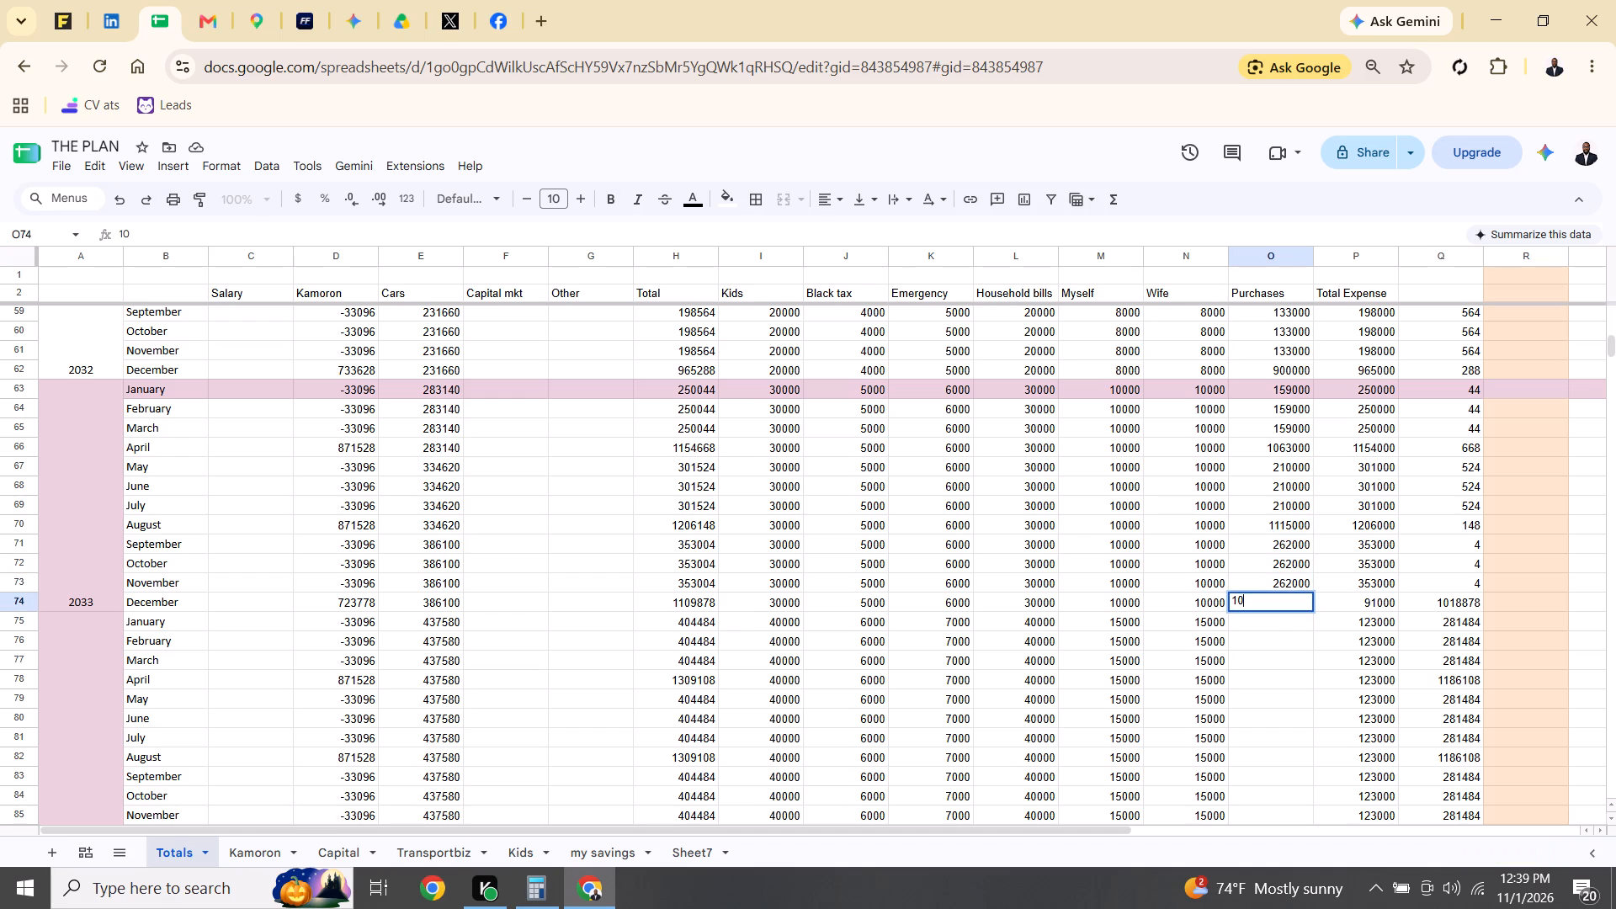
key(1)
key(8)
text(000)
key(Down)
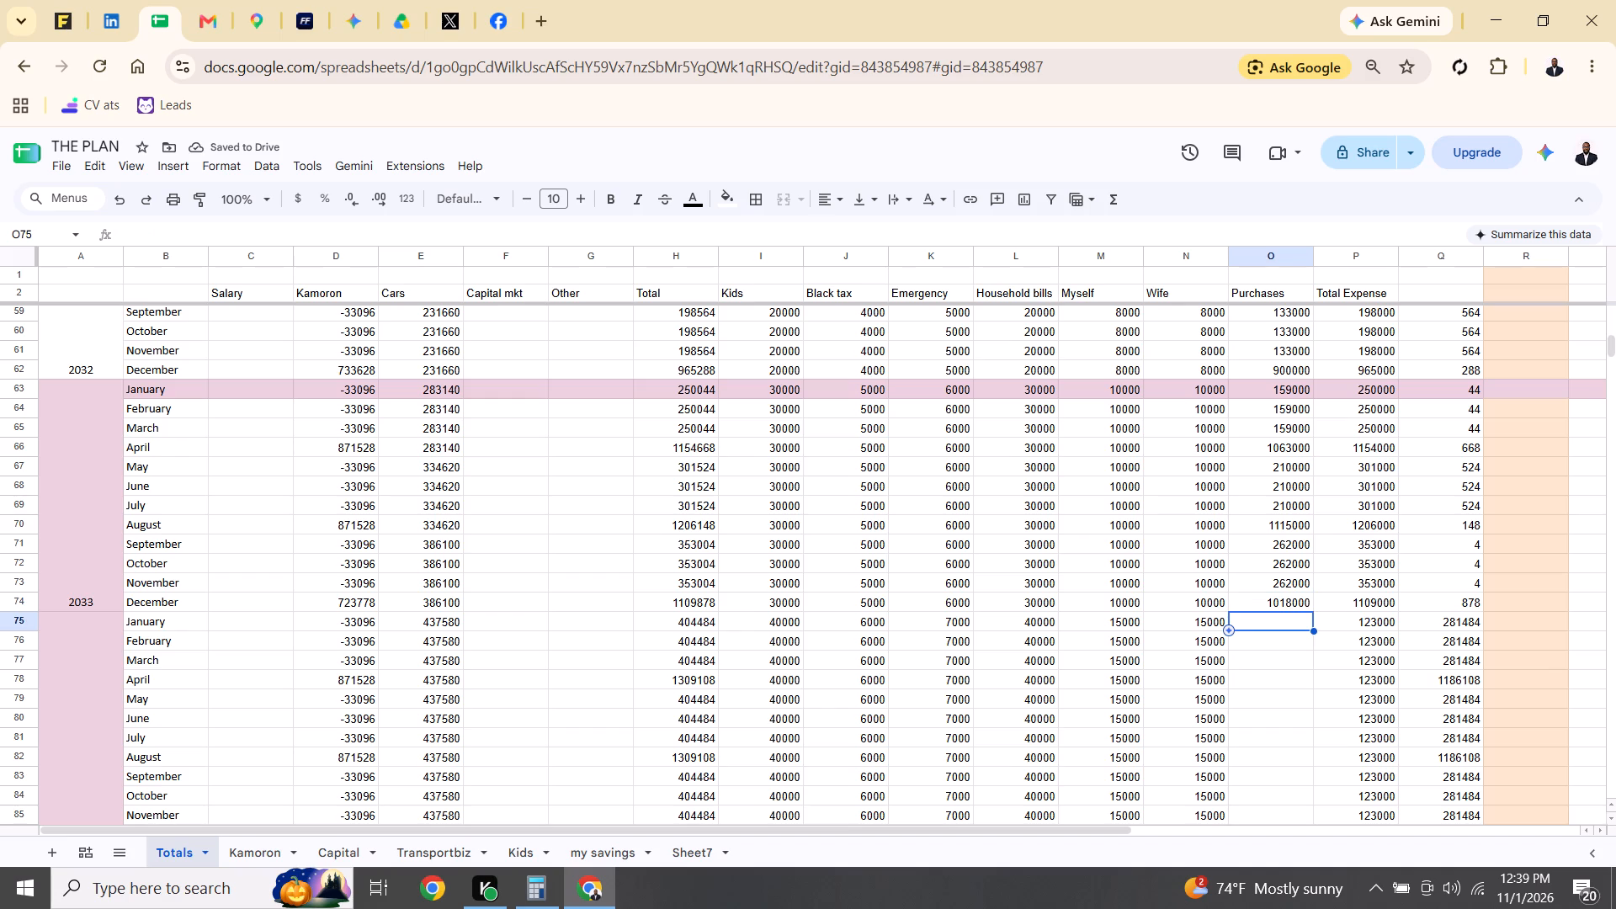
Enter Purchases of 281000 for each of January, February and March 2034 and 1186000 for April 2034.
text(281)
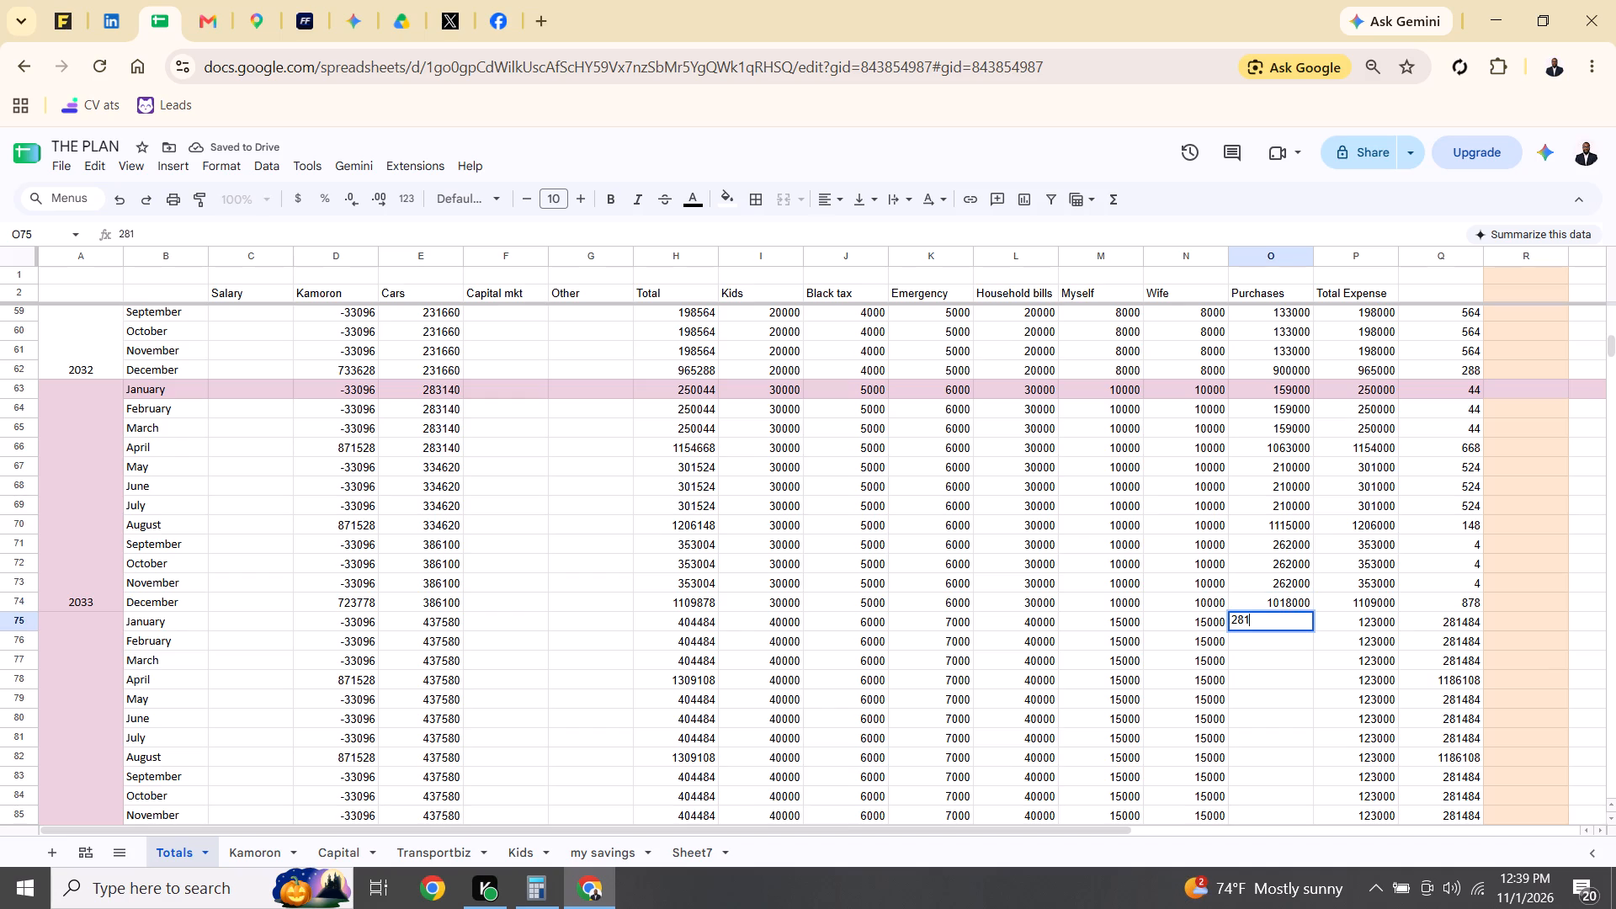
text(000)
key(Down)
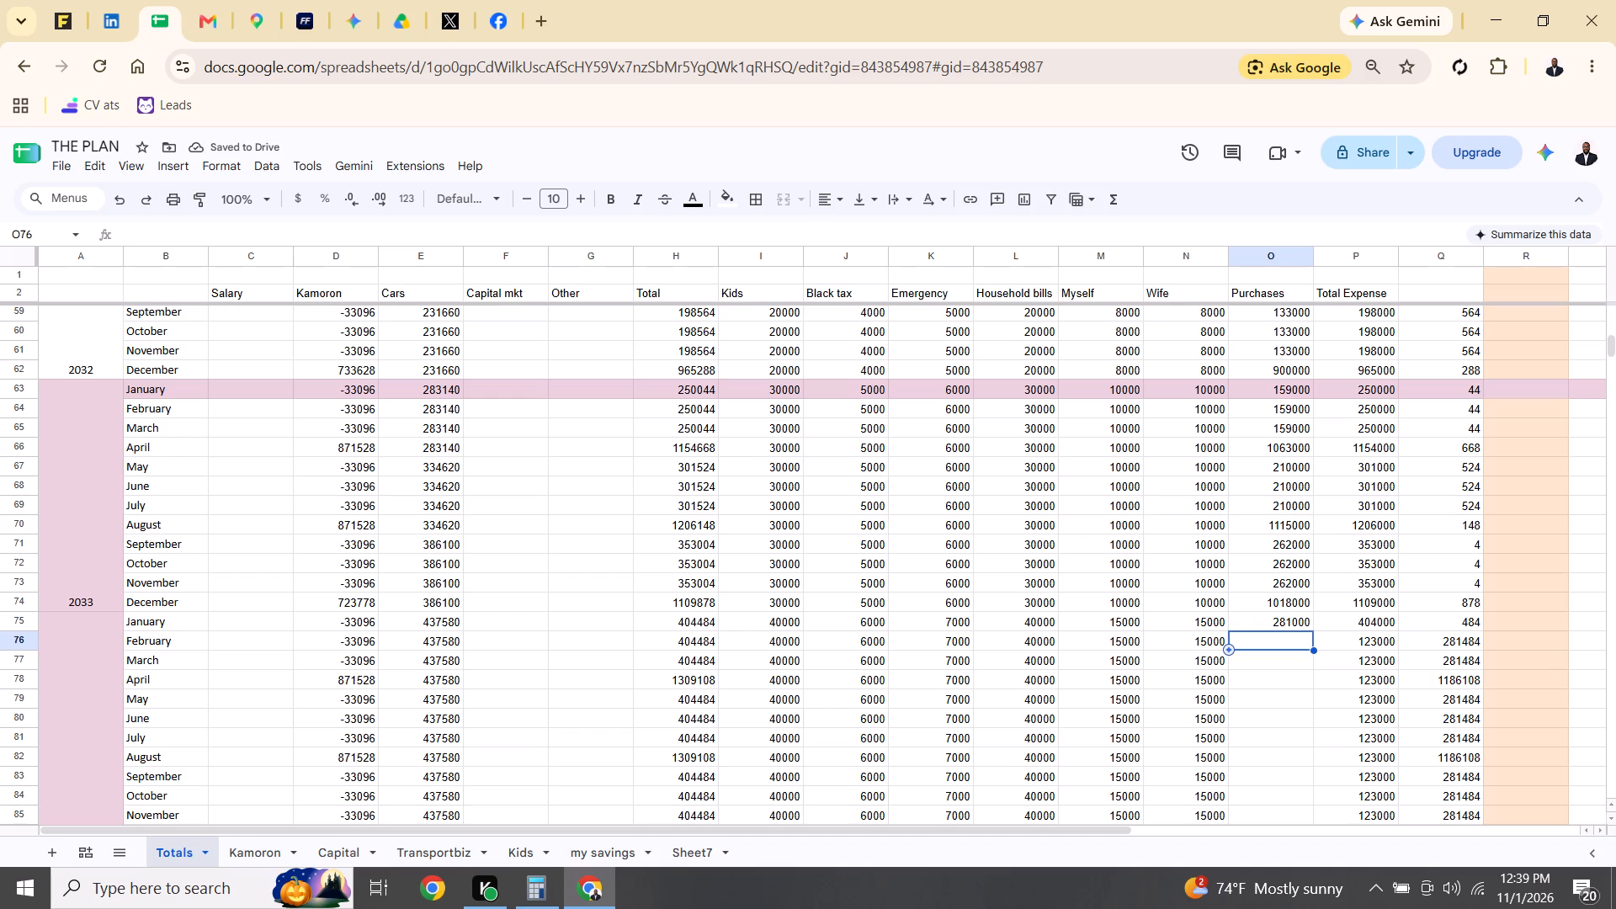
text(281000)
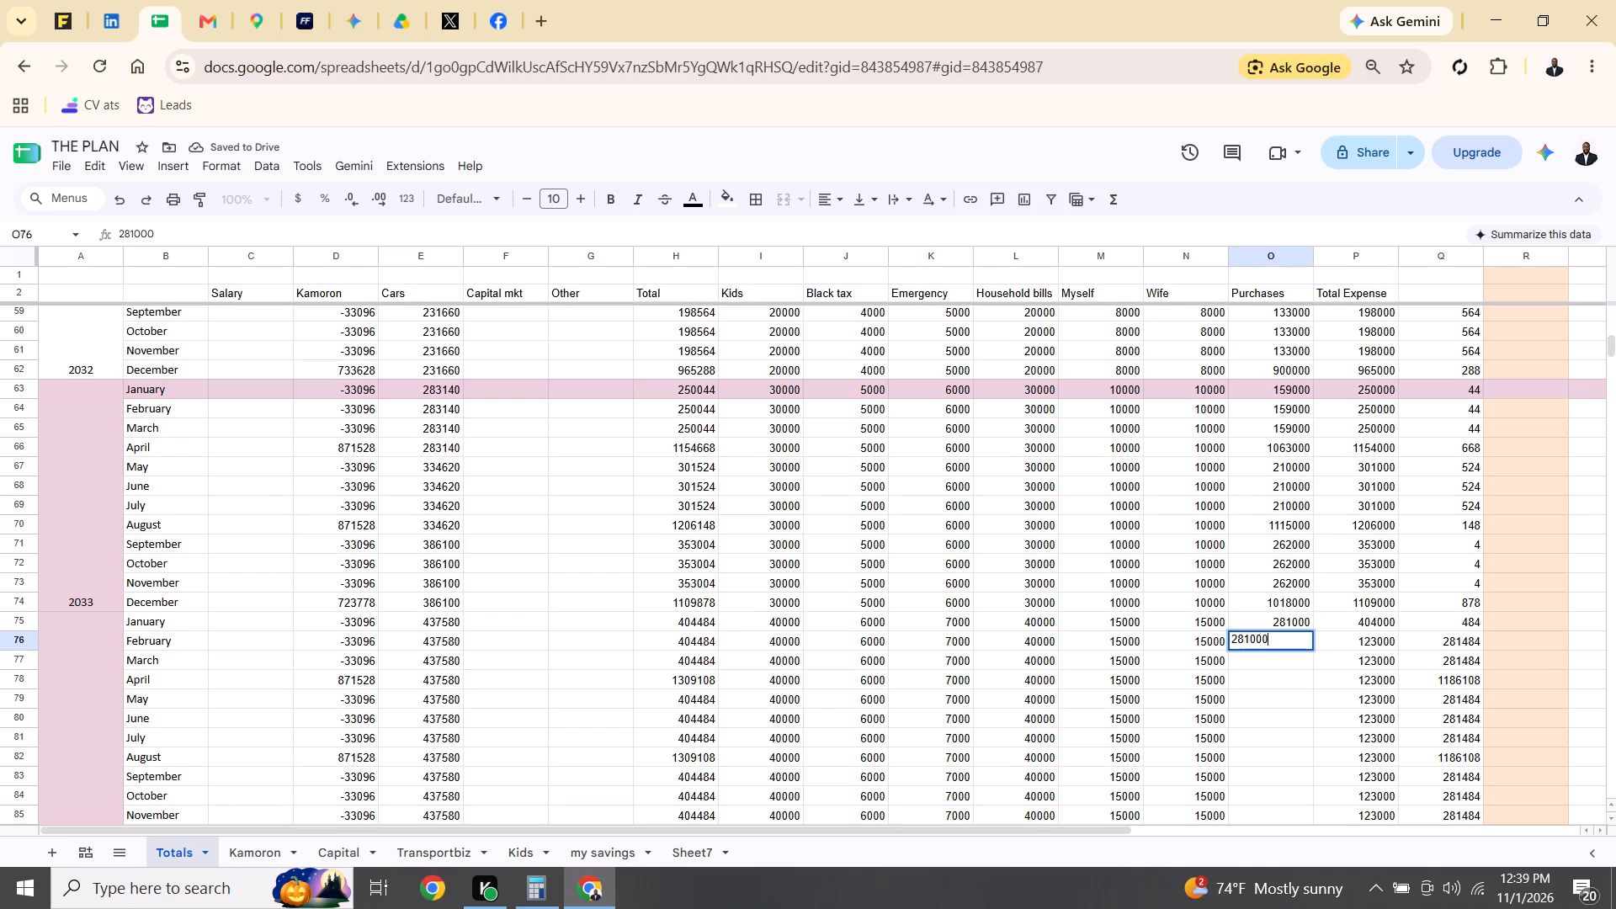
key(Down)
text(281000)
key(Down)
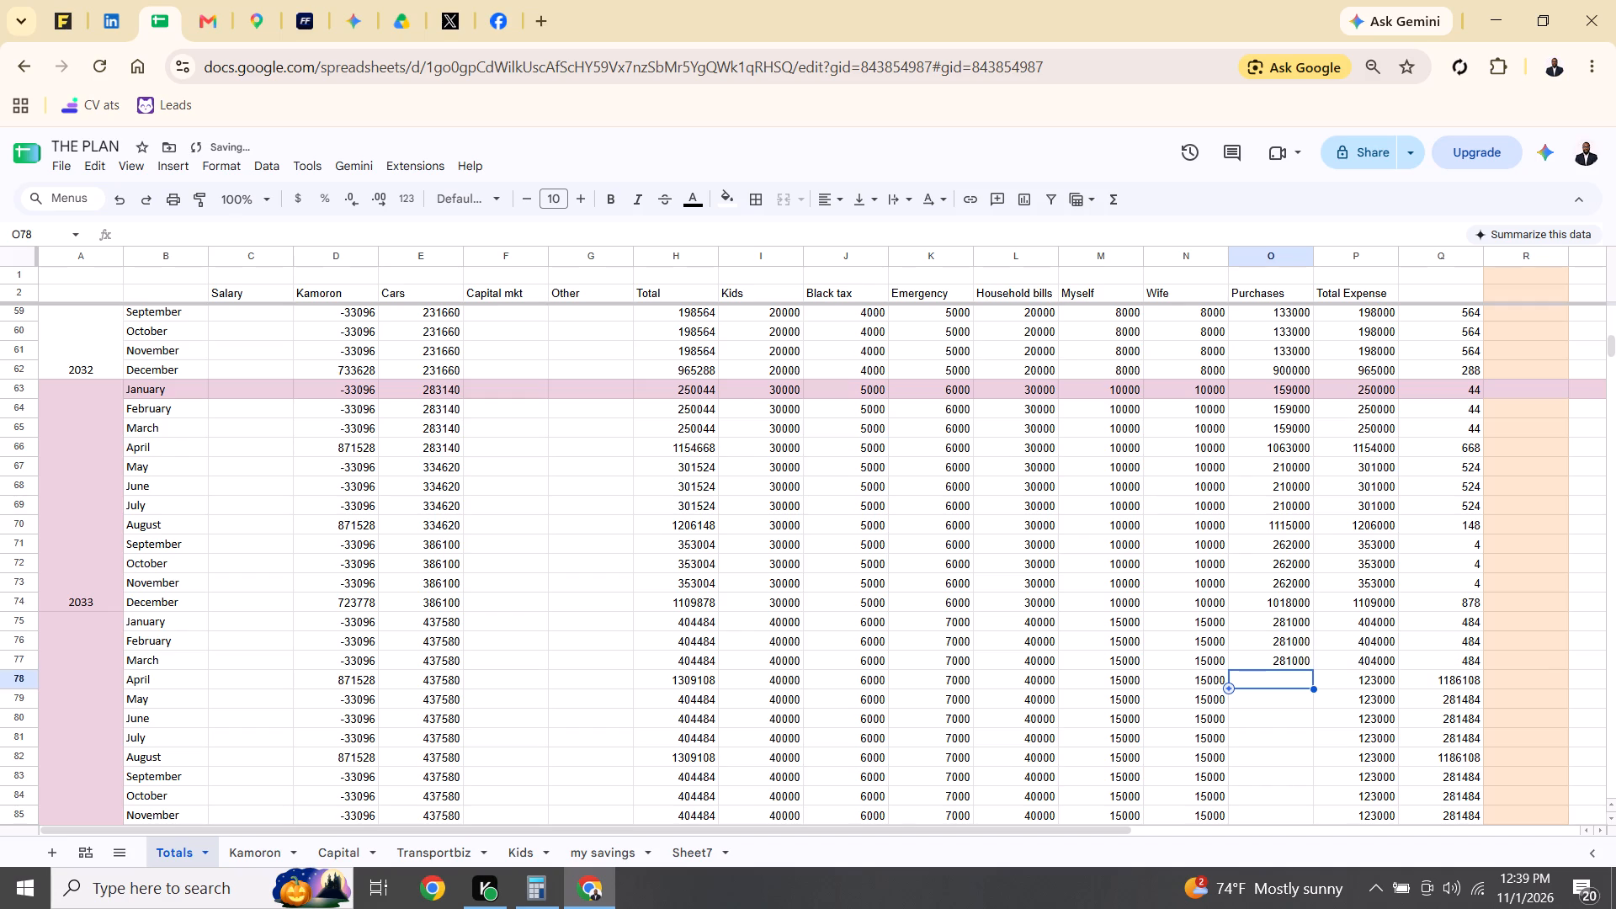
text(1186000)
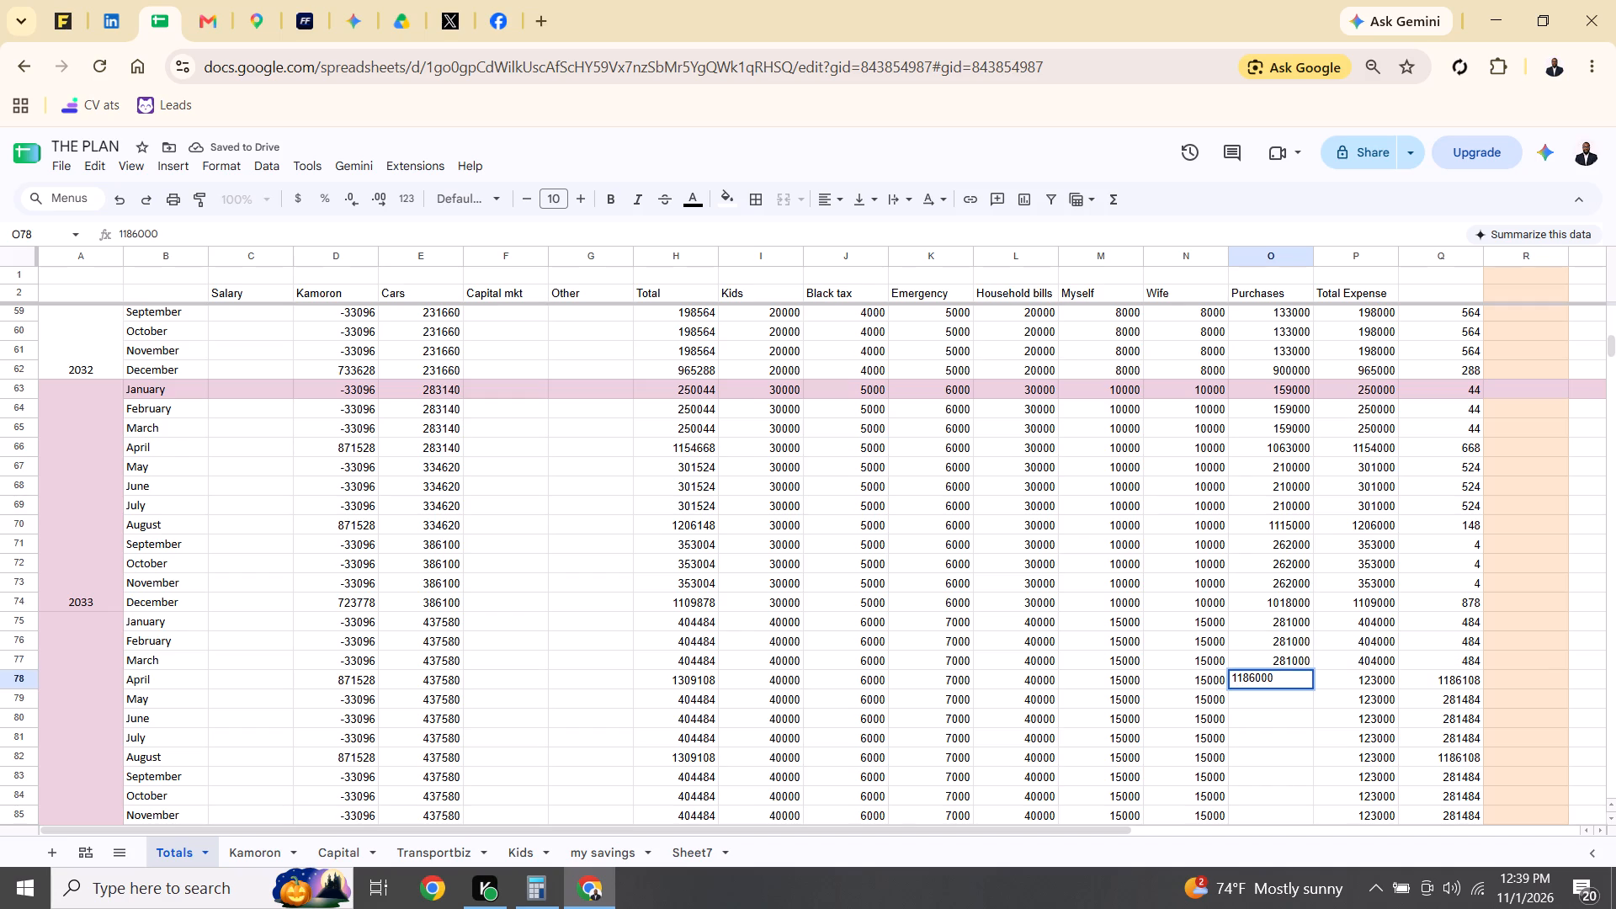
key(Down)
Enter Purchases of 281000 for each of May, June and July 2034 and 1186000 for August 2034.
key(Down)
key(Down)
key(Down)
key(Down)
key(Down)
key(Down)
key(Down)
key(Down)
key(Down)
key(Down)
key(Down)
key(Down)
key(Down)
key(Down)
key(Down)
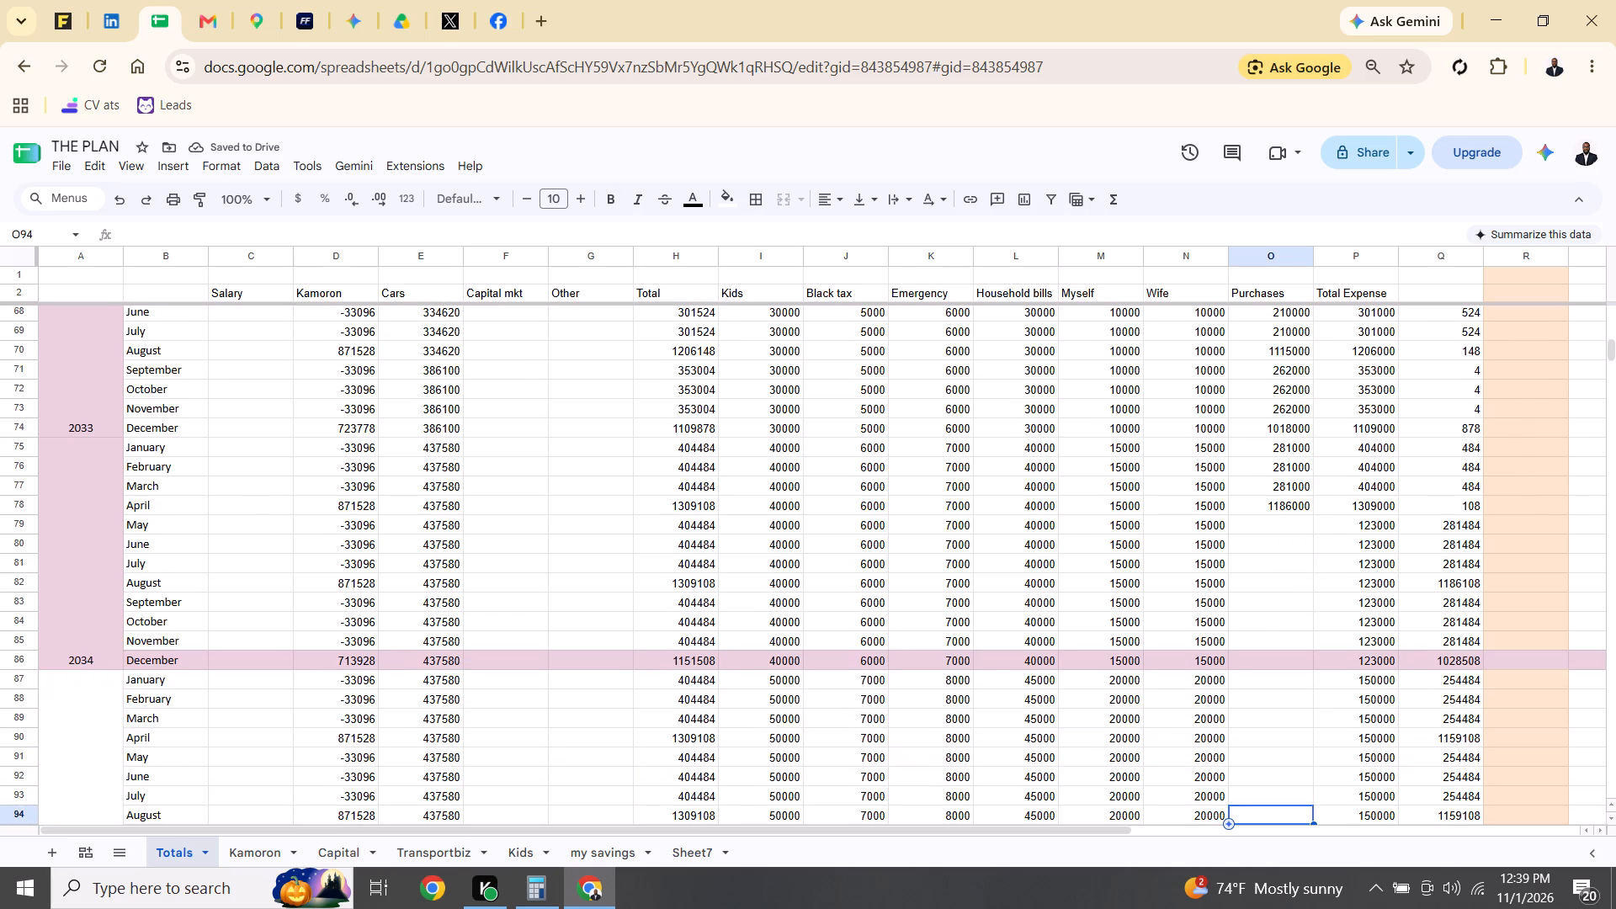
click(1300, 527)
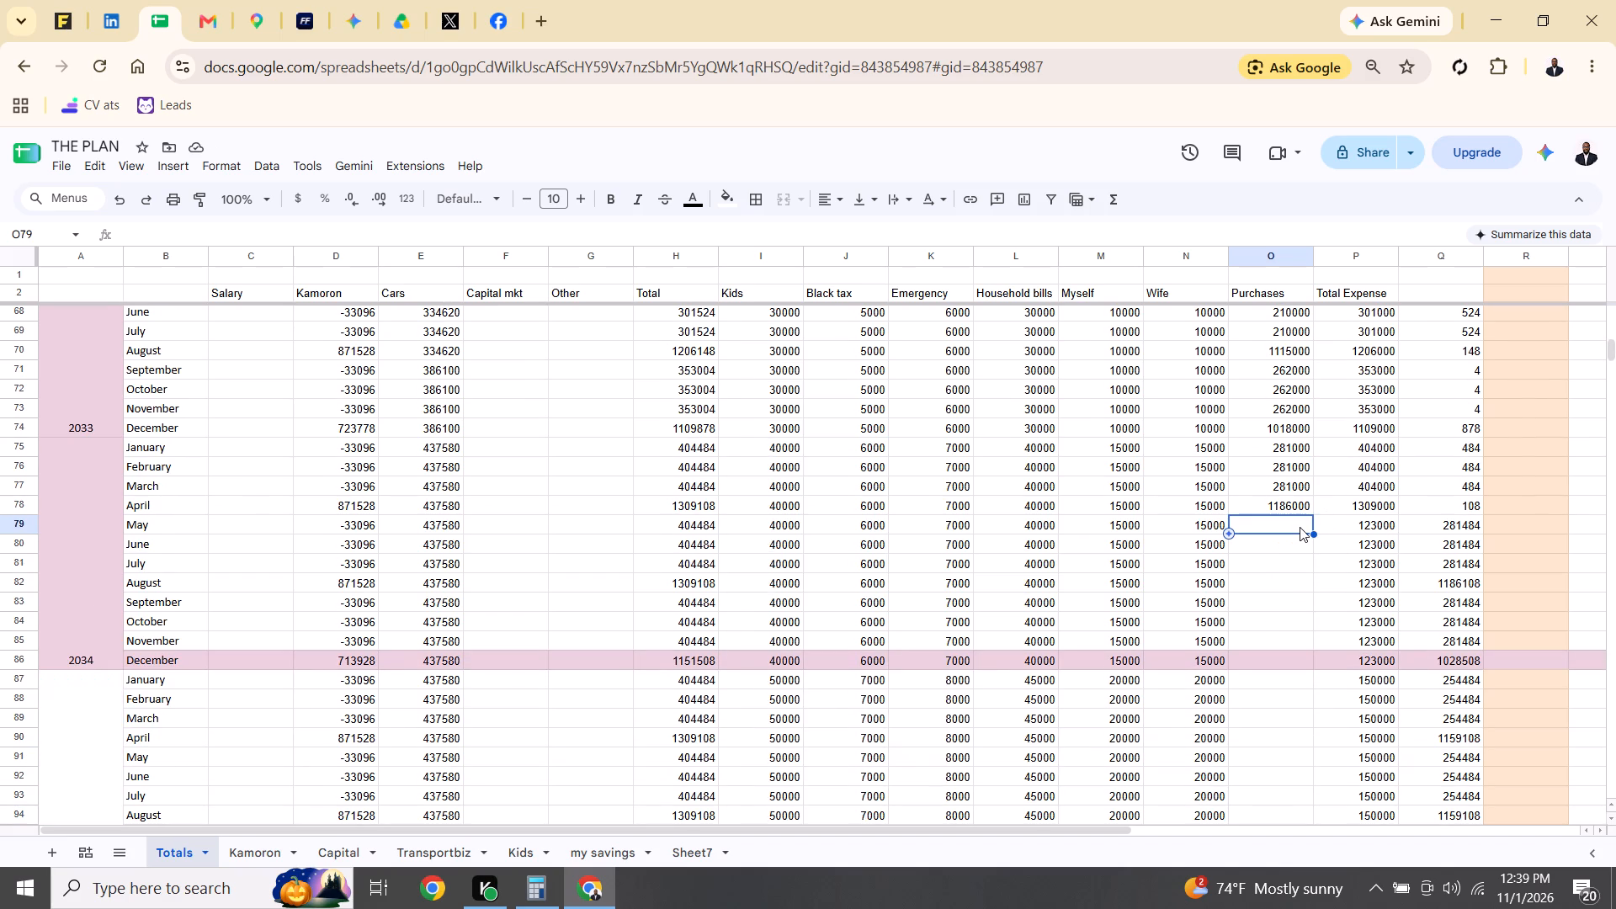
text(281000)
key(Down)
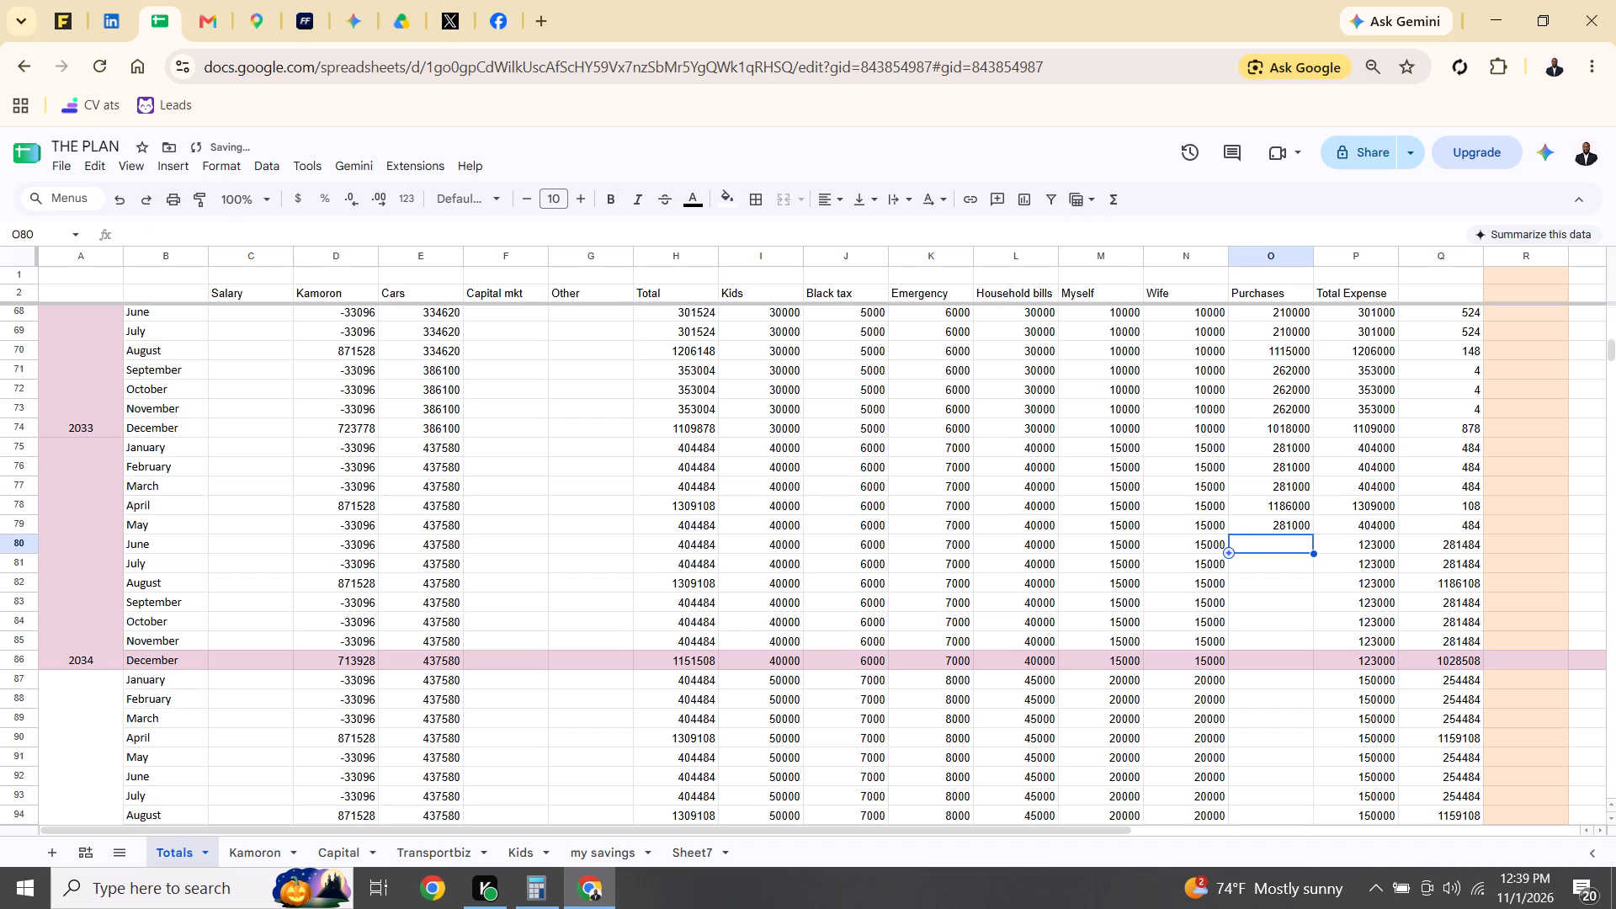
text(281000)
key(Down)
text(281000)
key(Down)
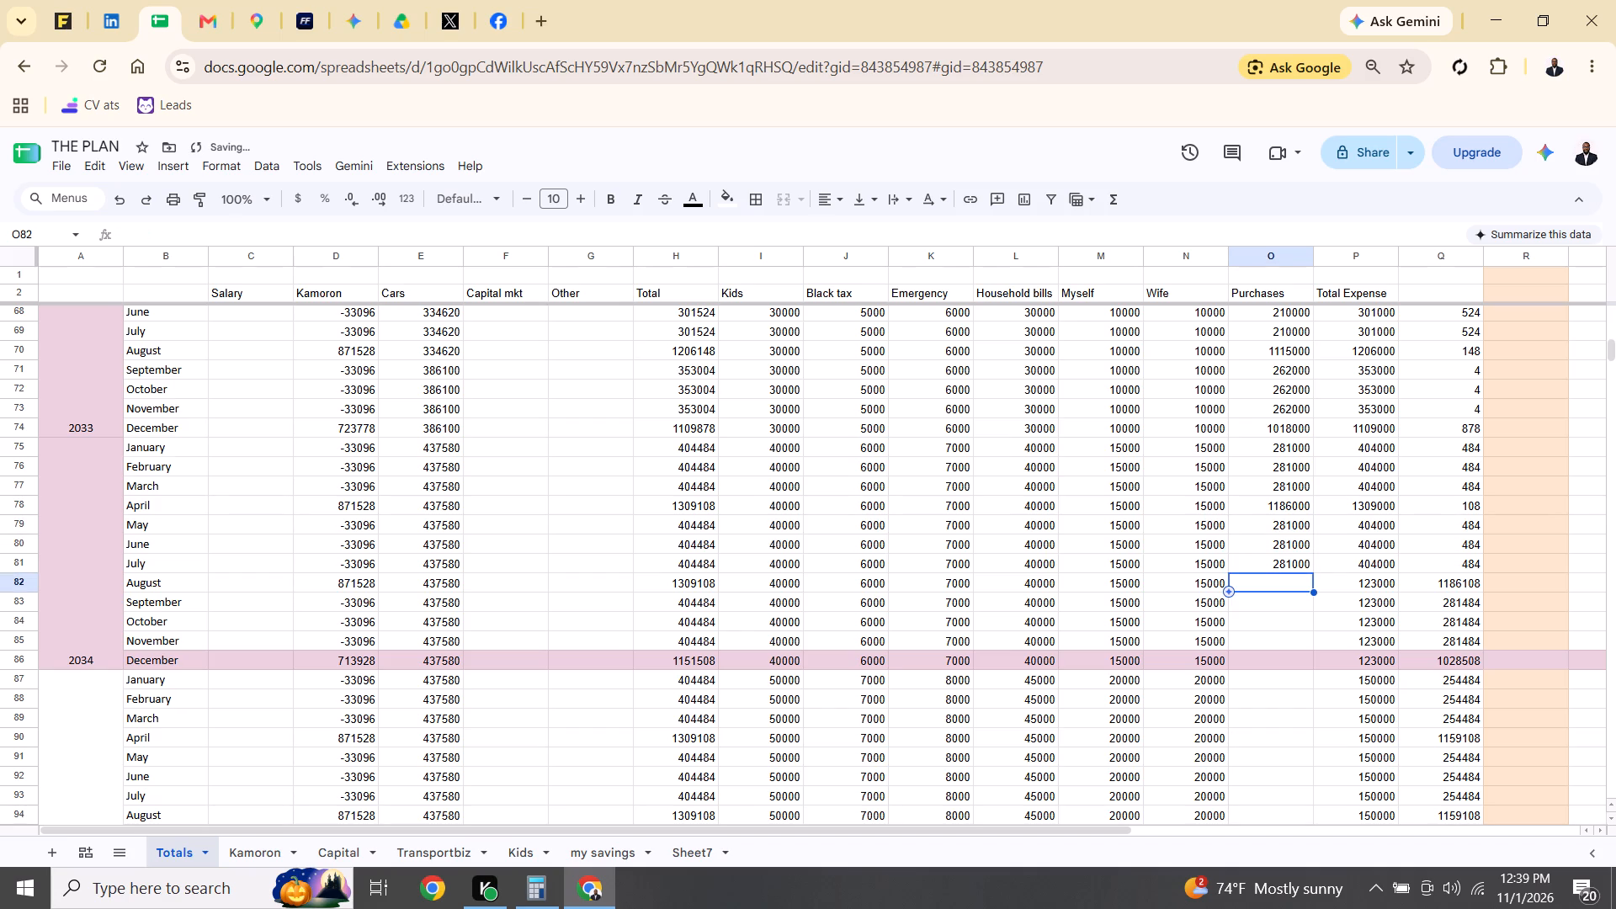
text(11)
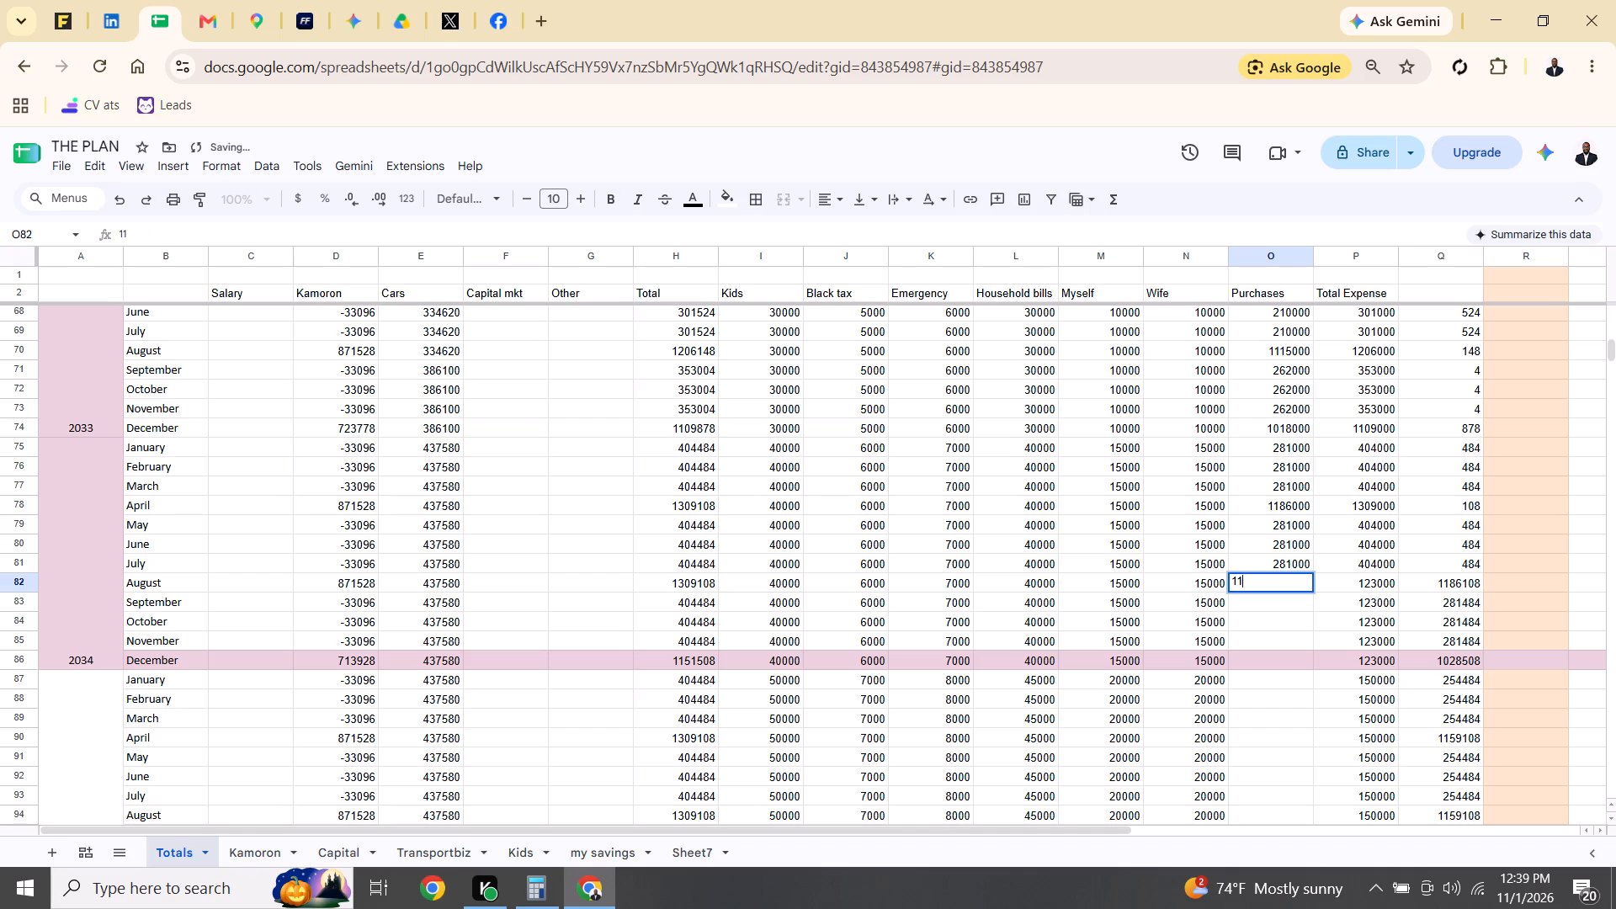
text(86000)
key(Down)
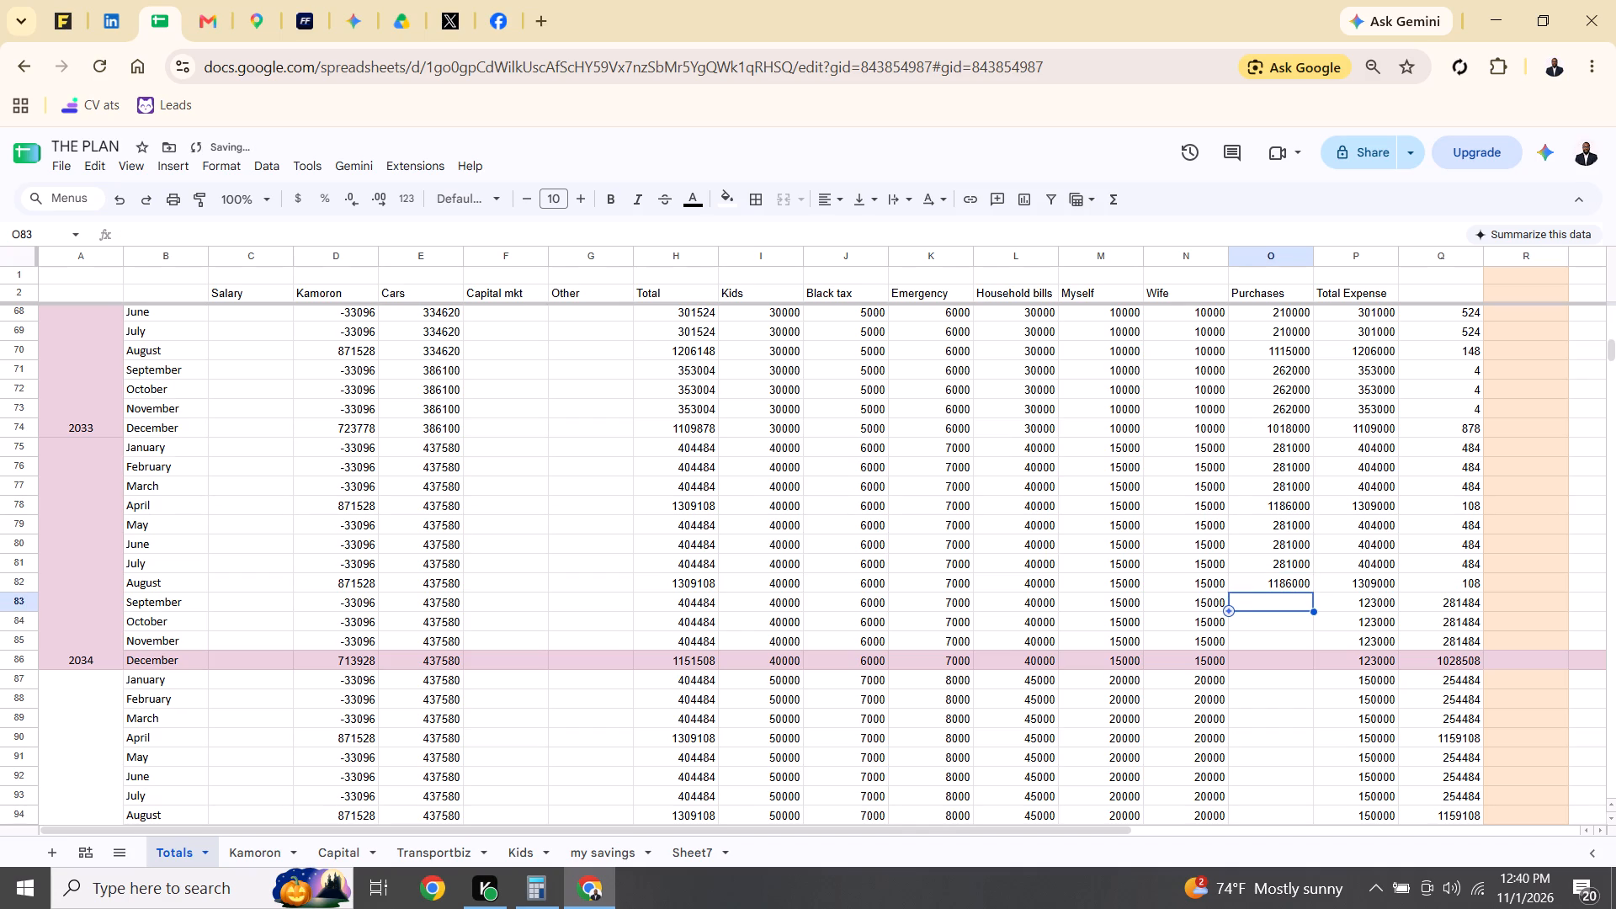
Enter Purchases of 281000 for each of September, October and November 2034 and 1028000 for December 2034.
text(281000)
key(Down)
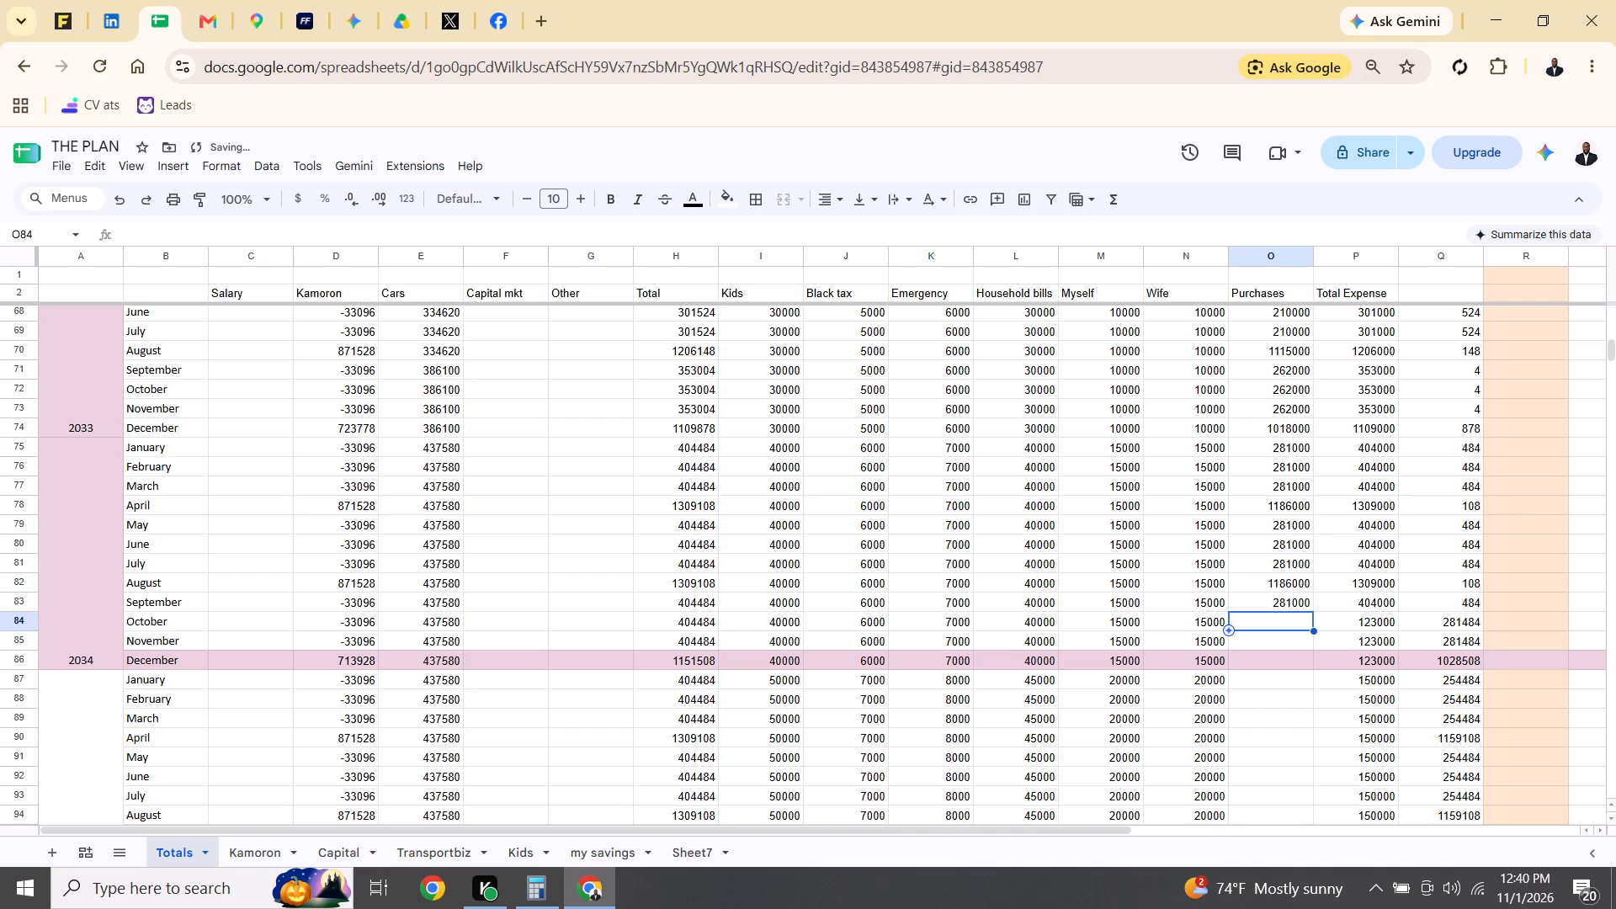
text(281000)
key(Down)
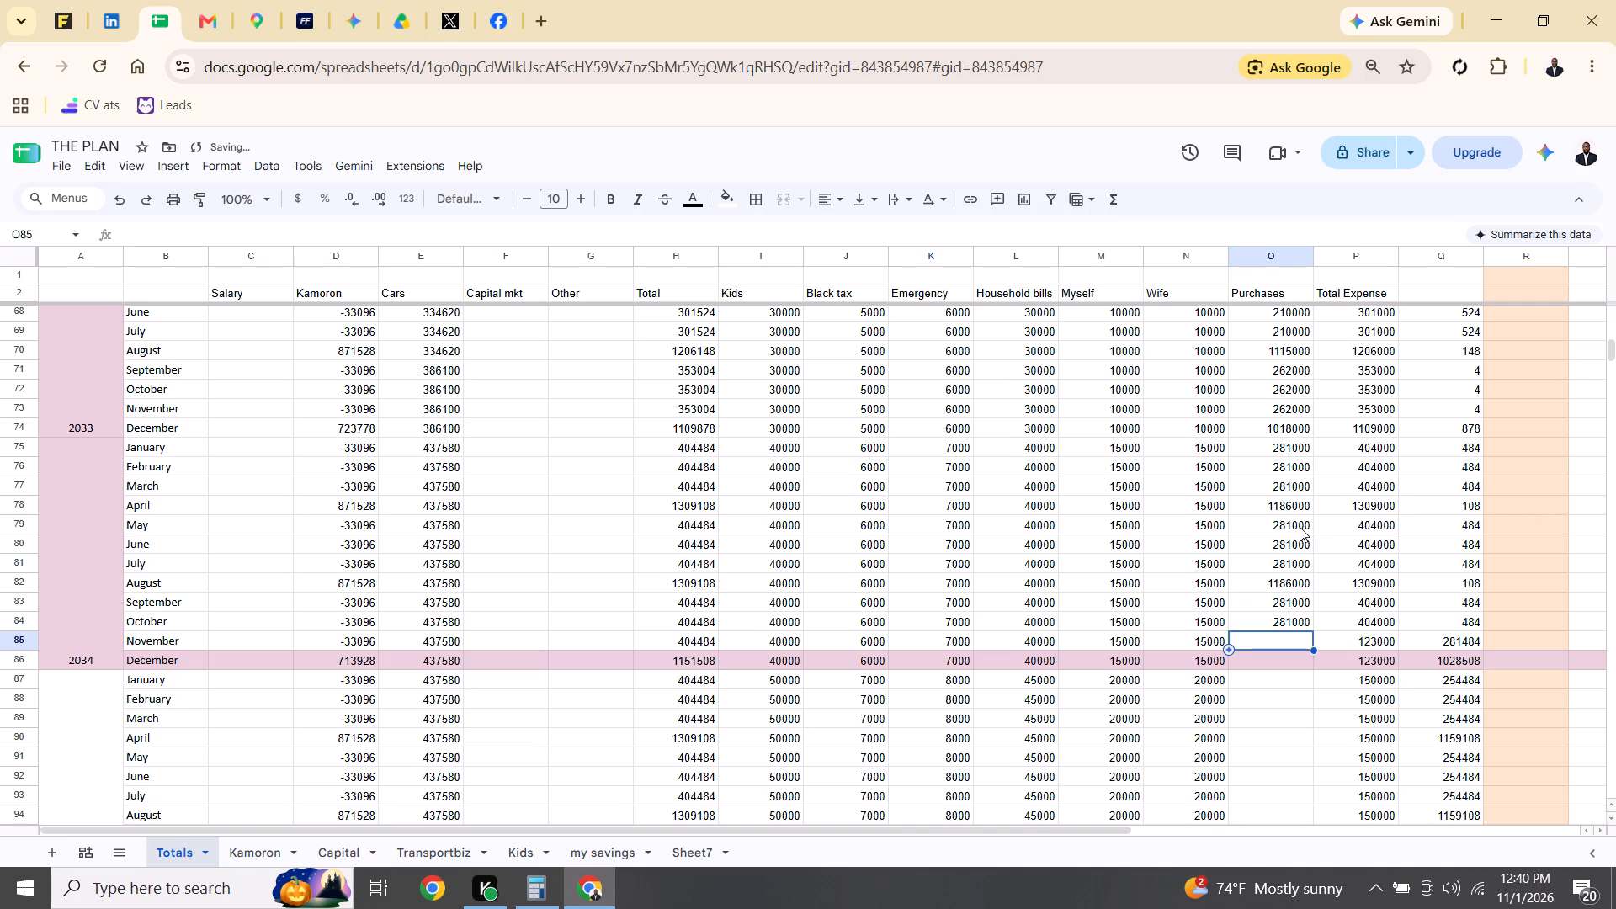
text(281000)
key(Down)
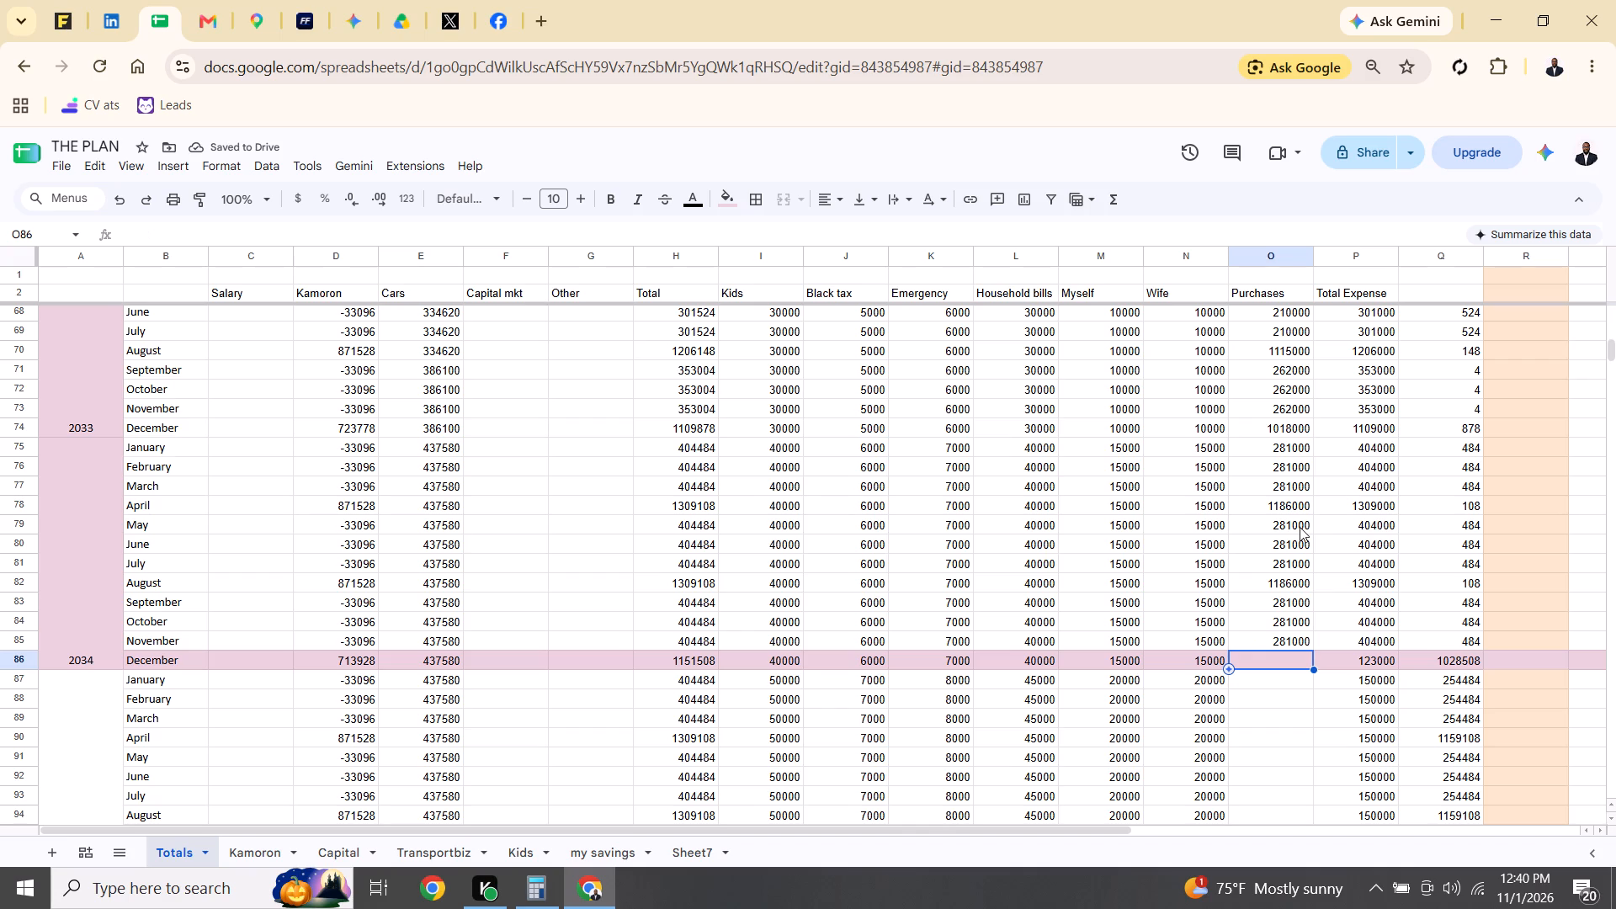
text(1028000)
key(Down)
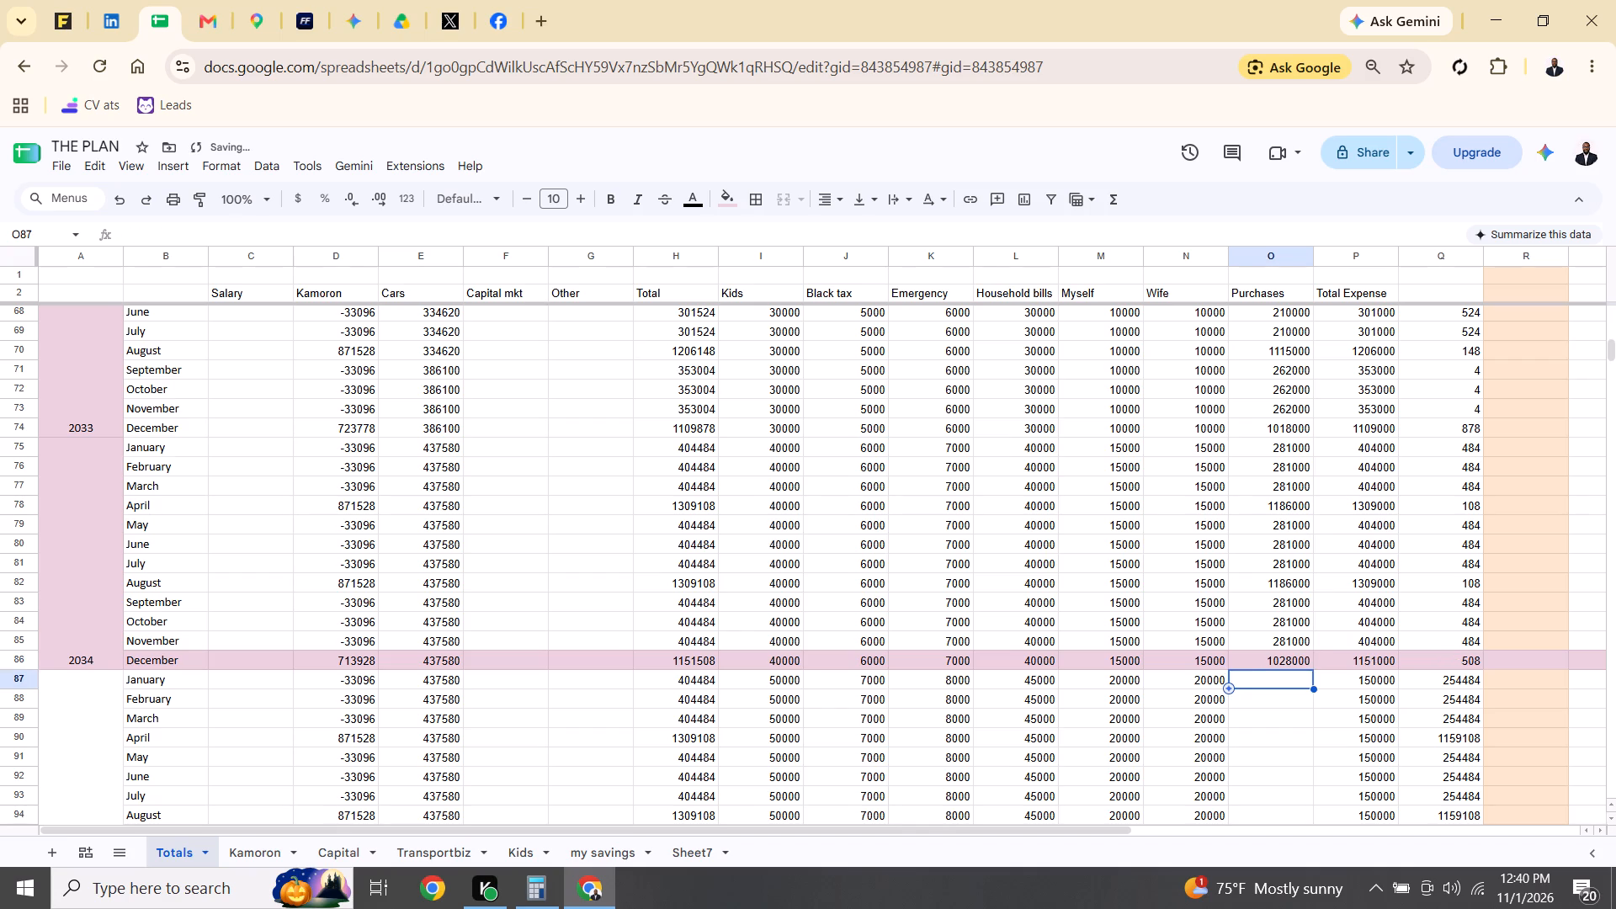
Enter Purchases of 254000 for each of January, February and March 2035 and 1159000 for April 2035.
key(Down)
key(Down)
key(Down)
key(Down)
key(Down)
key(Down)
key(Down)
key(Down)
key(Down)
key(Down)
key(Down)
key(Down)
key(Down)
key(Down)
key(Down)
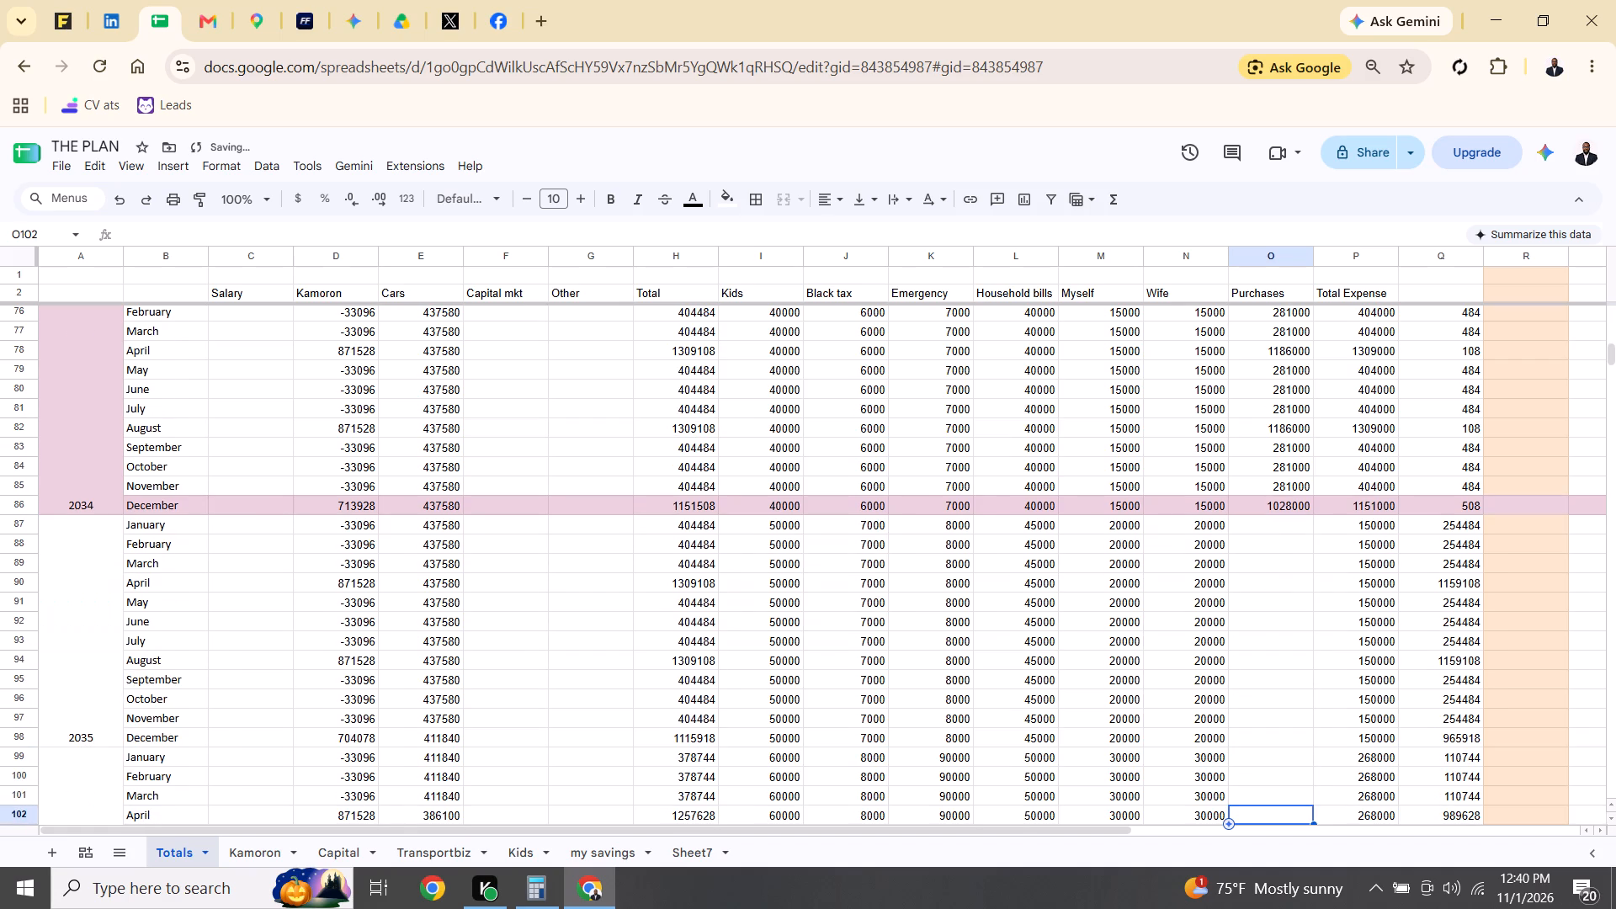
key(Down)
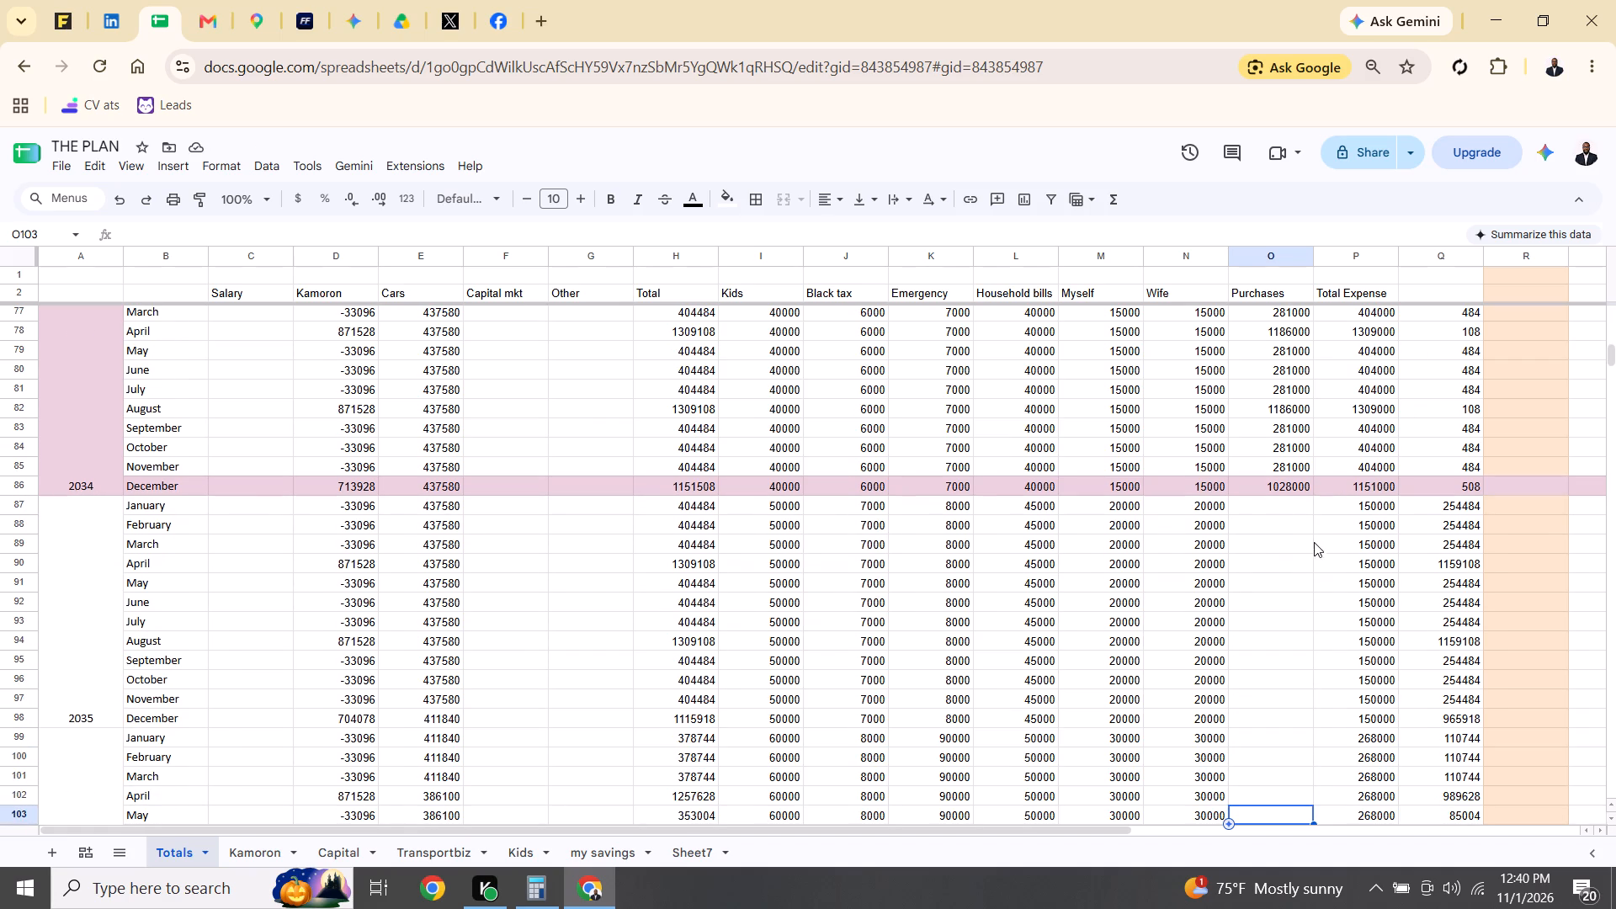
click(1289, 511)
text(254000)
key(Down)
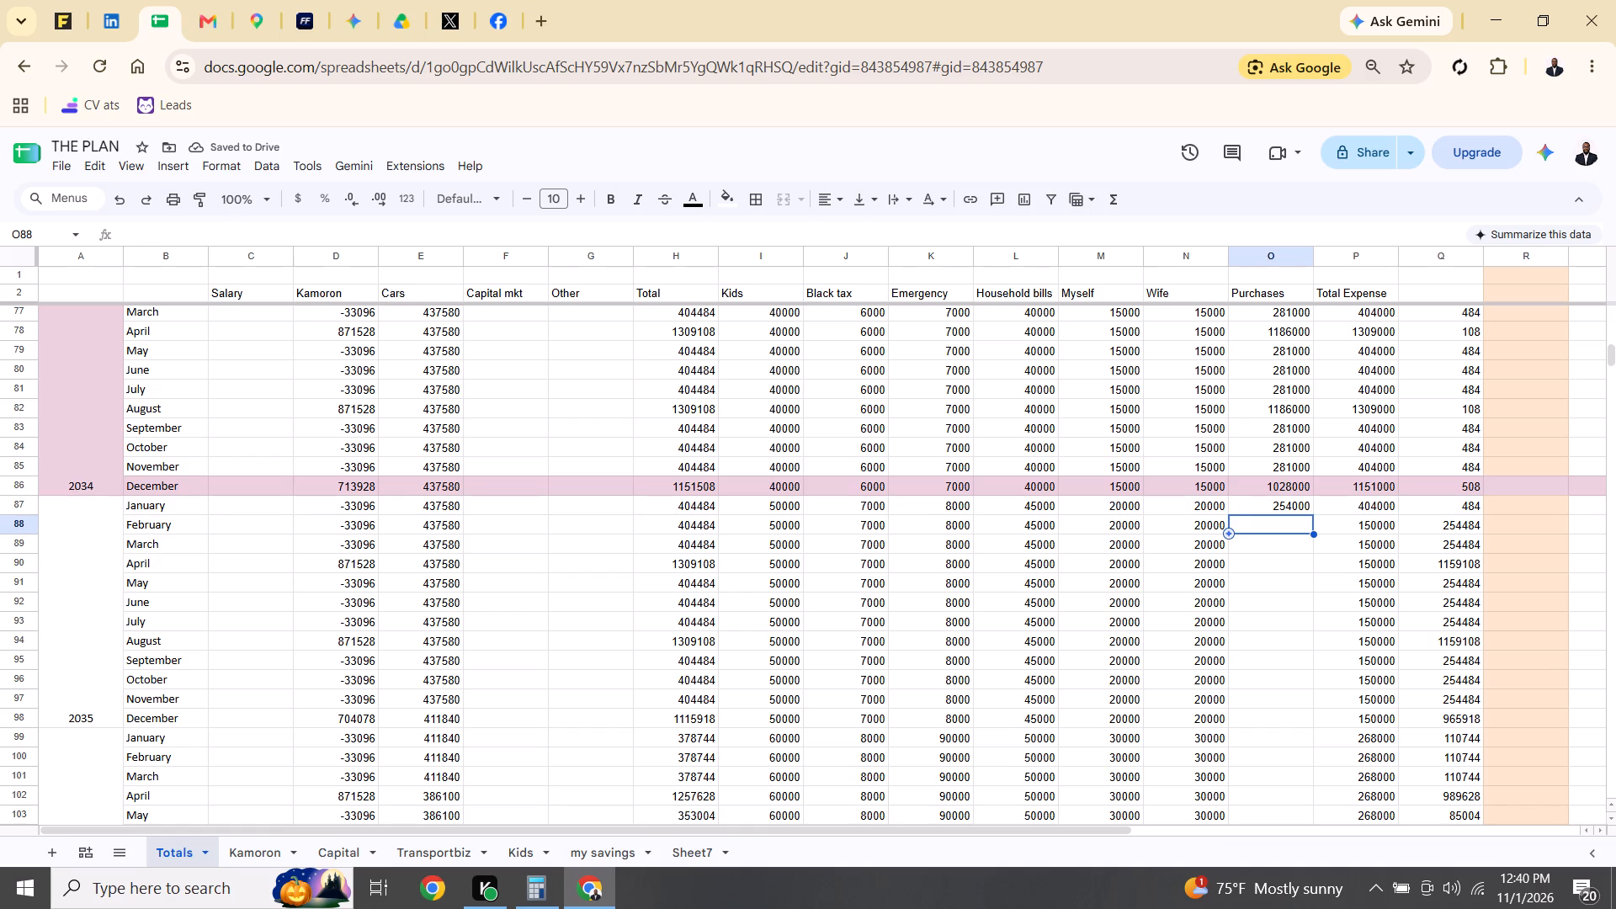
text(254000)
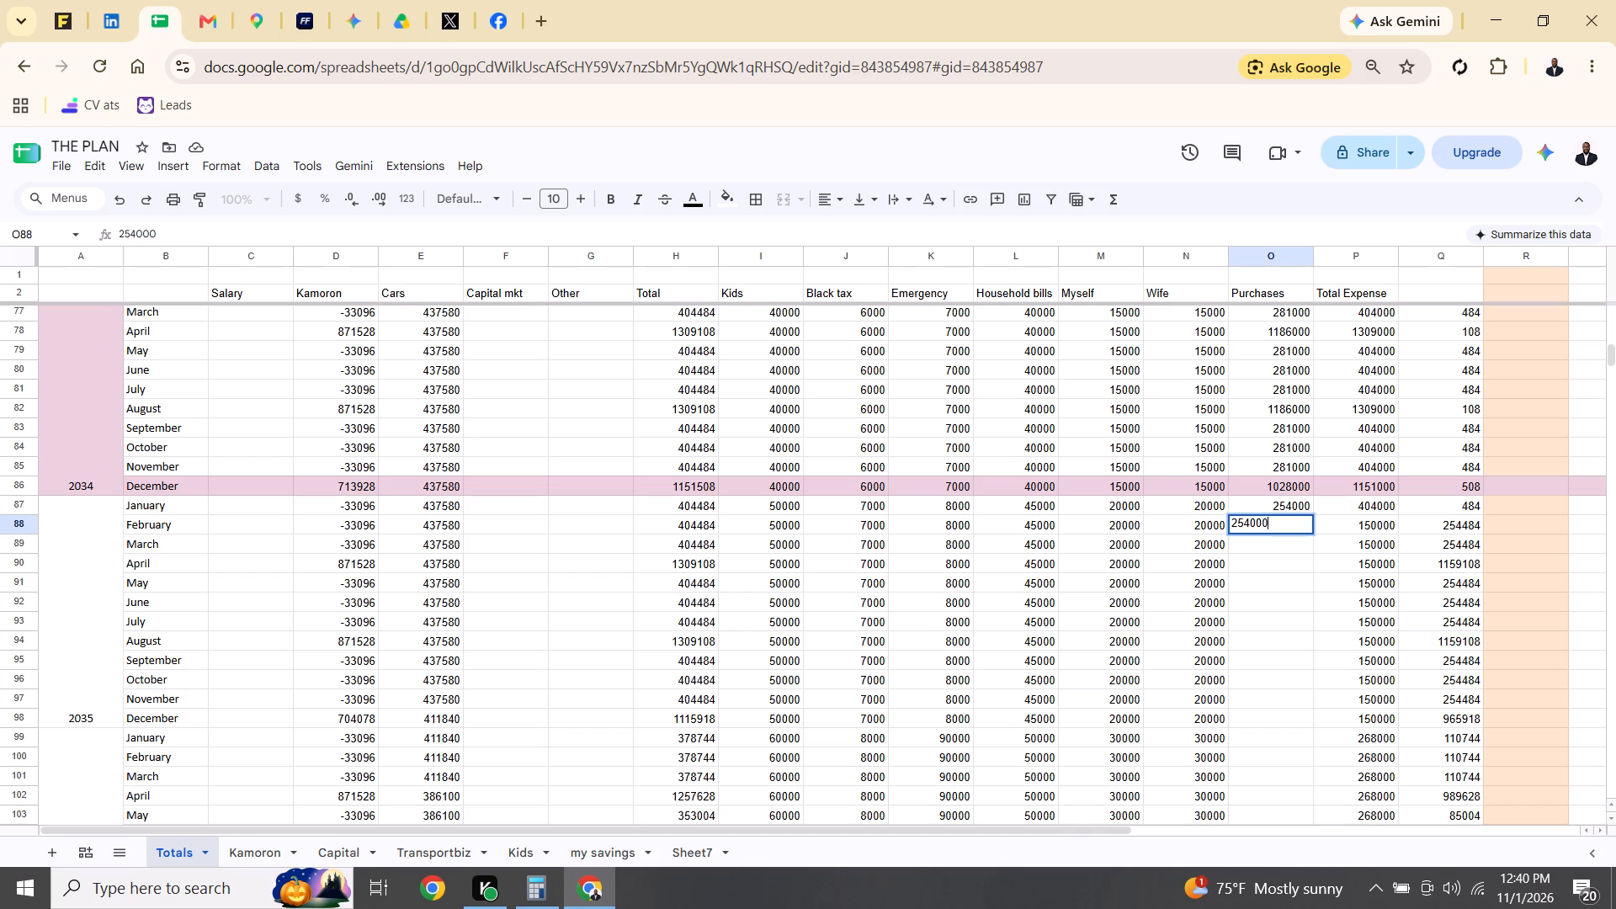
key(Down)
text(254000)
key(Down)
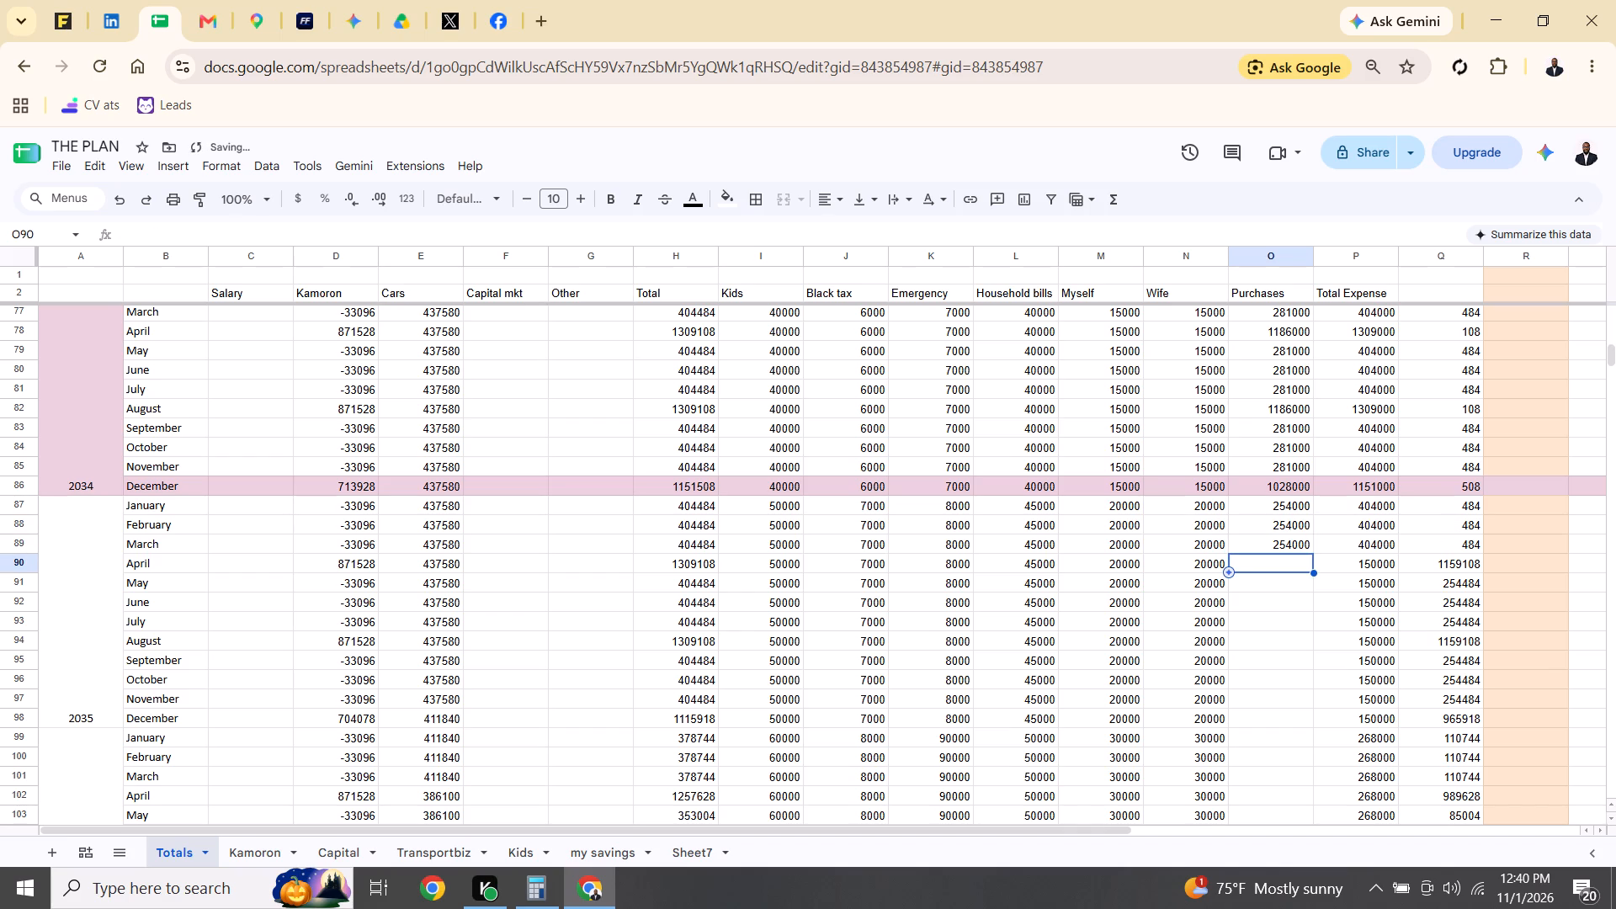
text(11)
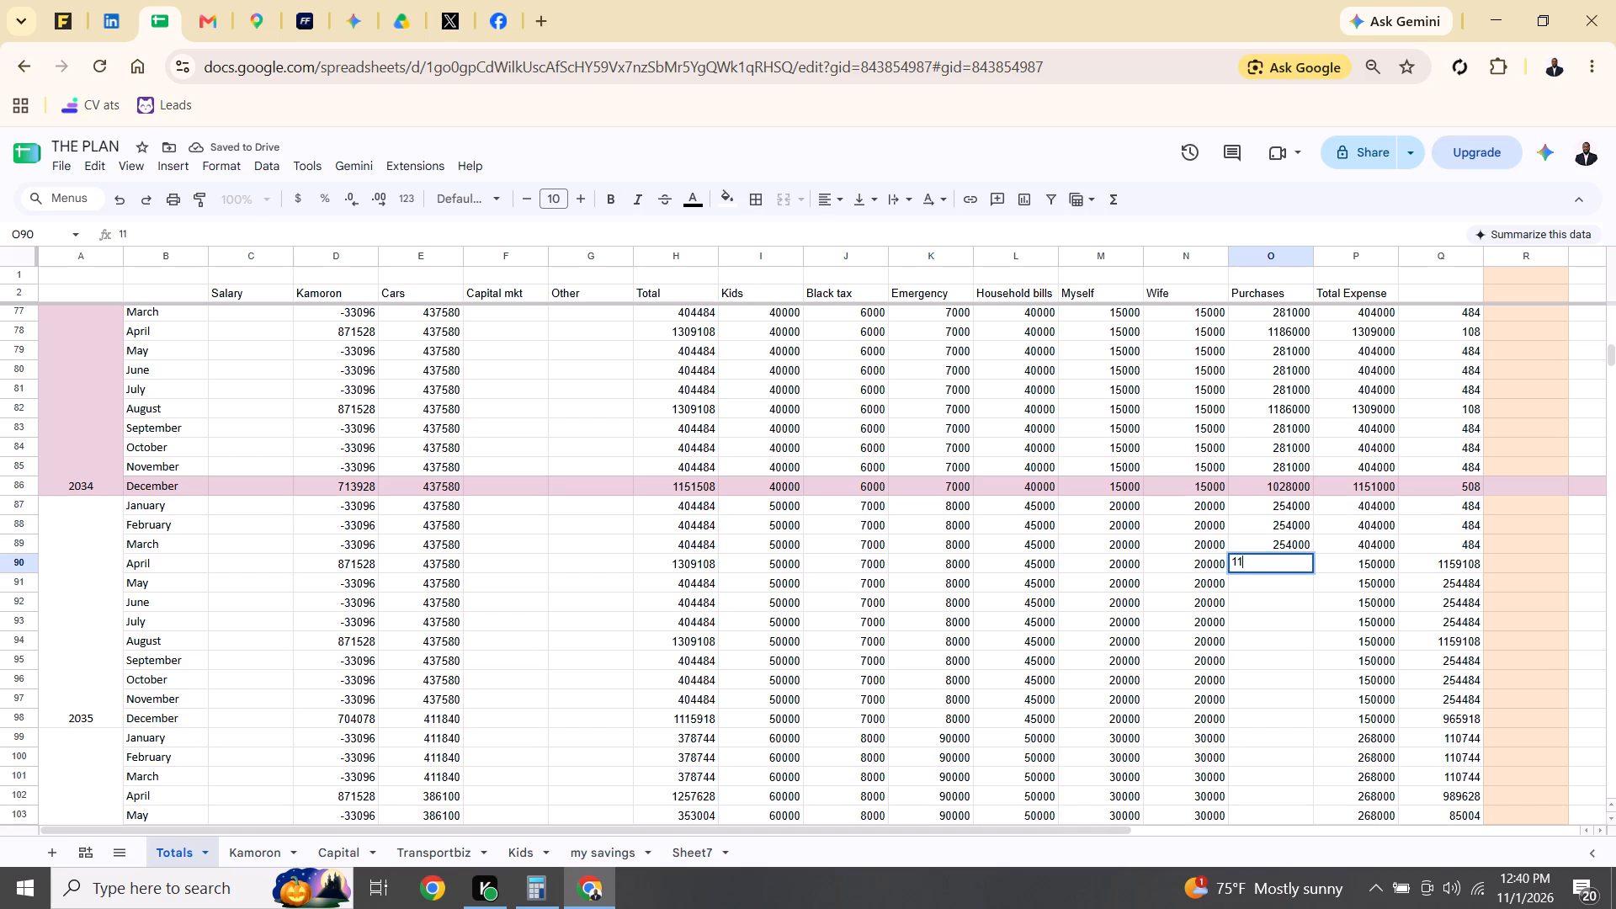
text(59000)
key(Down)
Enter Purchases of 254000 for each of May, June and July 2035 and 1159000 for August 2035.
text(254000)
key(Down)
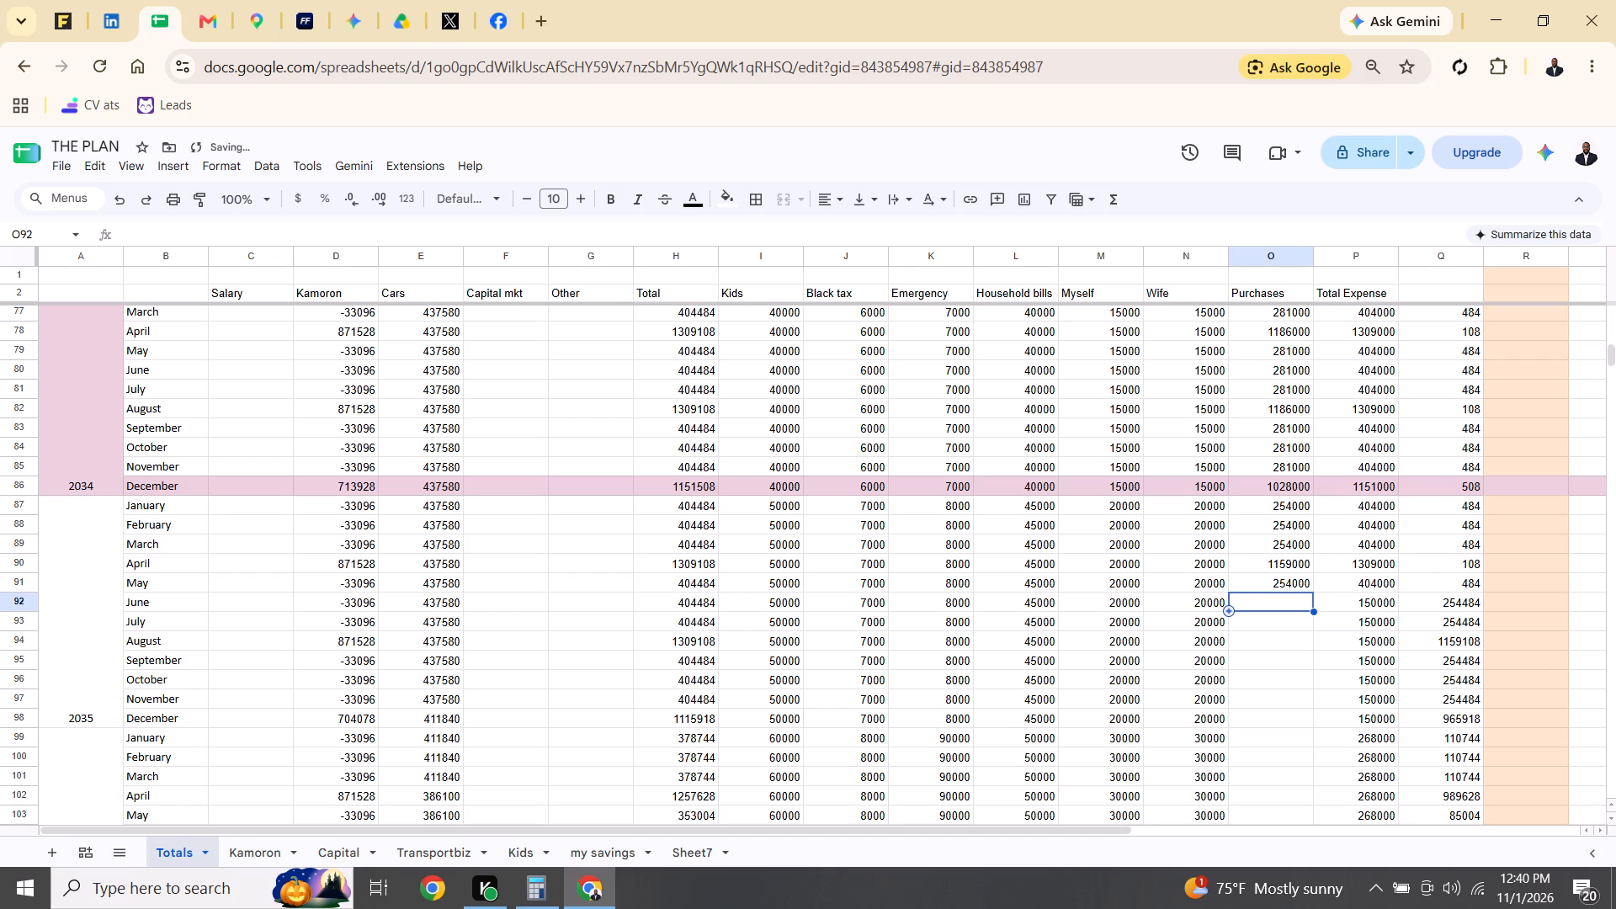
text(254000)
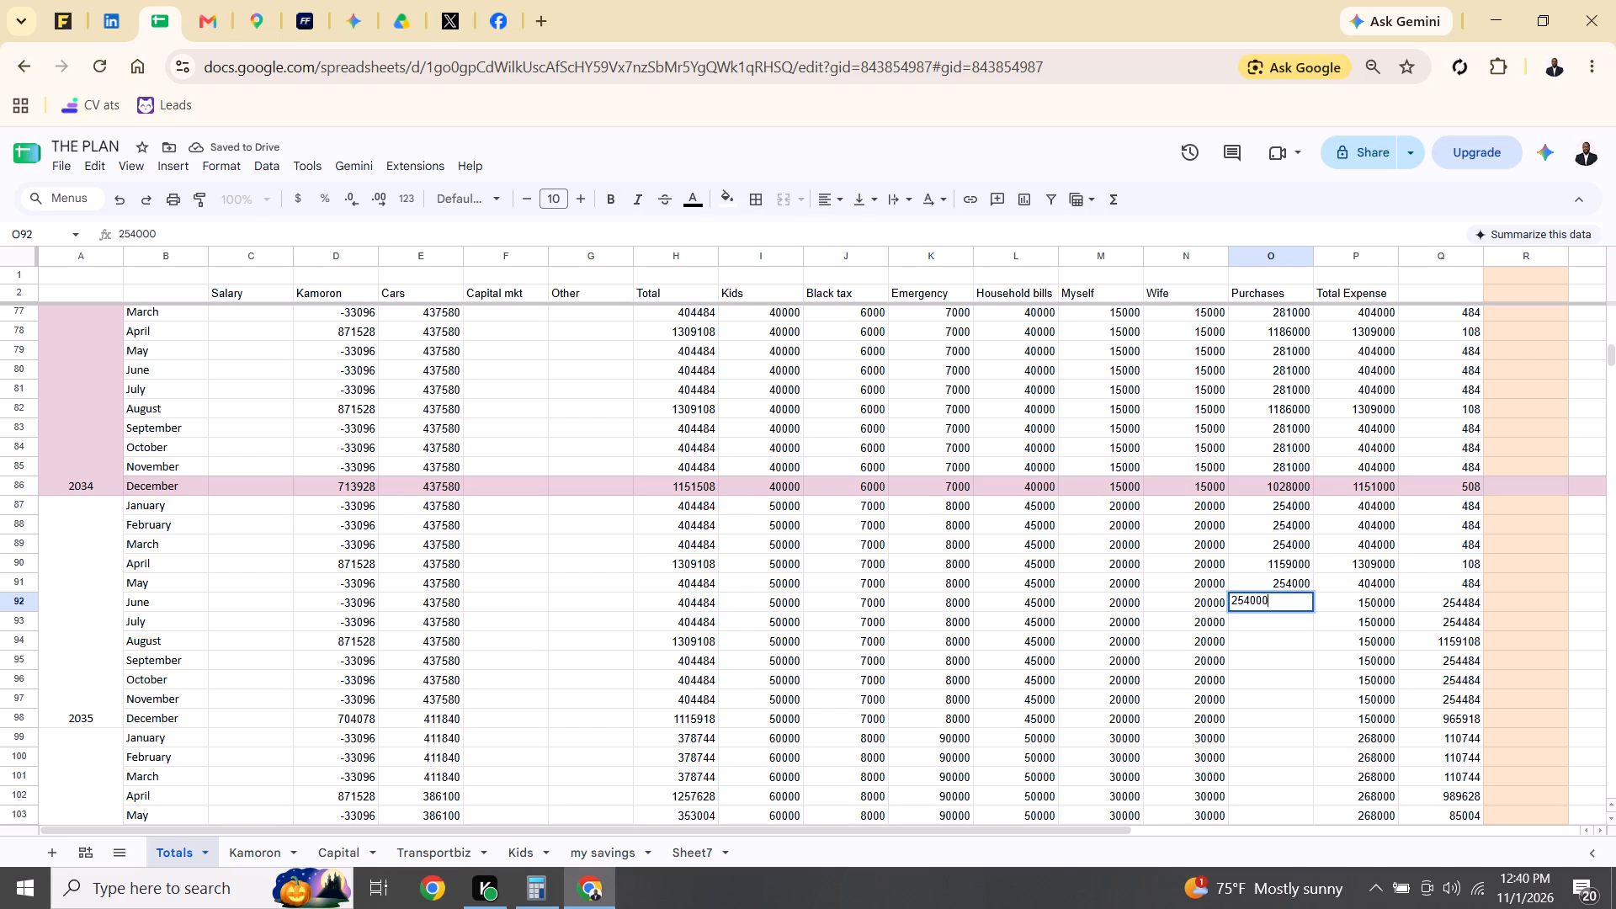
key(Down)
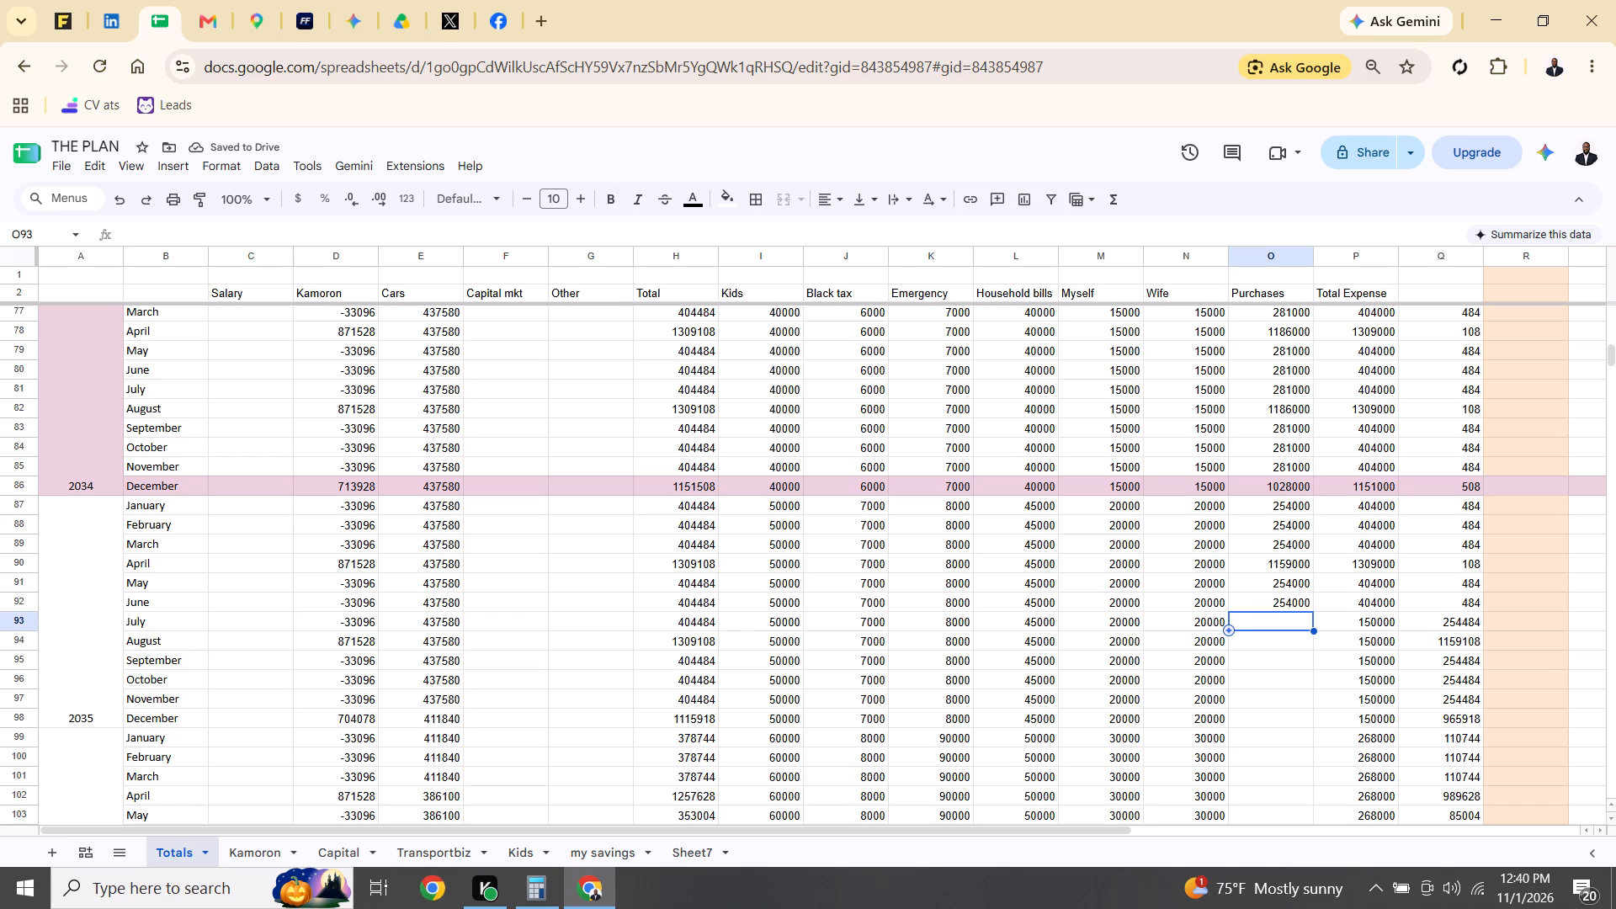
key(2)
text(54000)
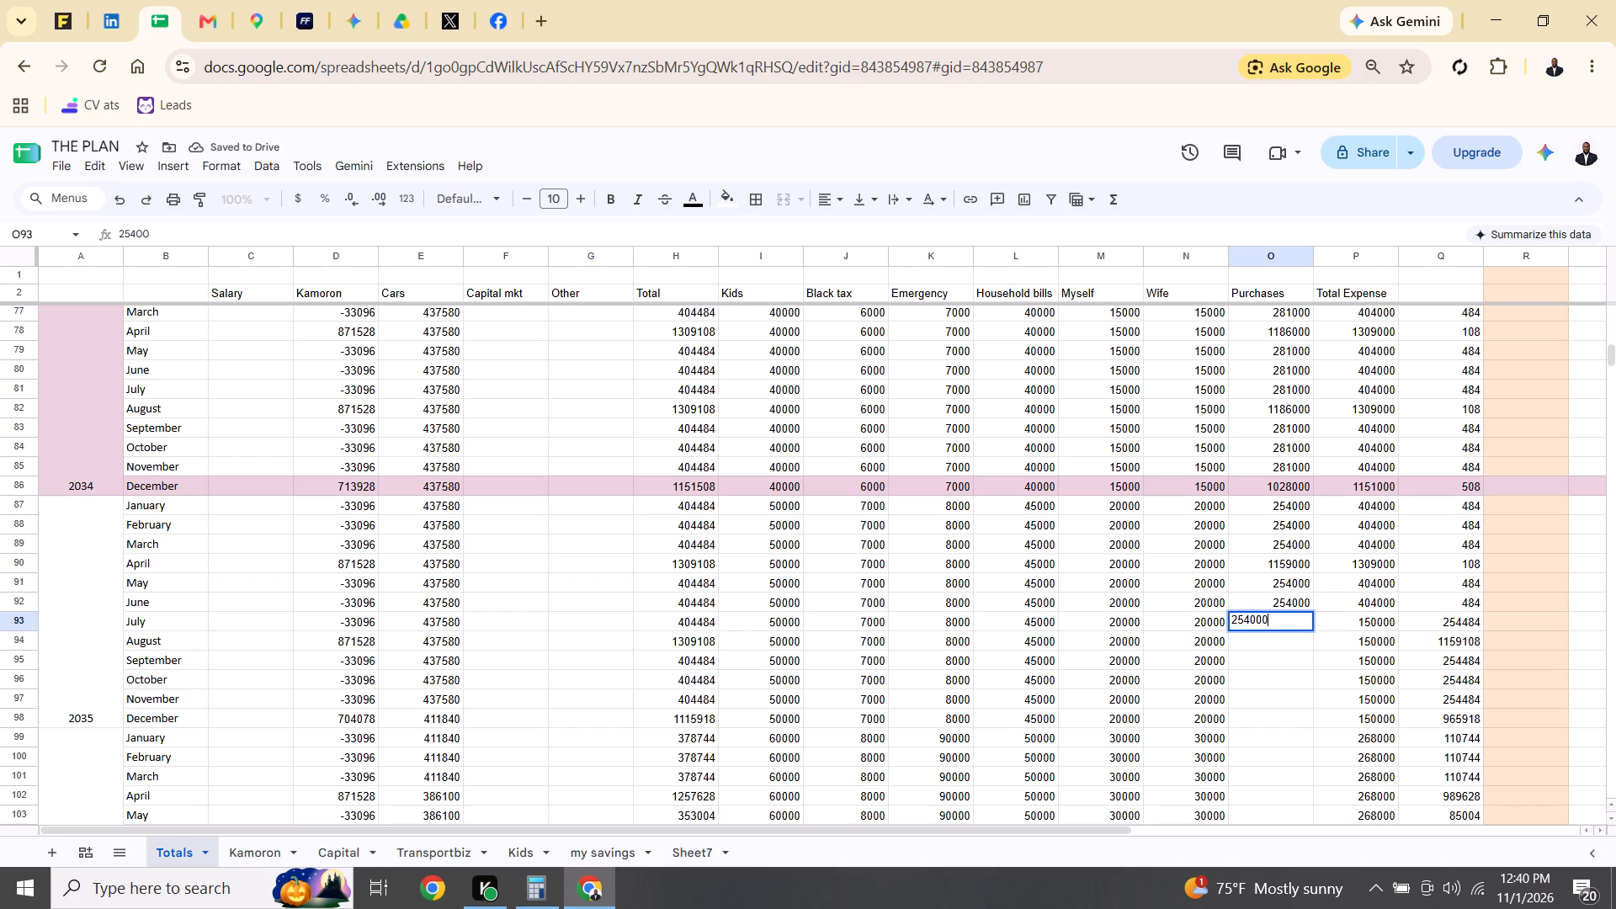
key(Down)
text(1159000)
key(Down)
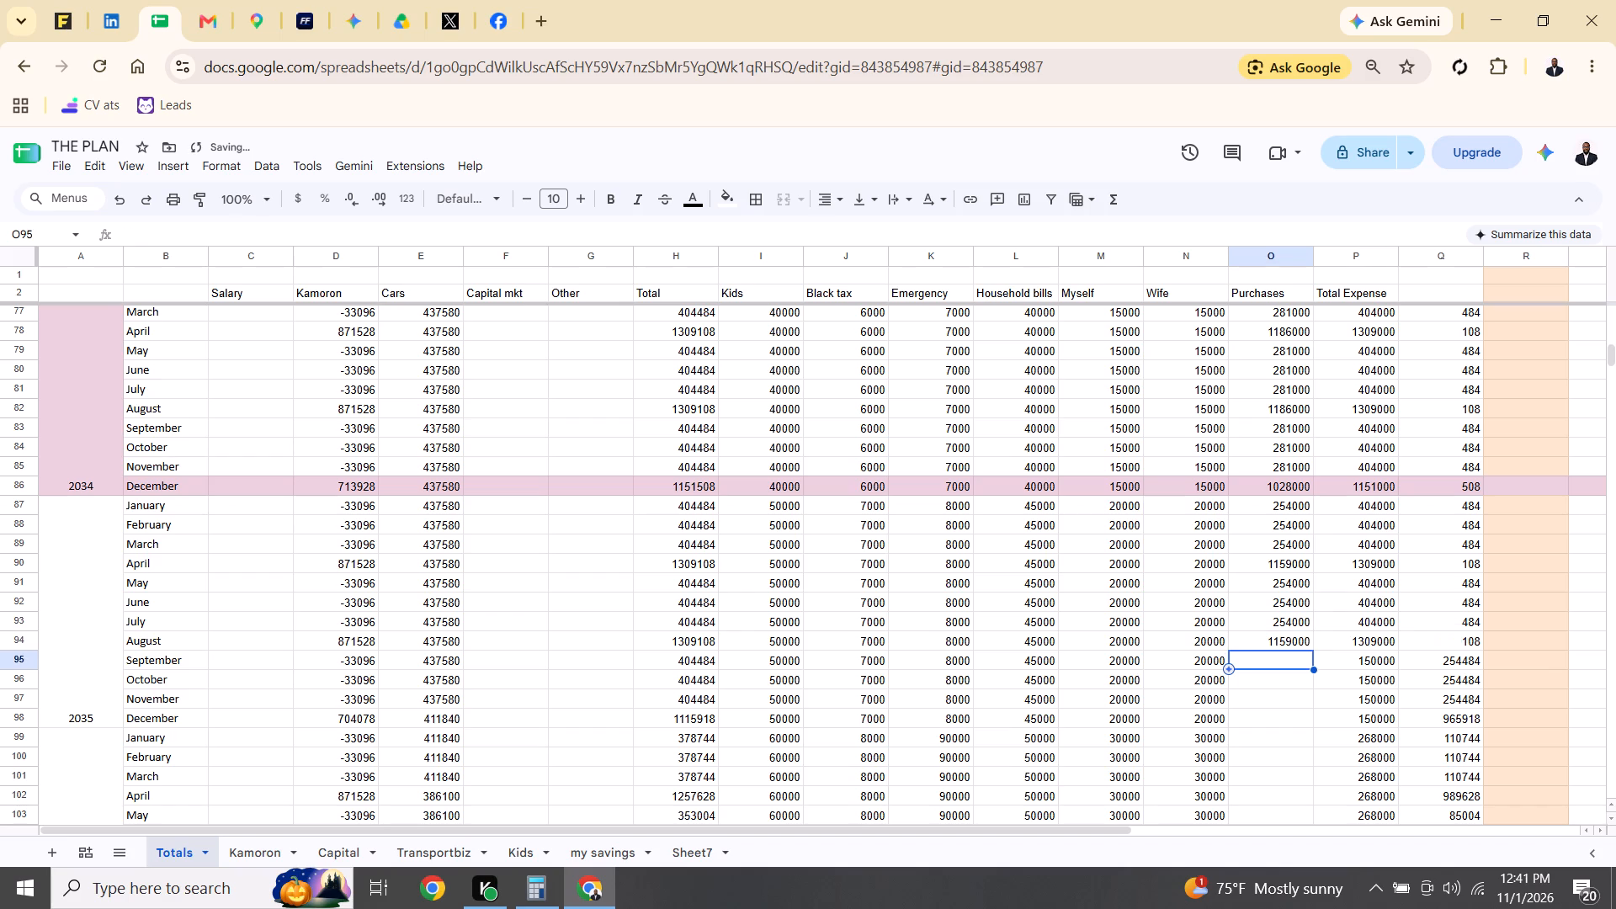
Enter Purchases of 254000 for each of September, October and November 2035 and 965000 for December 2035.
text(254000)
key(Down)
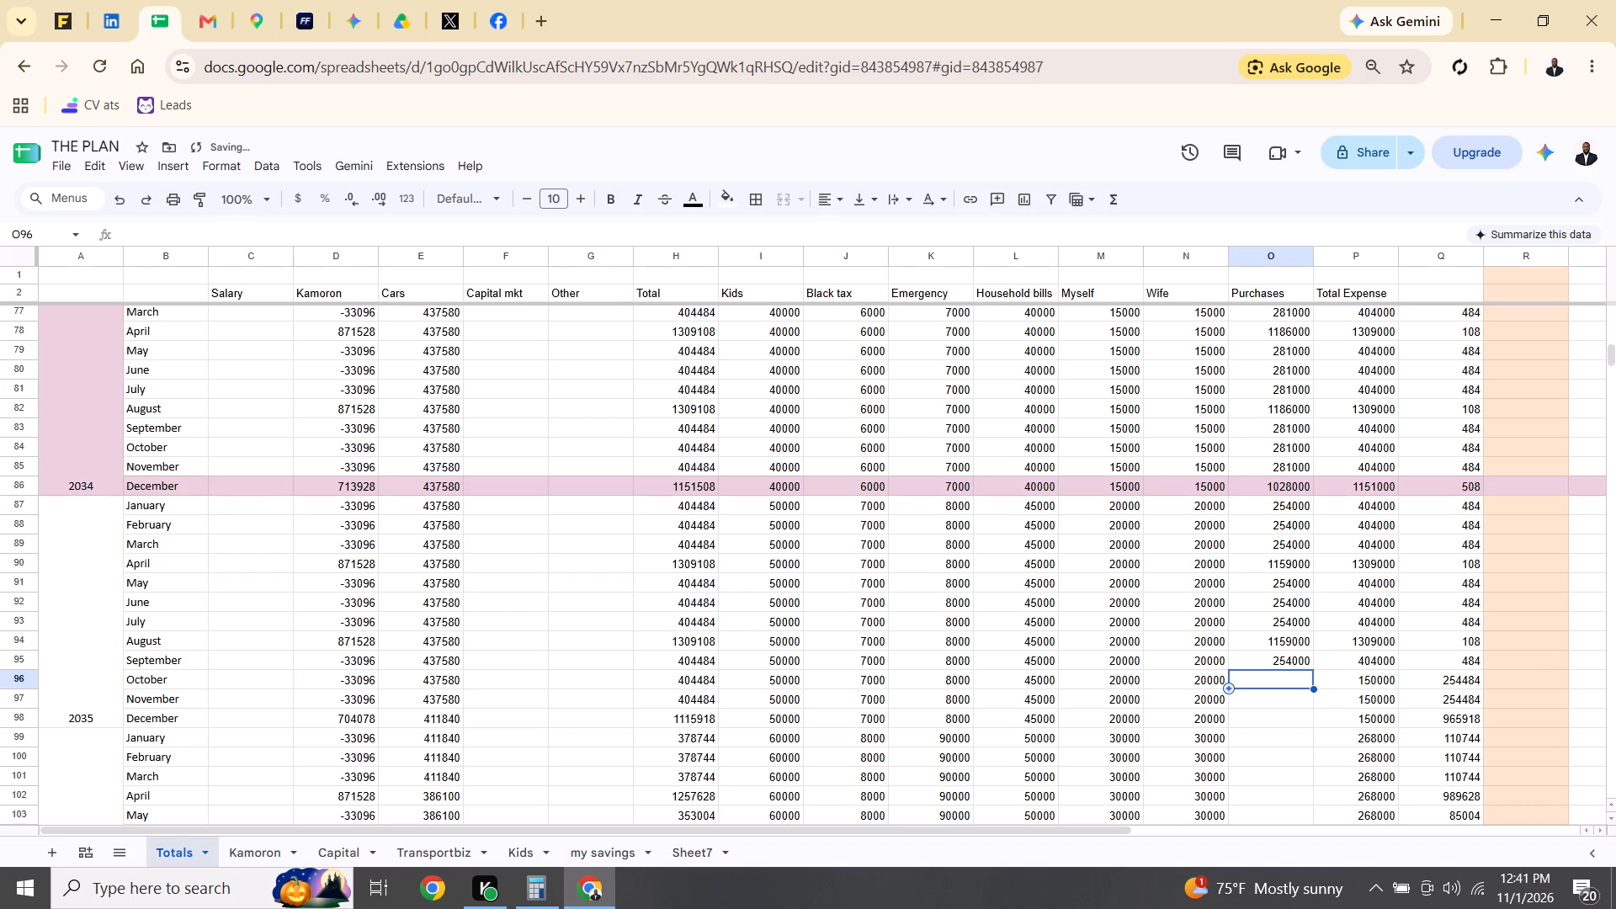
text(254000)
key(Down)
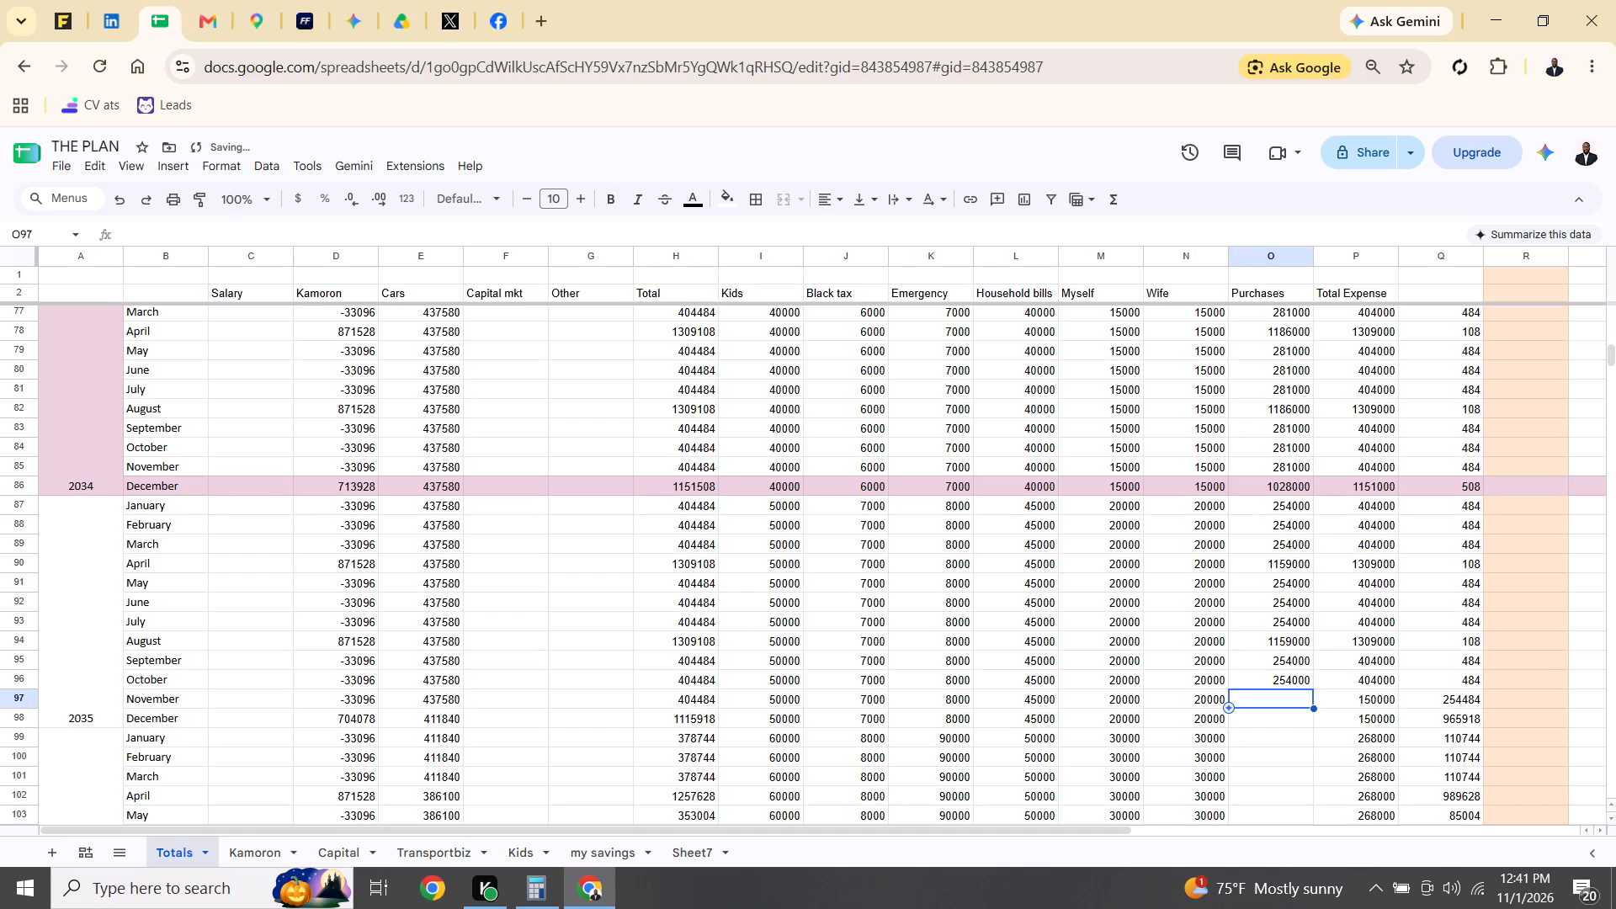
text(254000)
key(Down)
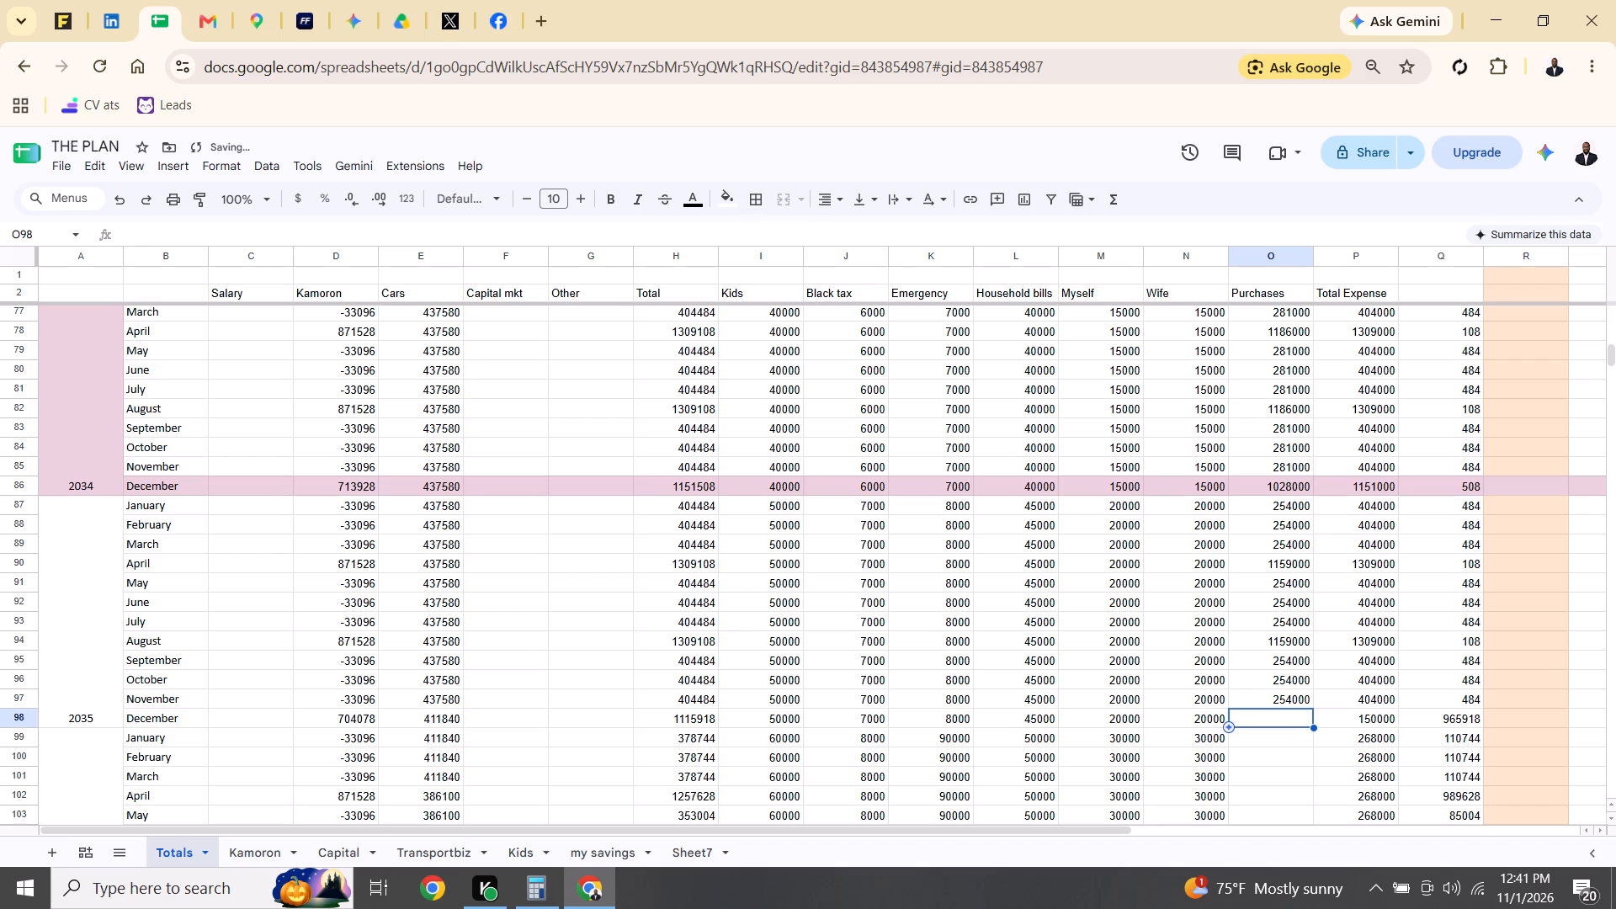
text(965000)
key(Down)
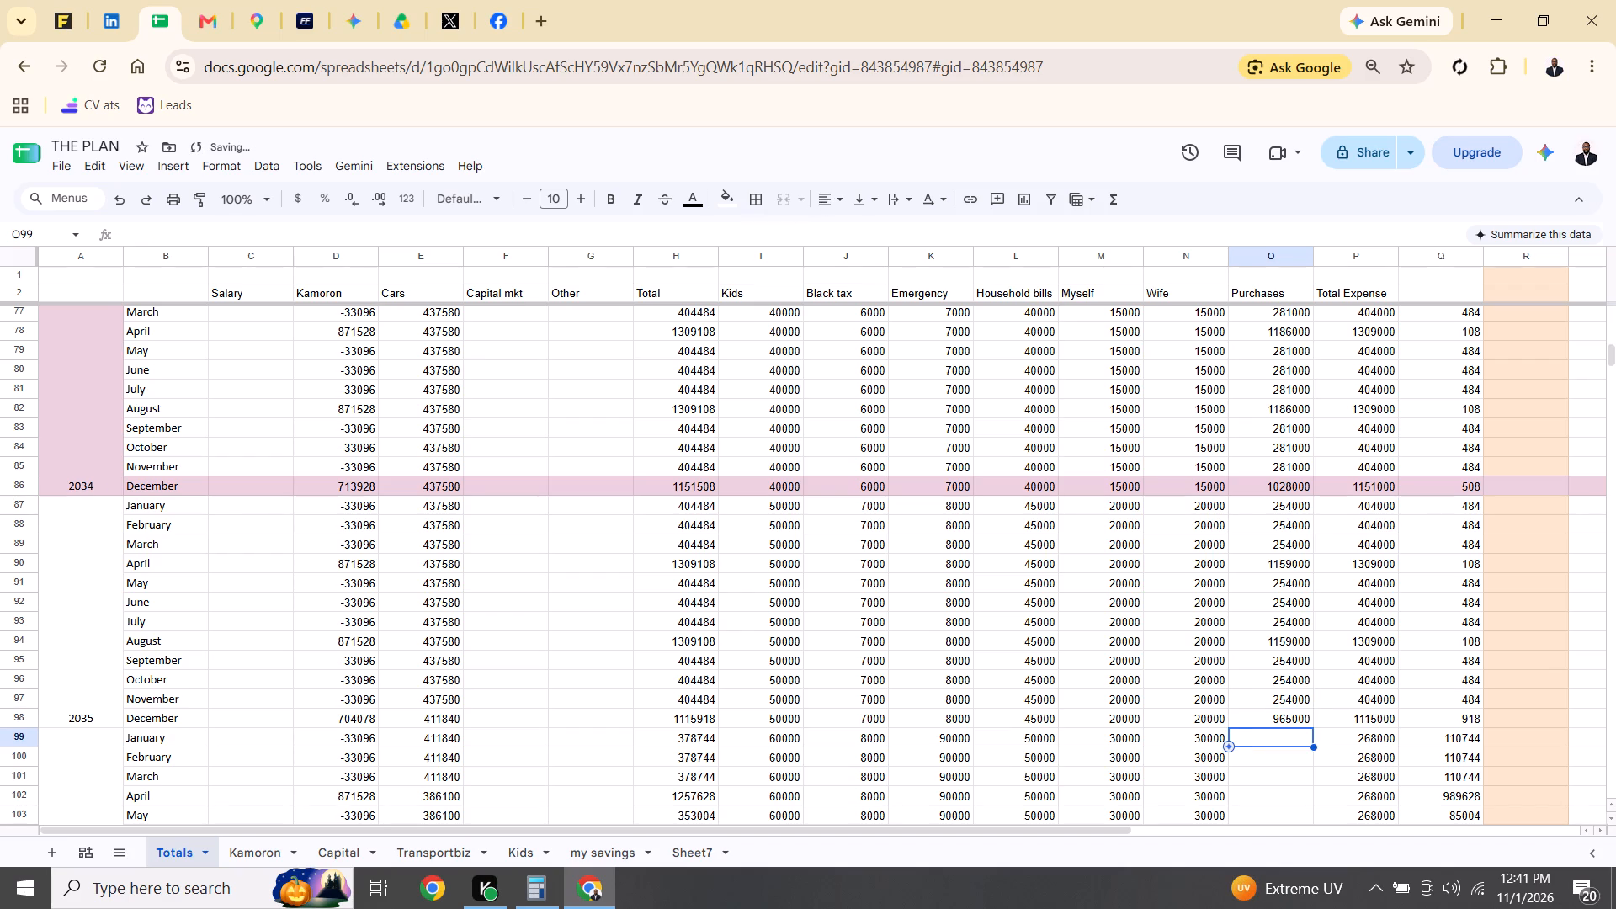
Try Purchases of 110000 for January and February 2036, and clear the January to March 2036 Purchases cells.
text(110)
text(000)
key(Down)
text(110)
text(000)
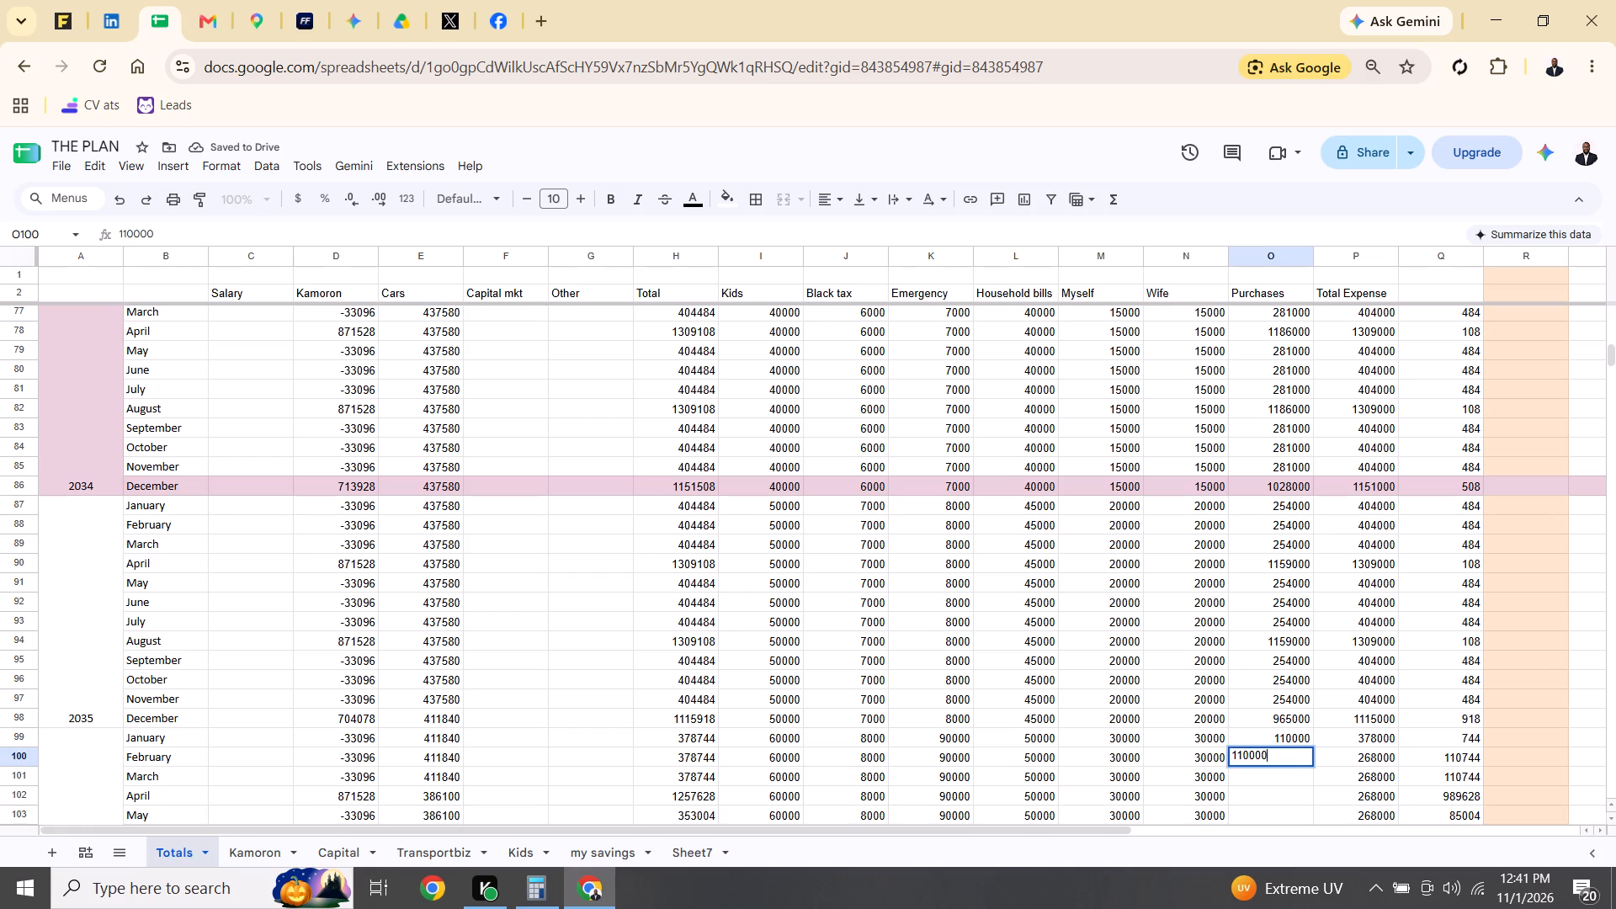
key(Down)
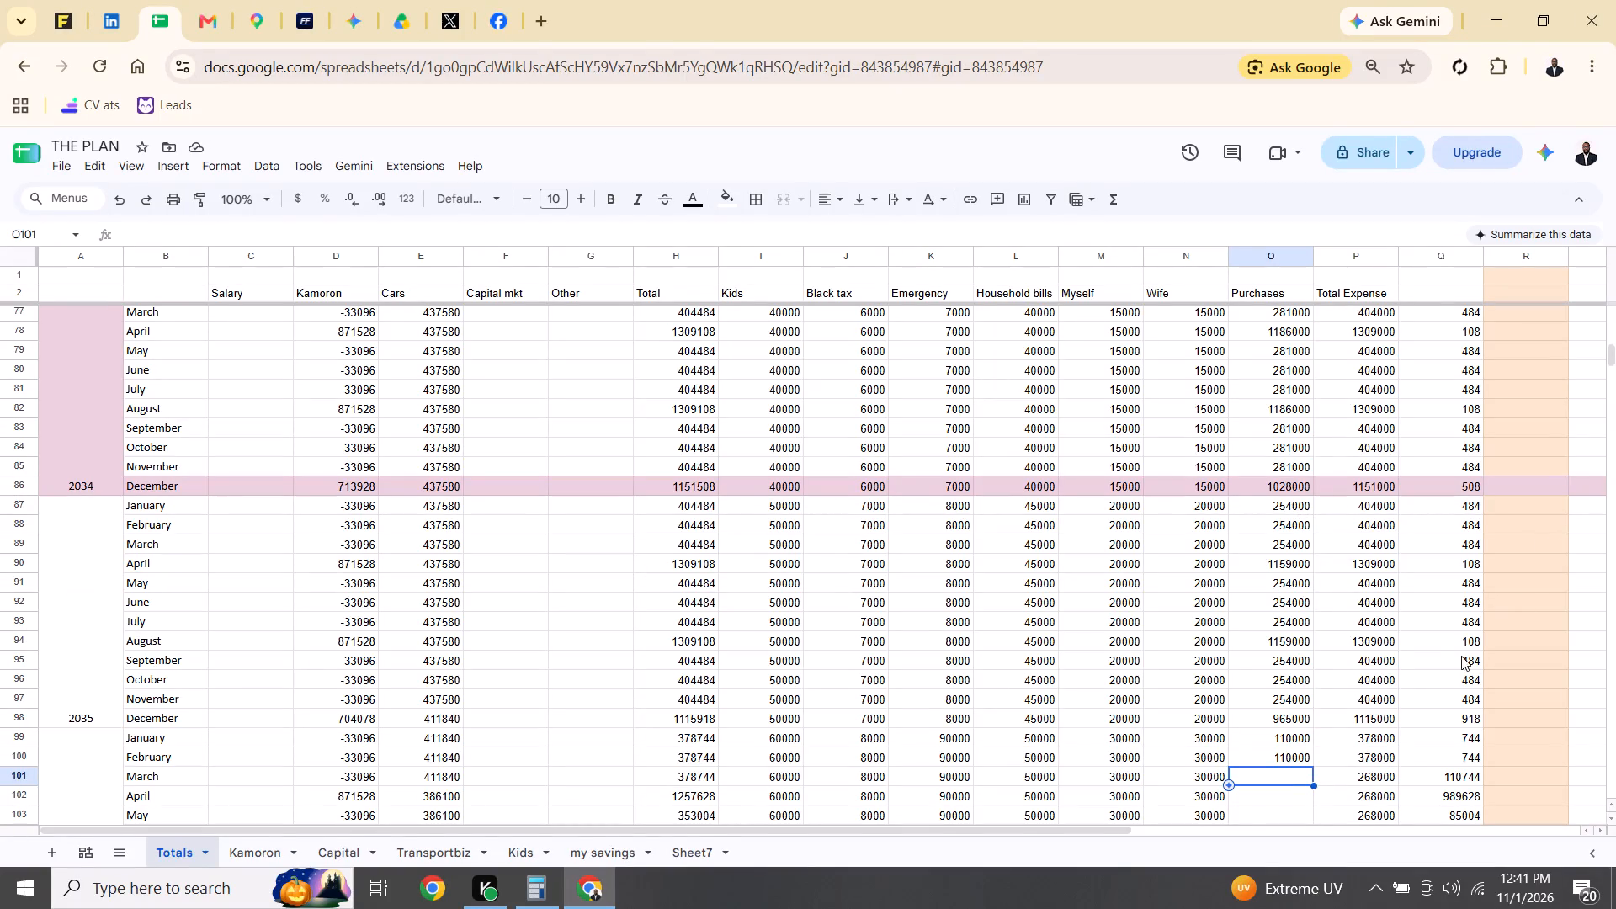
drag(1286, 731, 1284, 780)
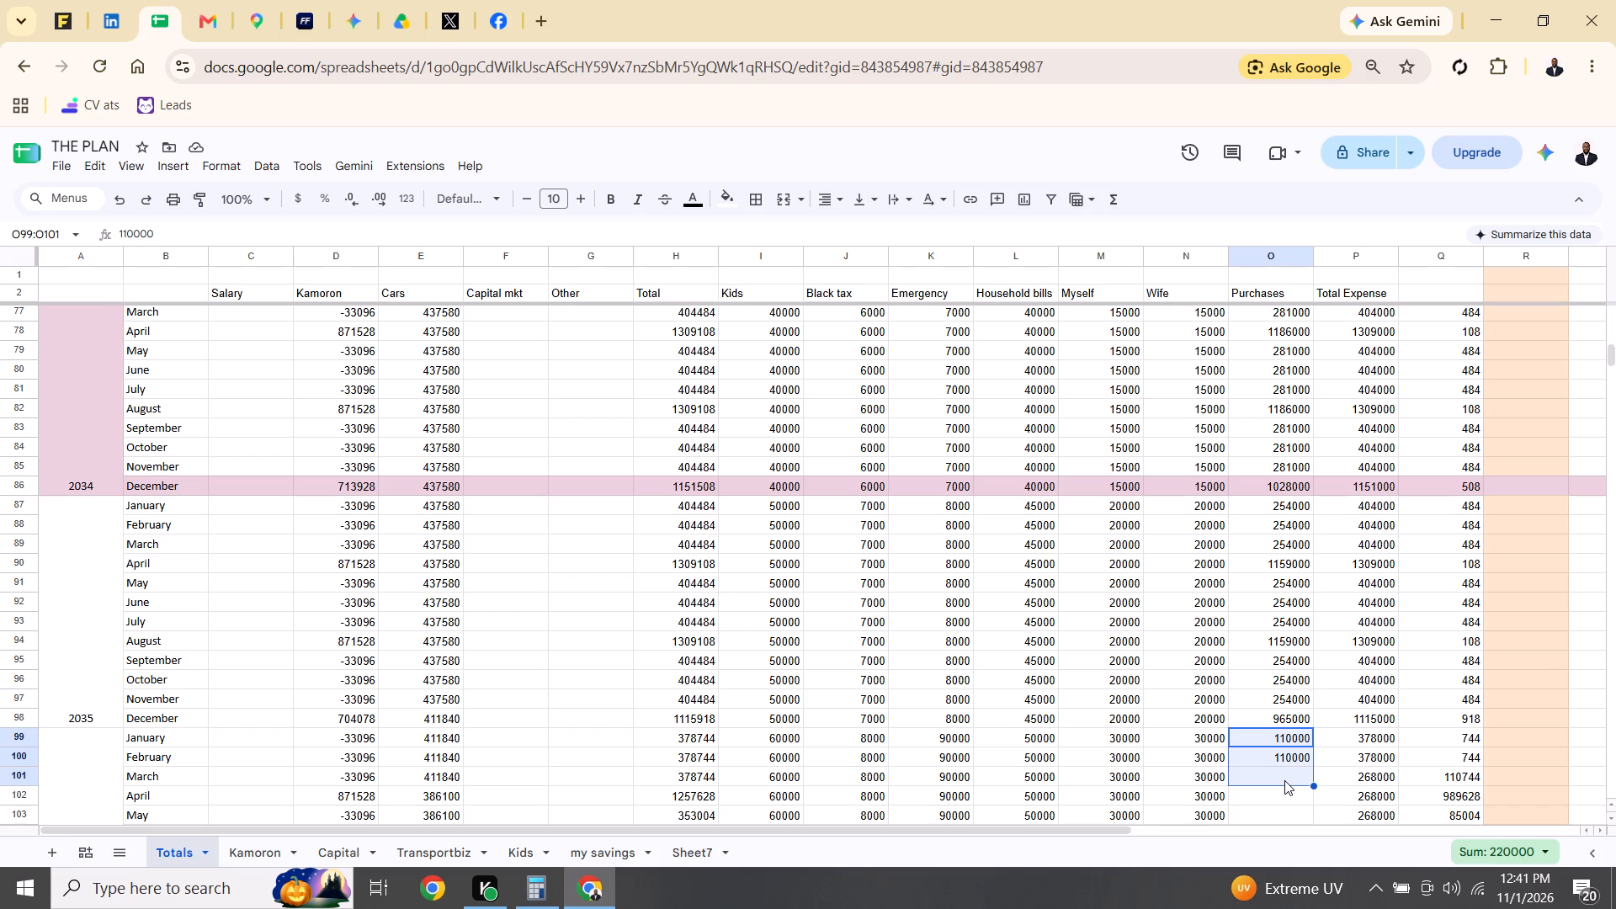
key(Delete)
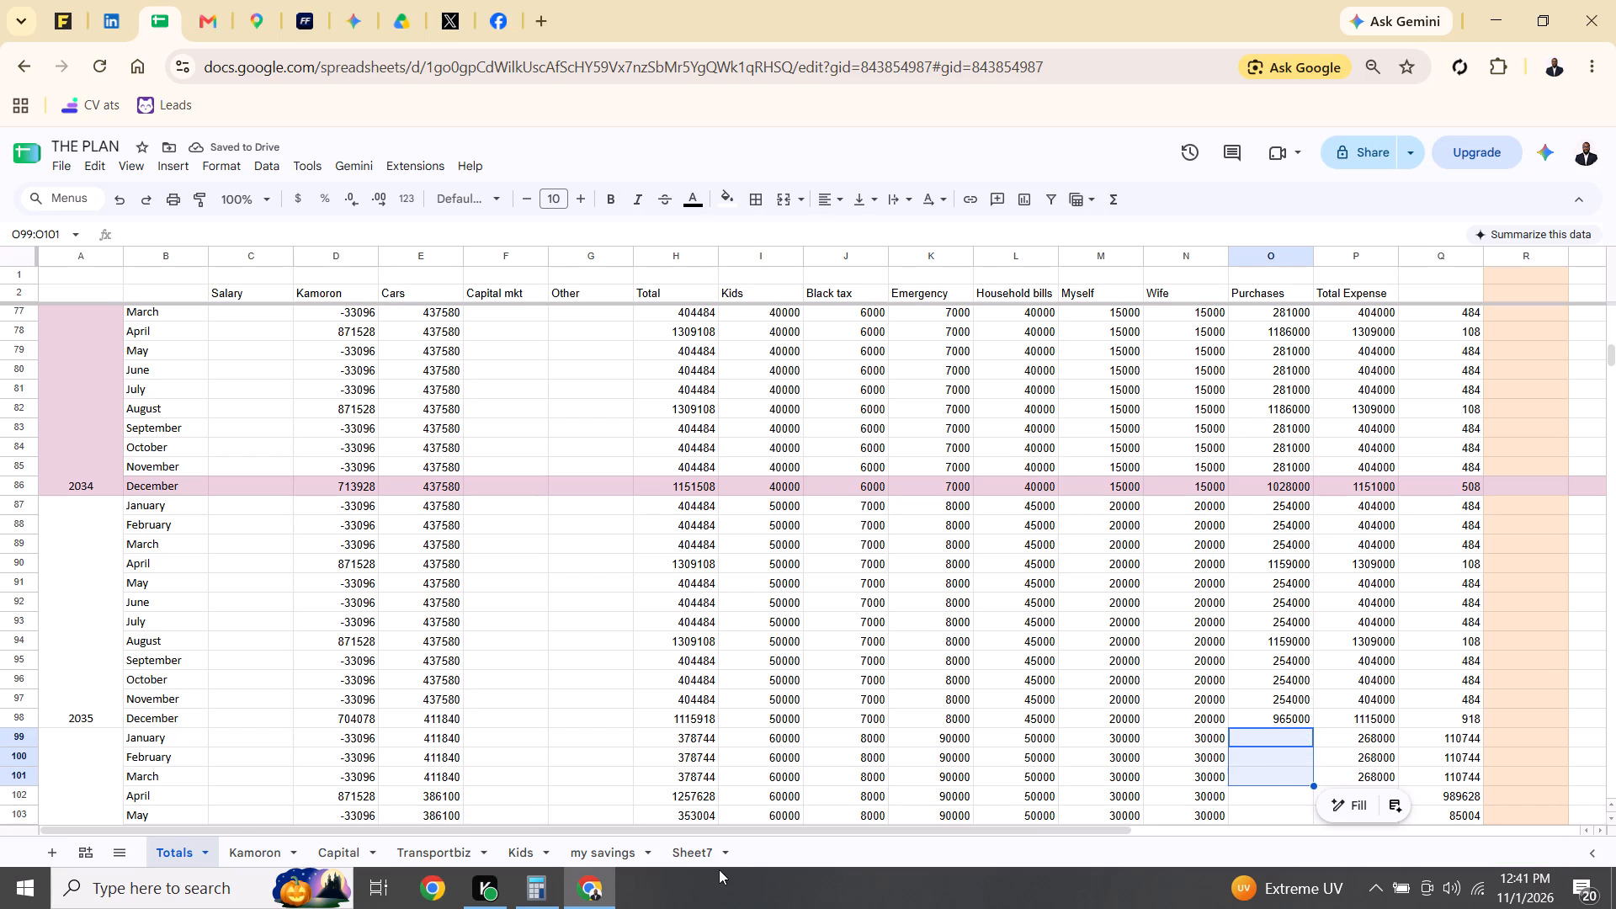
Examine the reinvestment balances on the Capital sheet from late 2033 through December 2035.
click(327, 839)
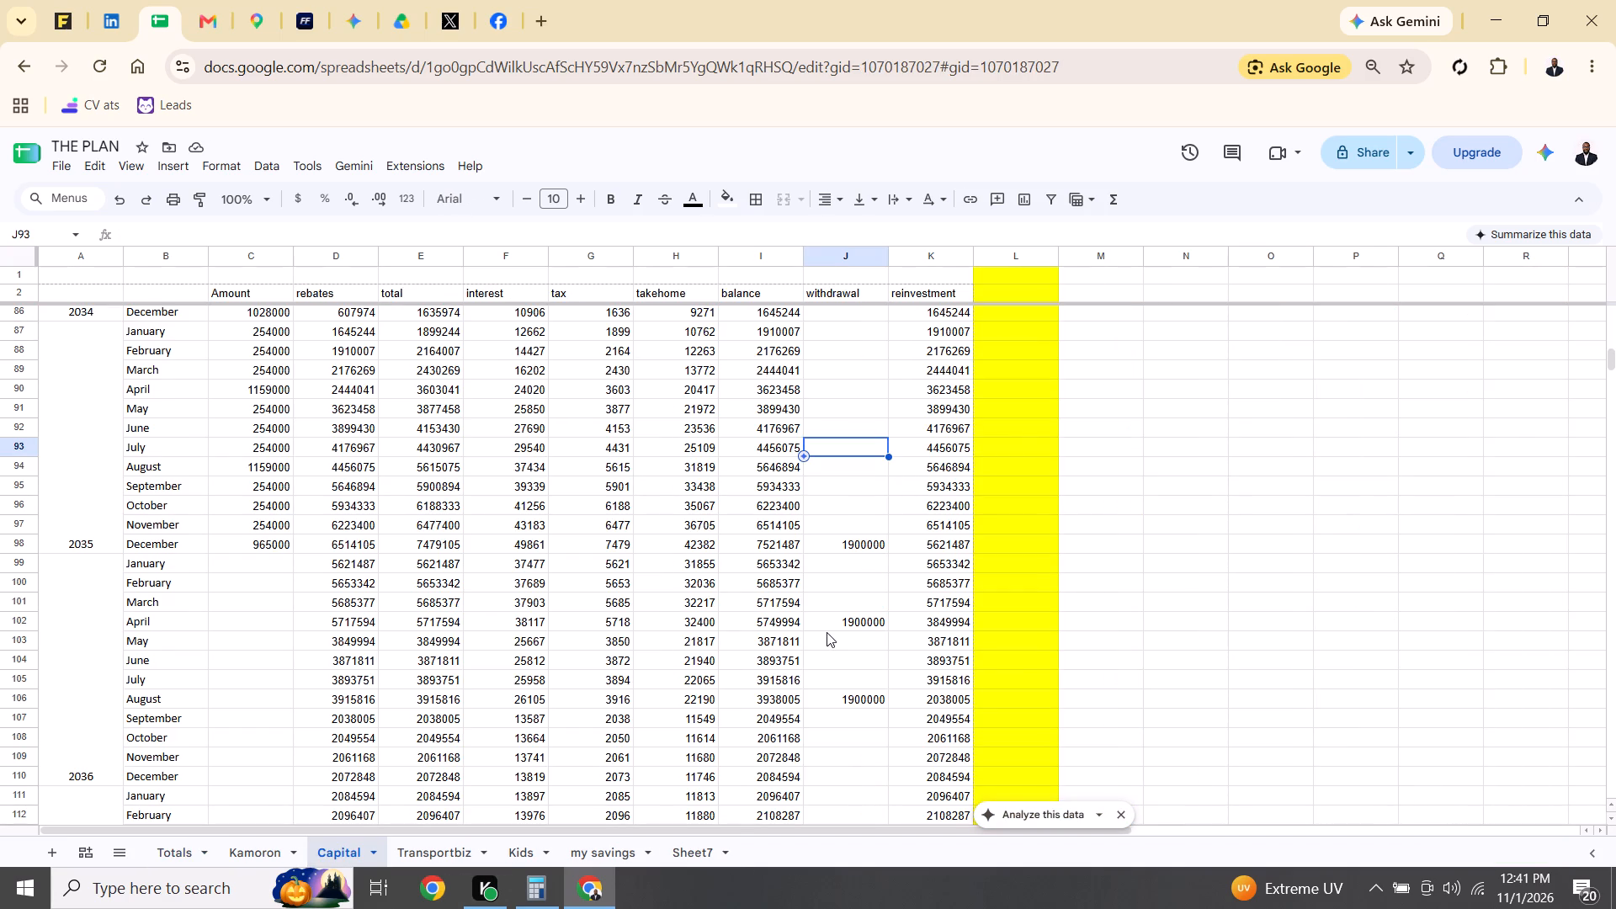
click(925, 549)
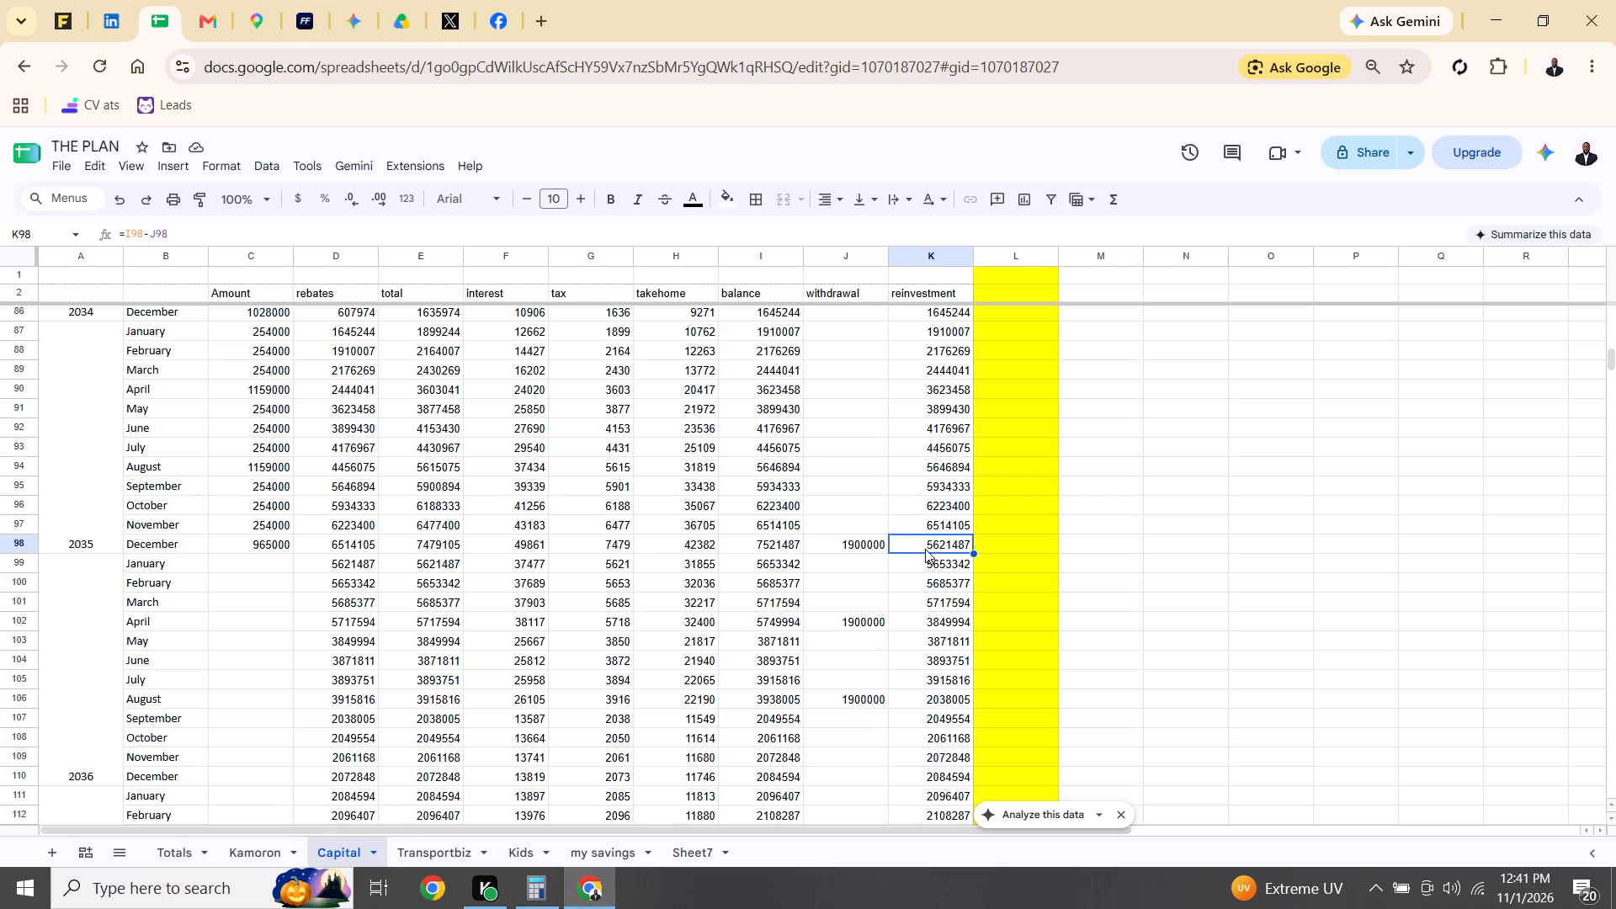
key(Up)
key(Up)
key(Up)
key(Up)
key(Up)
key(Up)
key(Up)
key(Up)
key(Up)
key(Up)
key(Up)
key(Up)
key(Up)
key(Up)
key(Up)
key(Up)
key(Up)
key(Up)
key(Up)
key(Up)
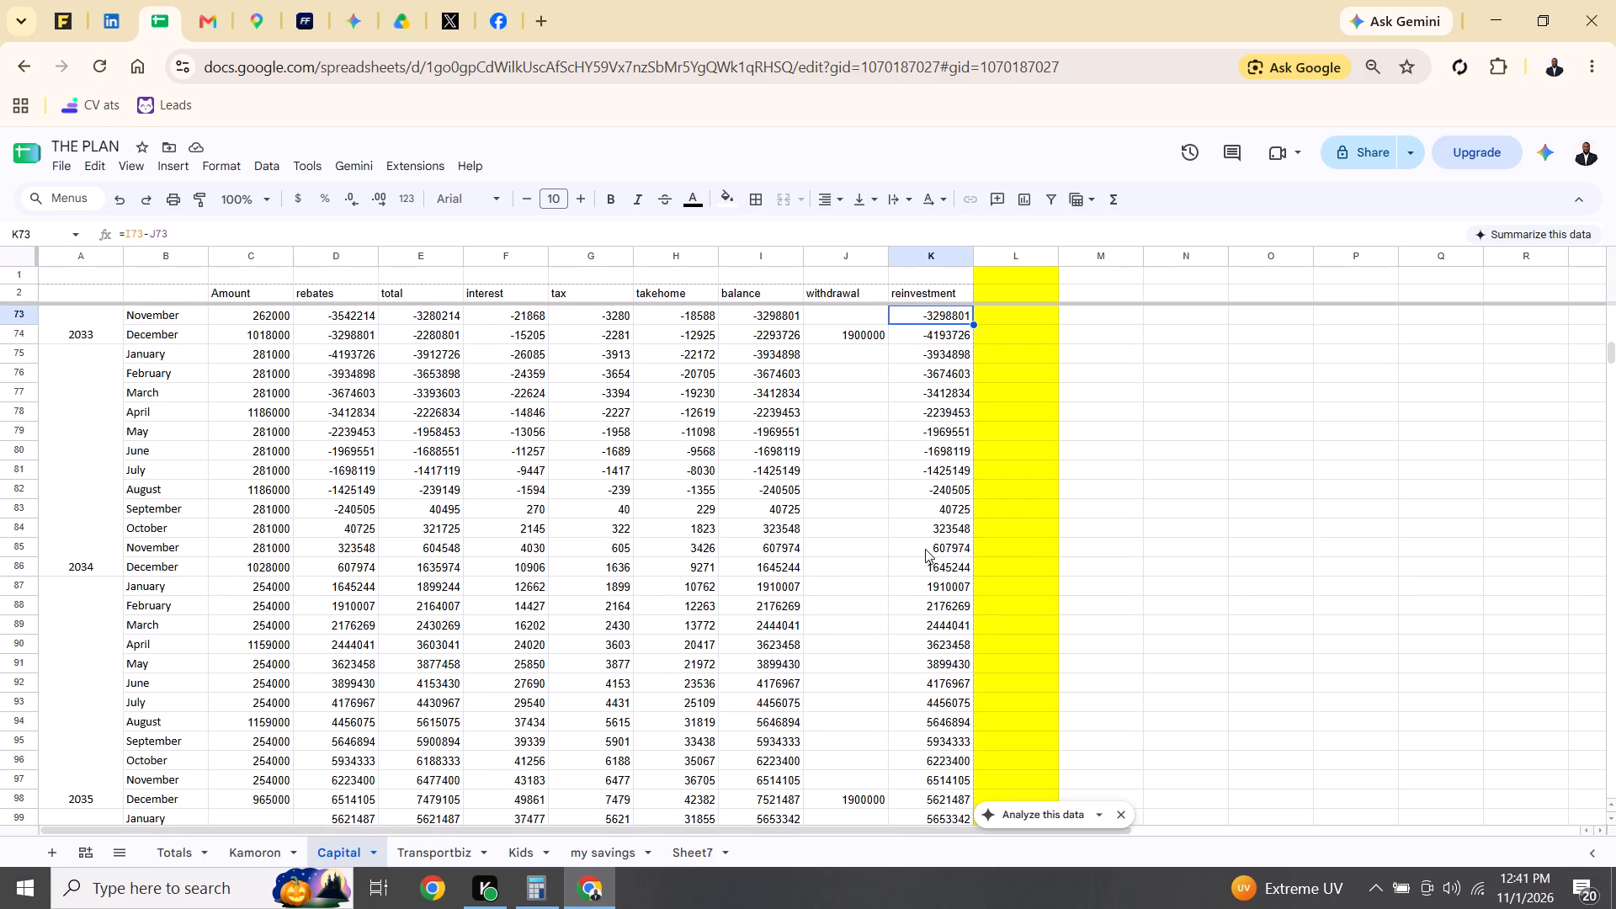
key(Down)
key(Down)
key(Down)
key(Down)
key(Down)
key(Down)
key(Down)
key(Down)
key(Down)
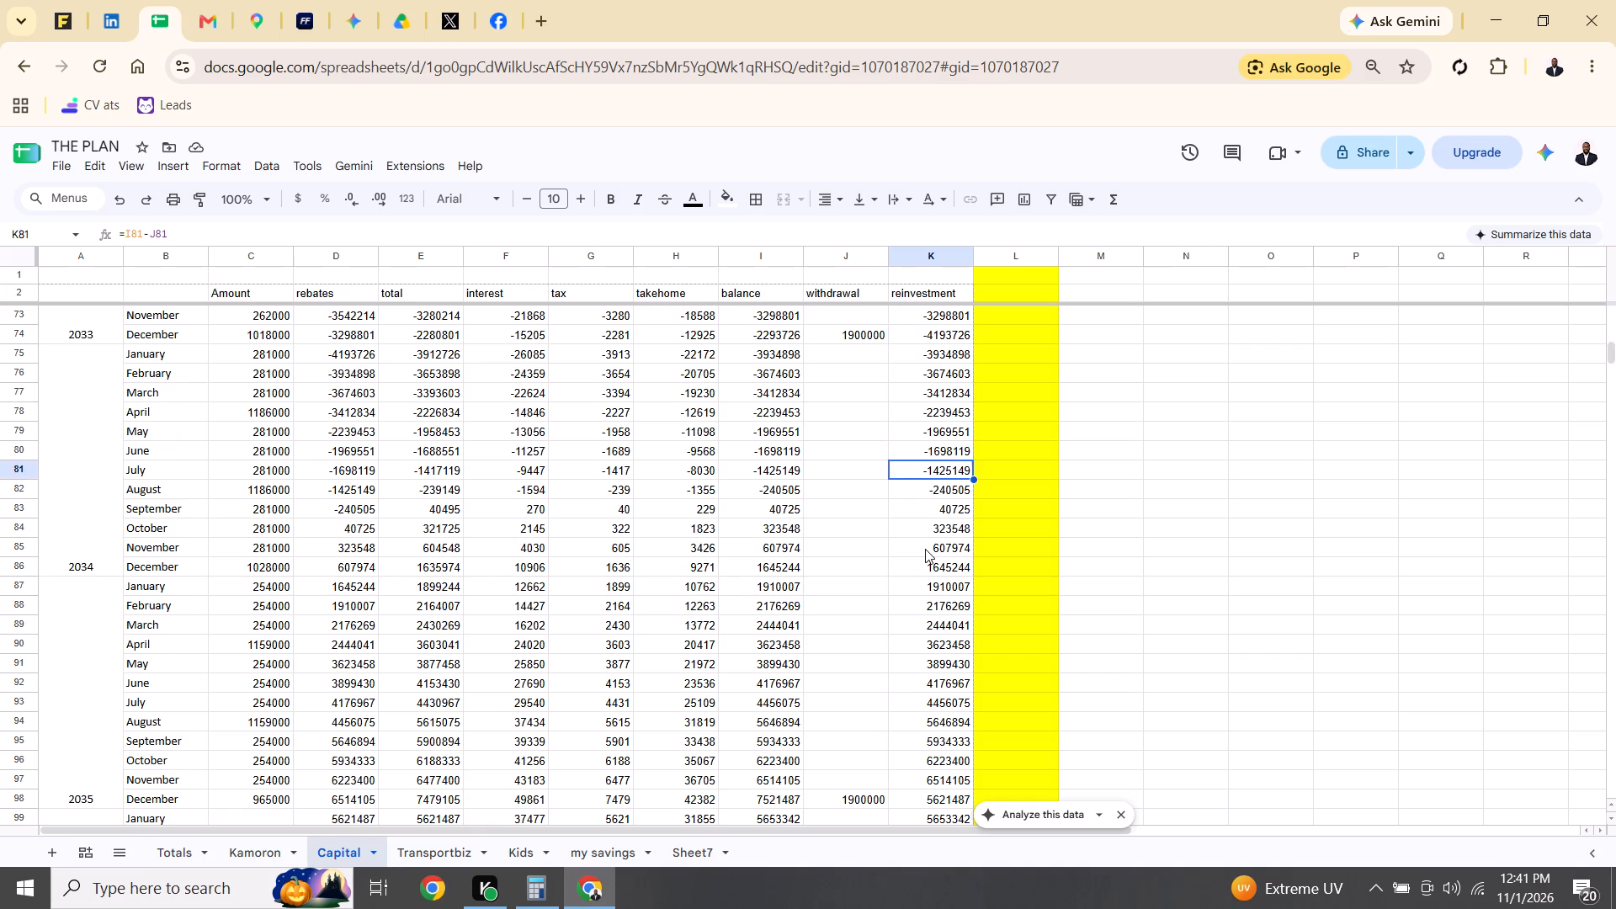
key(Down)
key(Down)
key(Down)
key(Down)
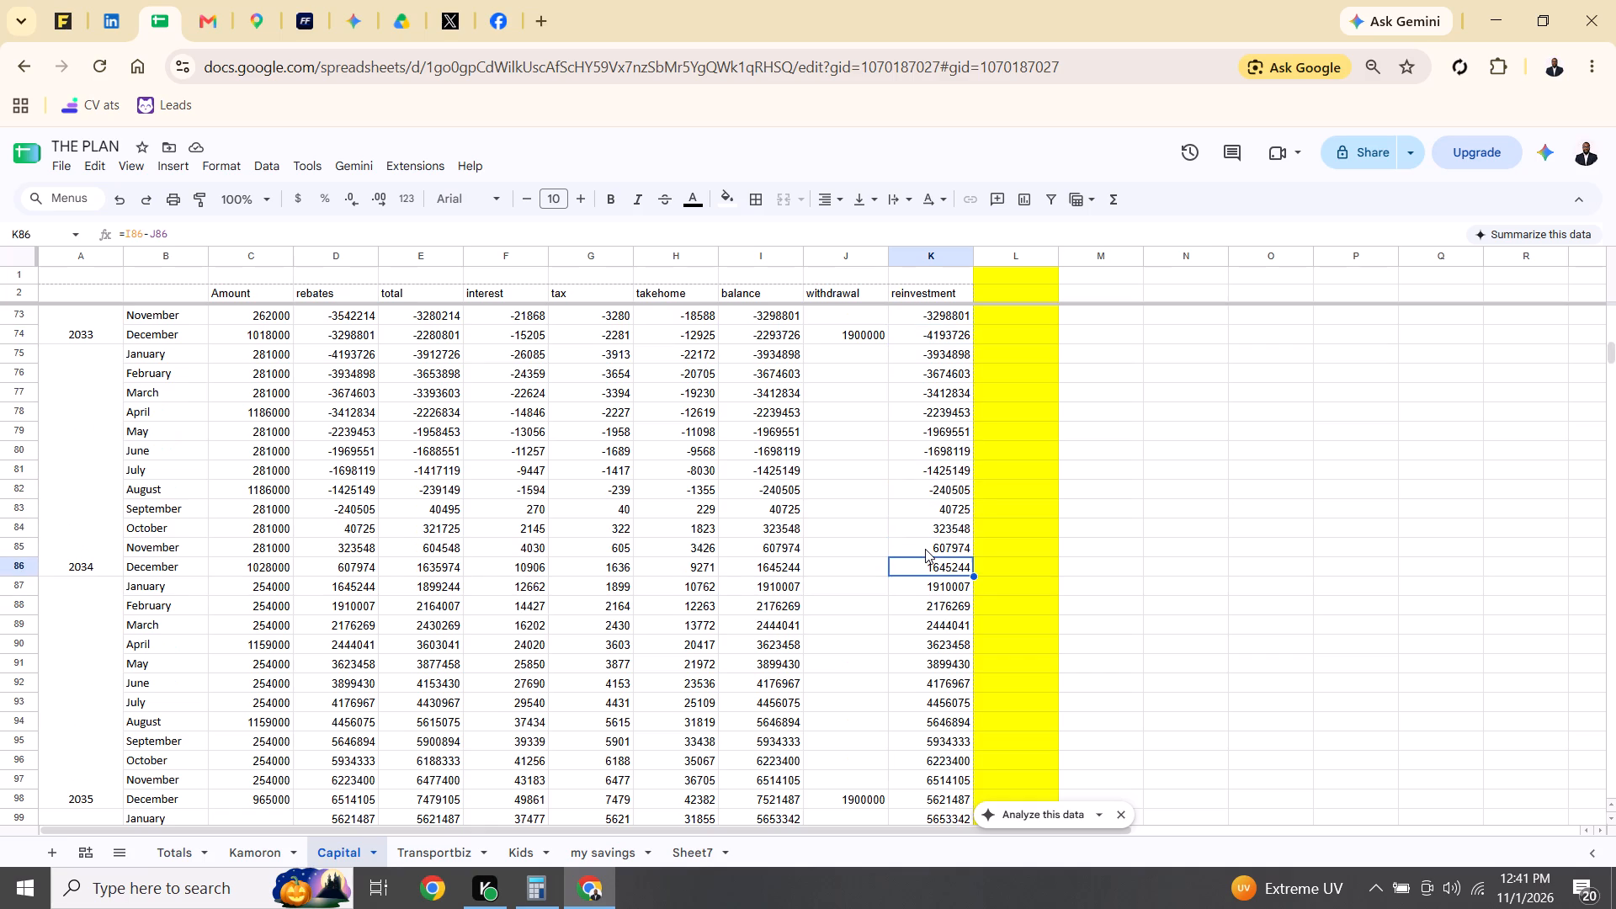
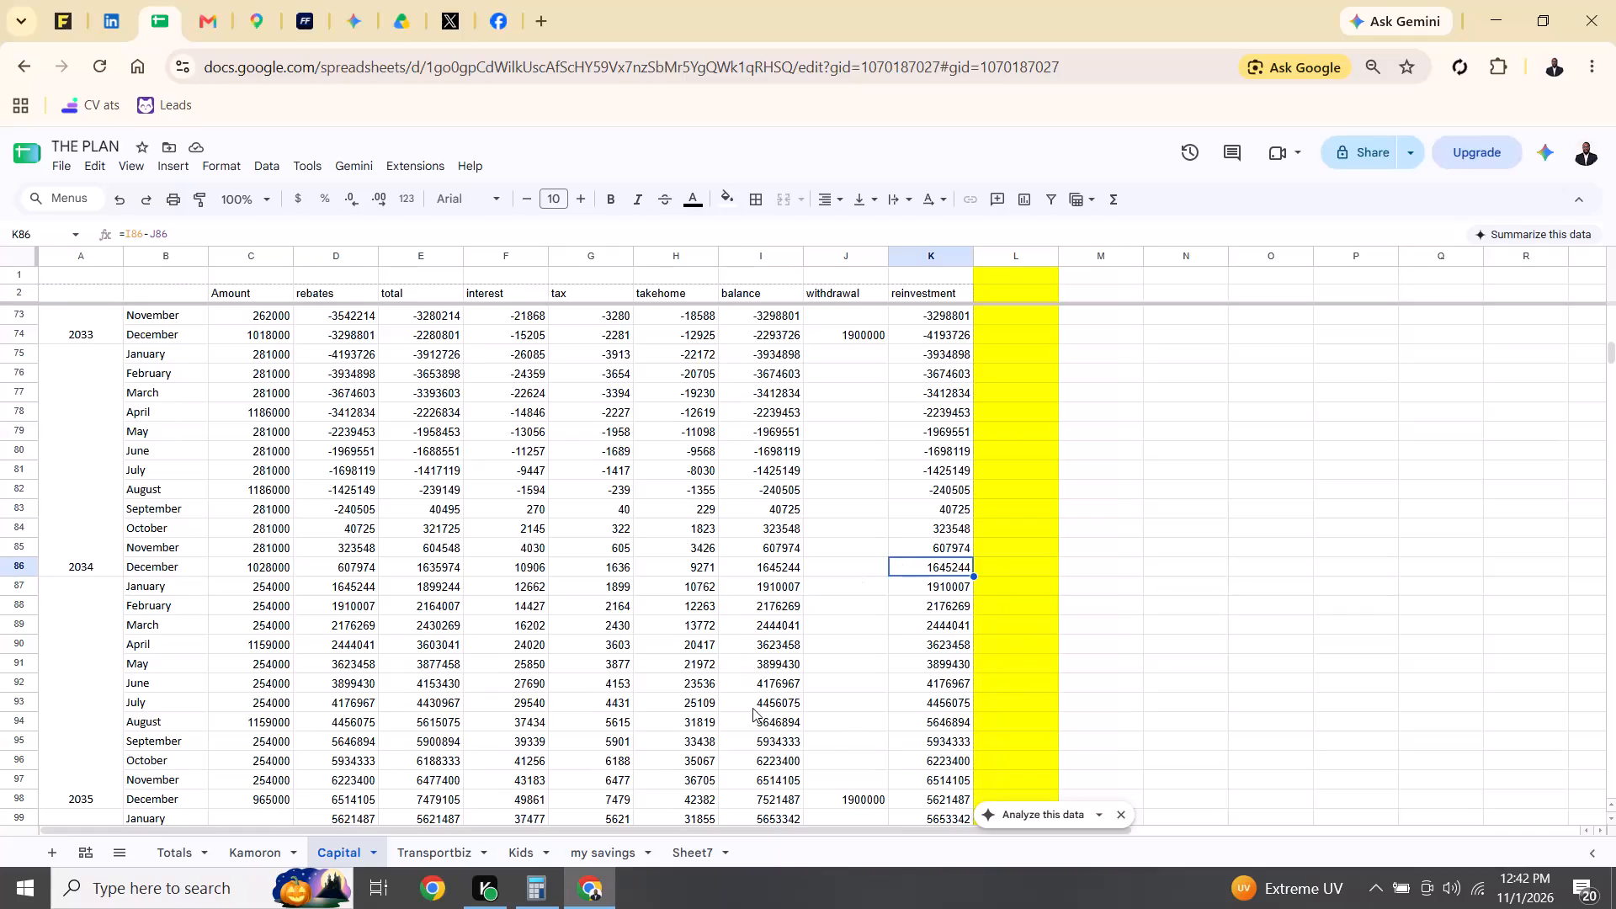
Enter a withdrawal of 5640000 for August 2035 on the Capital sheet.
click(837, 724)
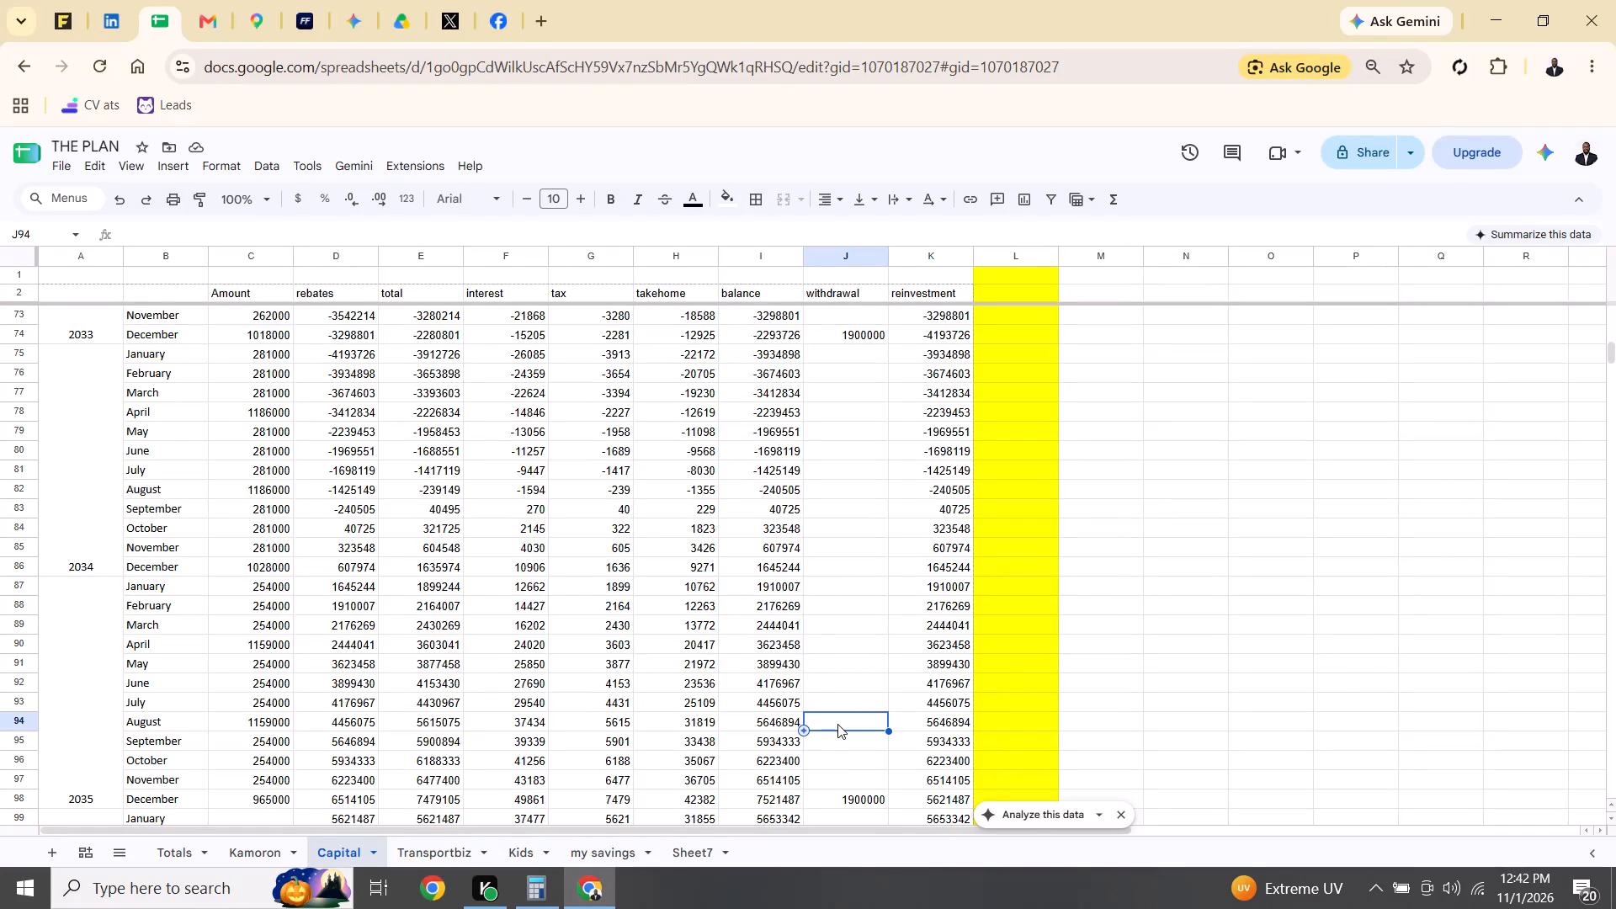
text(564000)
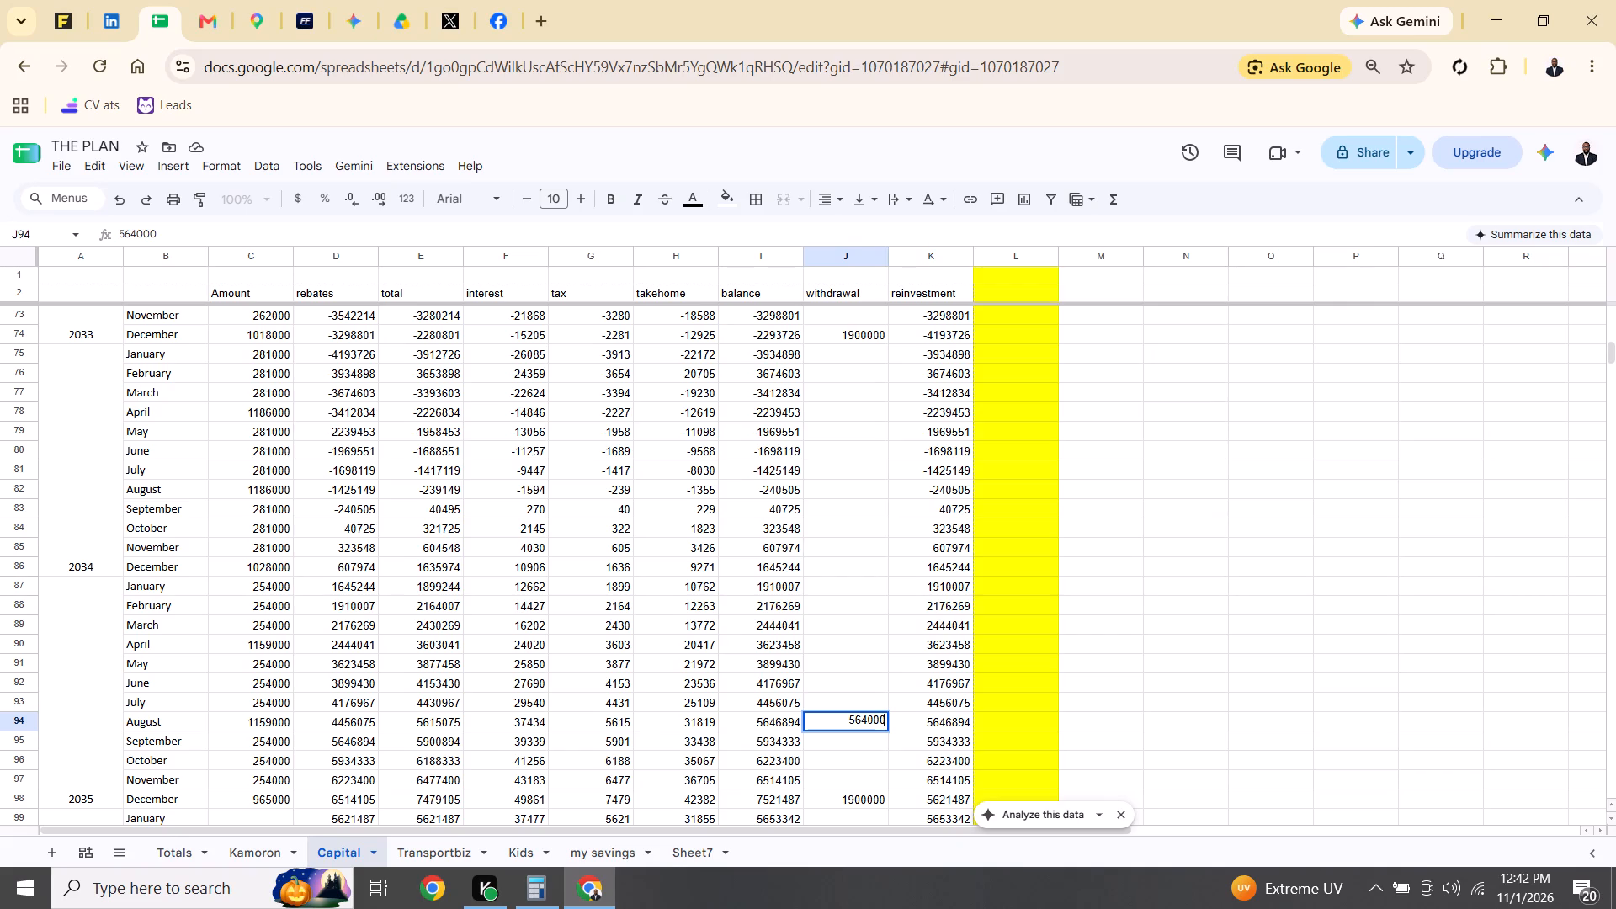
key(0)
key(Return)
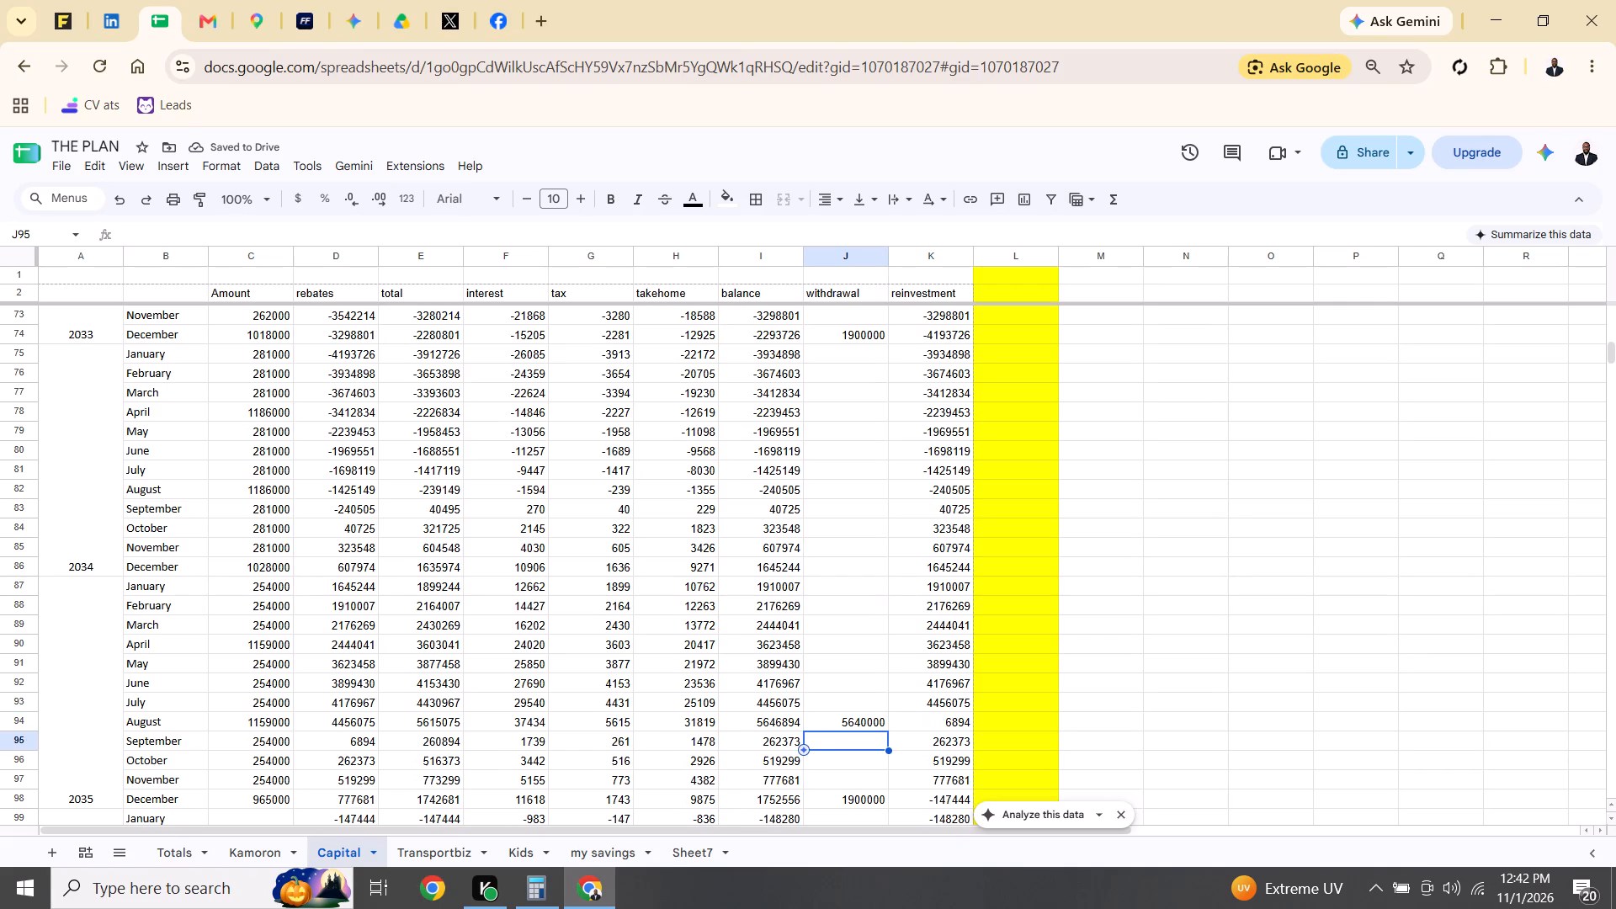
Examine the reinvestment balances and existing withdrawals on the Capital sheet from September 2035 through April 2037.
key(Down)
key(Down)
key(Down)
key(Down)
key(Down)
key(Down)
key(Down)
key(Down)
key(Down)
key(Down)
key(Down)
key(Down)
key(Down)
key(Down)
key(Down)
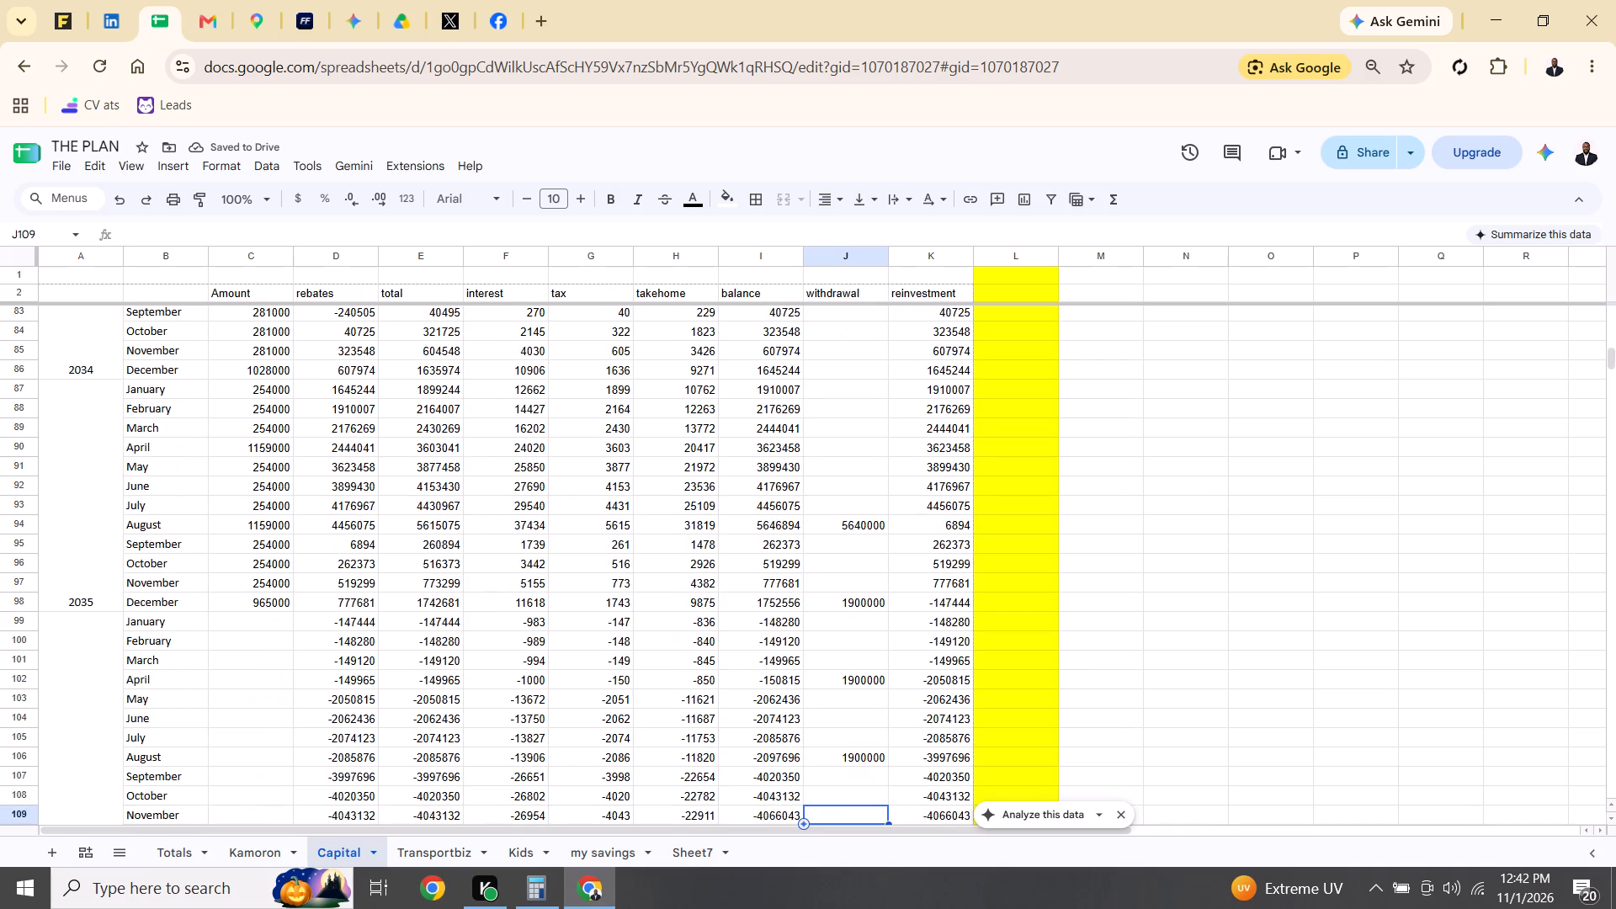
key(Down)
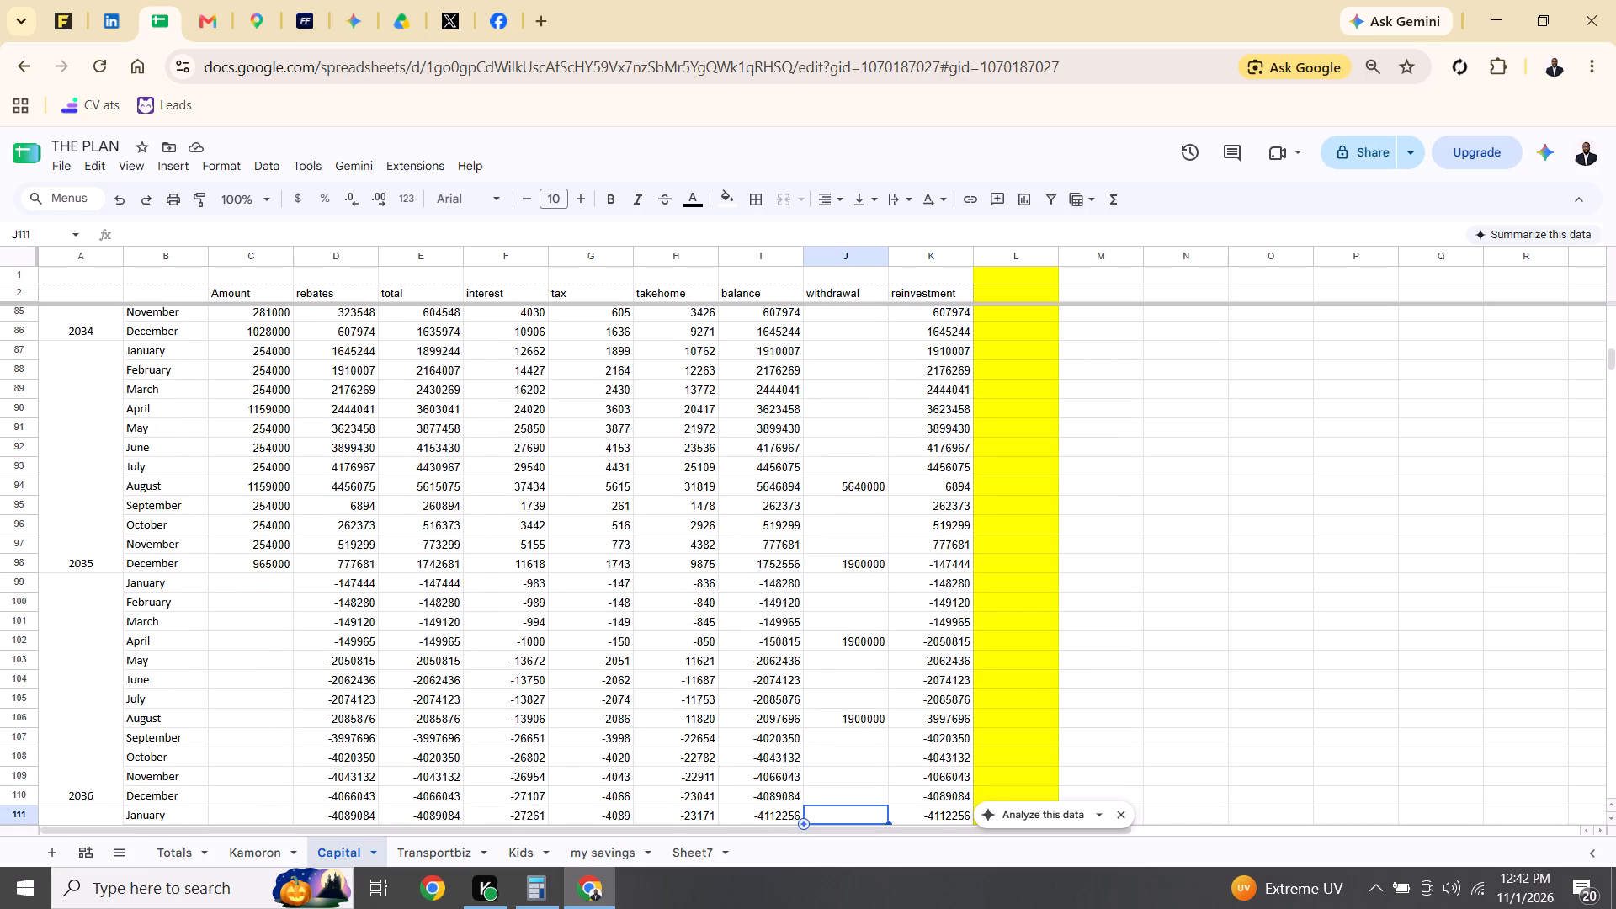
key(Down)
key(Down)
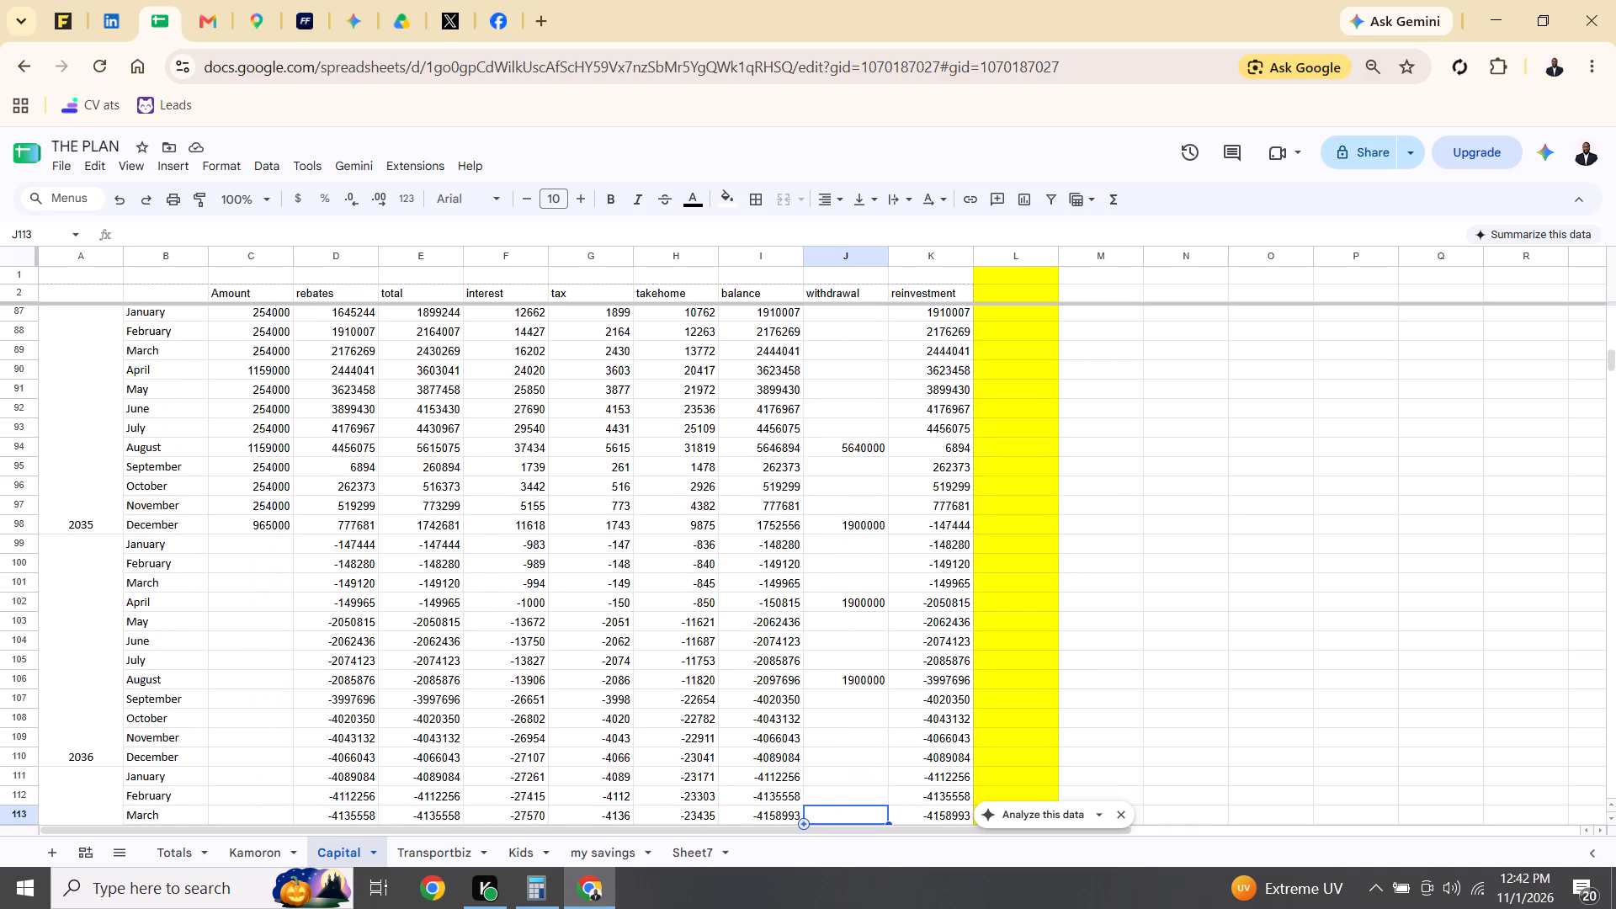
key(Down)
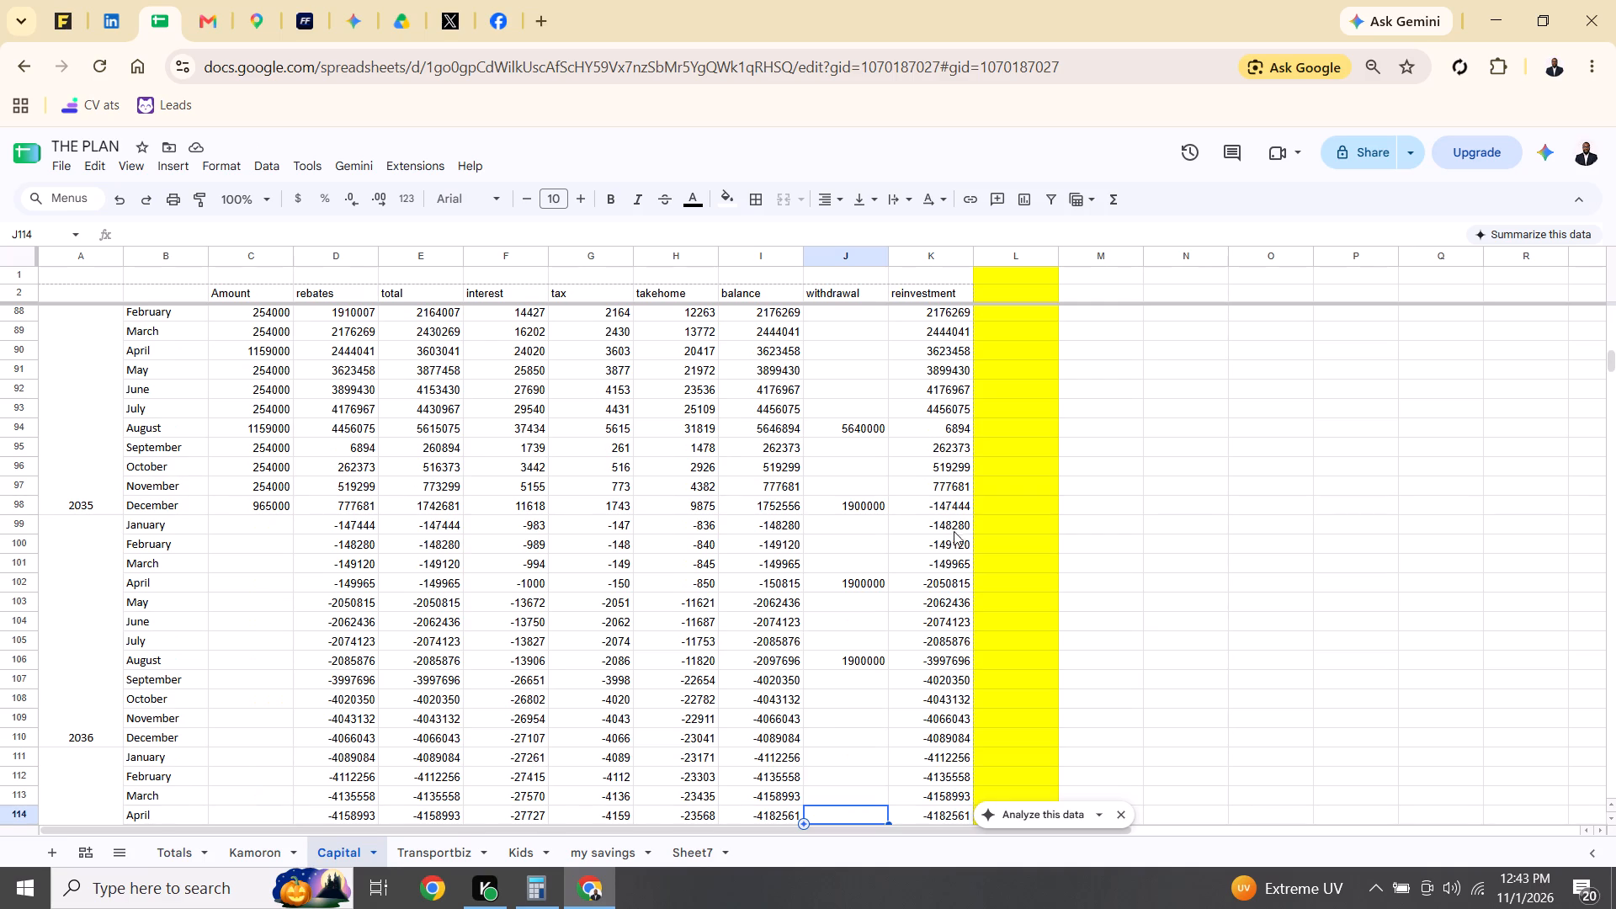
Copy the September 2035 to August 2036 withdrawals and paste them into the blocks starting September 2036 and September 2037.
click(864, 437)
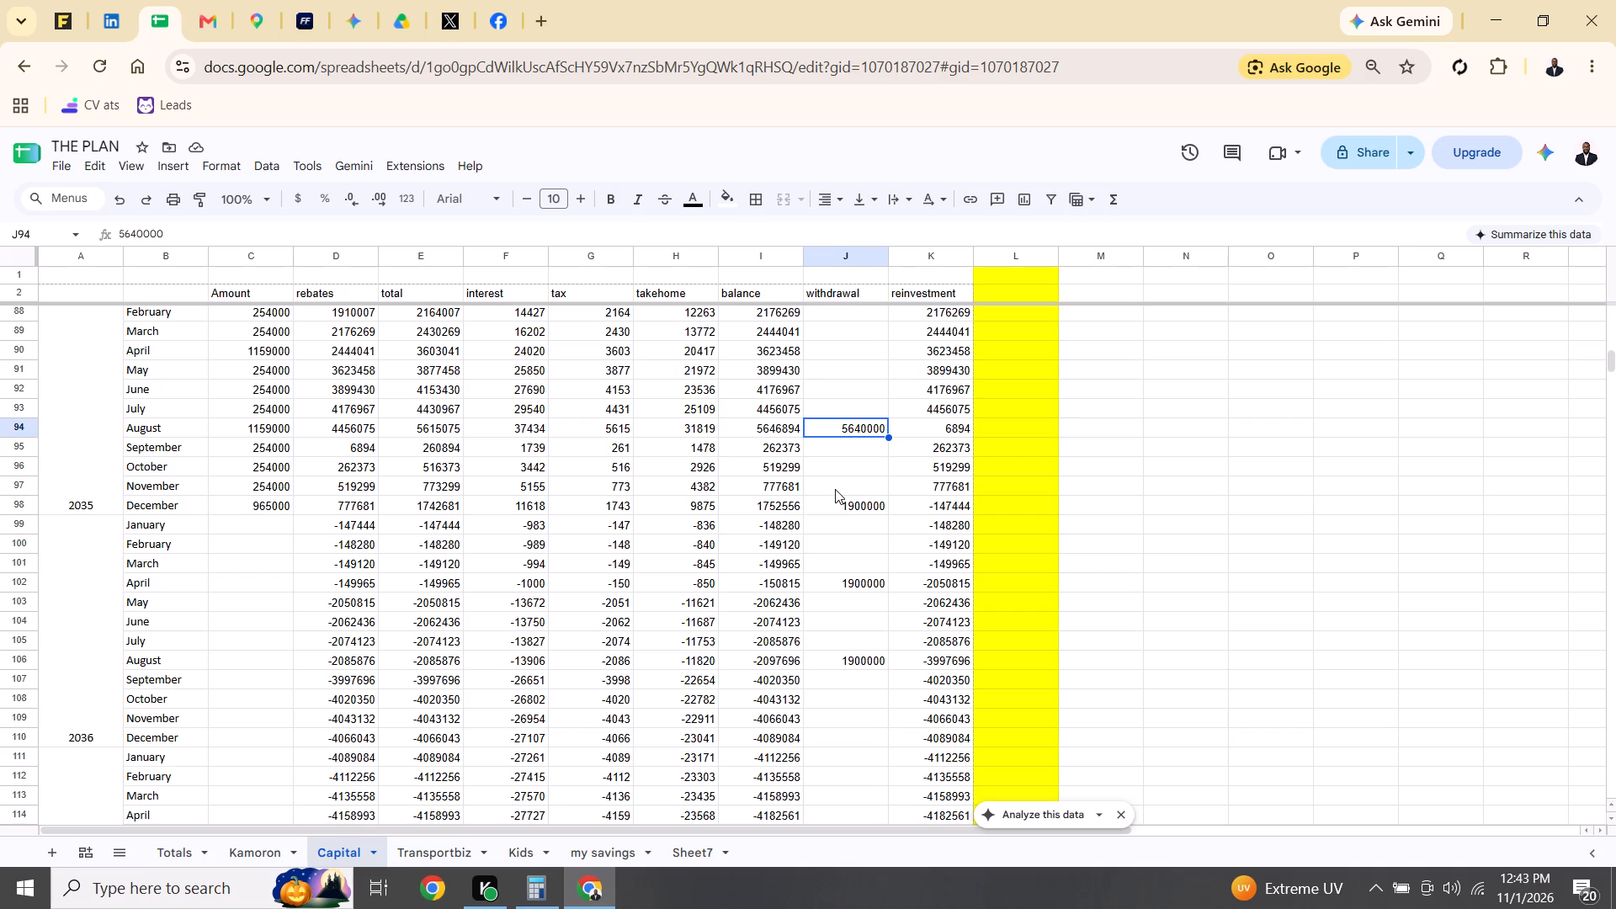
click(835, 489)
drag(861, 444, 858, 562)
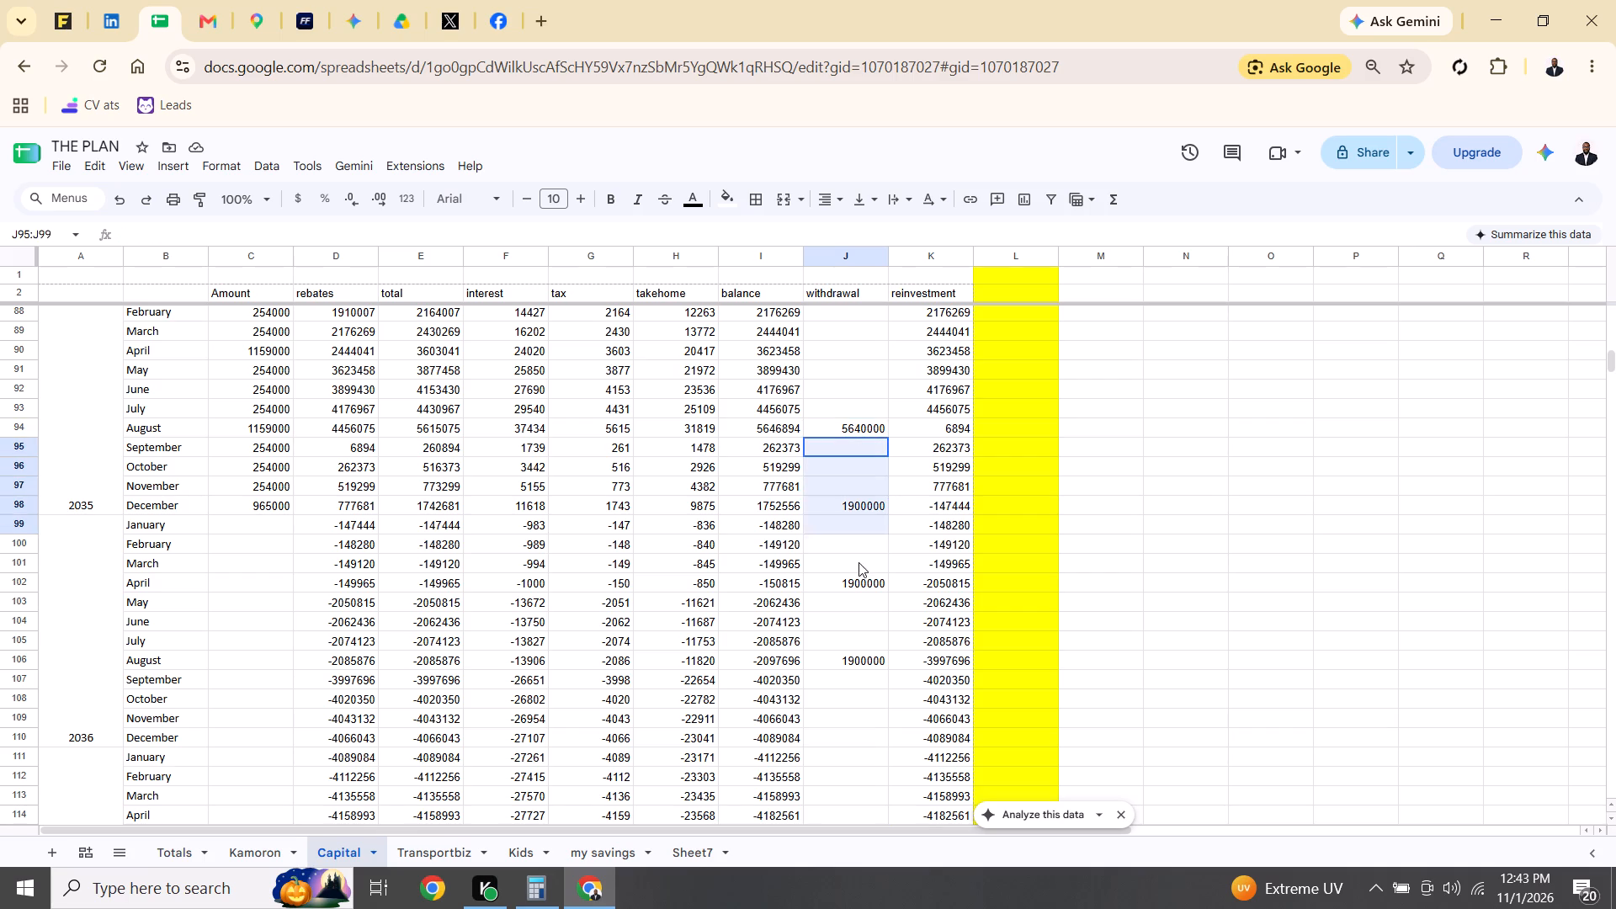
drag(858, 562, 860, 656)
right_click(860, 656)
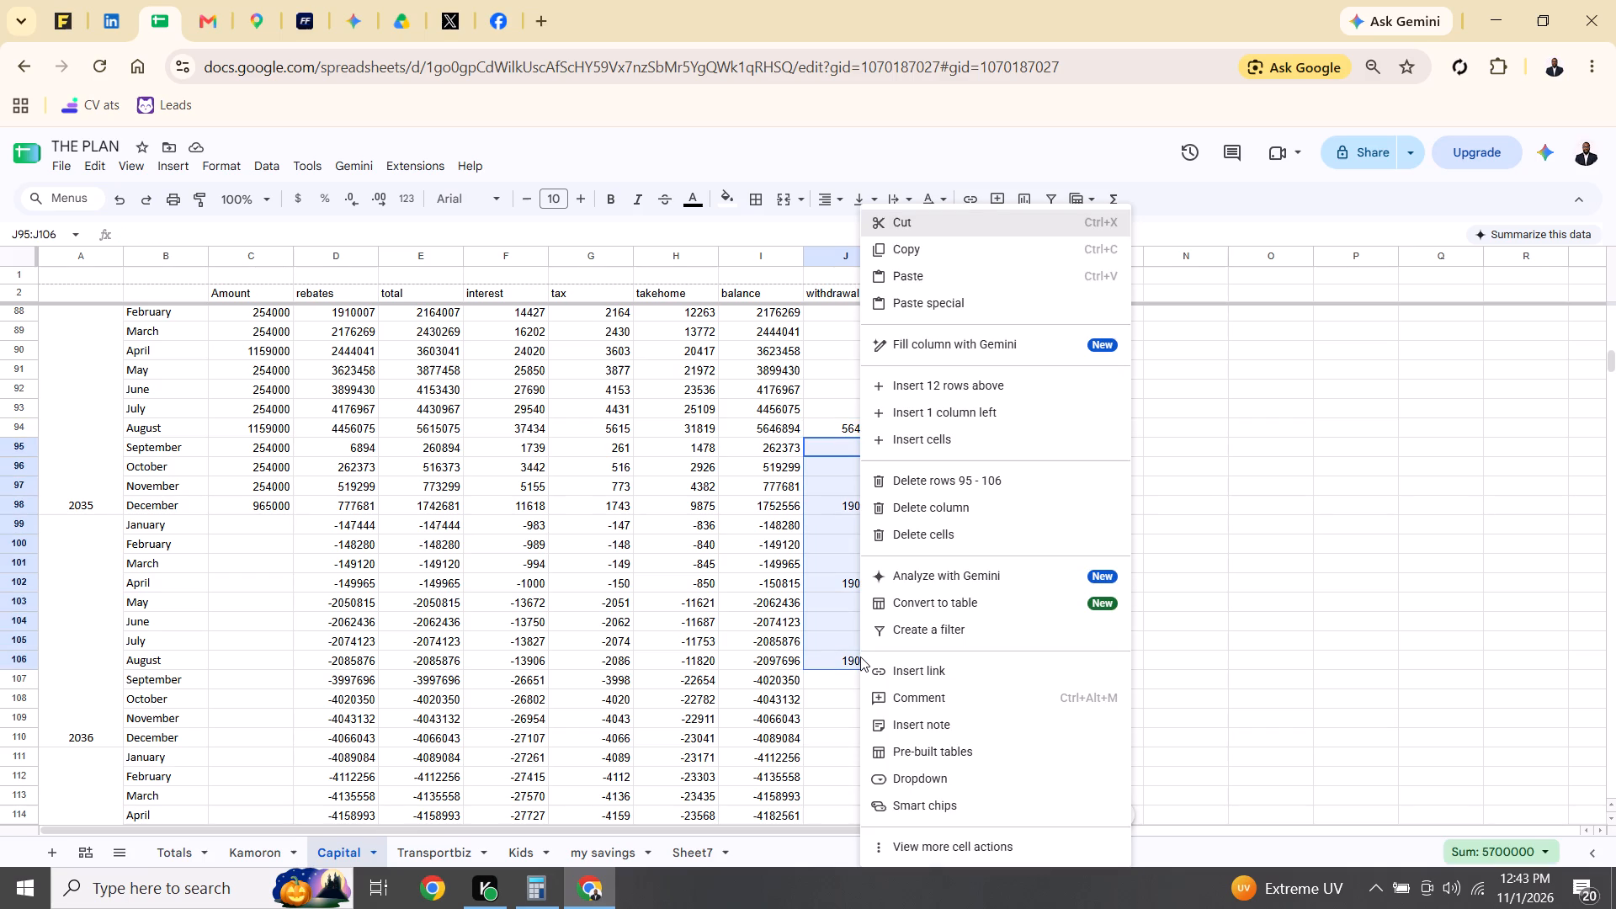
click(932, 251)
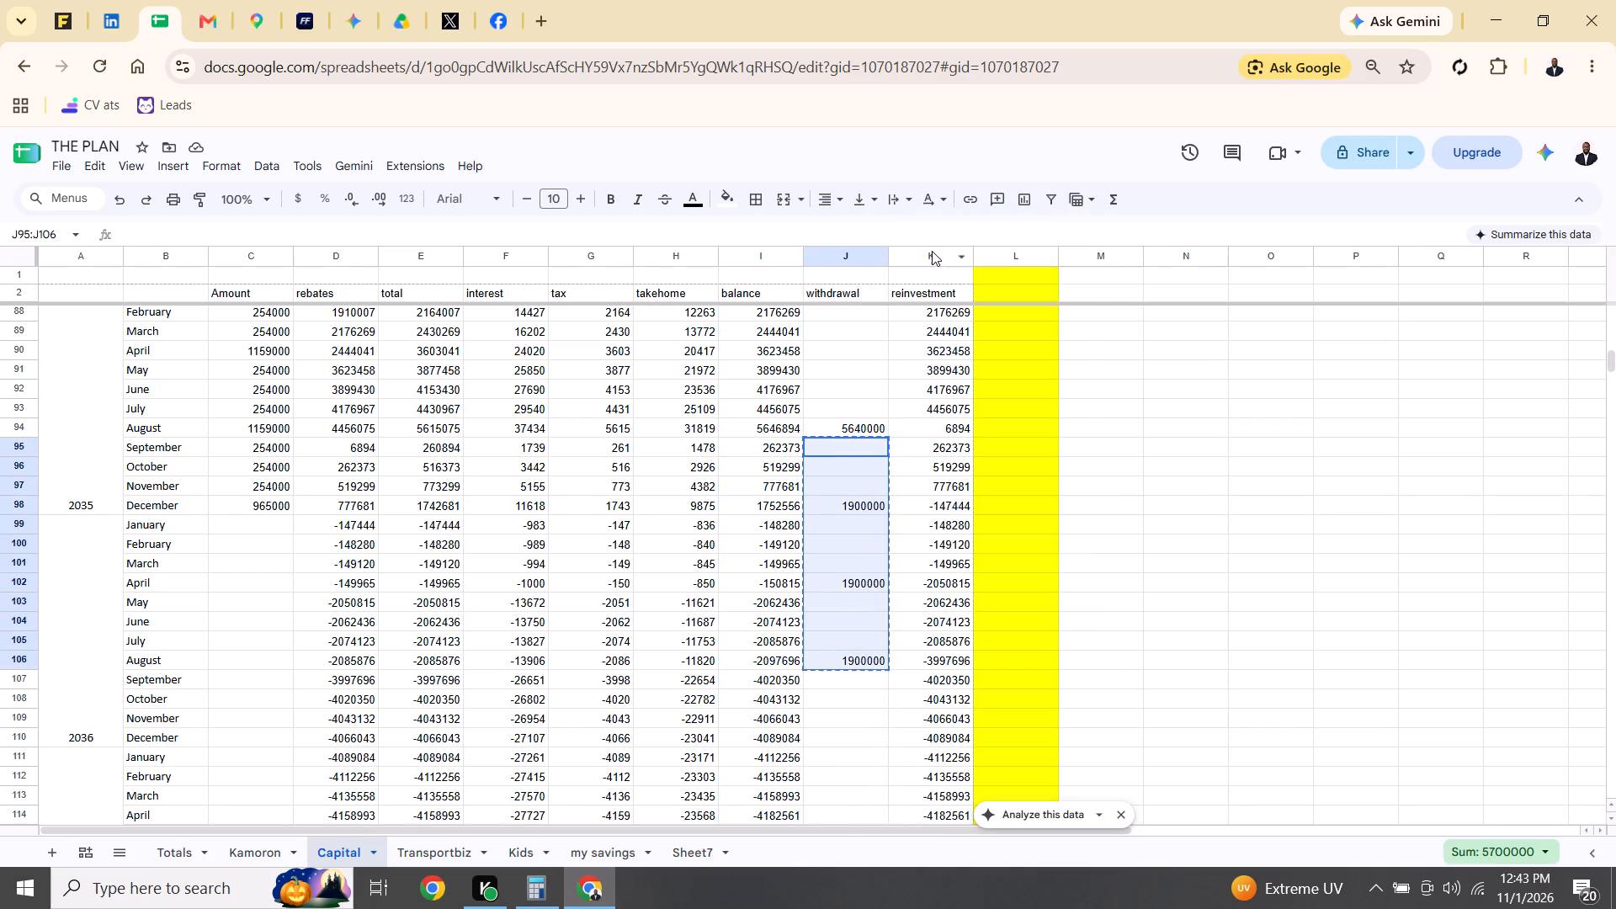
click(862, 680)
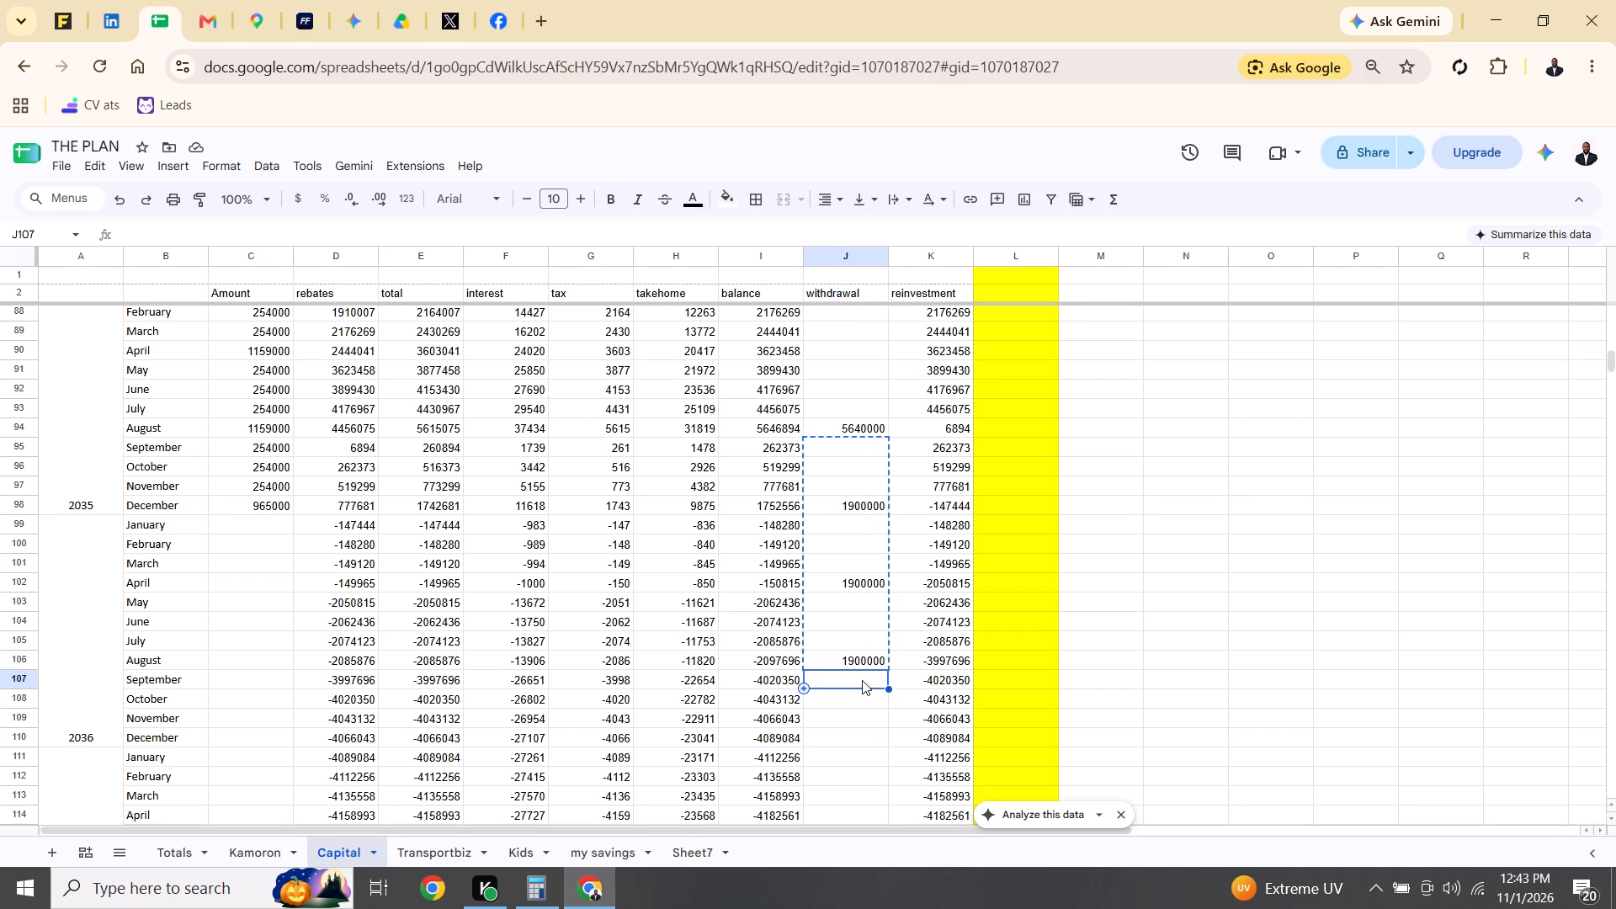
right_click(862, 680)
click(932, 263)
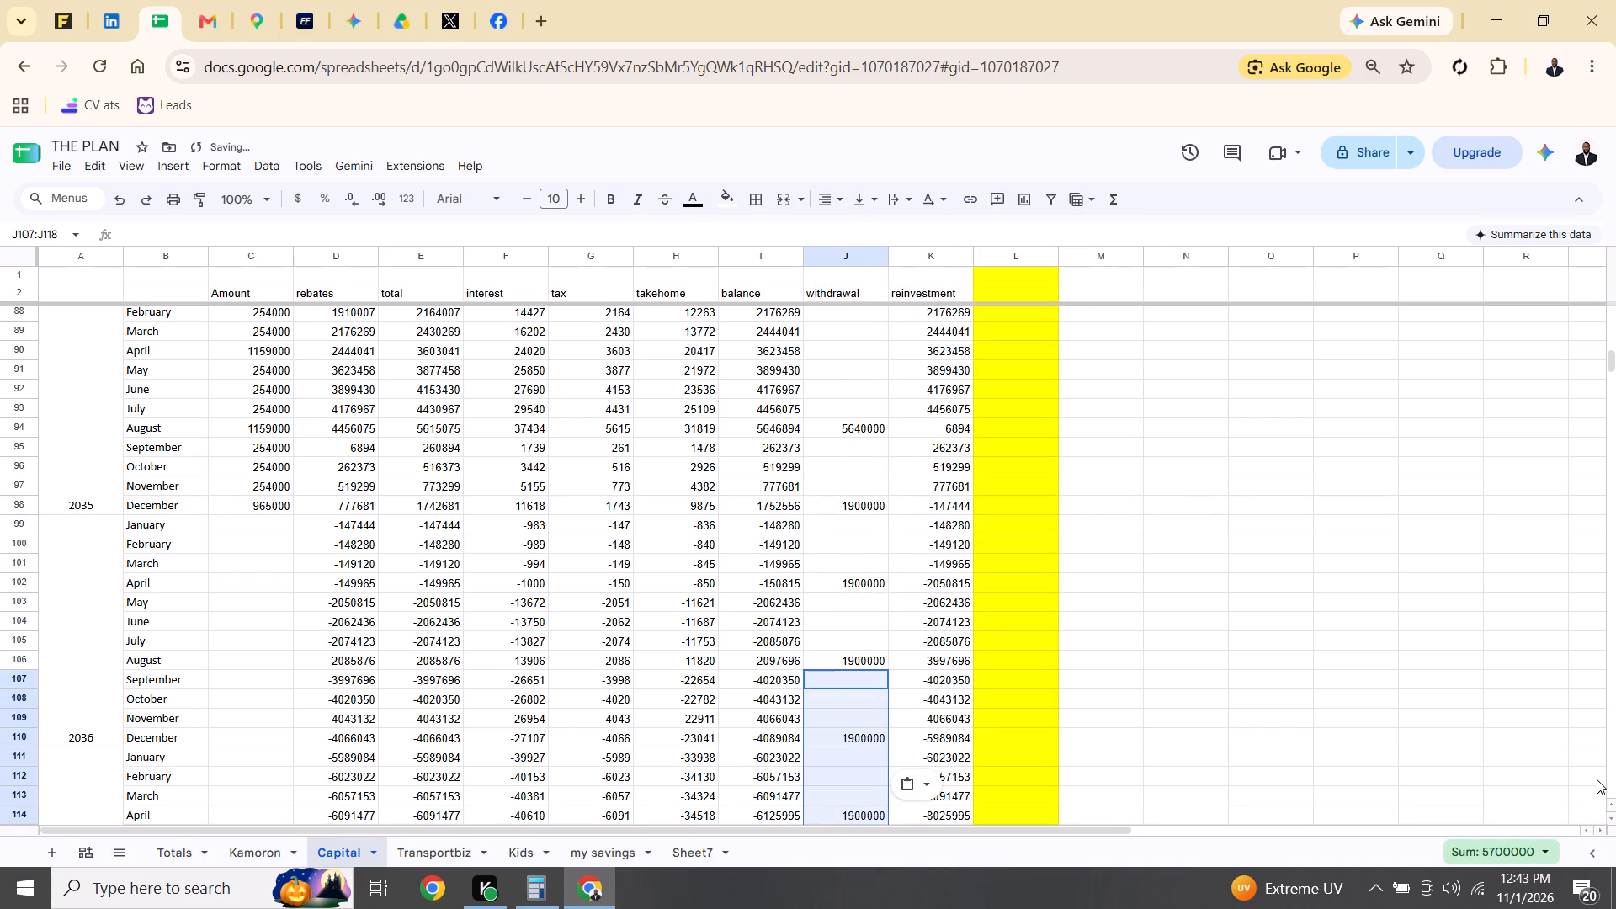
click(1612, 821)
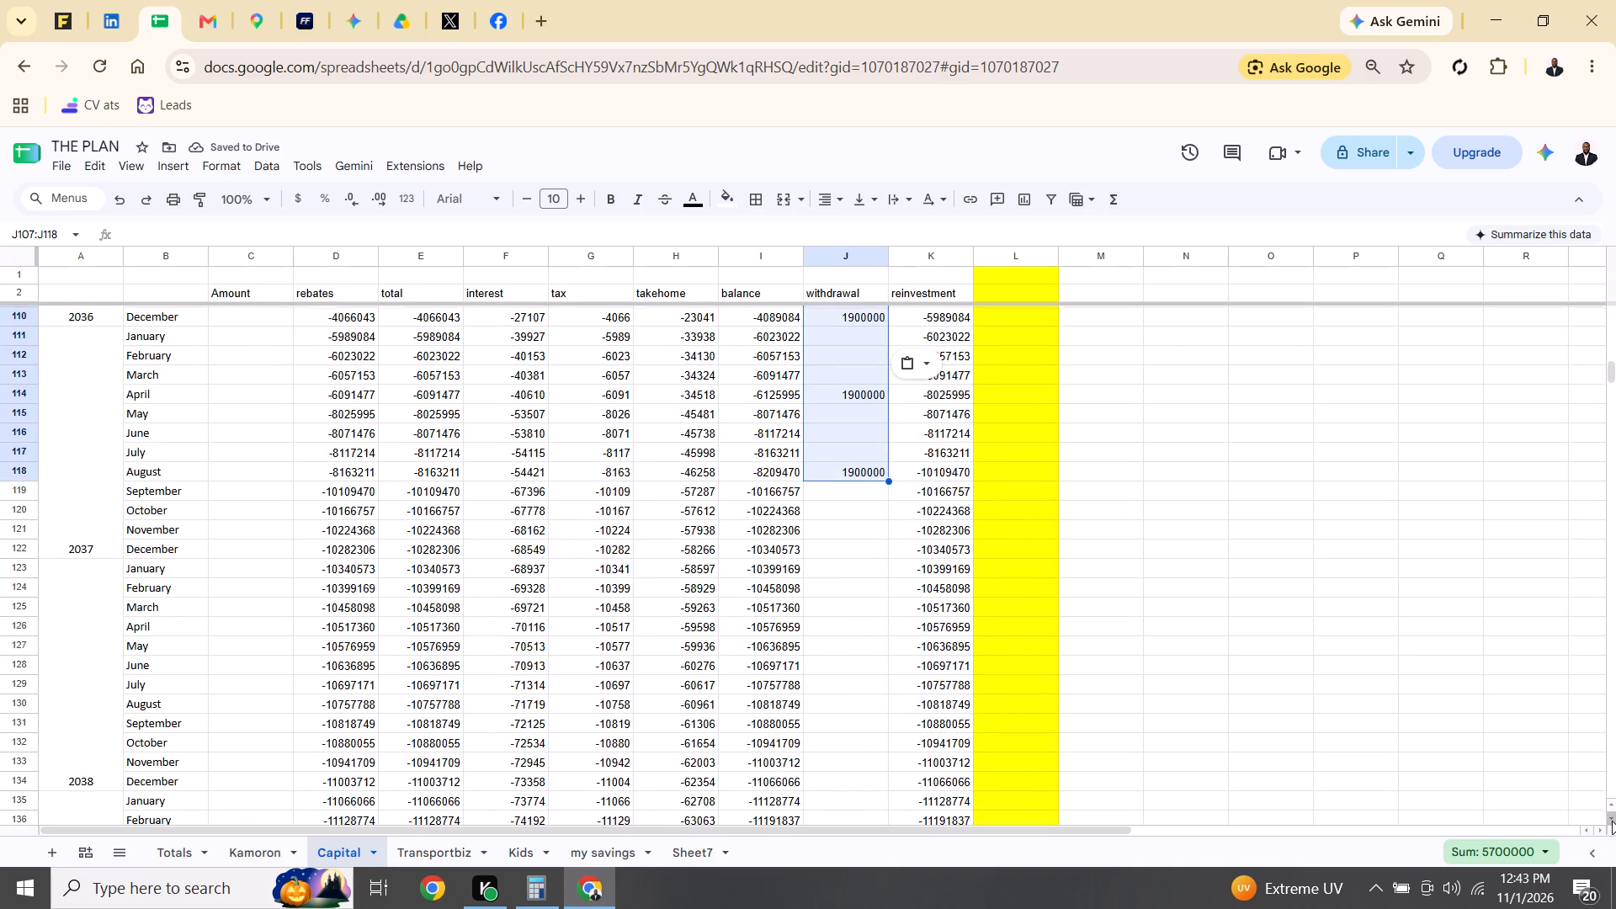
click(843, 490)
right_click(843, 490)
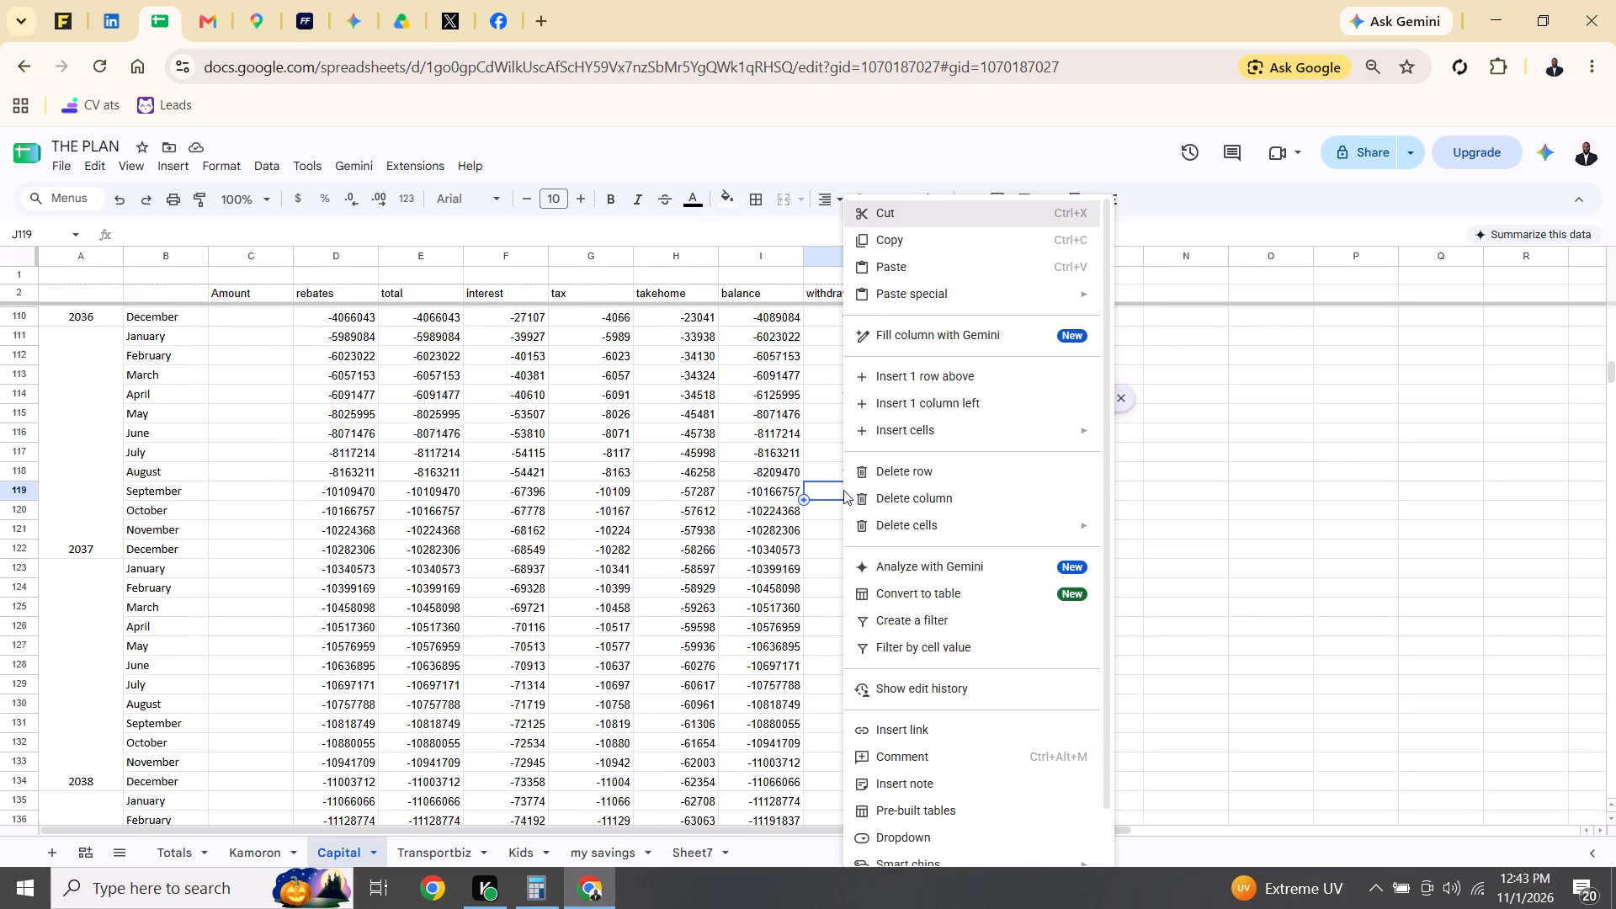
click(882, 265)
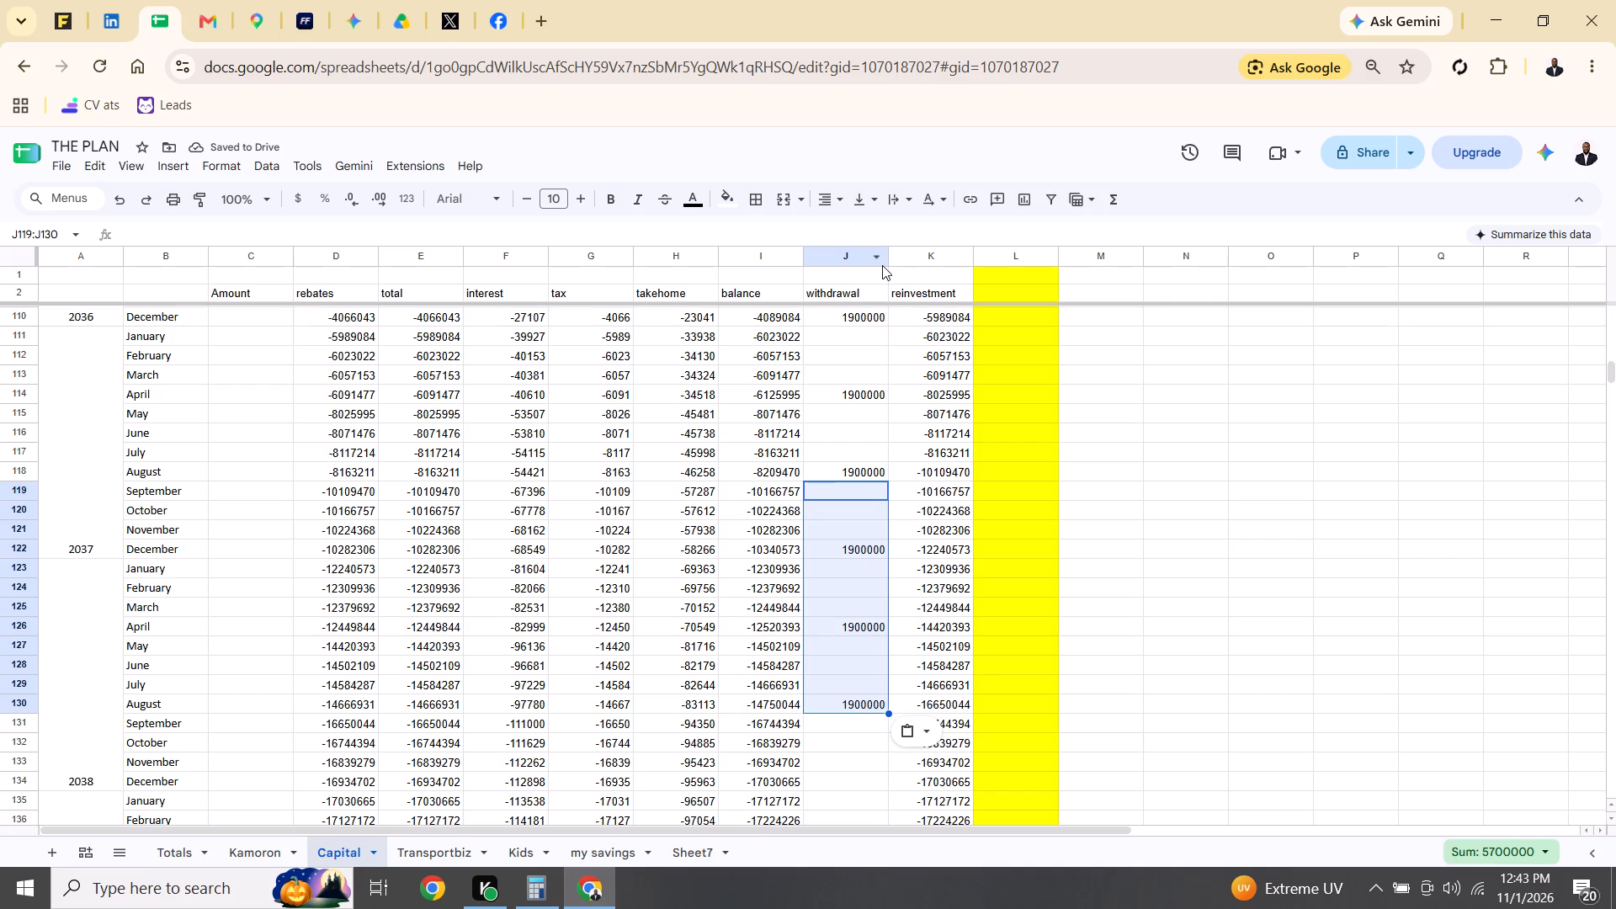
Check the sum and count of the Capital withdrawals from September 2035 through September 2038.
click(832, 736)
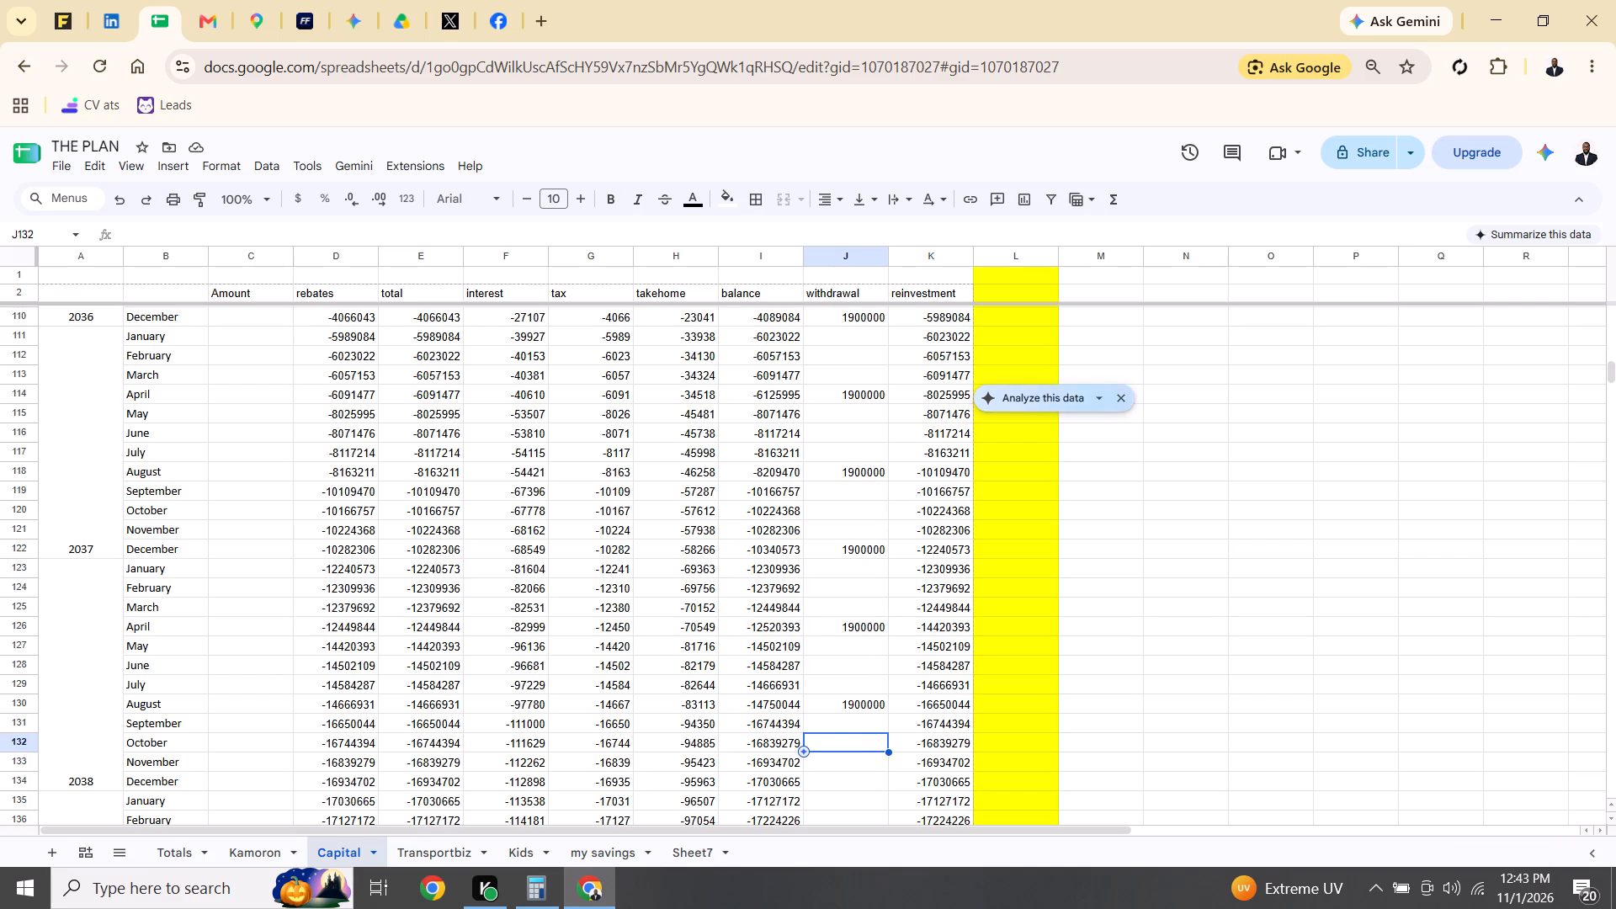
click(858, 728)
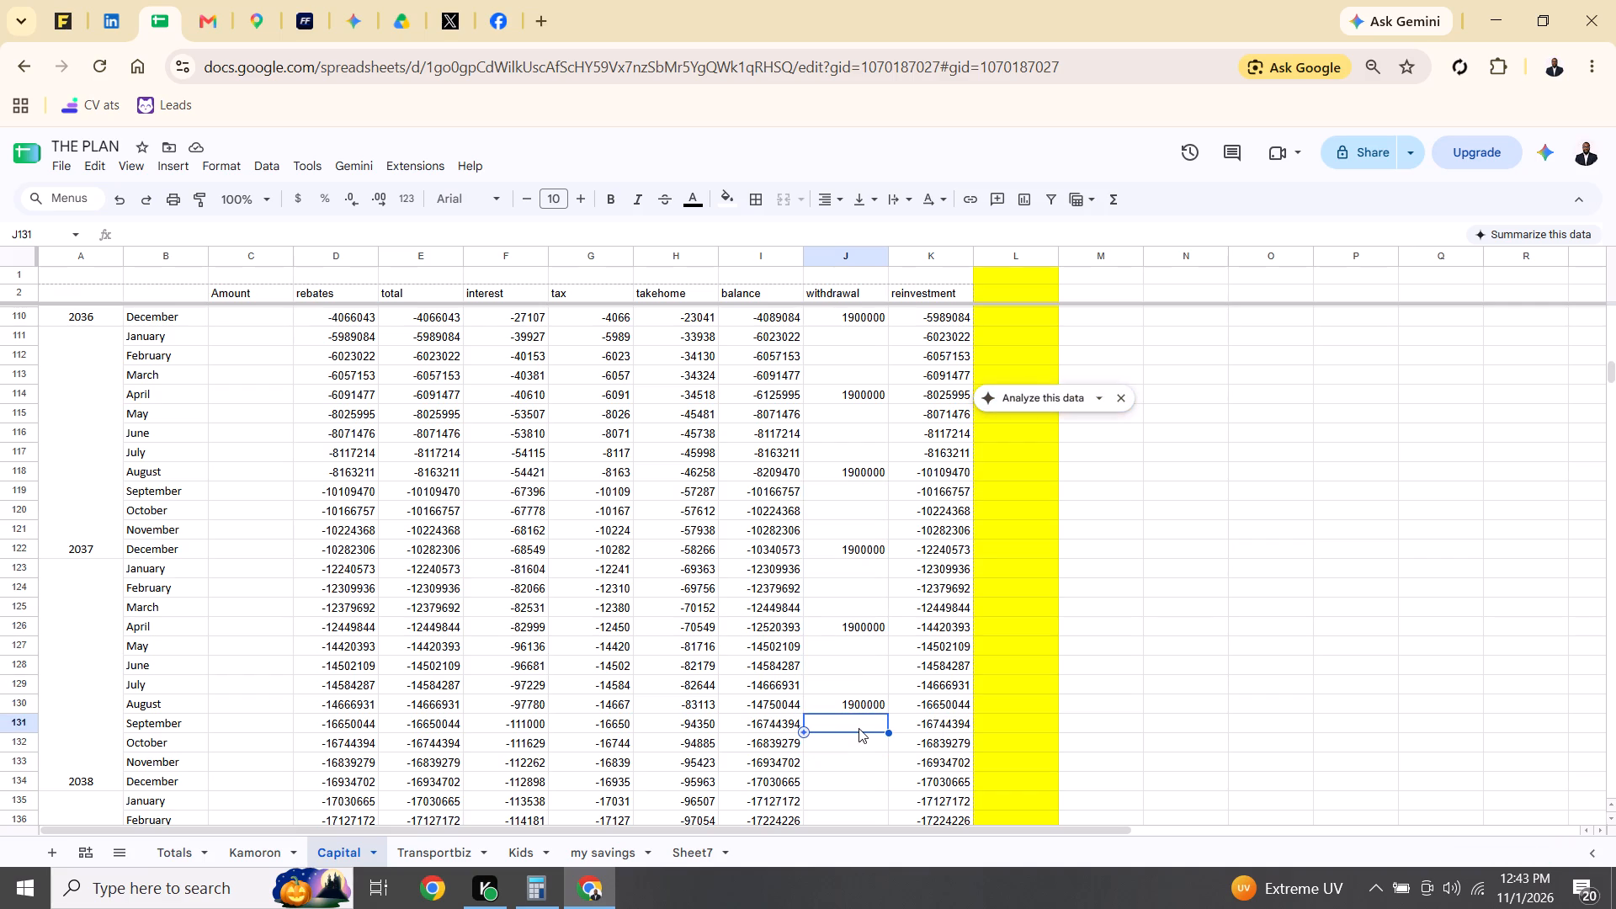
drag(858, 728, 829, 274)
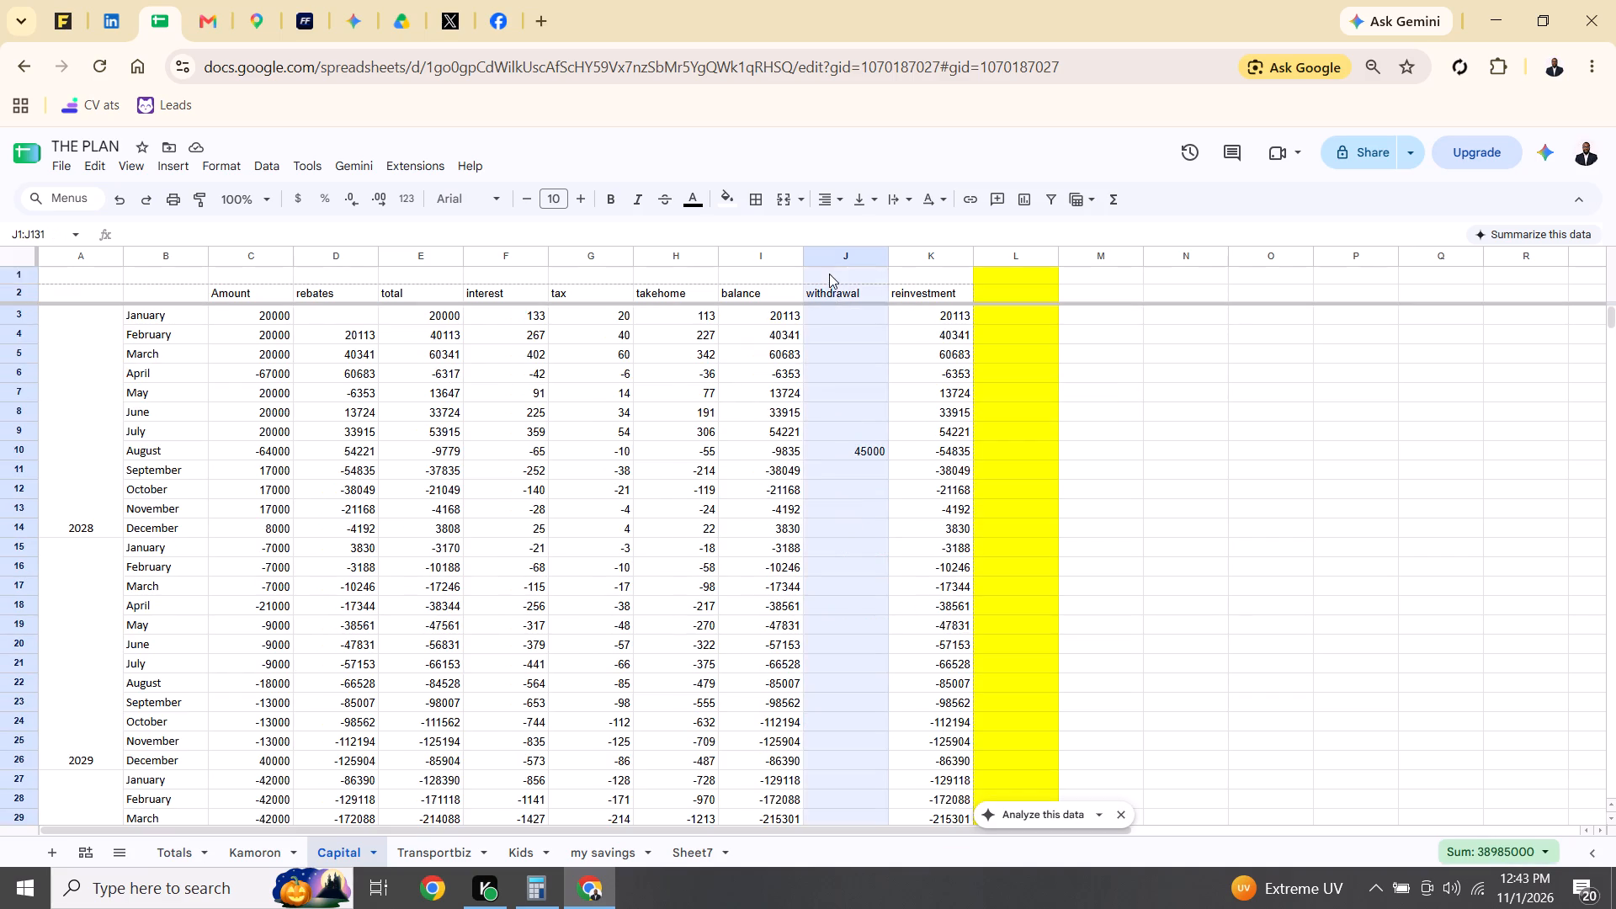
drag(829, 274, 824, 832)
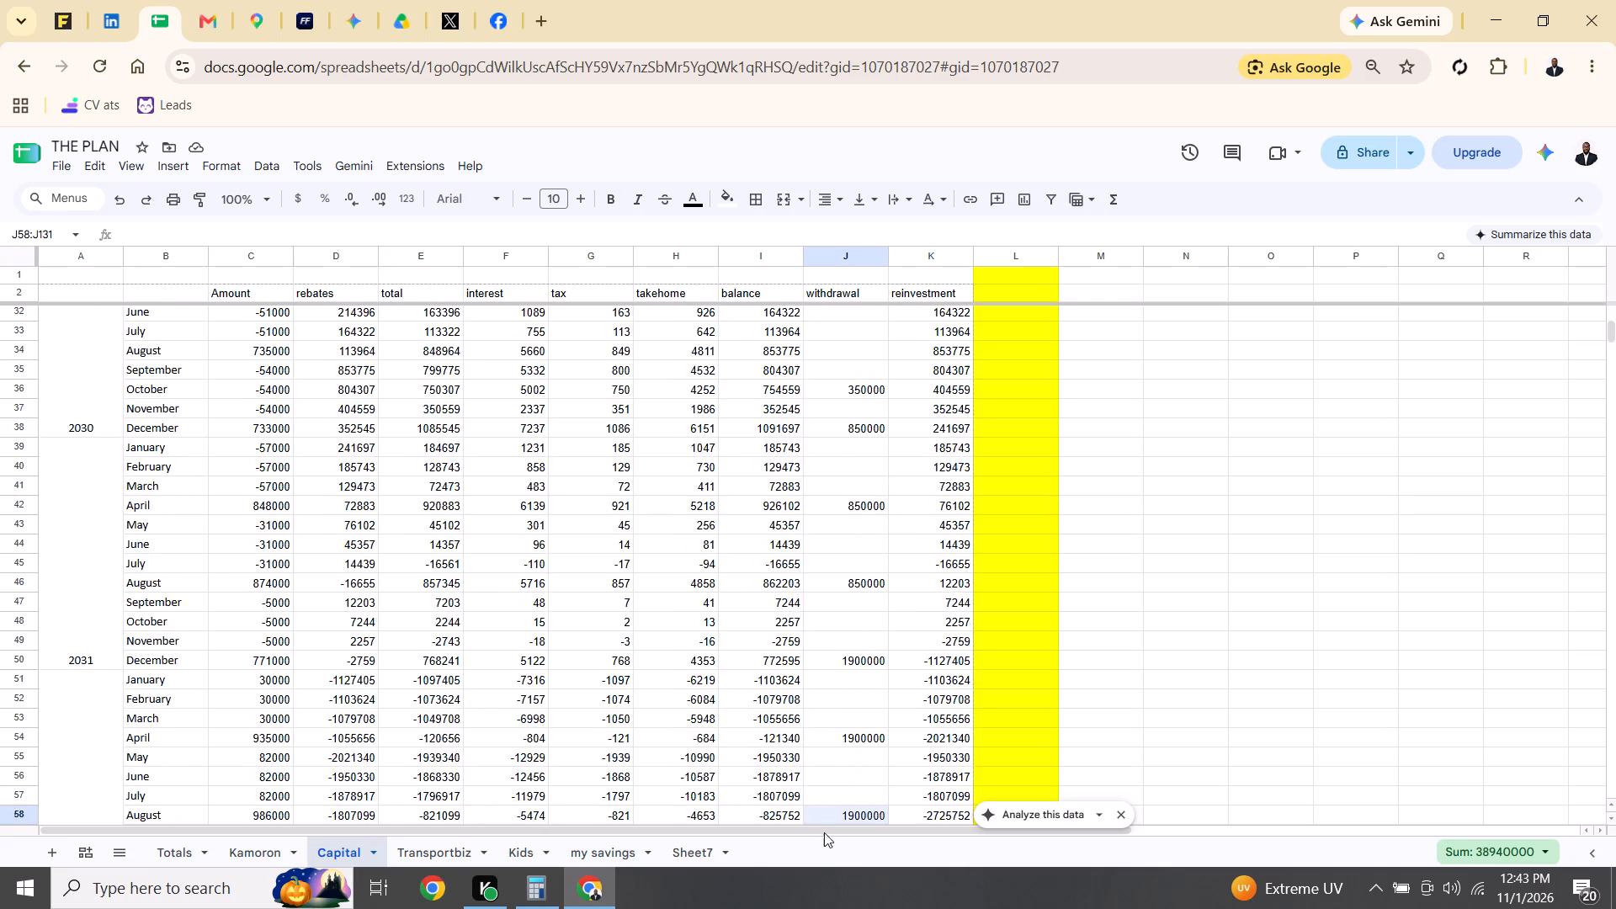
drag(824, 832, 819, 846)
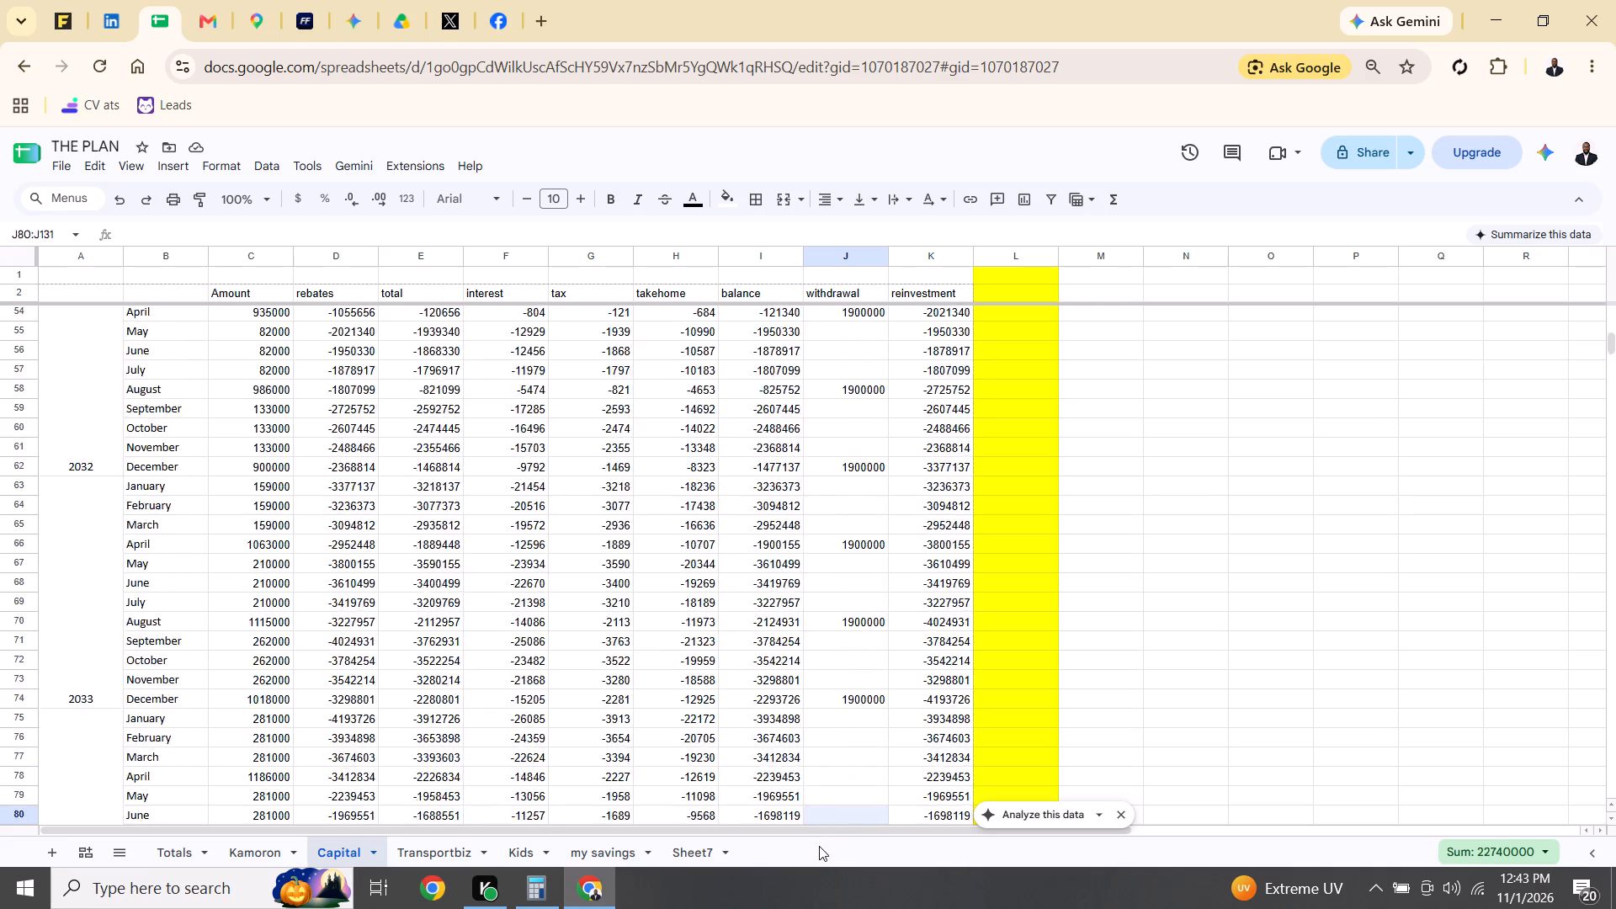
drag(819, 846, 821, 822)
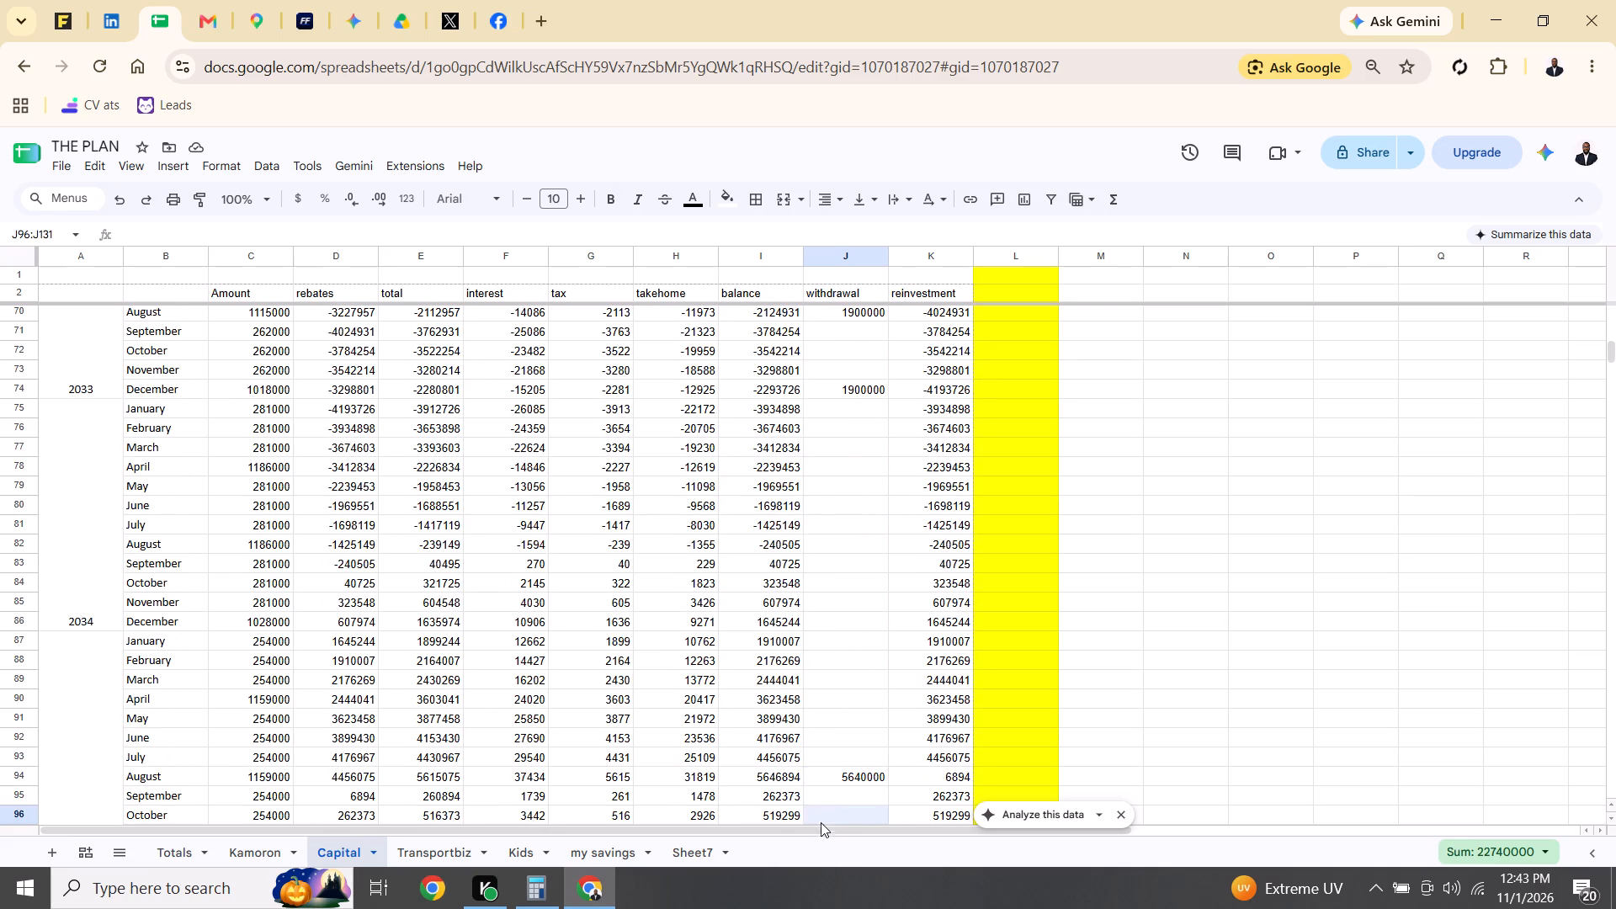
drag(821, 822, 841, 747)
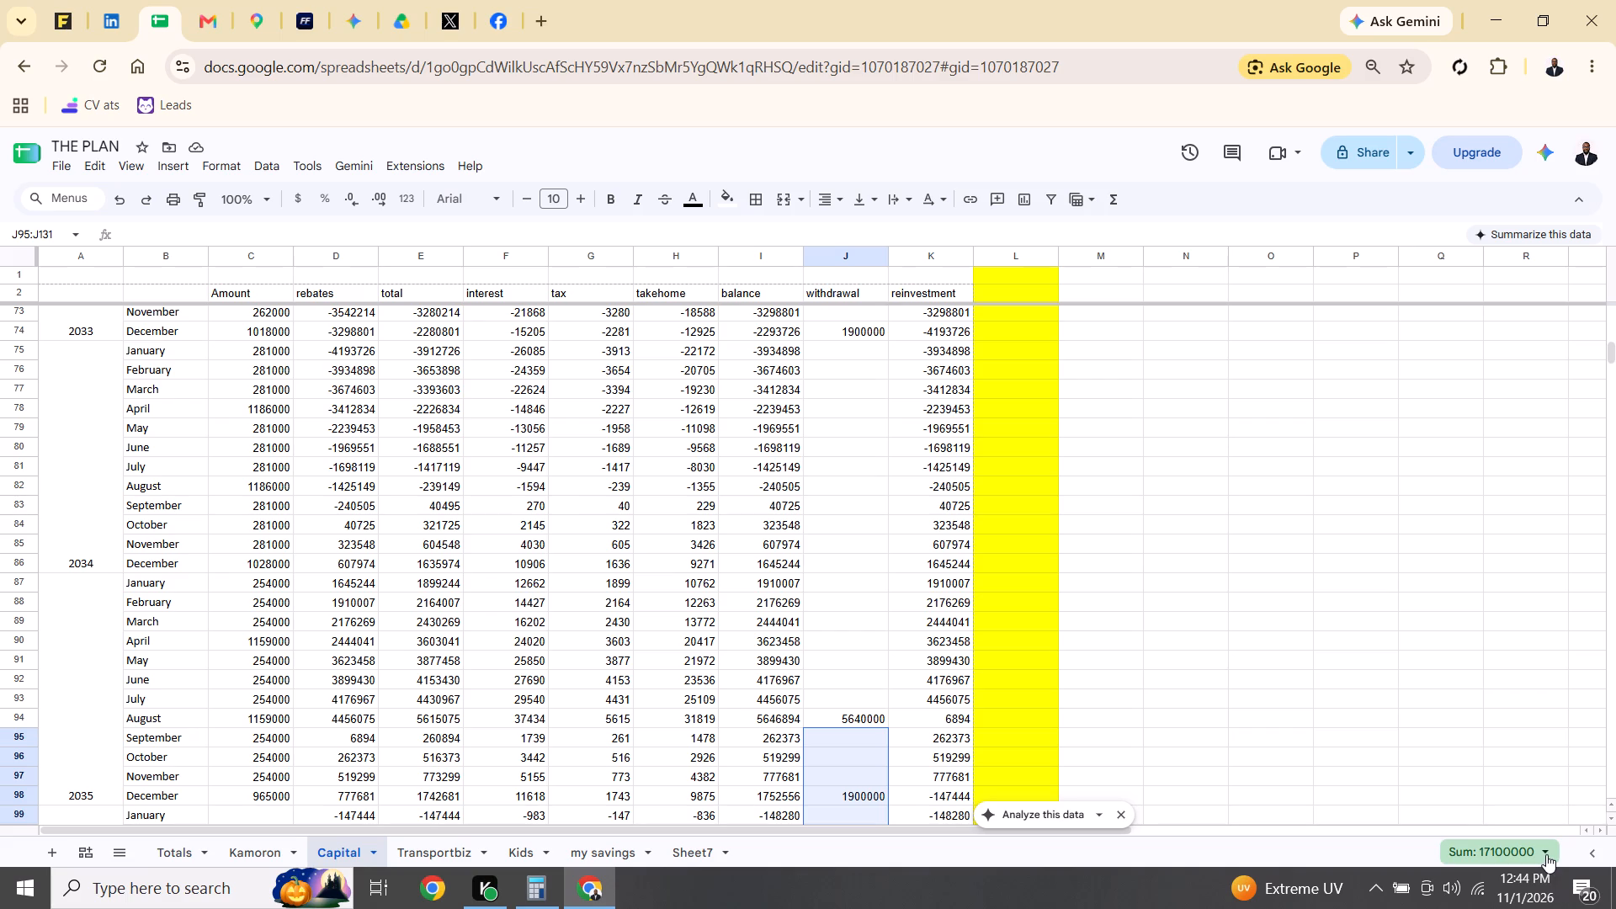
click(1546, 854)
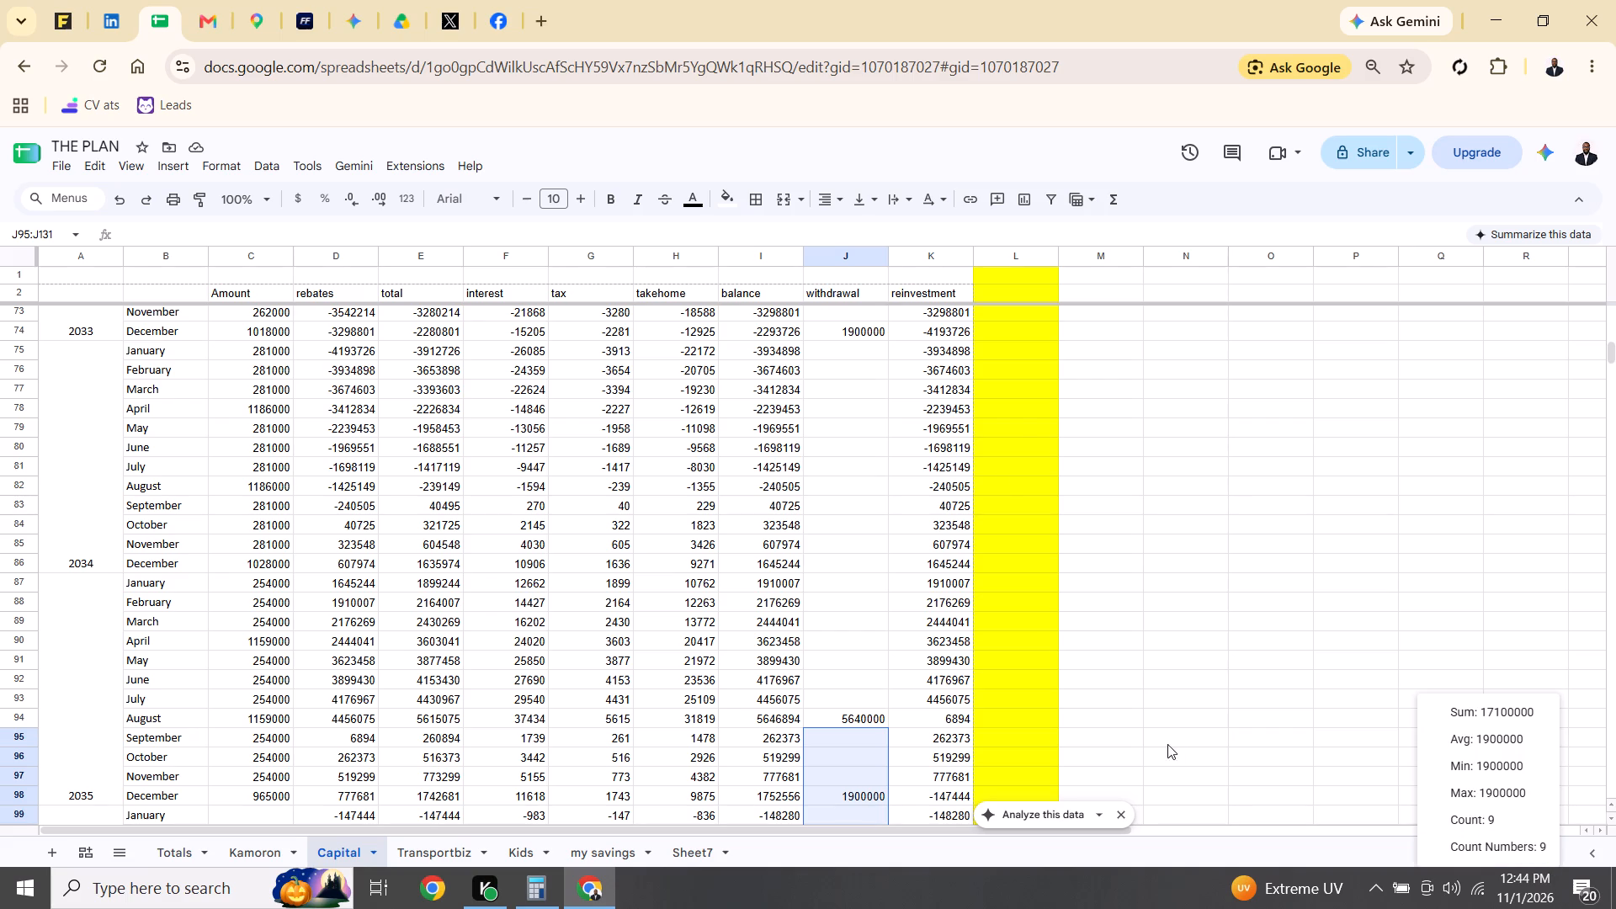
click(903, 491)
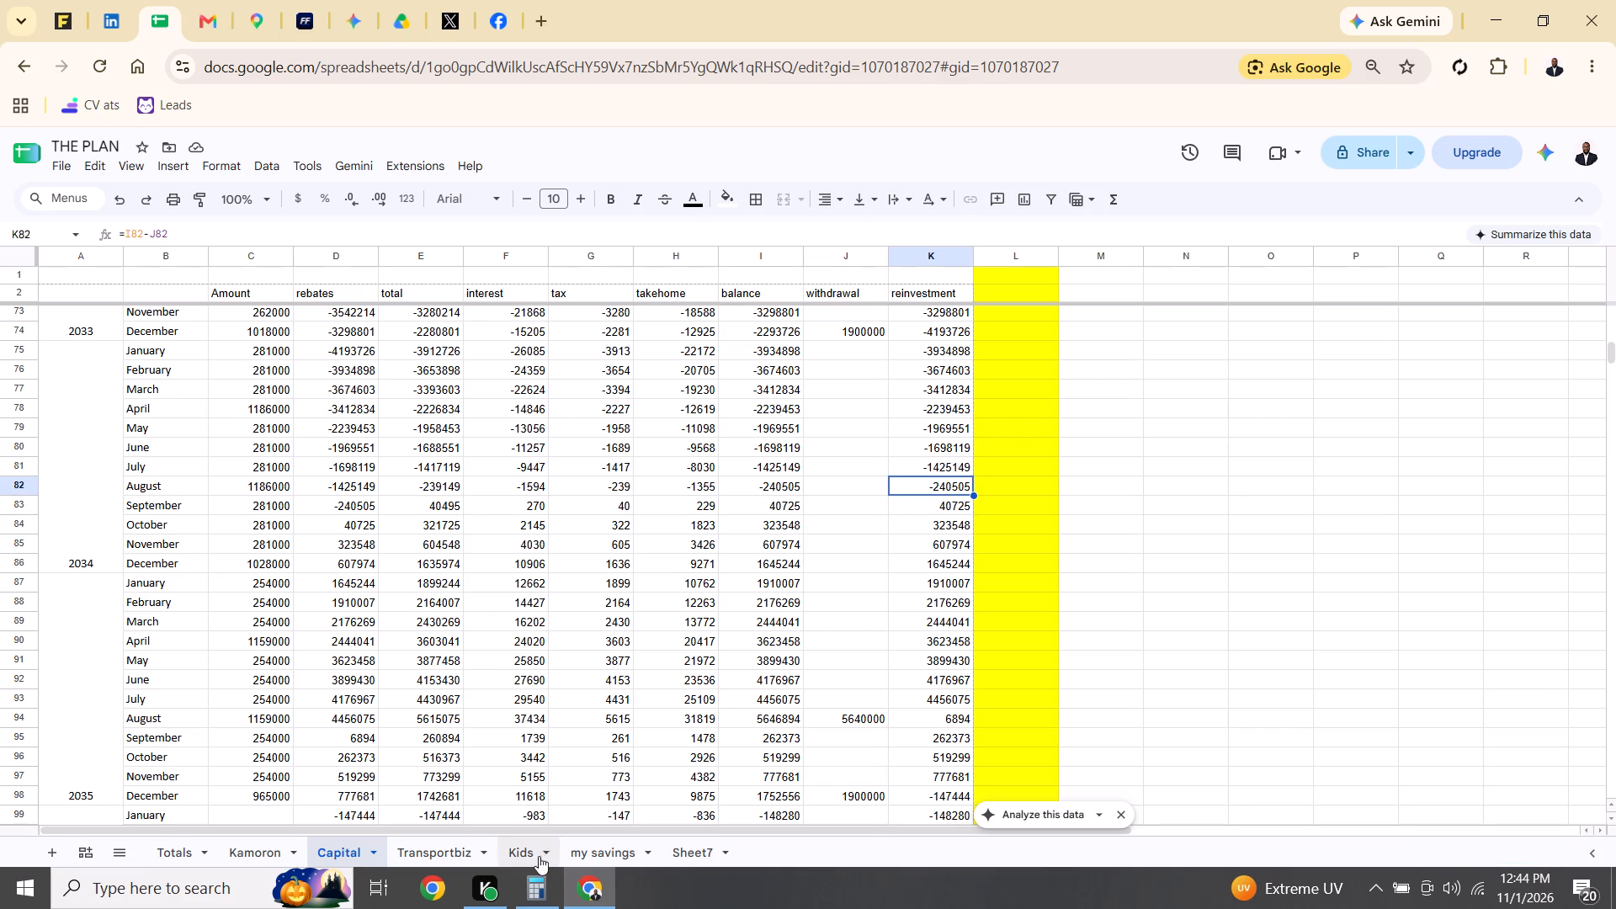
On the Transportbiz sheet, try an UBER car no of 1 for December 2035, and replace it with 2.
click(446, 840)
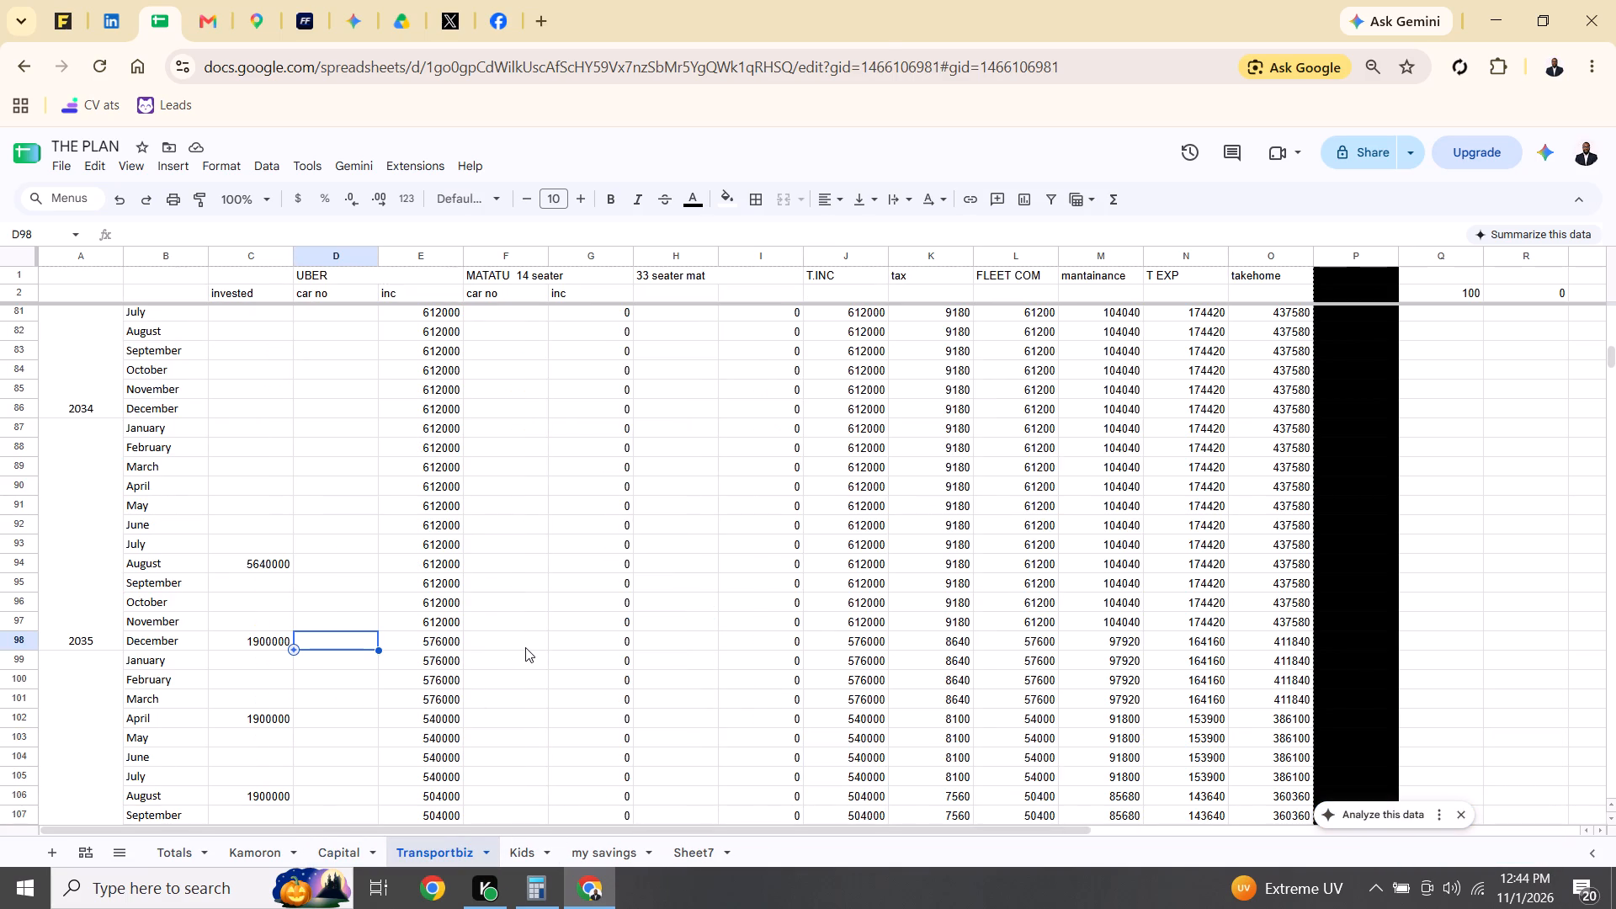
key(1)
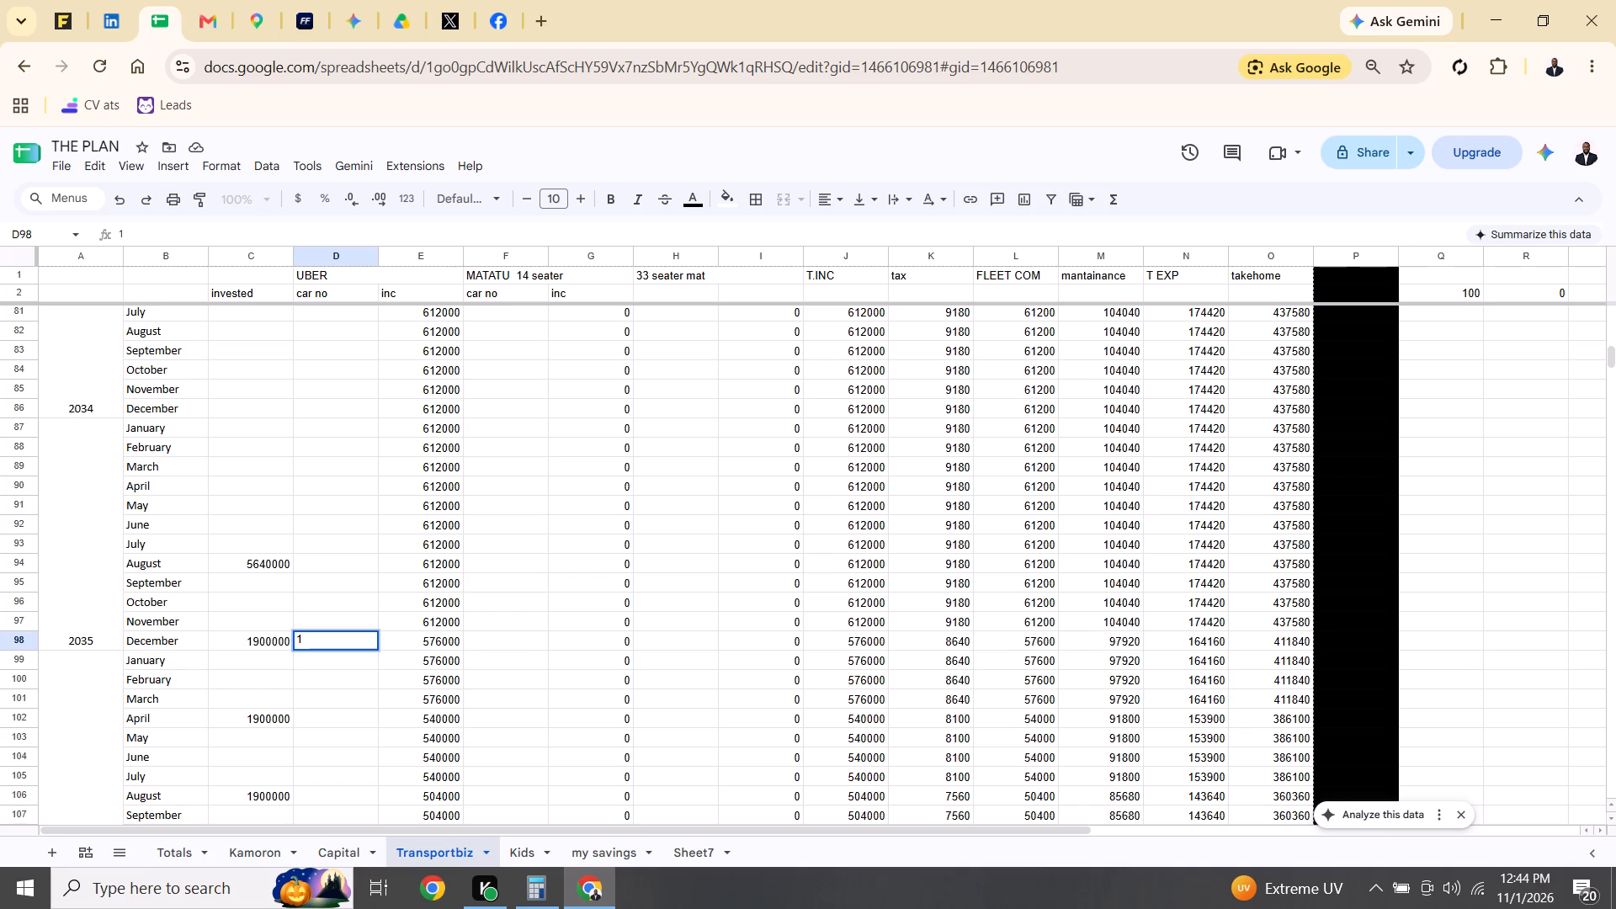
key(Down)
key(Down)
key(Down)
key(Down)
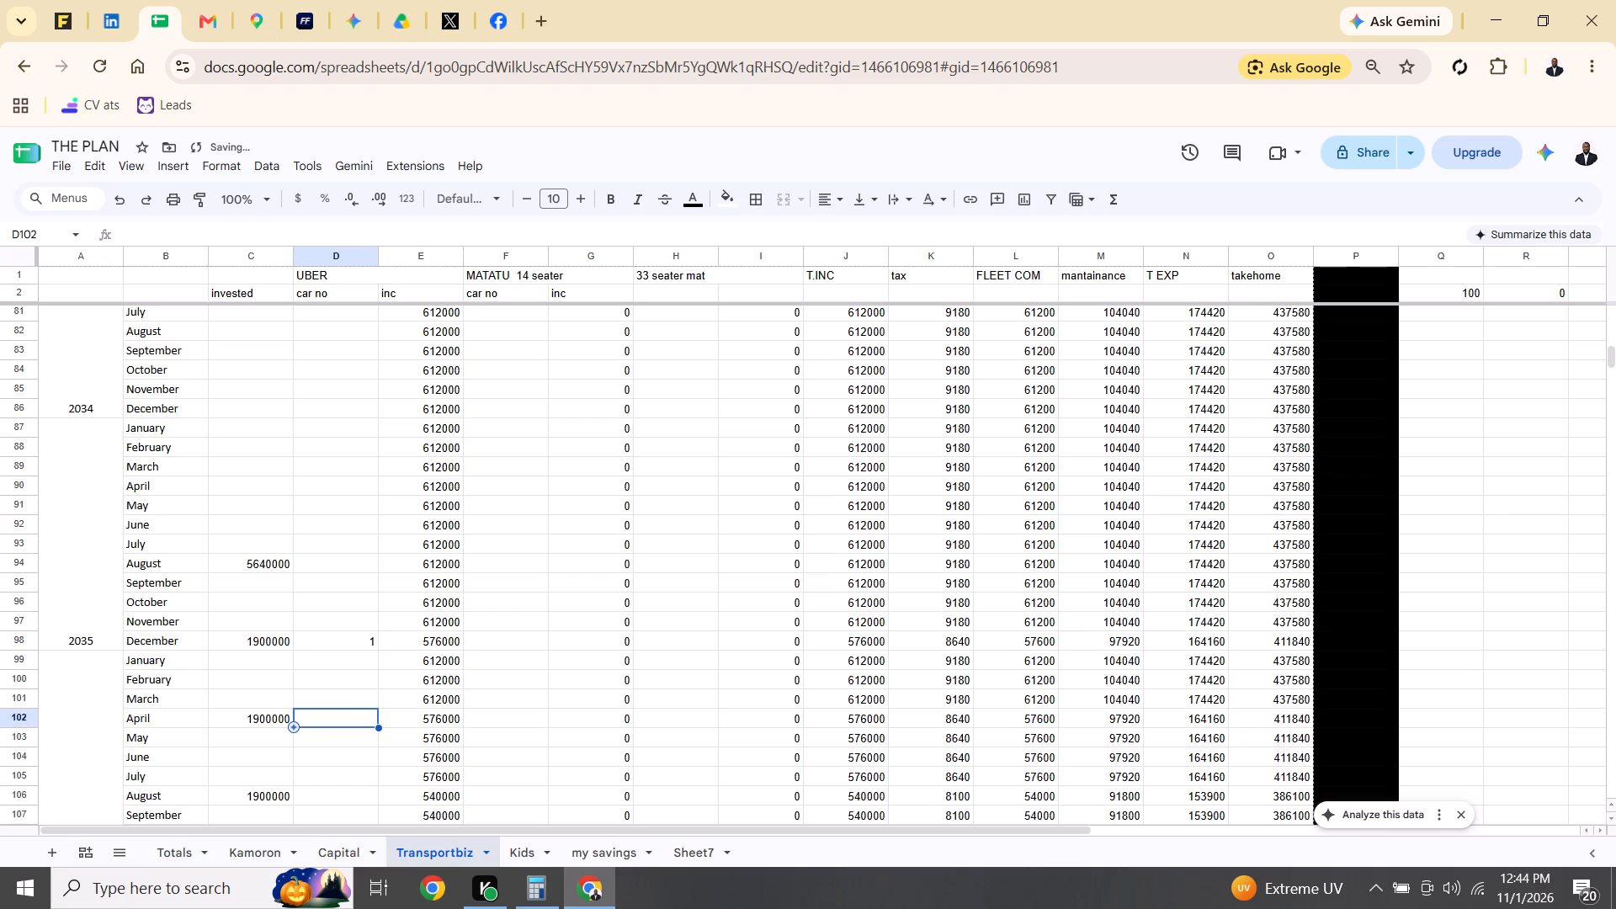
click(359, 643)
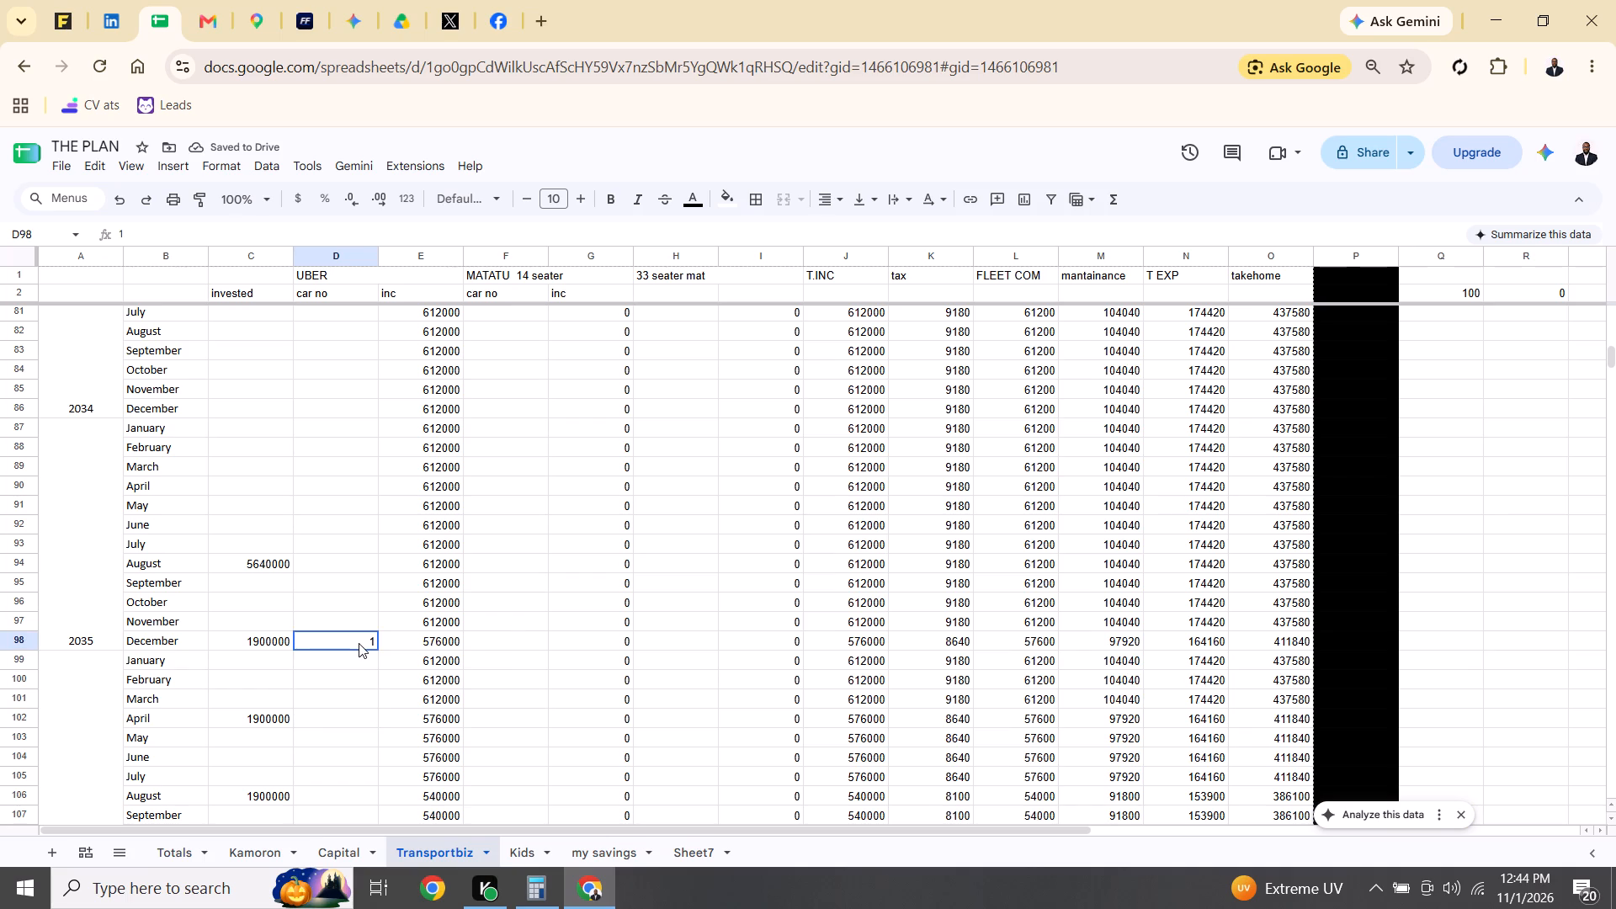
key(2)
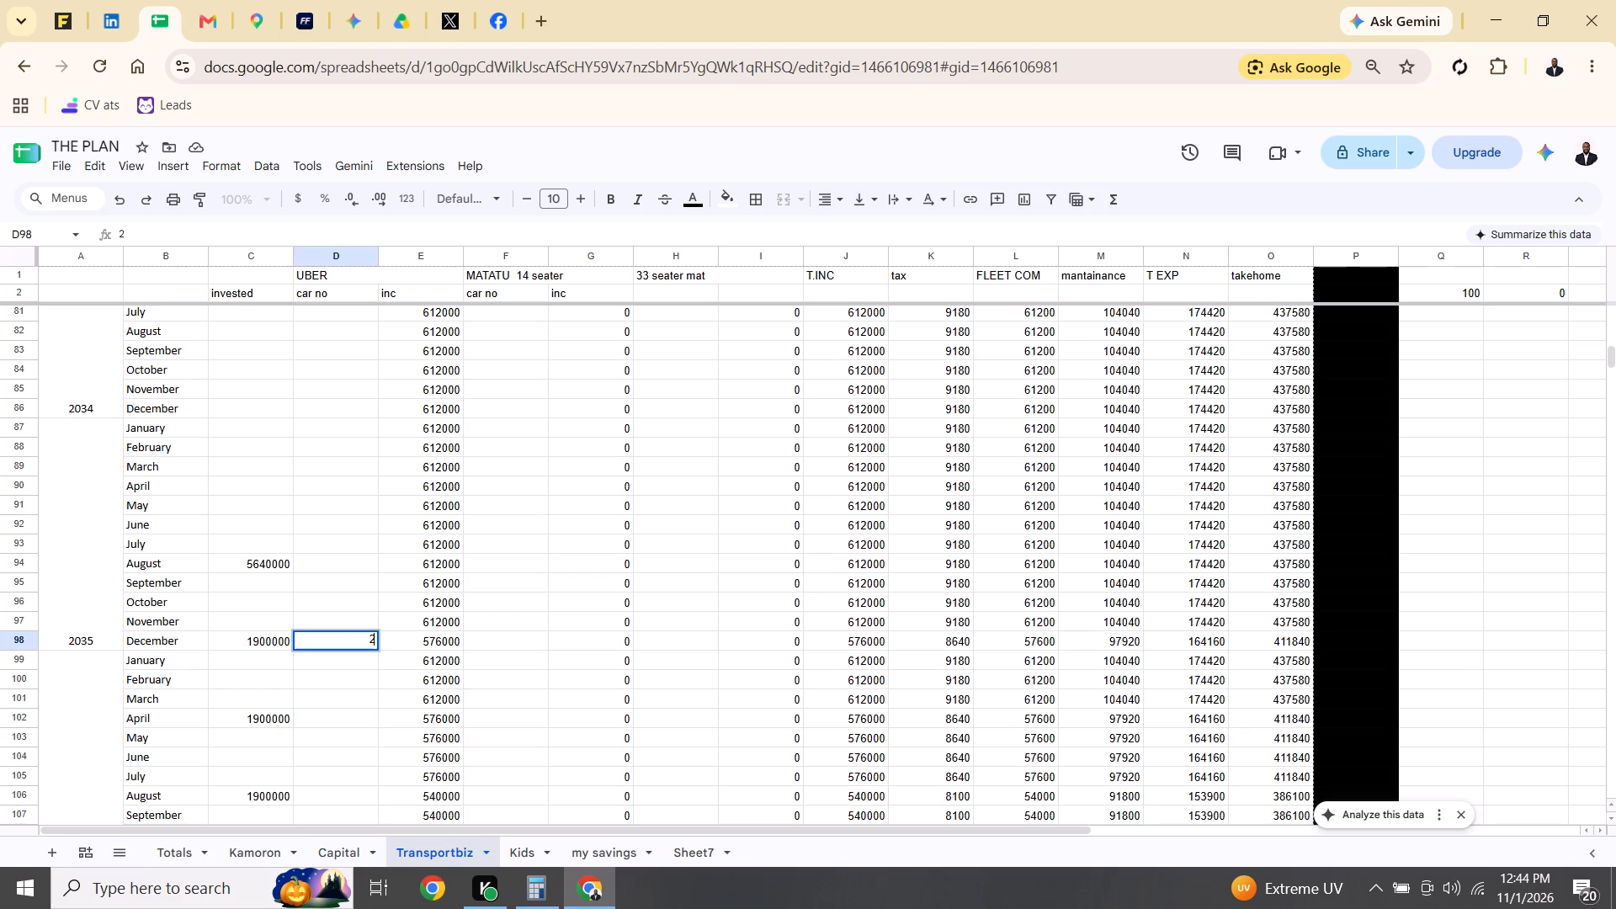
key(Down)
Enter an UBER car no of 2 for the April, August and December 2036 investments of 1900000.
key(Down)
key(Down)
key(Down)
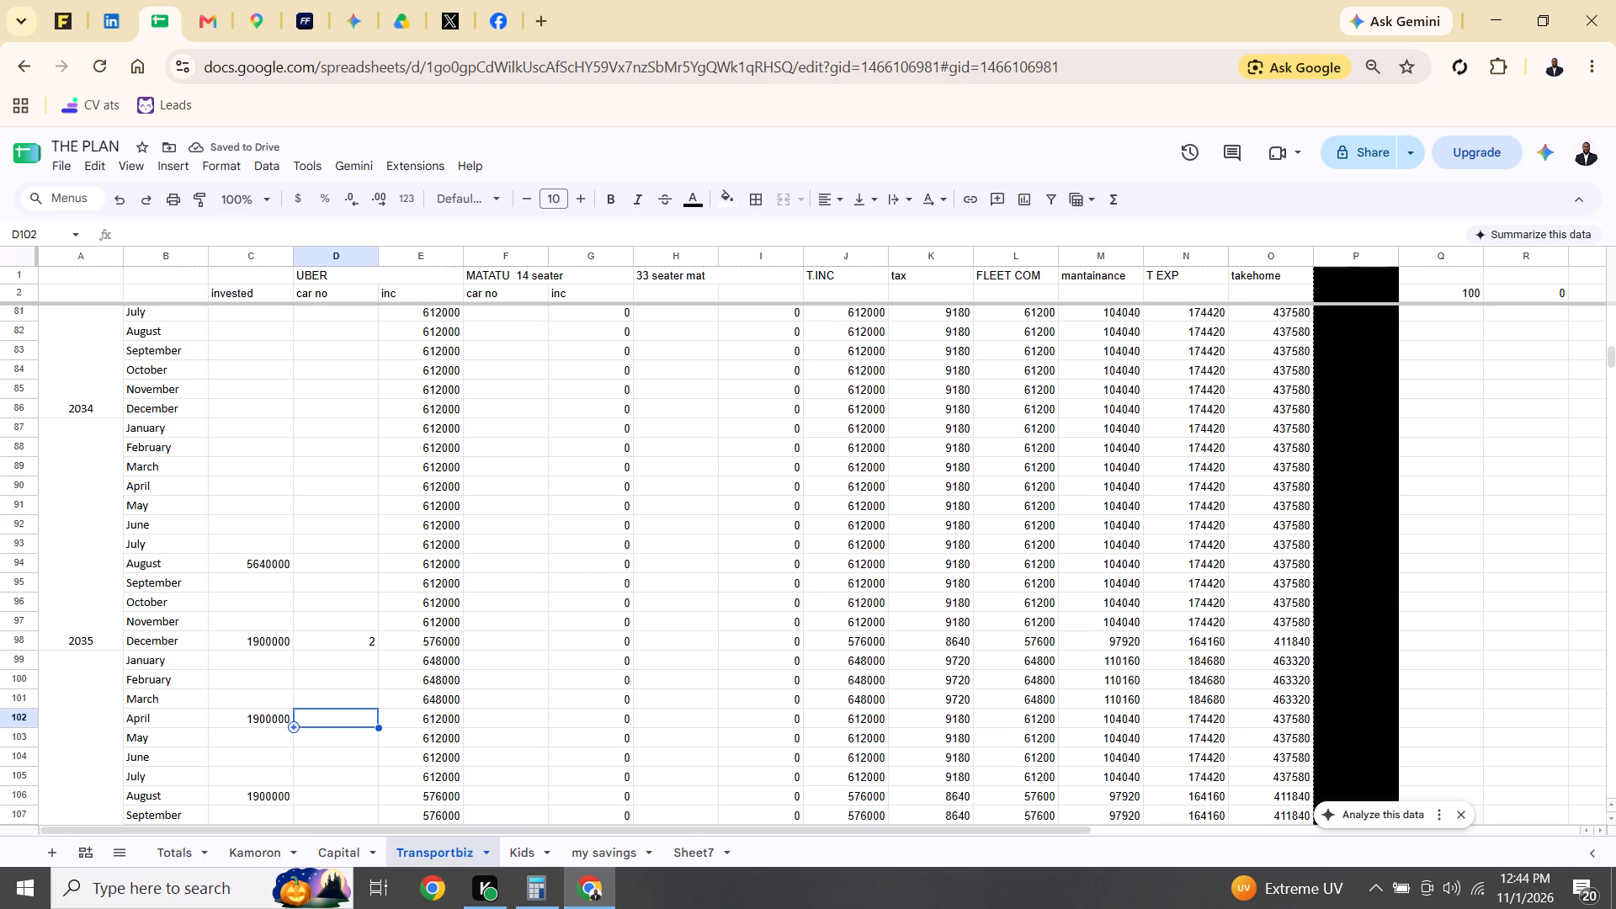
key(2)
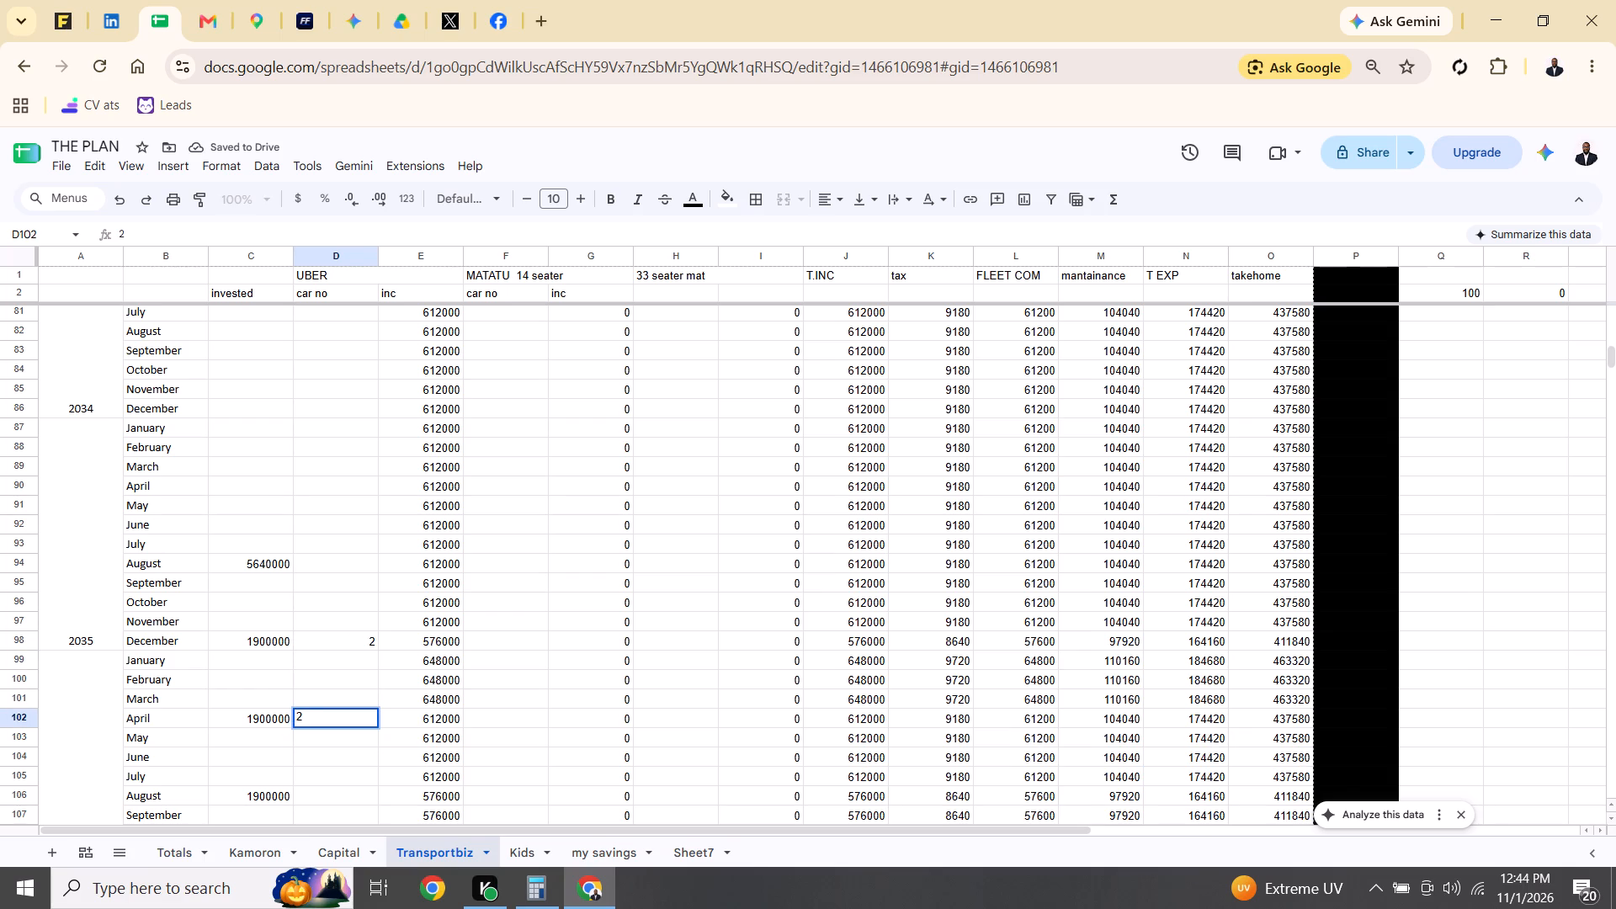
key(Down)
key(Down)
key(Down)
key(Down)
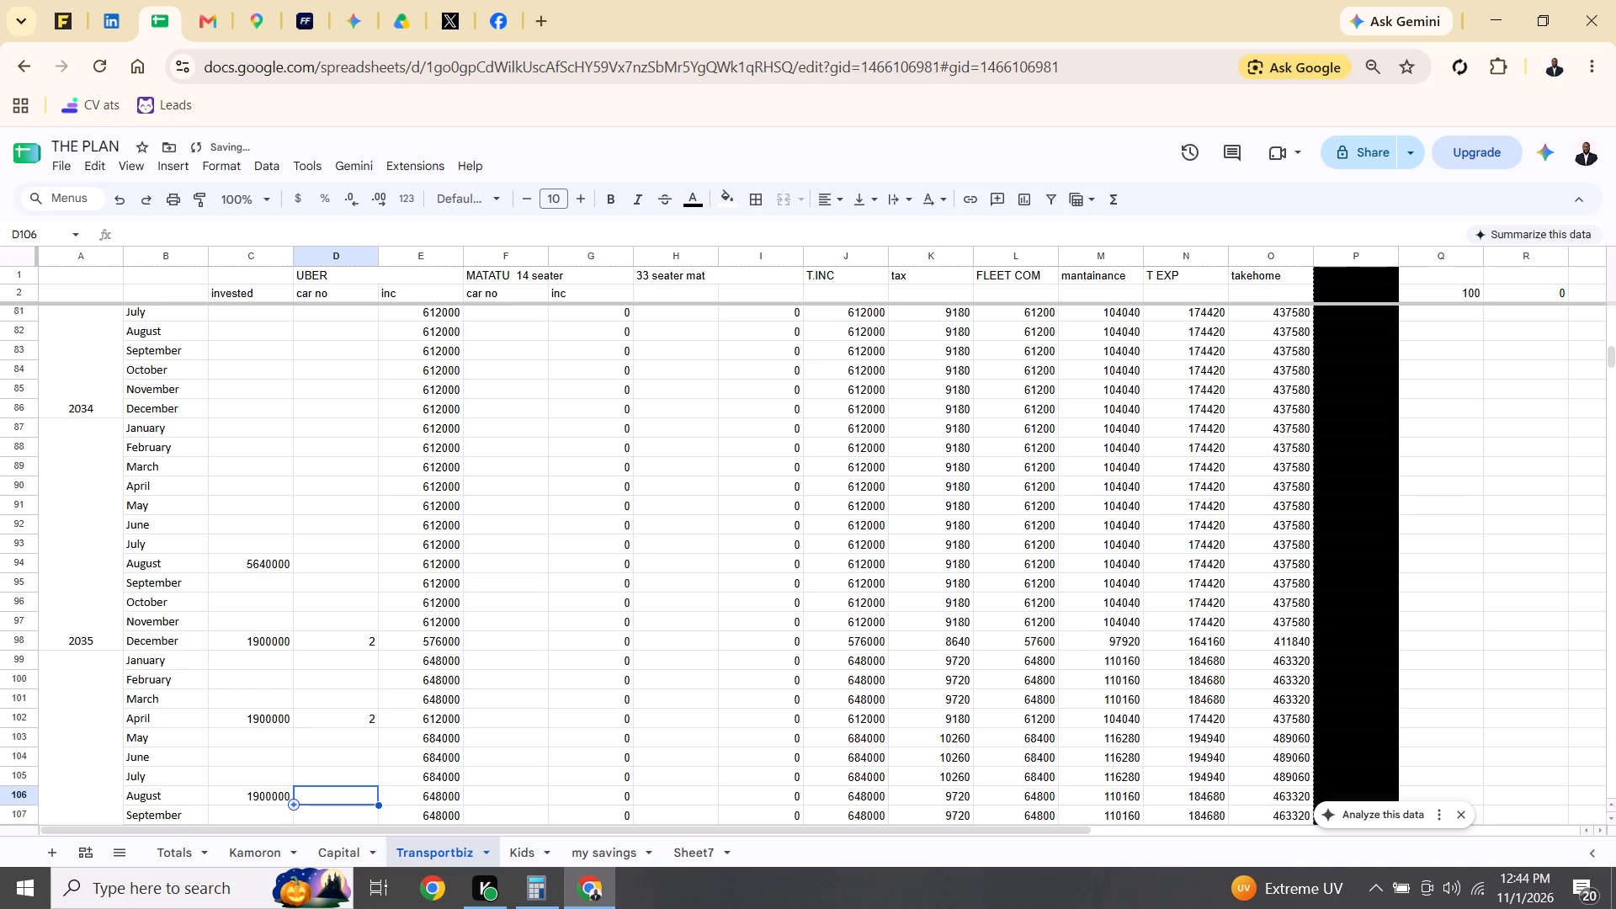
key(2)
key(Down)
key(Down)
key(Down)
key(Down)
key(Down)
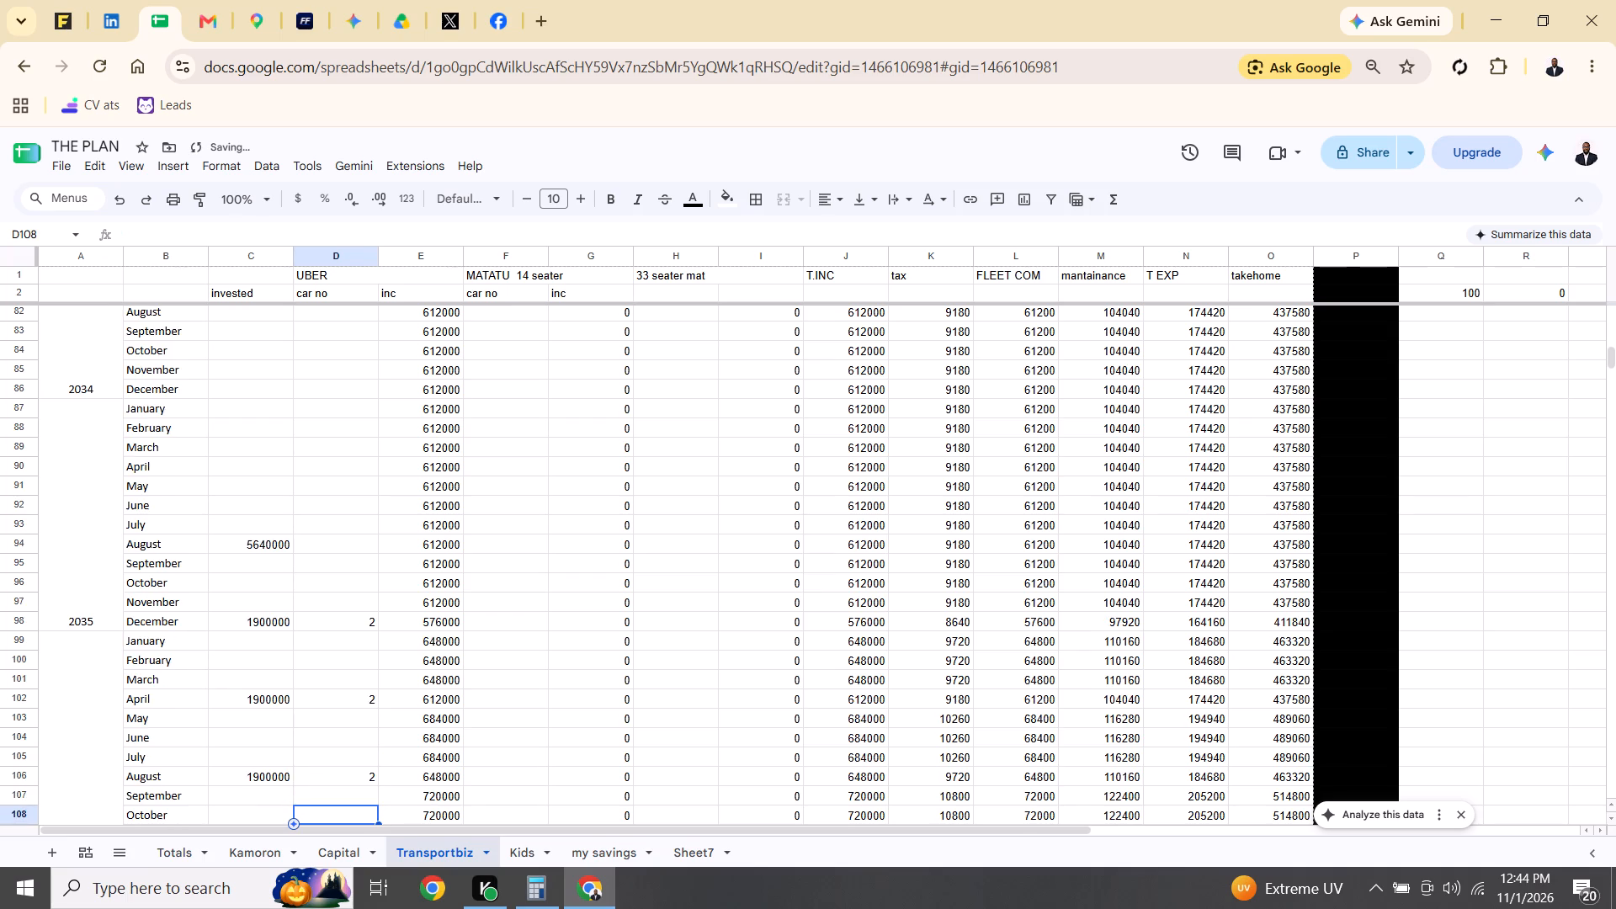
key(Up)
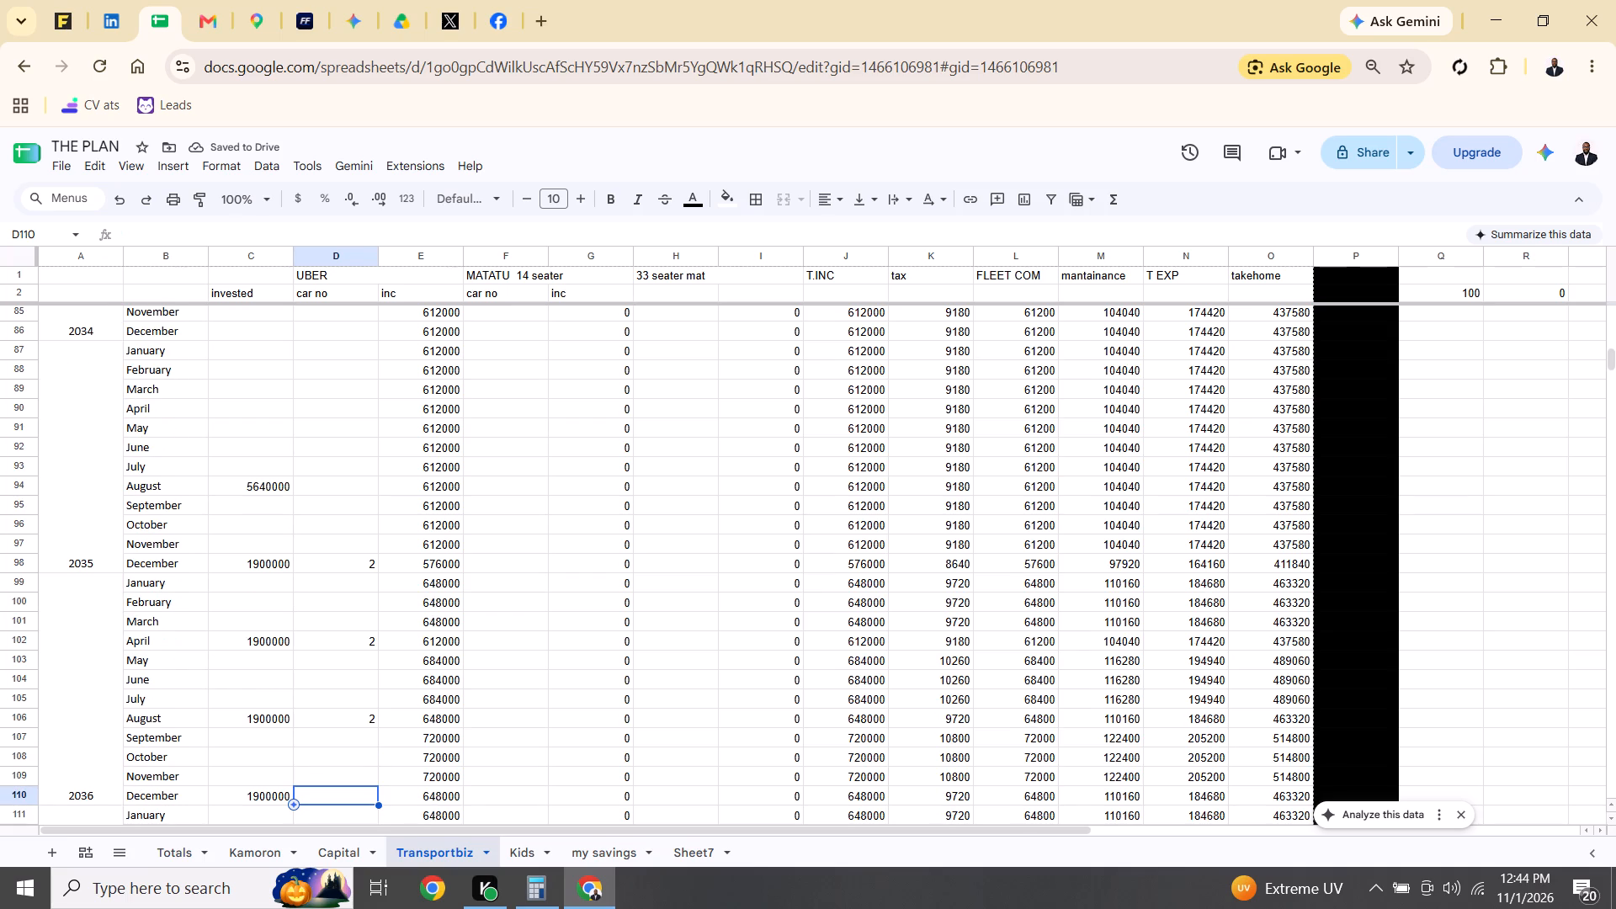
key(2)
key(Down)
Enter an UBER car no of 2 for the April, August and December 2037 investments of 1900000.
key(Down)
key(Down)
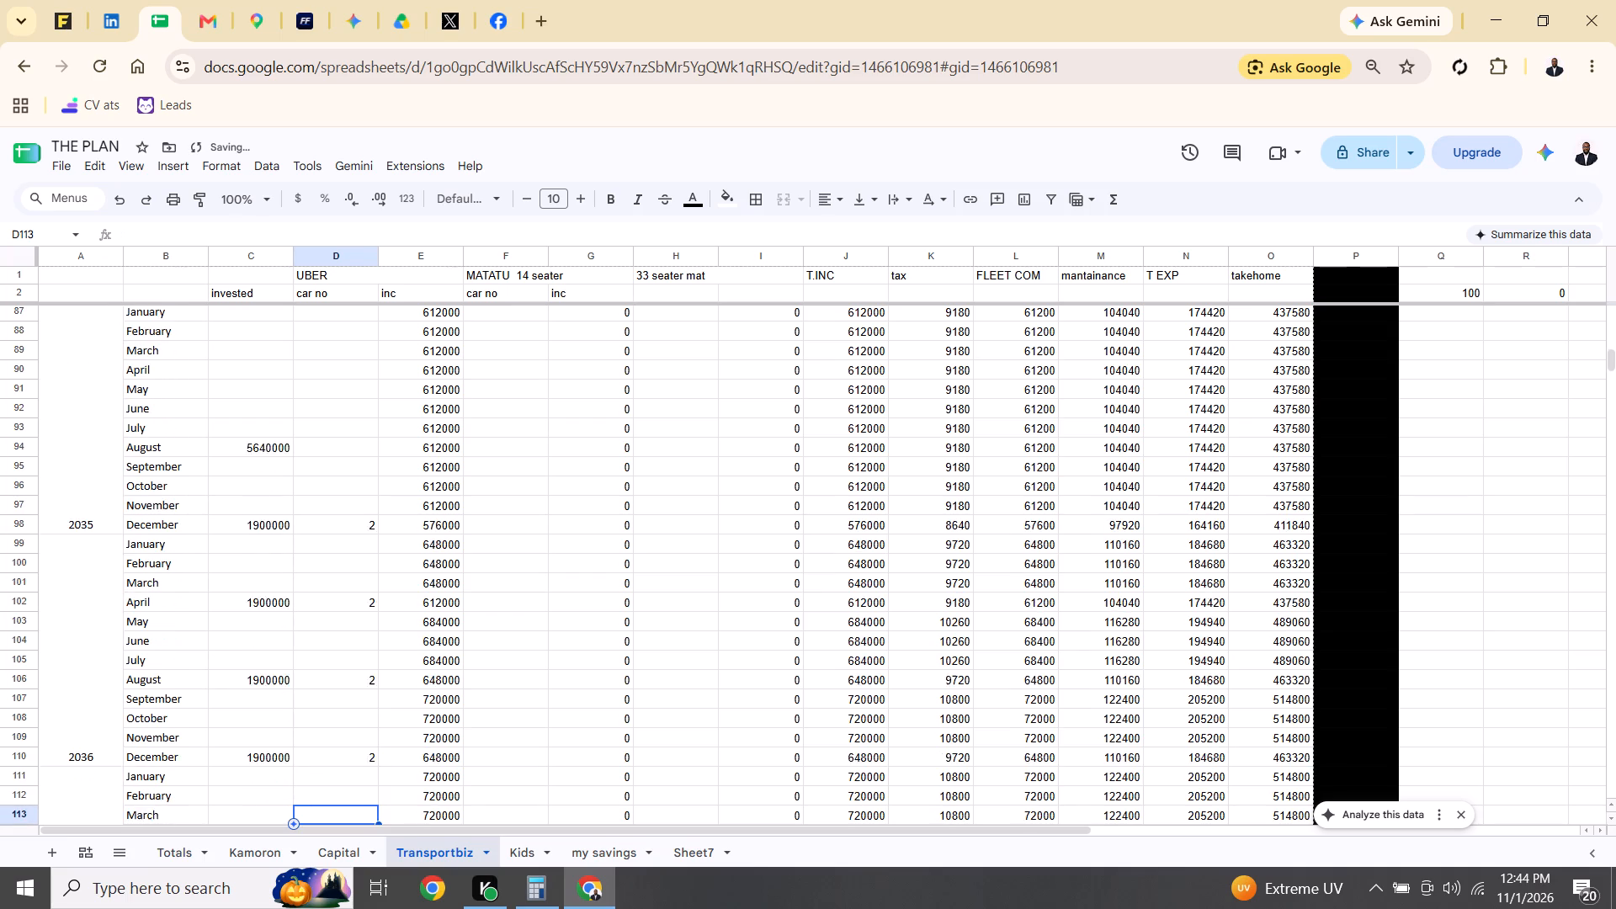
key(Down)
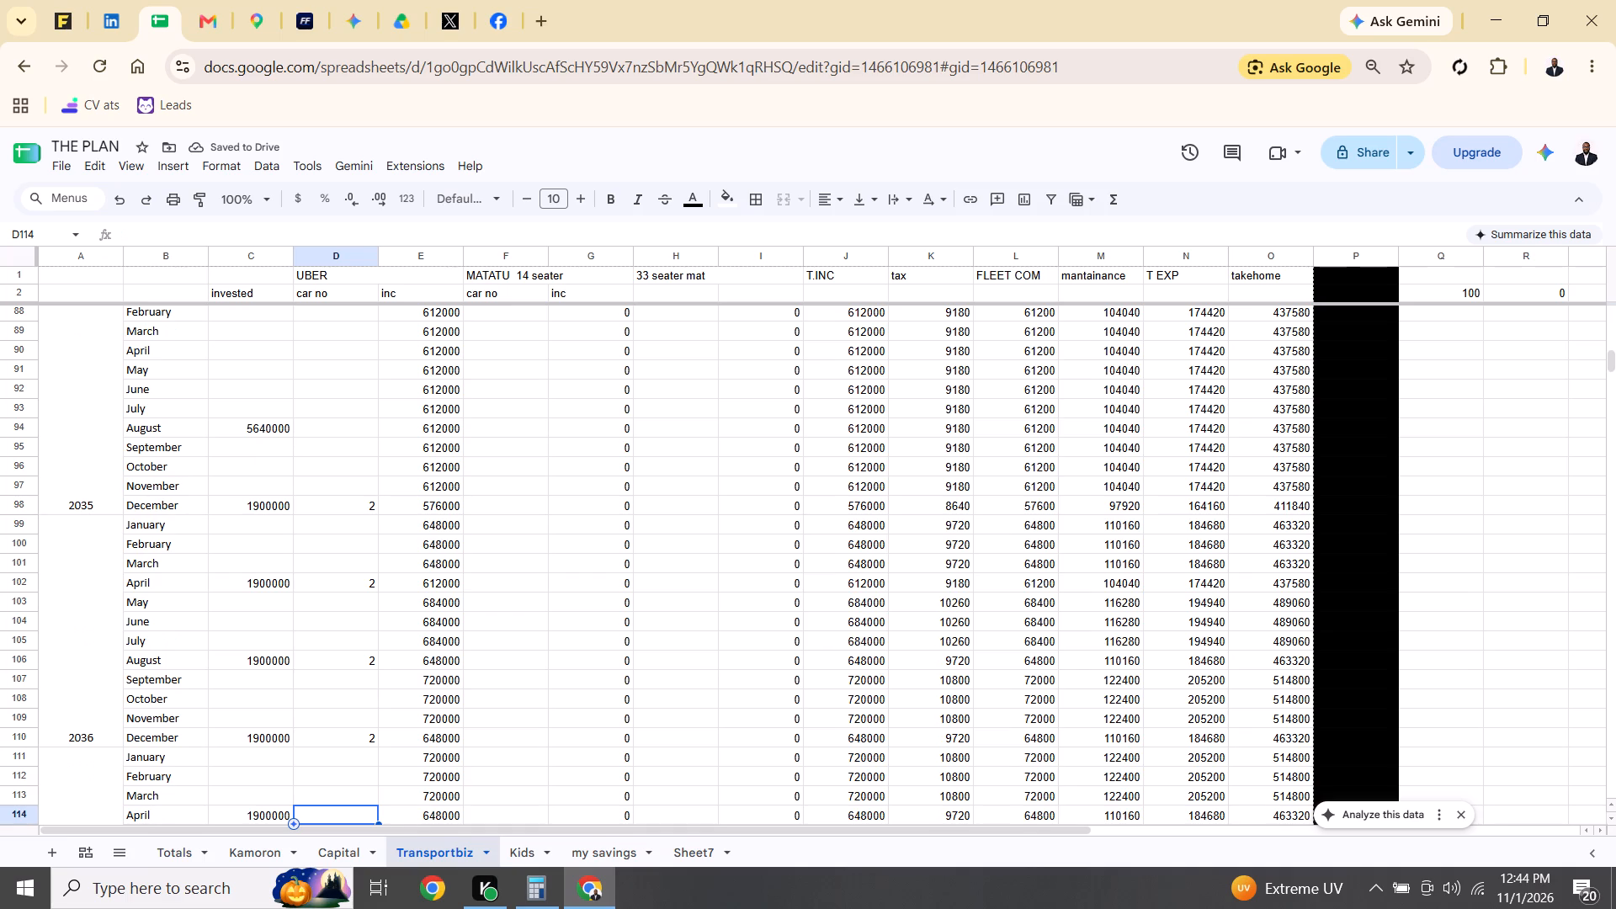
key(2)
key(Down)
key(Down)
key(Down)
key(Down)
key(Down)
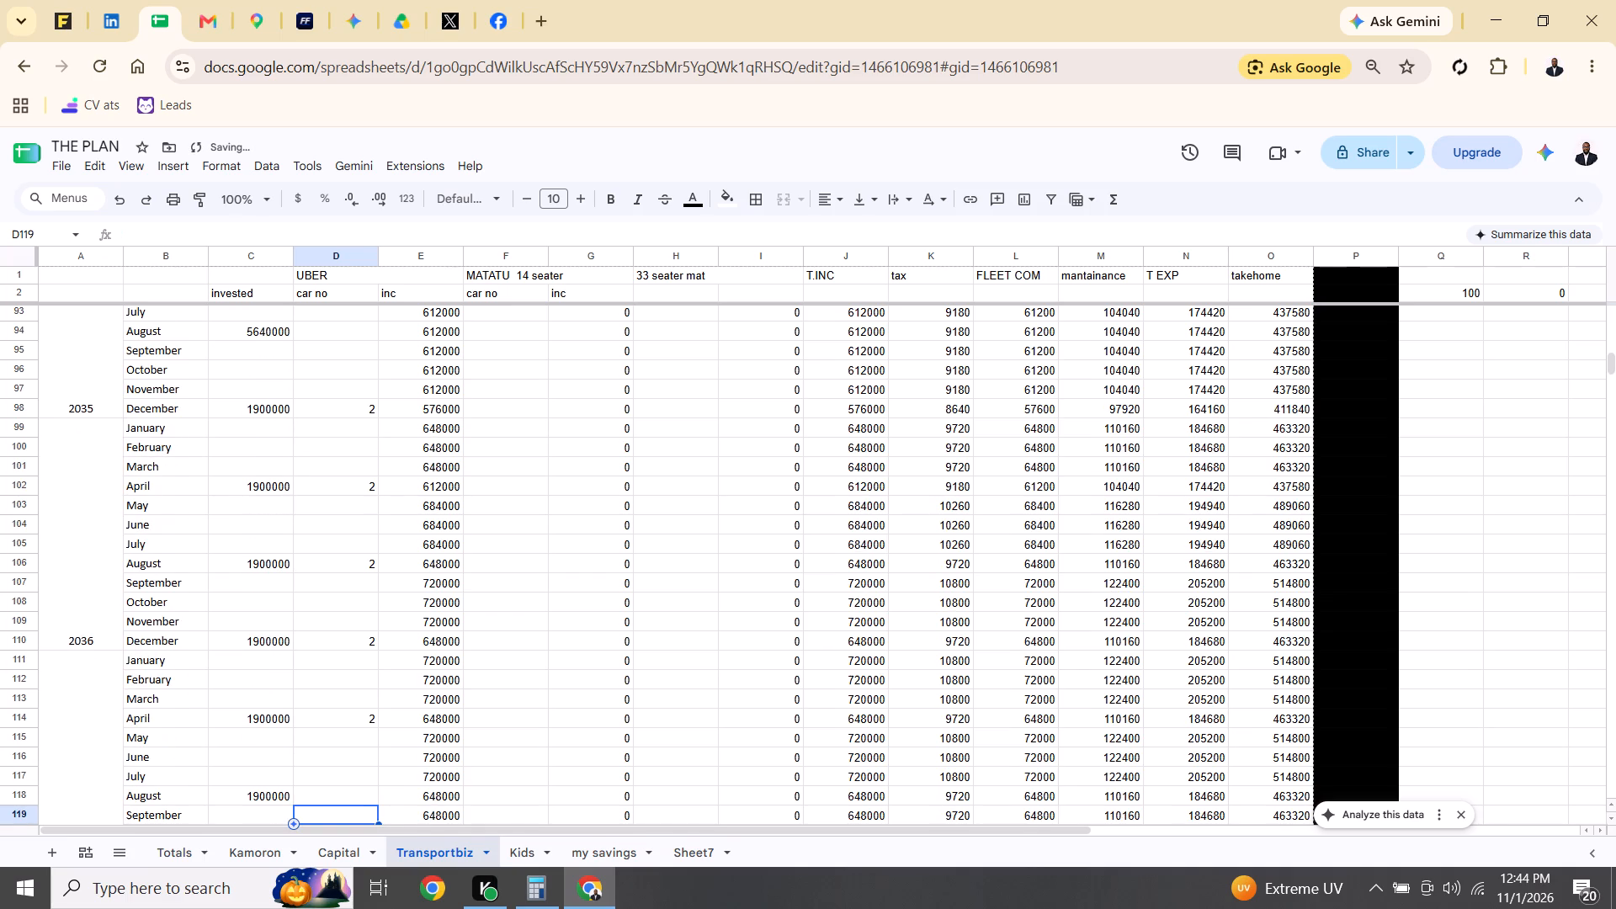
key(Up)
key(2)
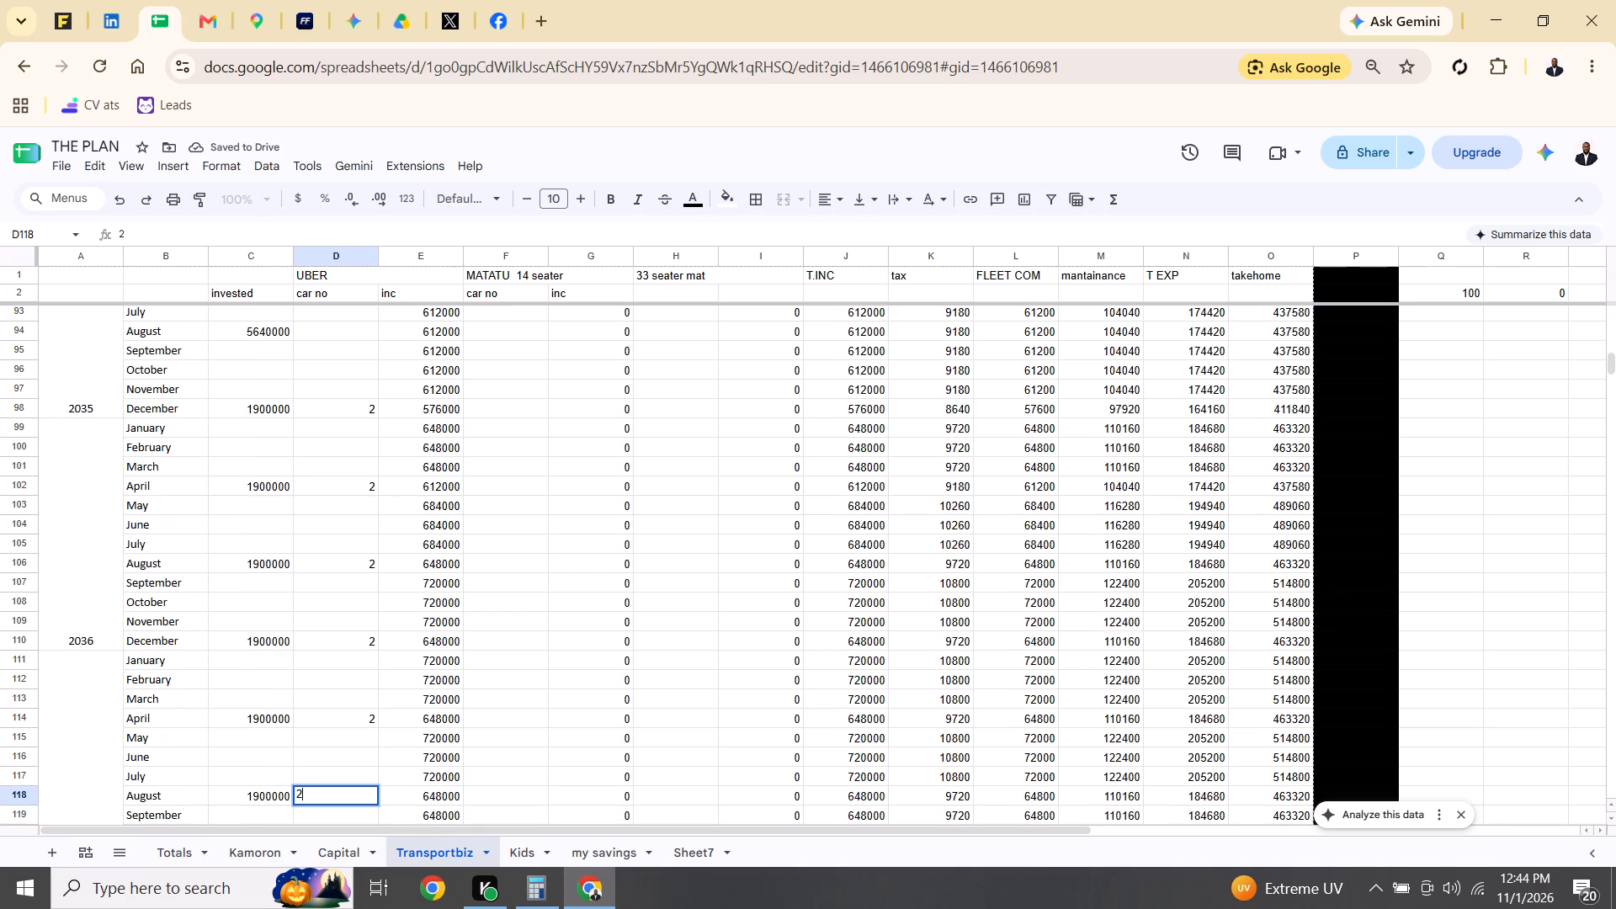
key(Down)
key(Down)
key(Down)
key(Down)
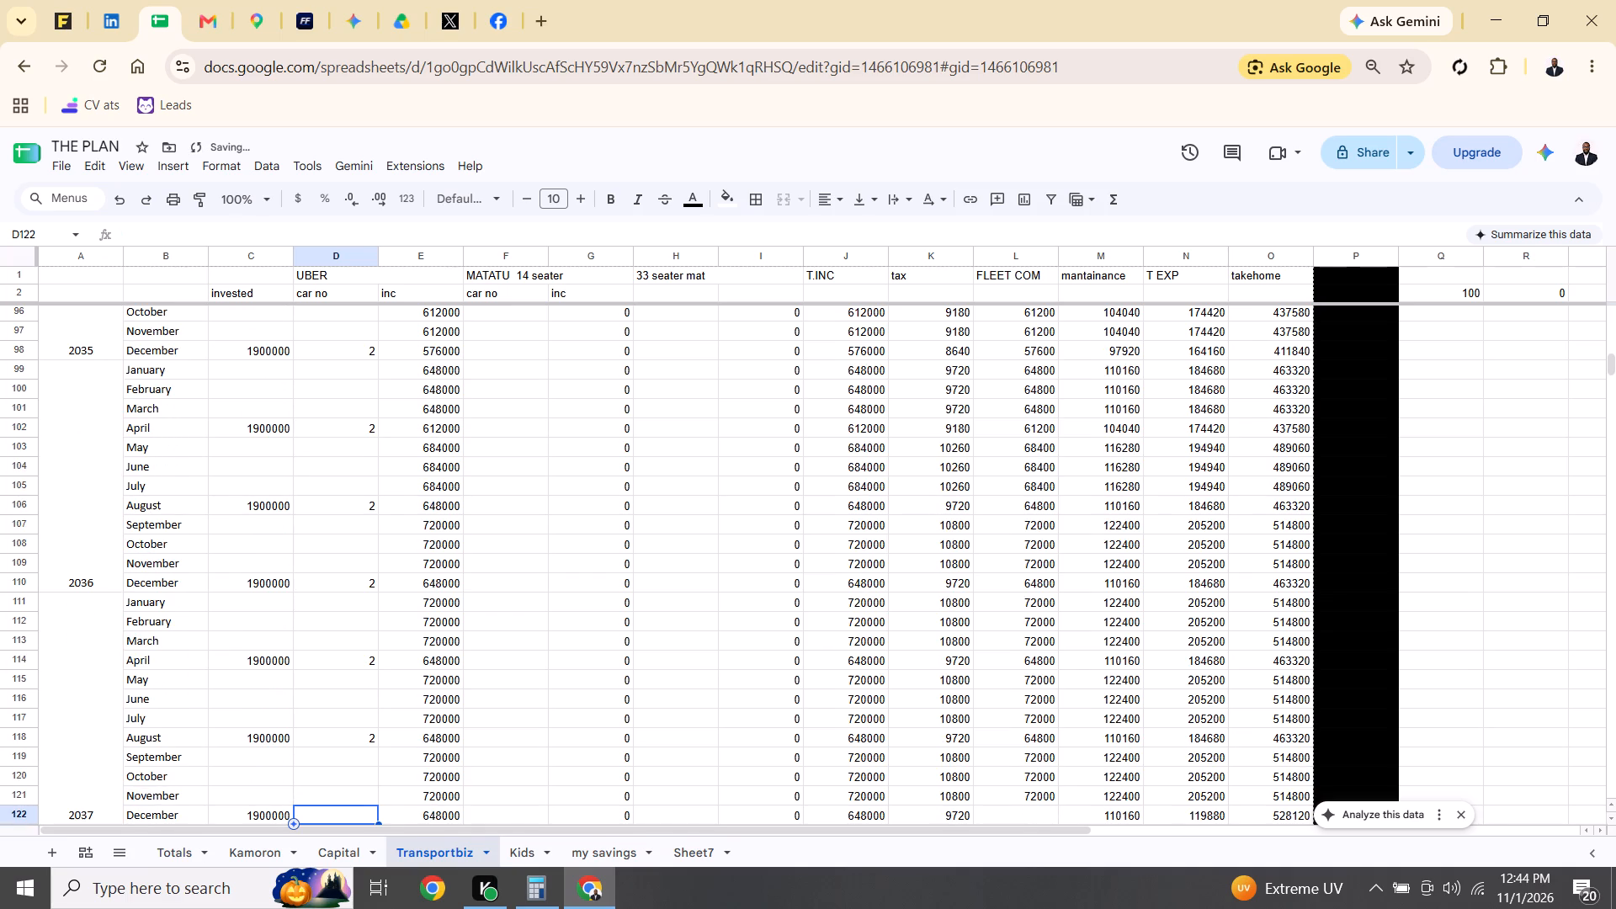
key(Up)
key(Down)
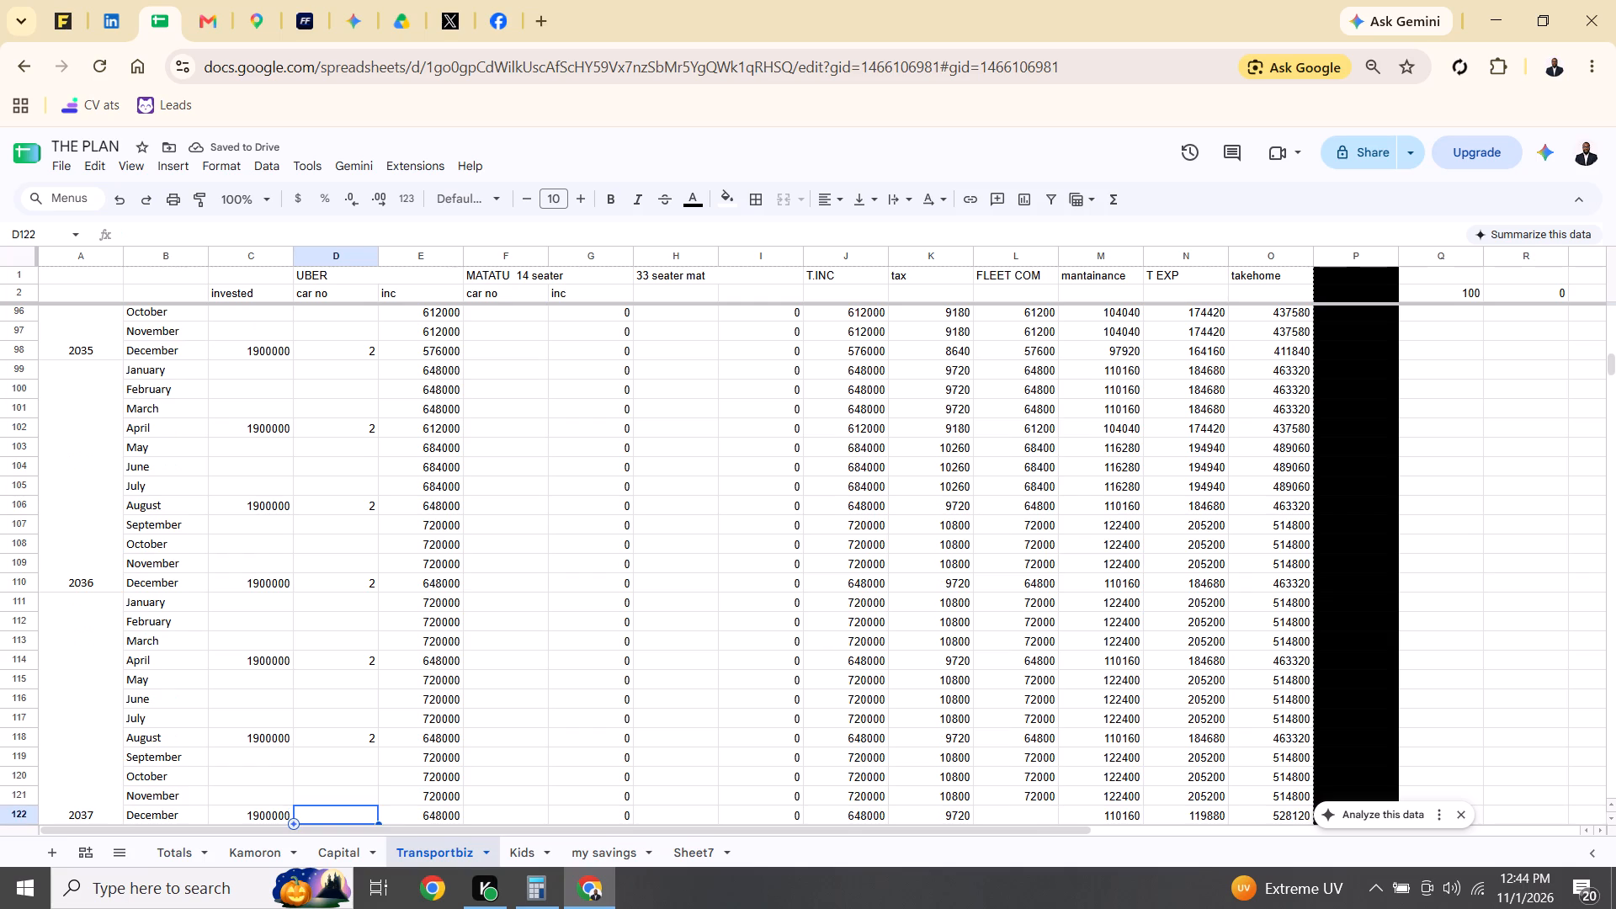
key(2)
key(Down)
Enter an UBER car no of 2 for the April and August 2038 investments of 1900000.
key(Down)
key(Down)
key(Down)
key(Down)
key(Down)
key(Down)
key(Down)
key(Down)
key(Down)
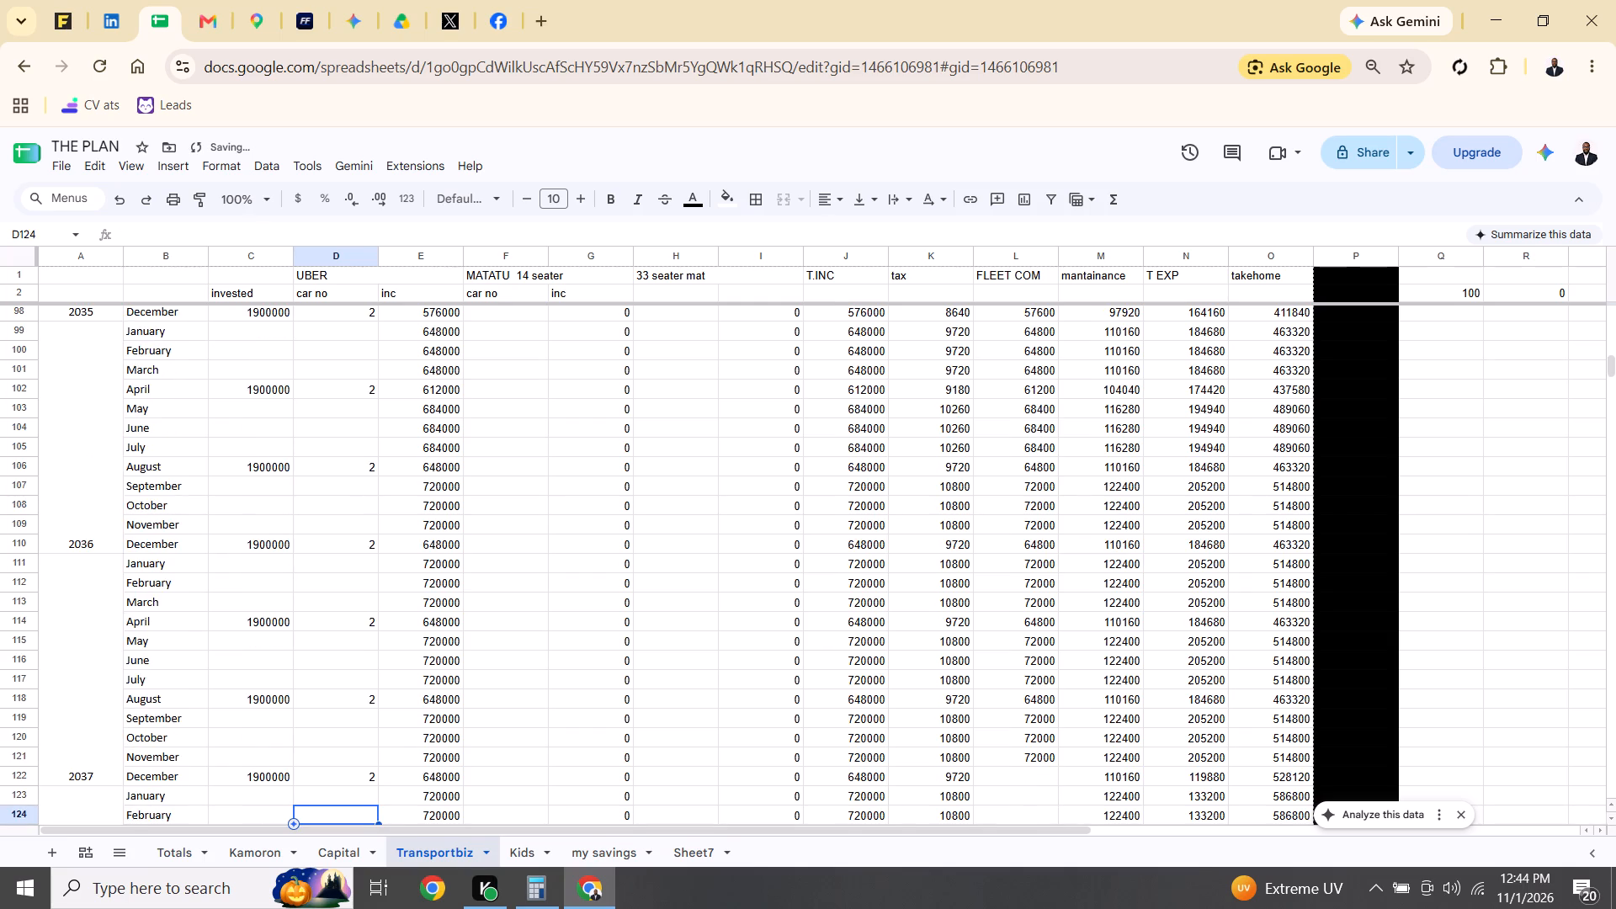
key(Up)
key(Up)
key(Up)
key(Up)
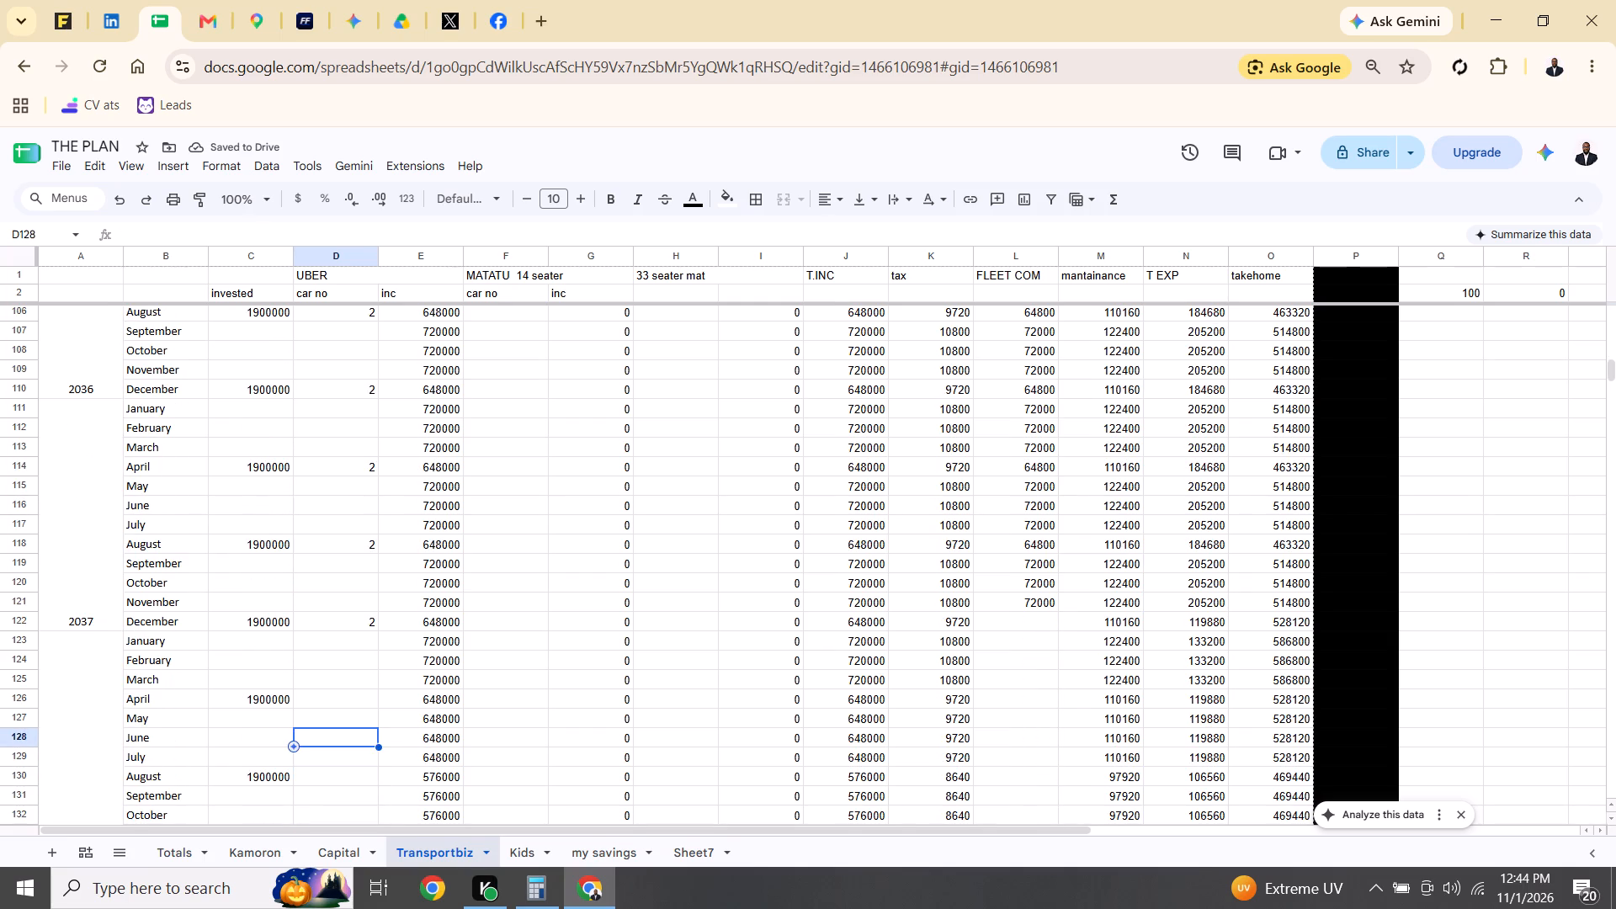
key(Up)
key(Up)
key(2)
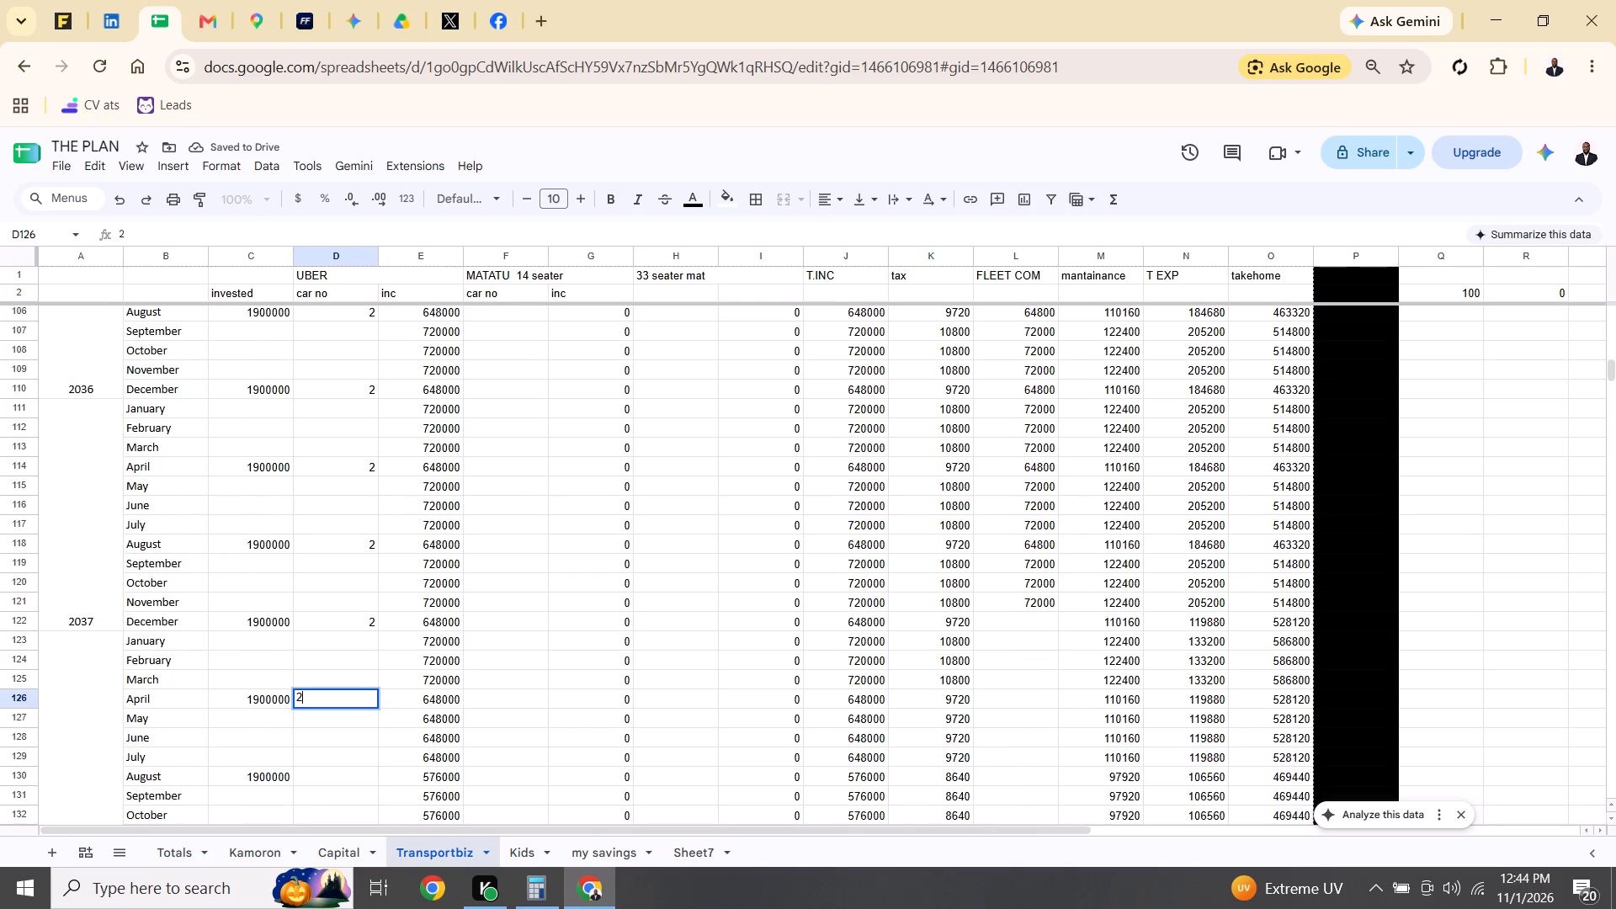
key(Down)
key(Down)
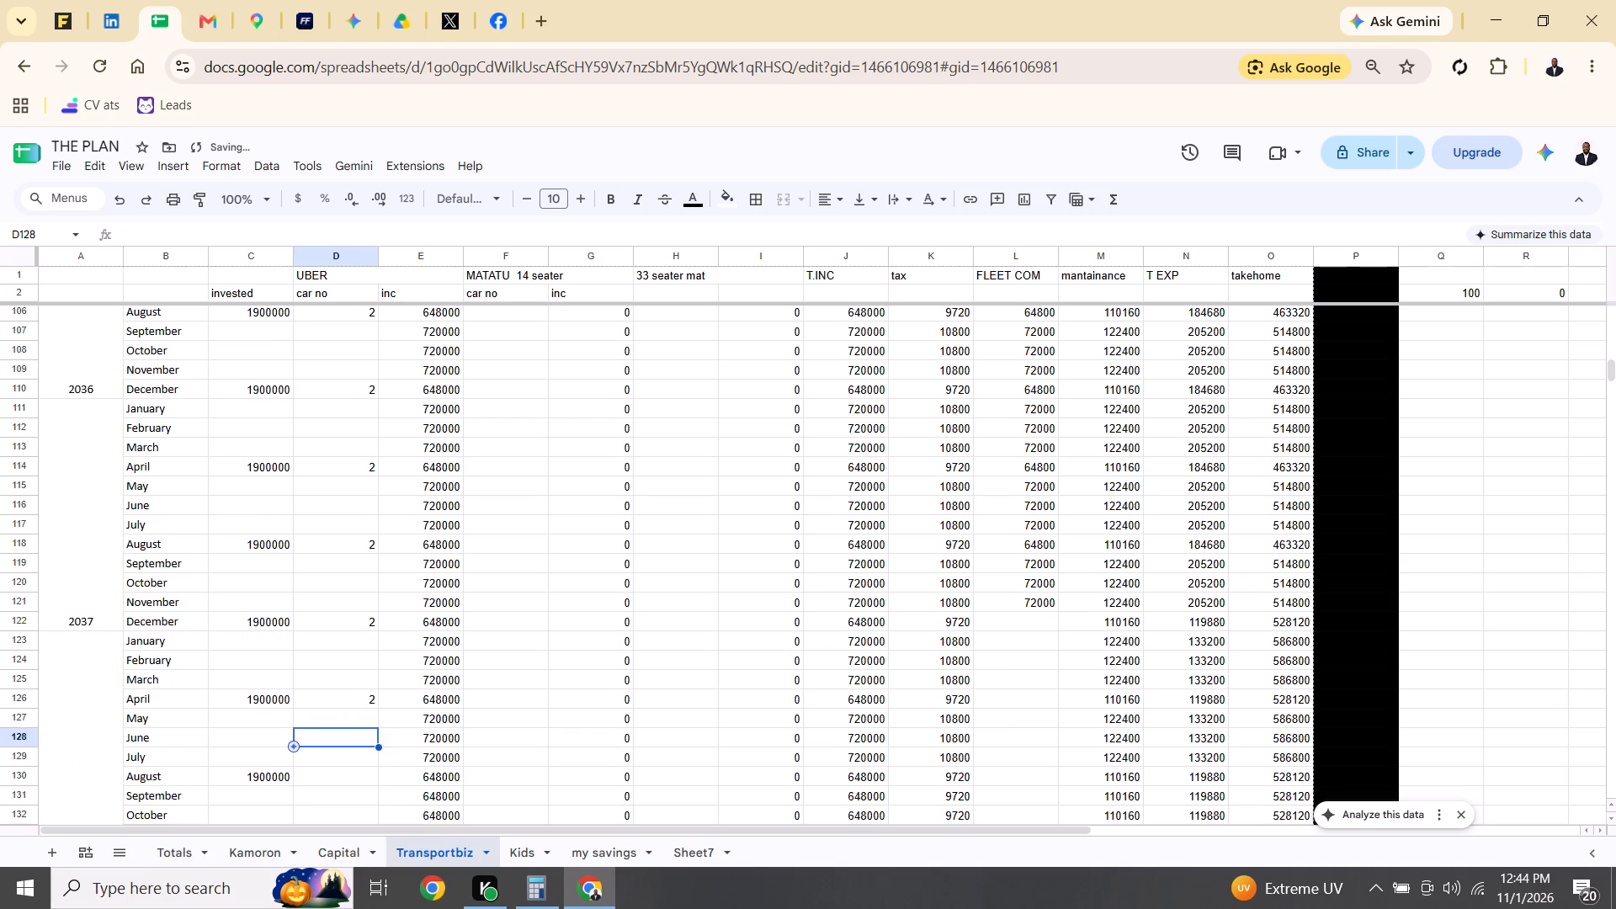
key(Down)
key(Down)
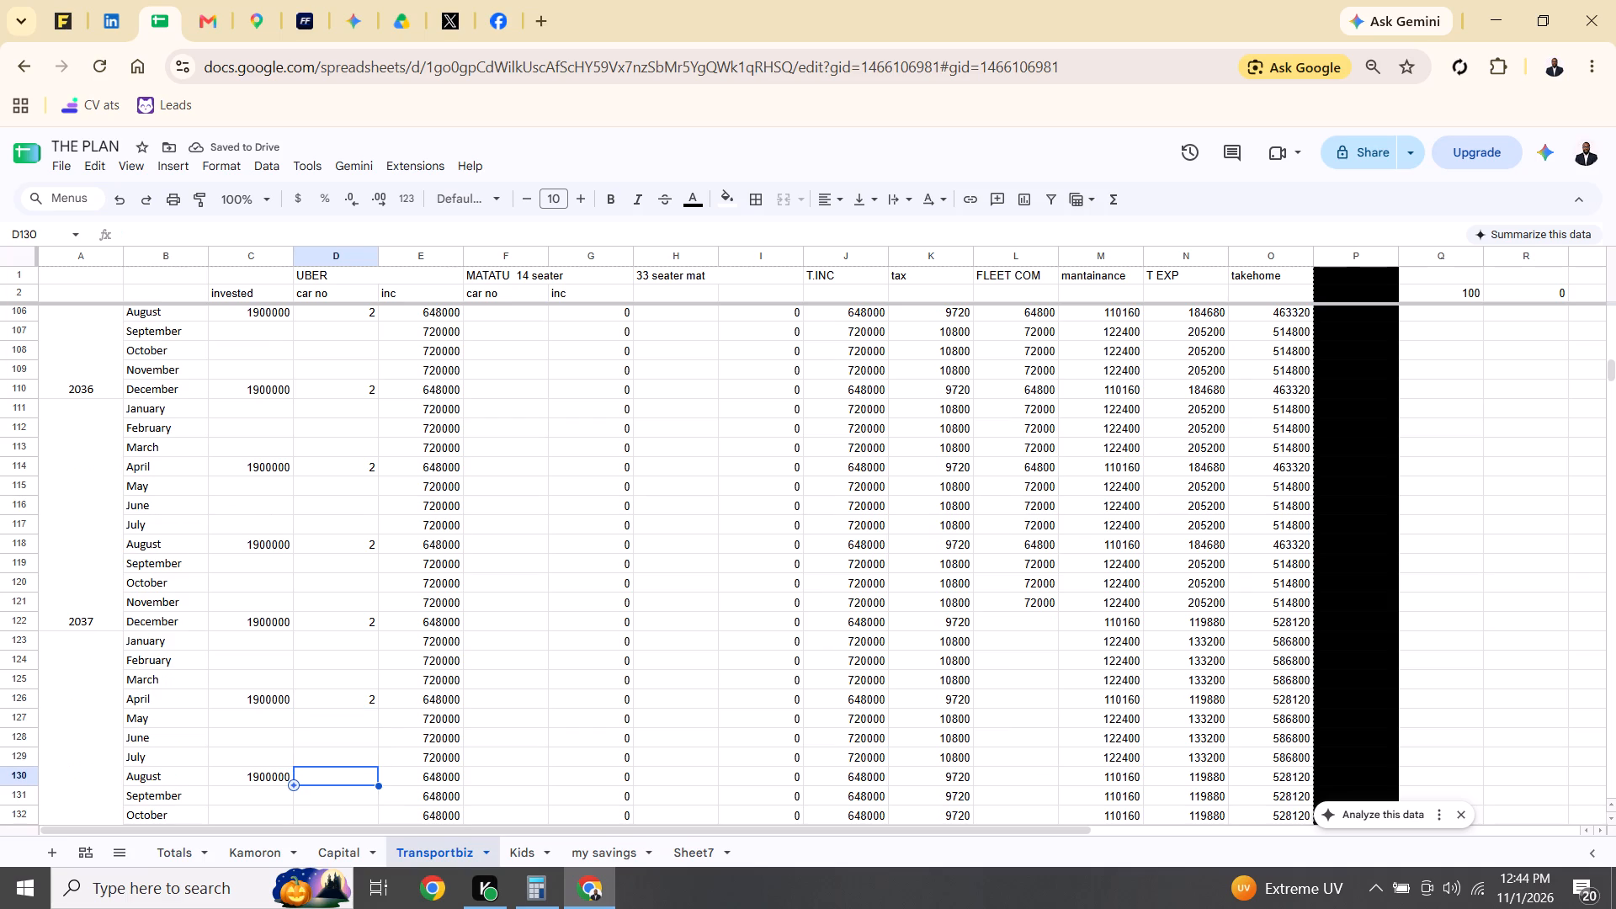
key(2)
key(Down)
Fill the FLEET COM 10% formula from October 2037 down through July 2043.
key(Down)
key(Down)
key(Down)
key(Down)
key(Down)
key(Down)
key(Down)
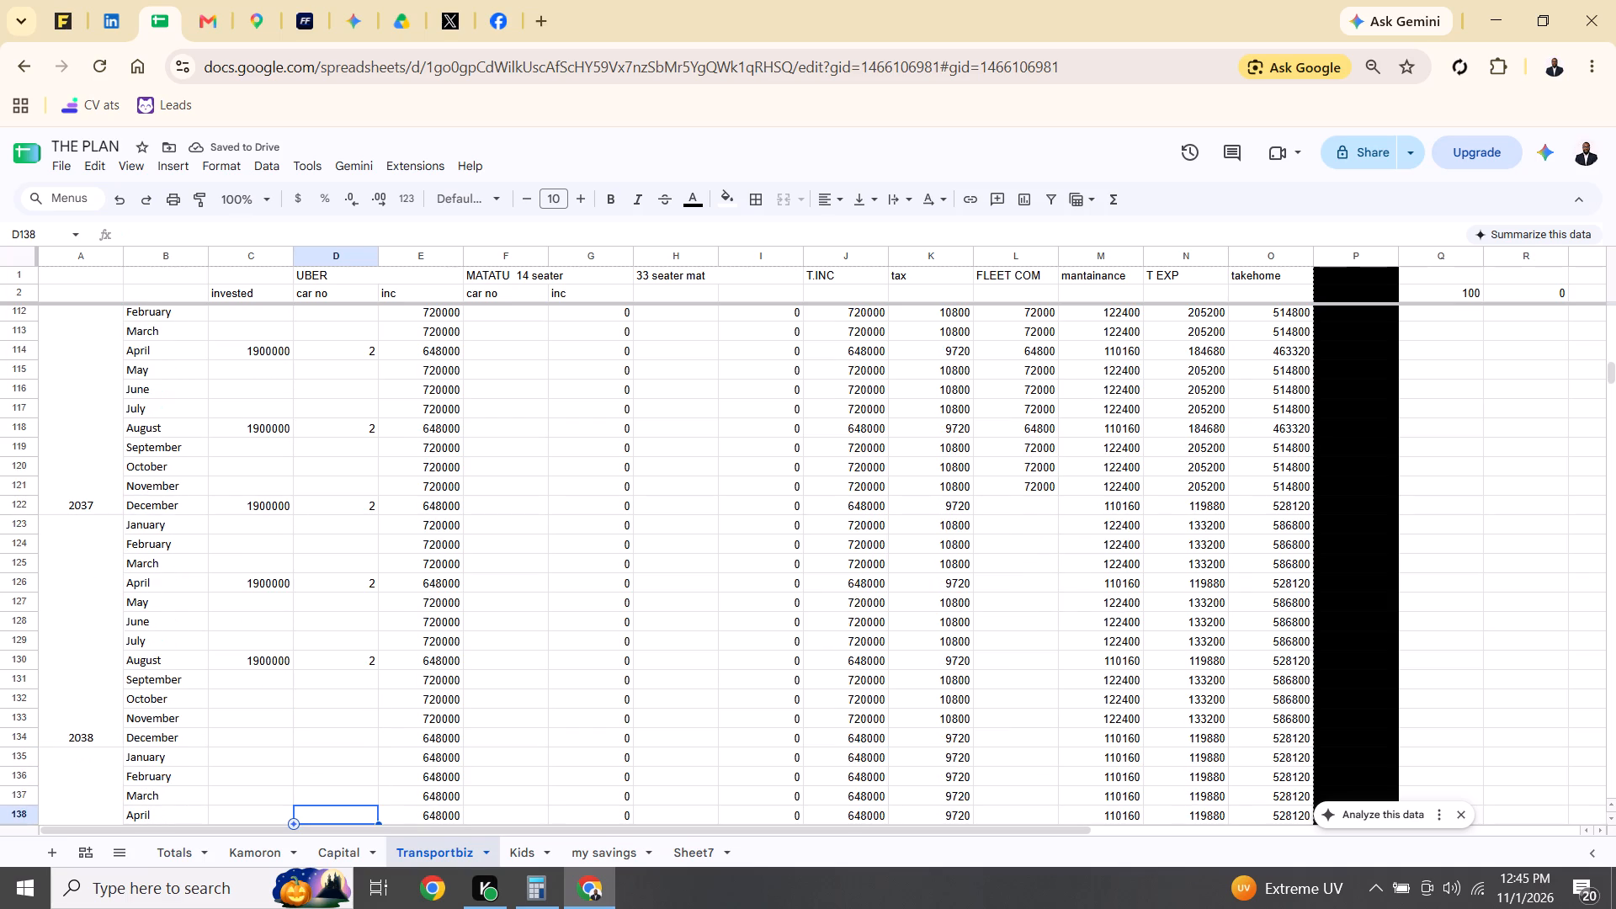
click(1034, 461)
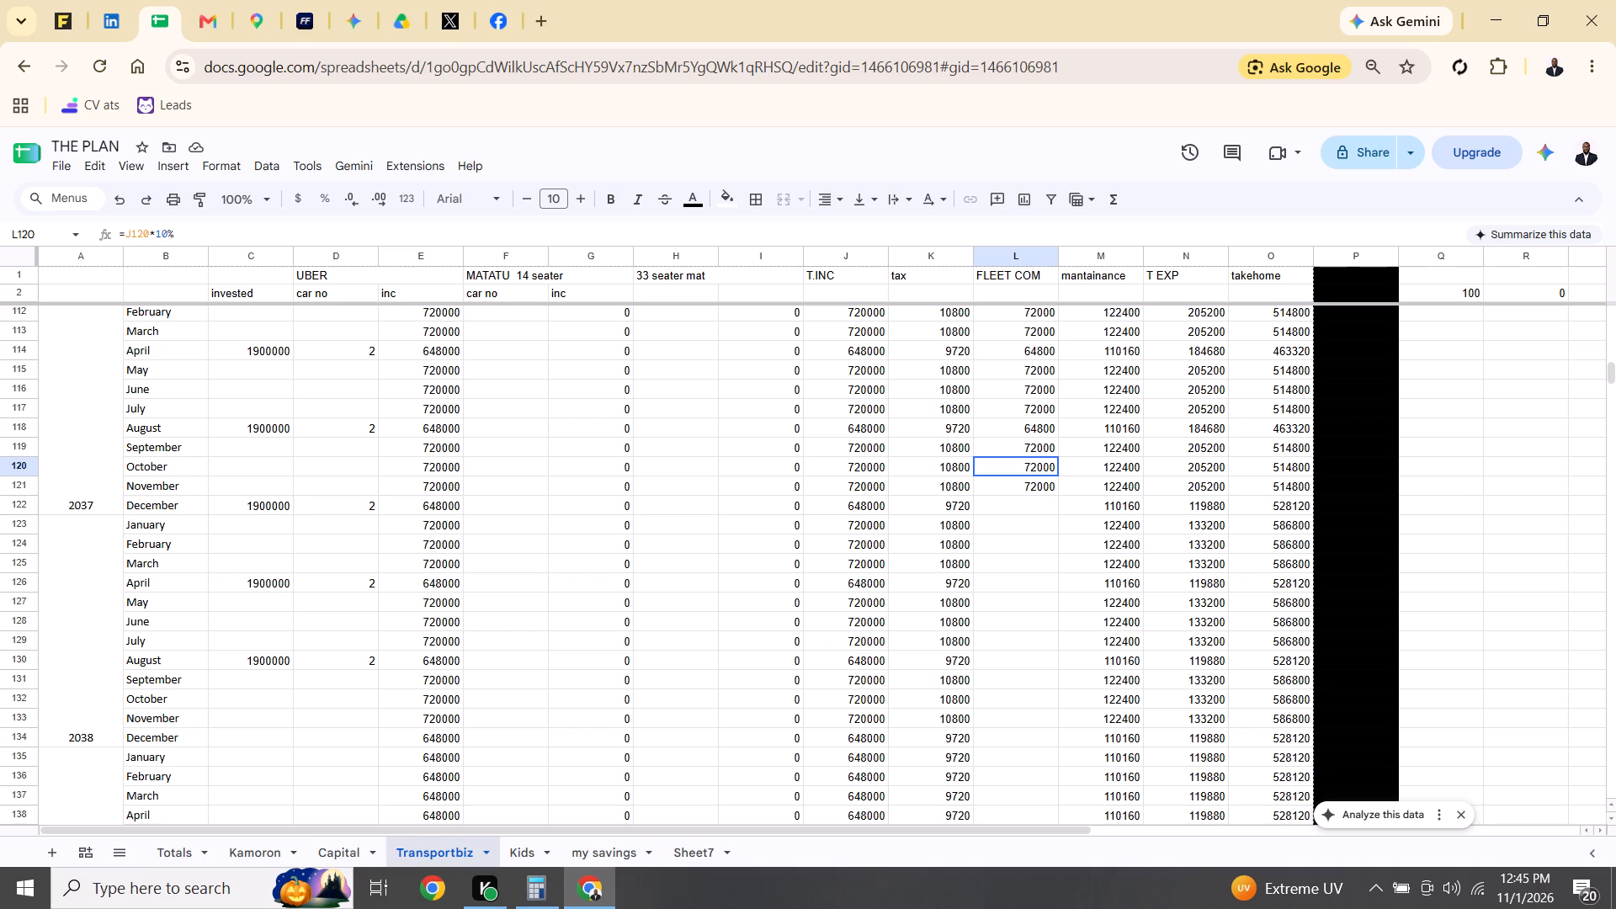
drag(1055, 475, 1048, 555)
drag(1048, 555, 1037, 650)
drag(1037, 650, 1019, 819)
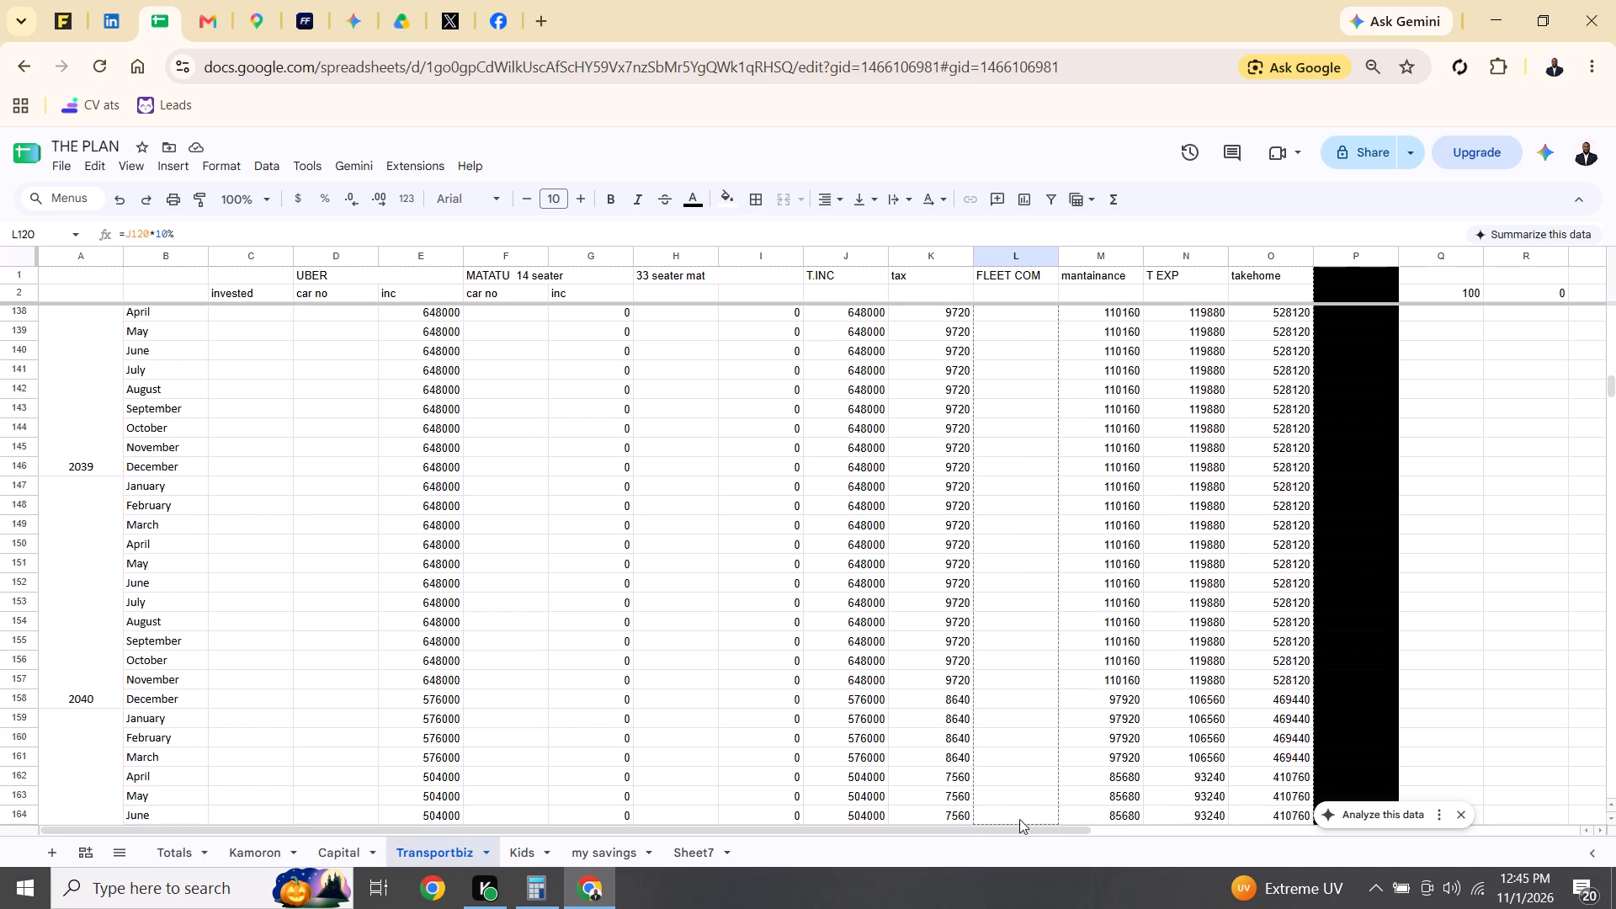
drag(1019, 819, 1013, 853)
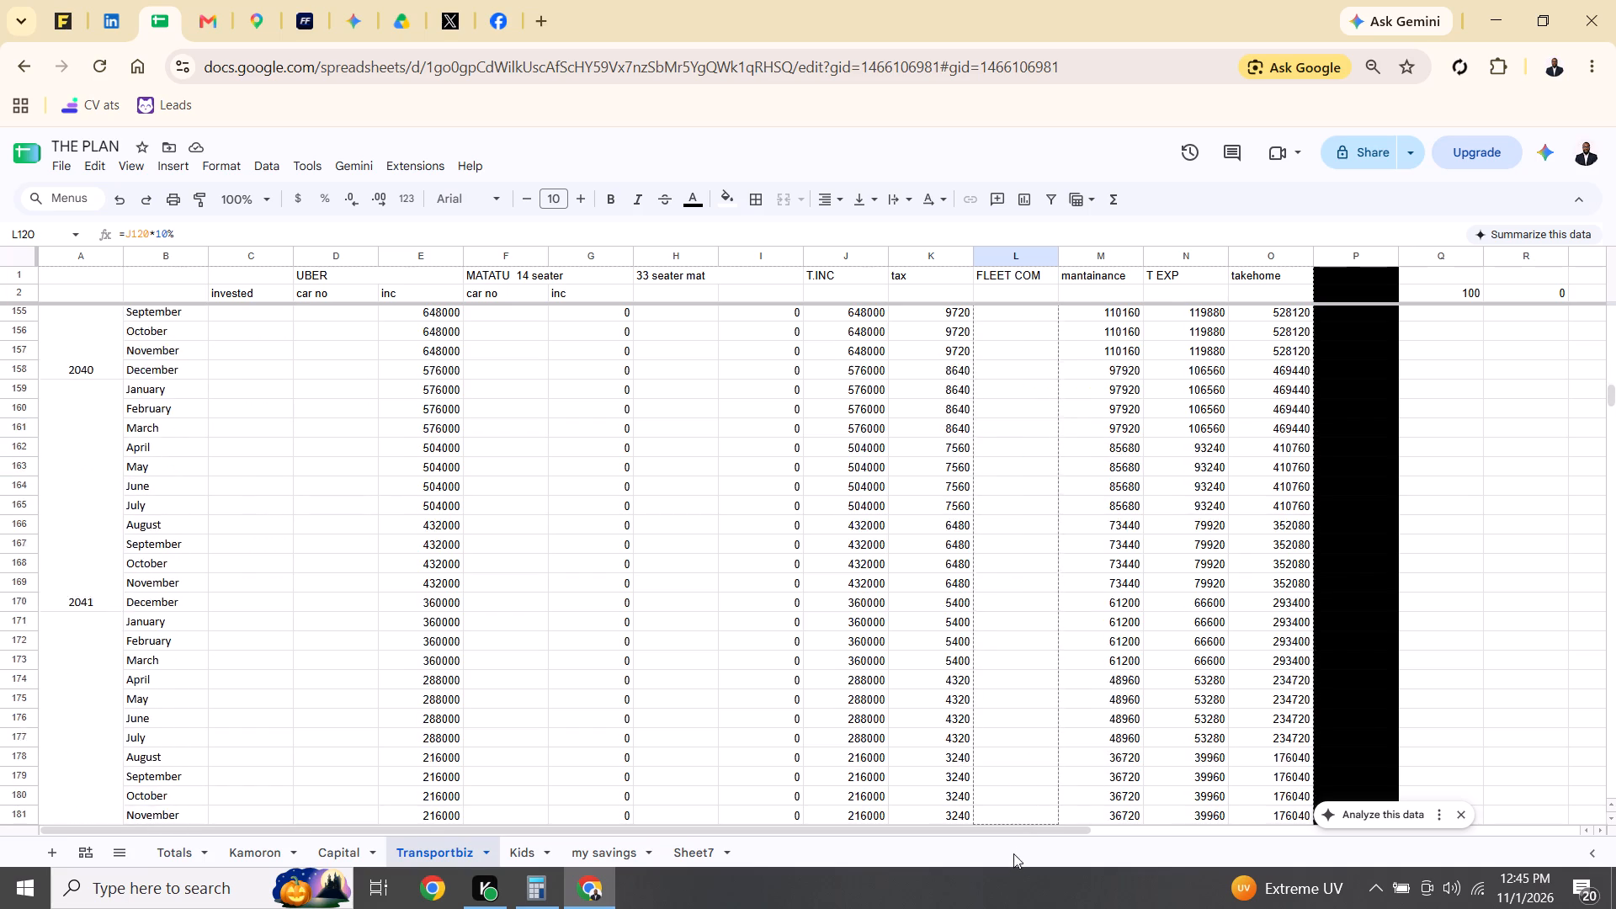
drag(1013, 853, 1032, 612)
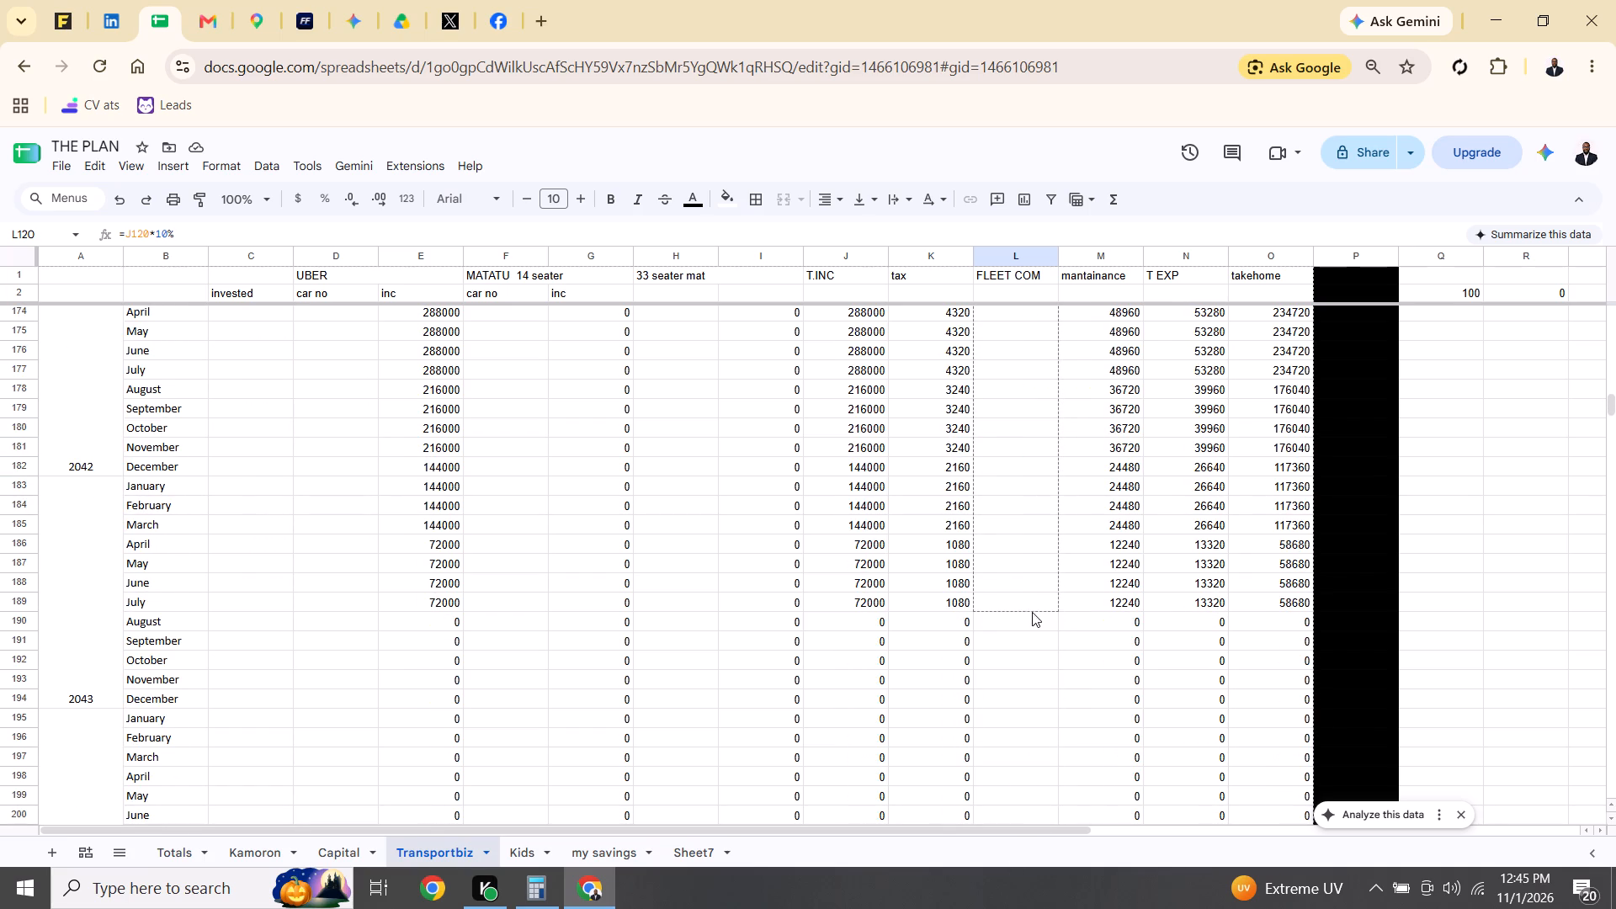
drag(1032, 612, 1034, 606)
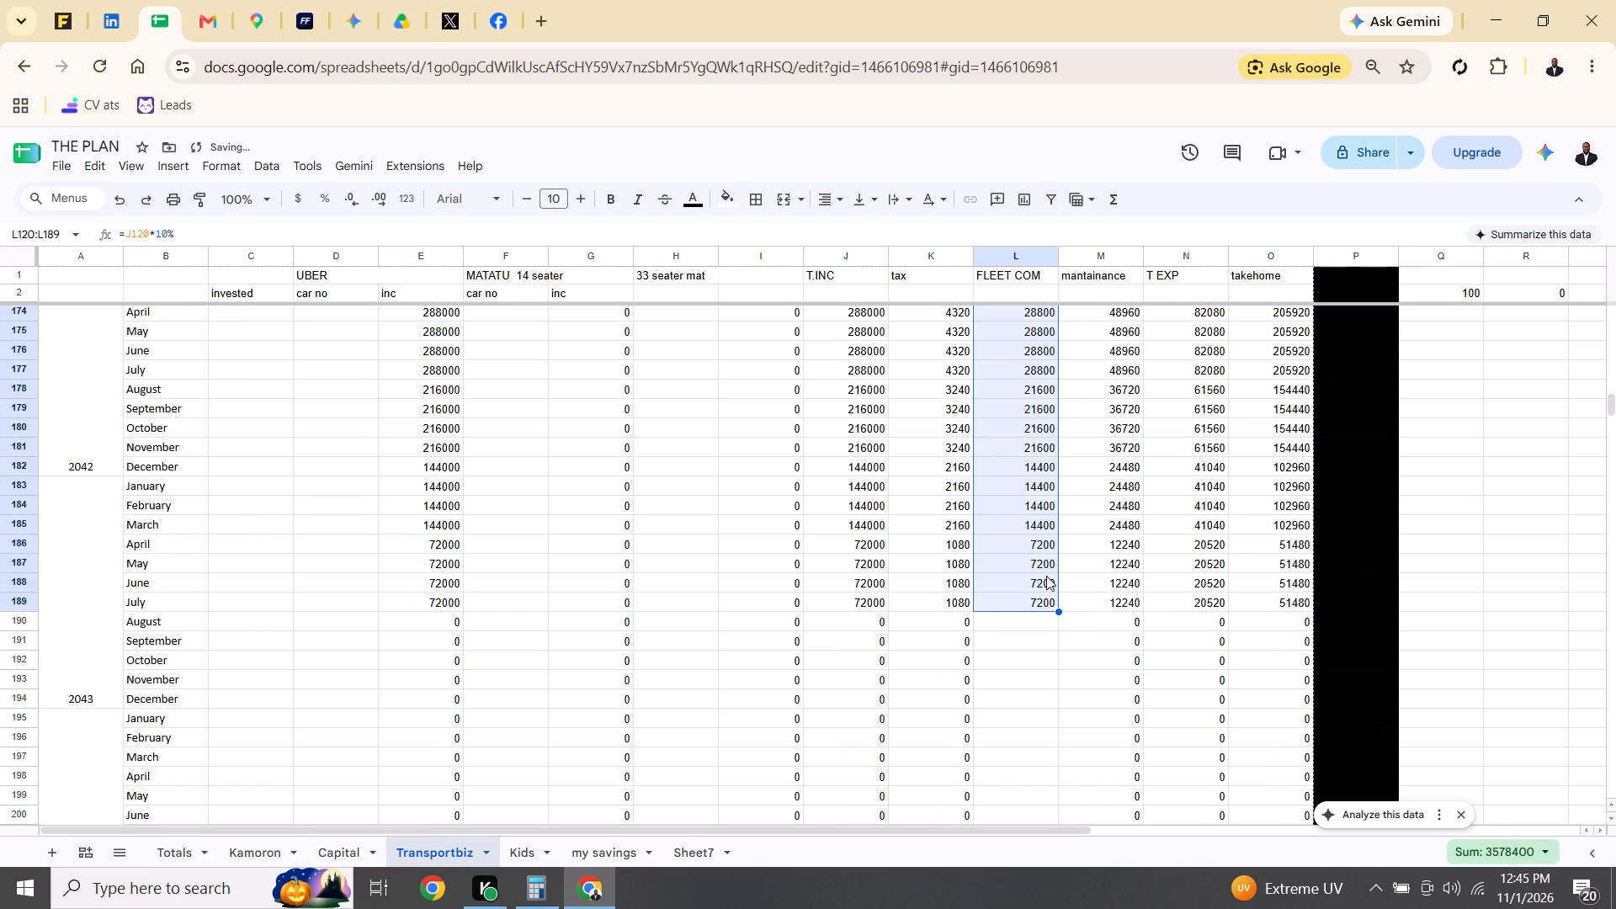
Examine the monthly income, expense and takehome figures from December 2042 back to October 2037.
click(1119, 476)
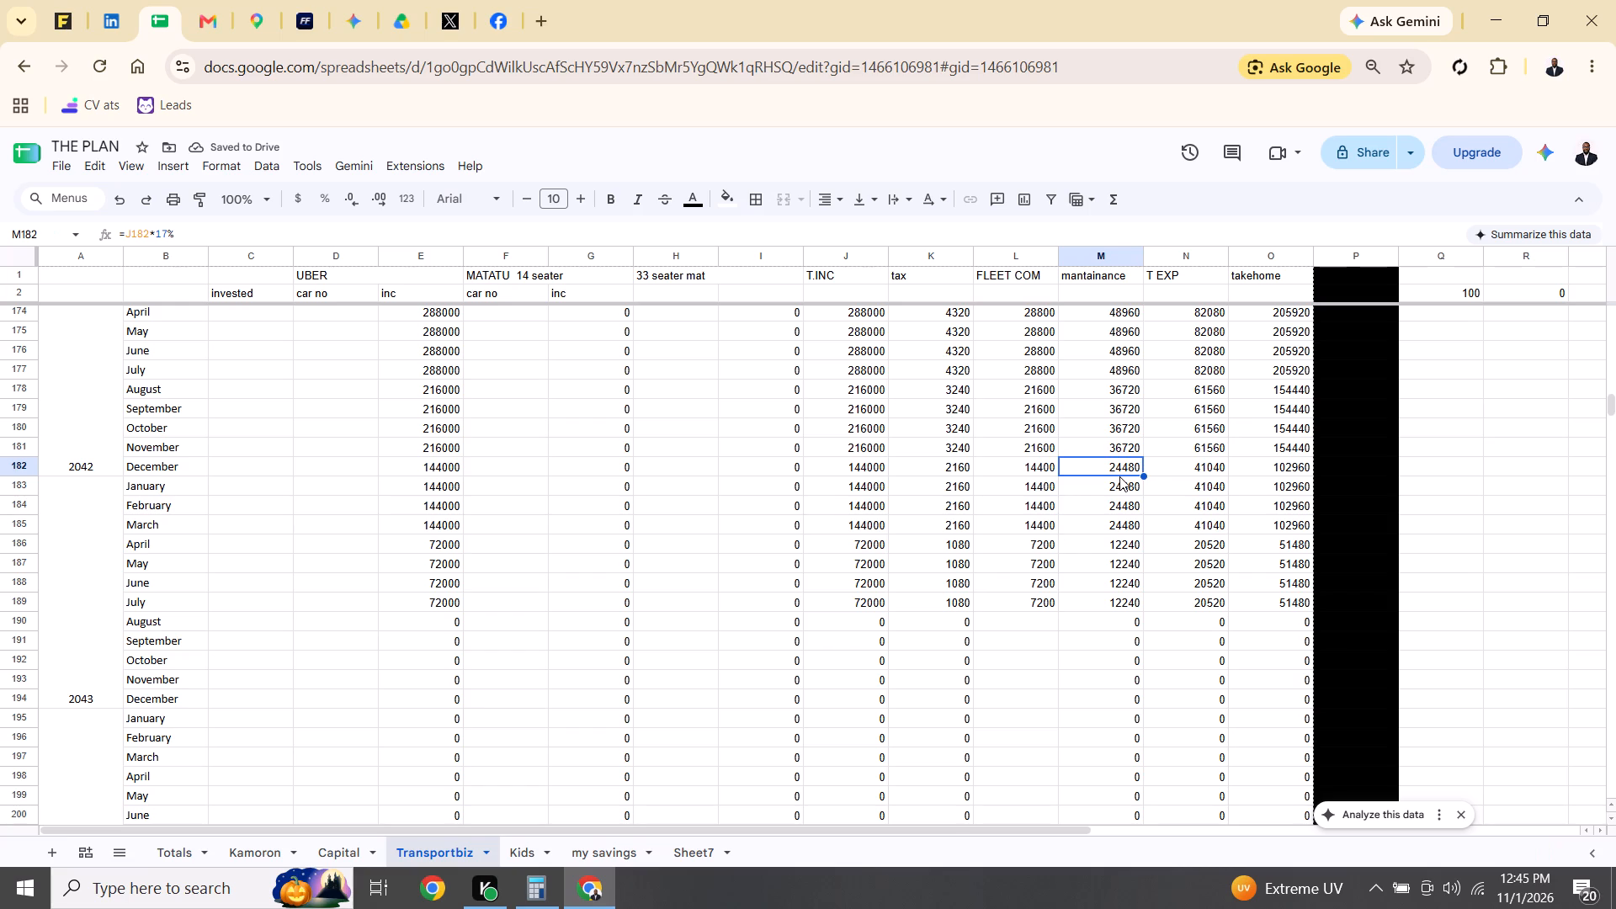
key(Up)
key(Up)
key(Up)
key(Up)
key(Up)
key(Up)
key(Up)
key(Up)
key(Up)
key(Up)
key(Up)
key(Up)
key(Up)
key(Up)
key(Up)
key(Up)
key(Up)
key(Up)
key(Up)
key(Up)
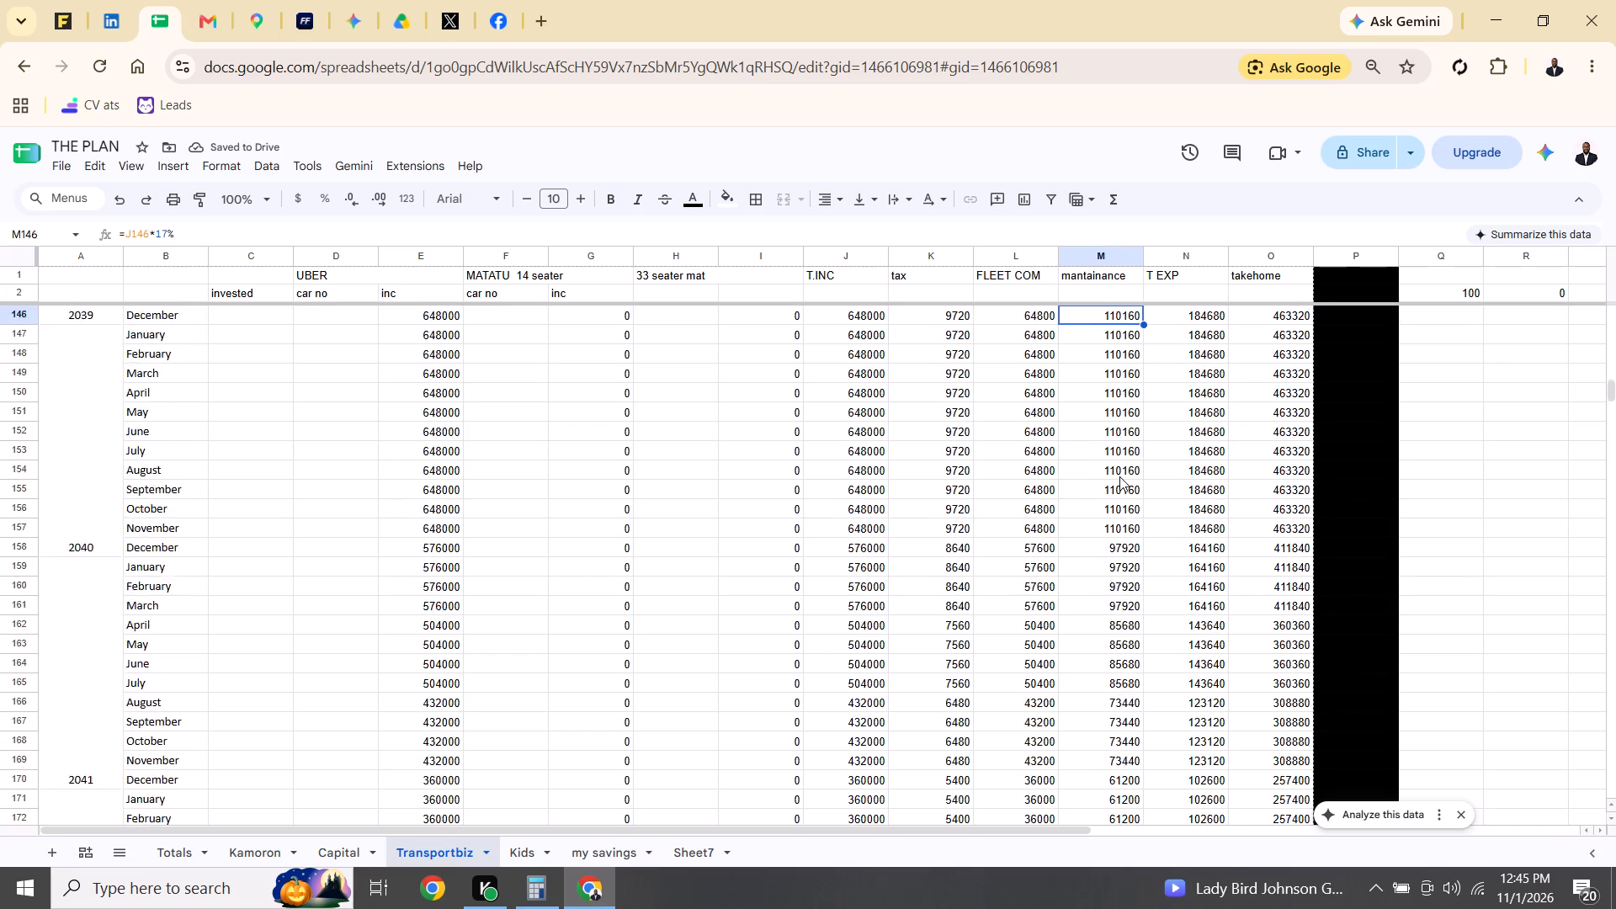
key(Up)
key(Up)
key(Up)
key(Up)
key(Up)
key(Up)
key(Up)
key(Up)
key(Up)
key(Up)
key(Up)
key(Up)
key(Up)
key(Up)
key(Up)
key(Up)
key(Up)
key(Up)
key(Up)
key(Up)
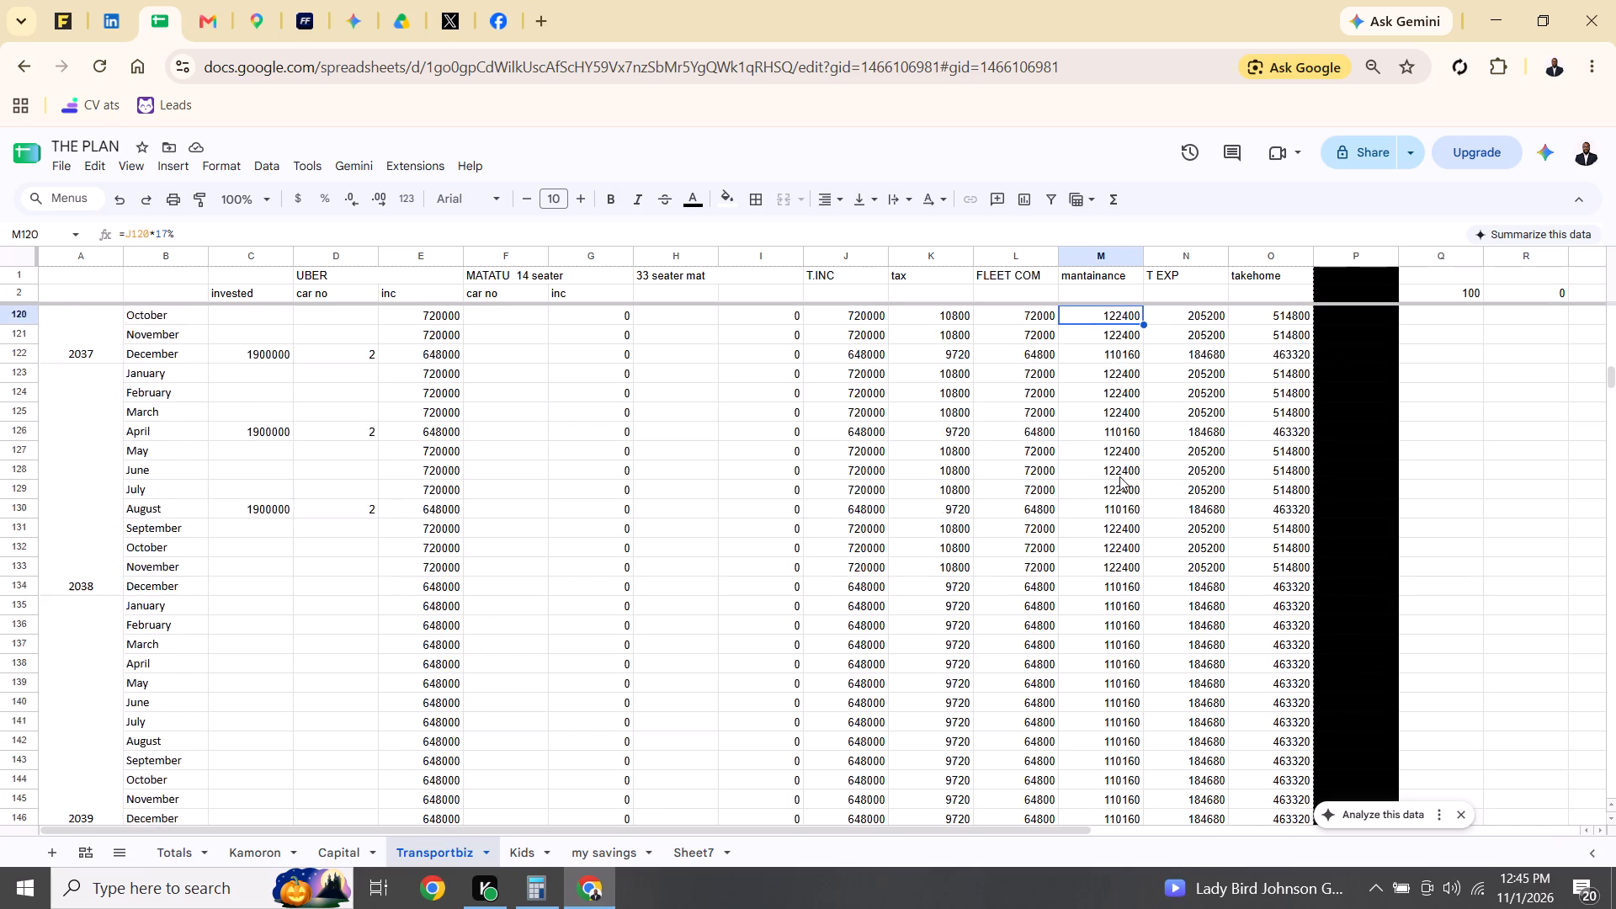